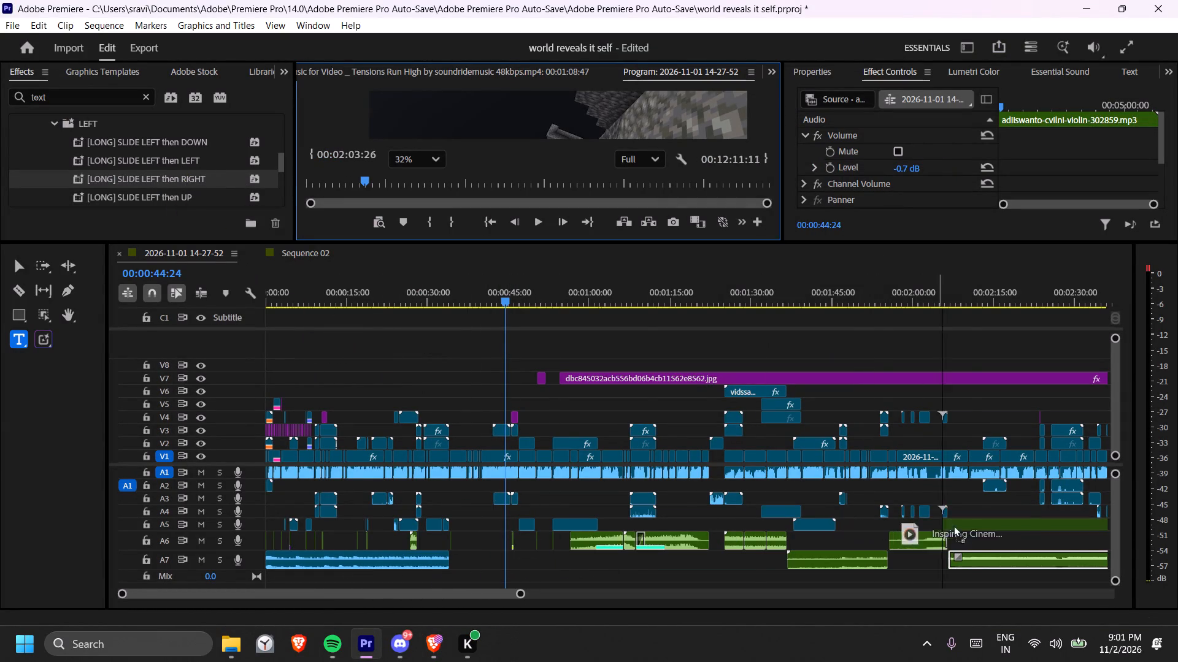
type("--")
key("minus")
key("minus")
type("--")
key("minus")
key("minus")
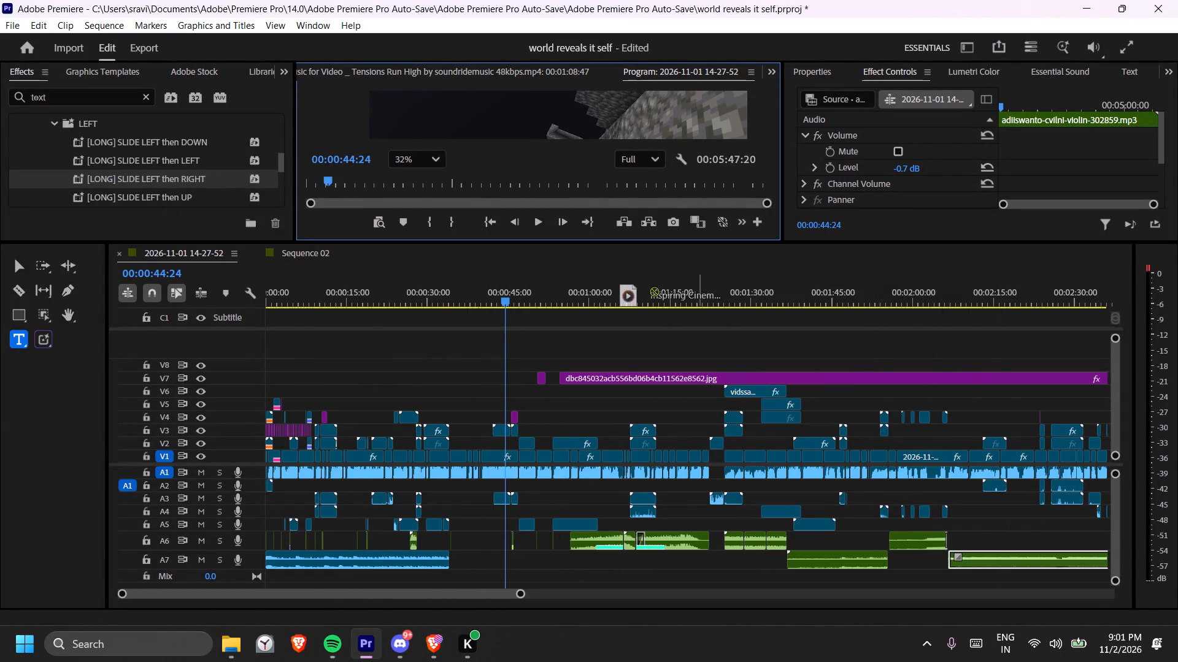
Import Inspiring Cinematic Background Music For Videos_256kbps.mp3 from the Brave browser's recent downloads into the Premiere project.
scroll(182, 68, "up", 3)
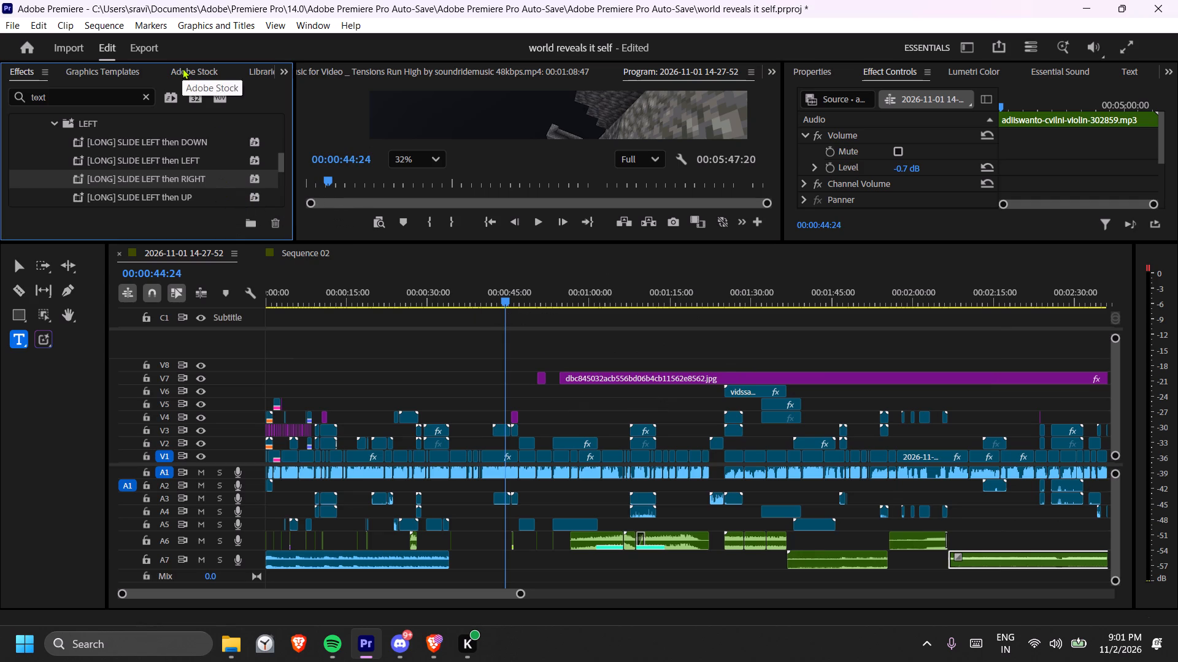
scroll(182, 68, "down", 4)
scroll(221, 174, "down", 20)
scroll(221, 174, "down", 6)
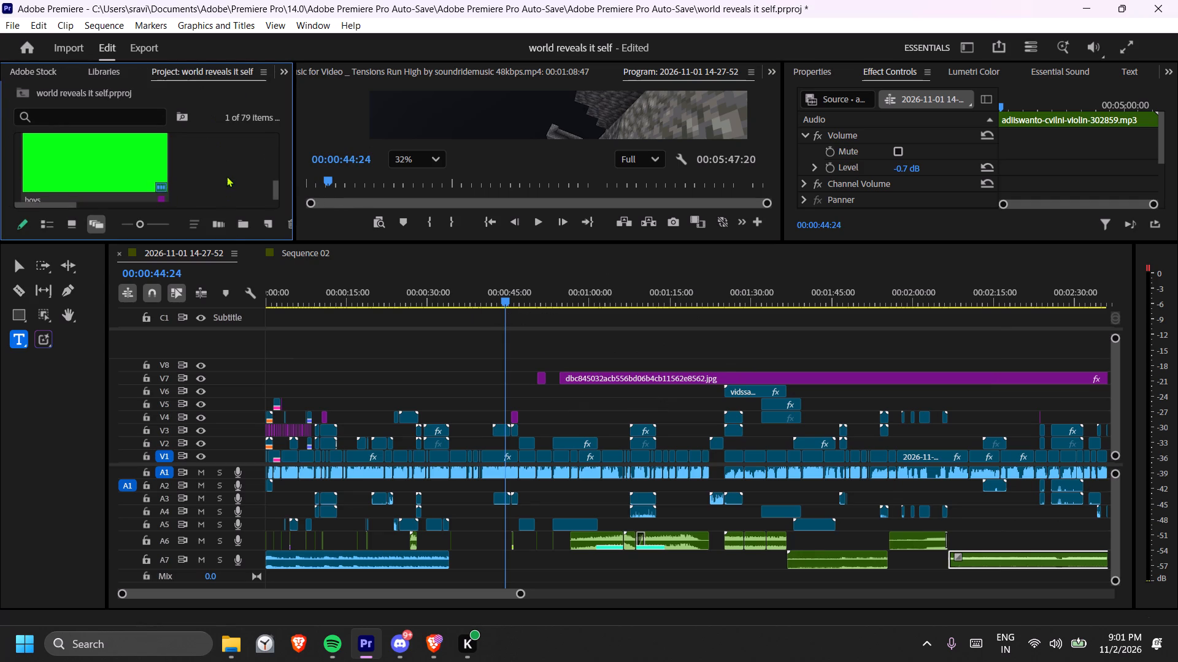
scroll(226, 176, "down", 14)
left_click_drag(274, 187, 274, 216)
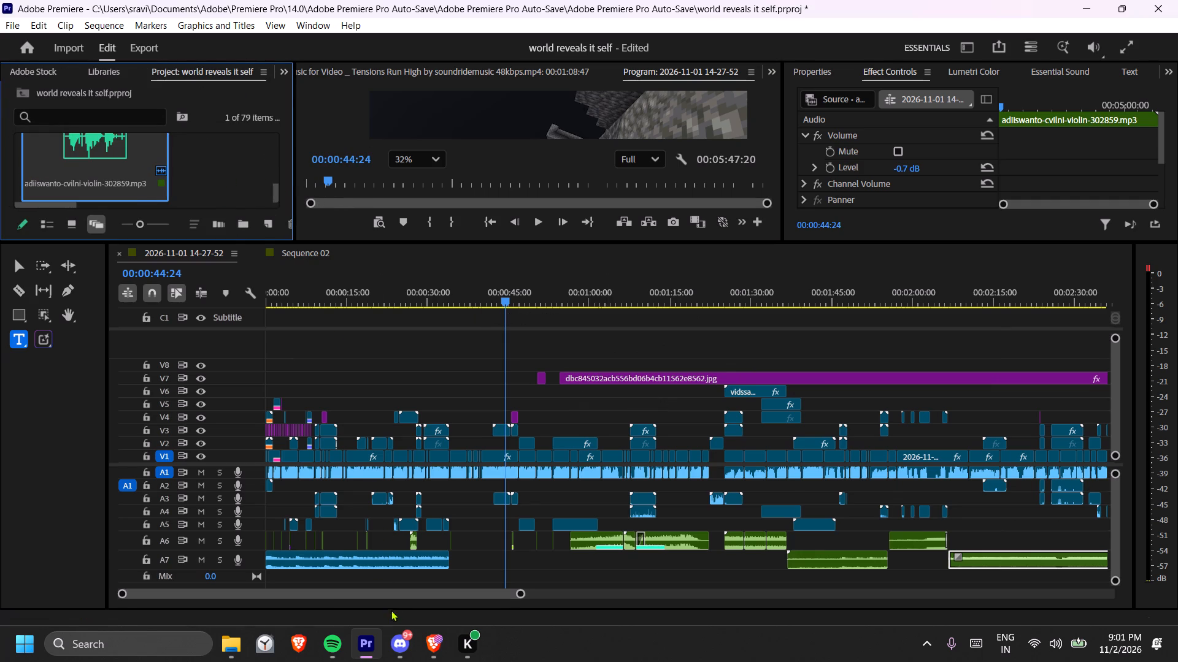
left_click(239, 644)
scroll(374, 270, "up", 10)
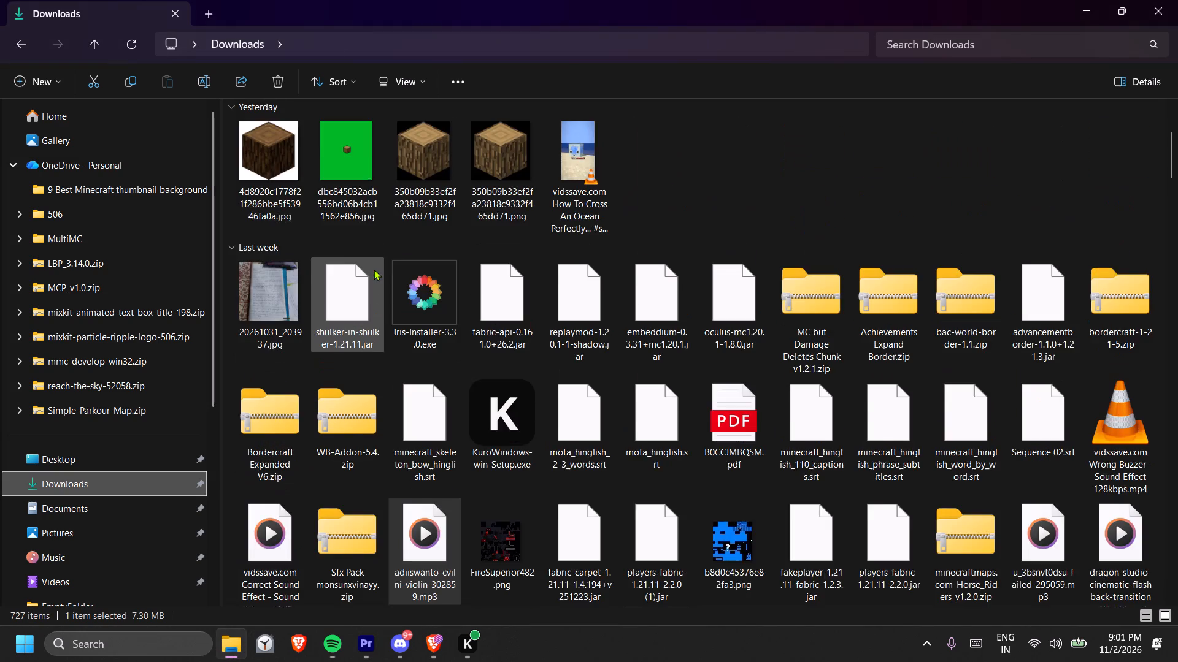
scroll(374, 269, "up", 4)
left_click(124, 493)
left_click(124, 493)
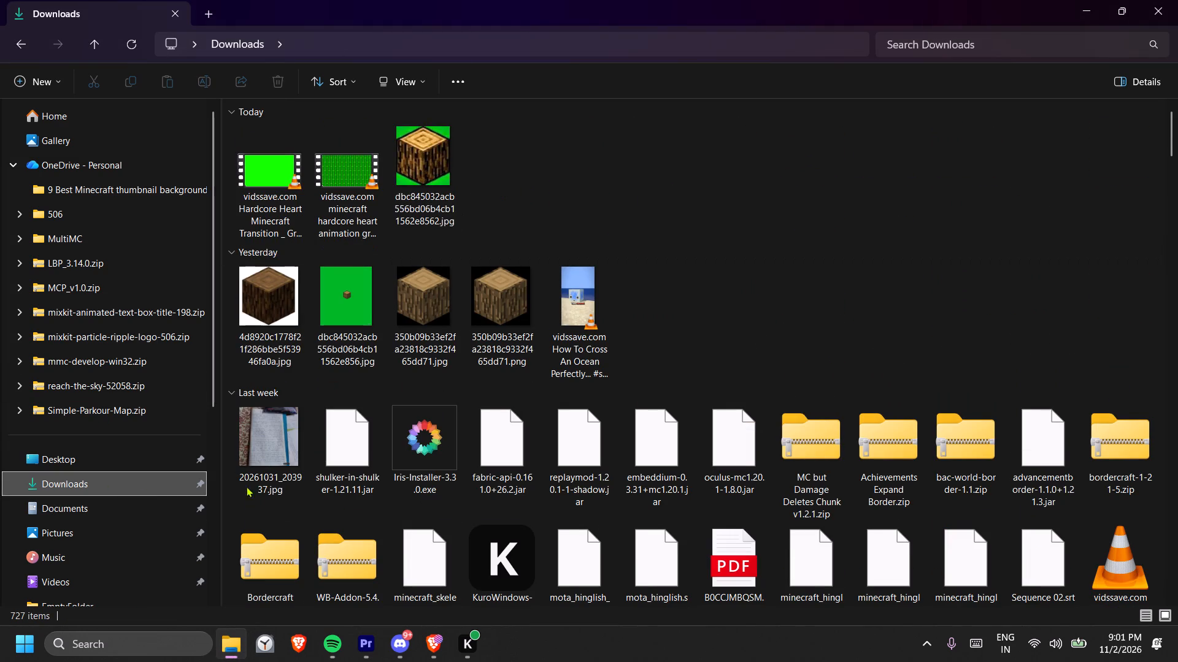
left_click(430, 637)
left_click_drag(814, 132, 371, 636)
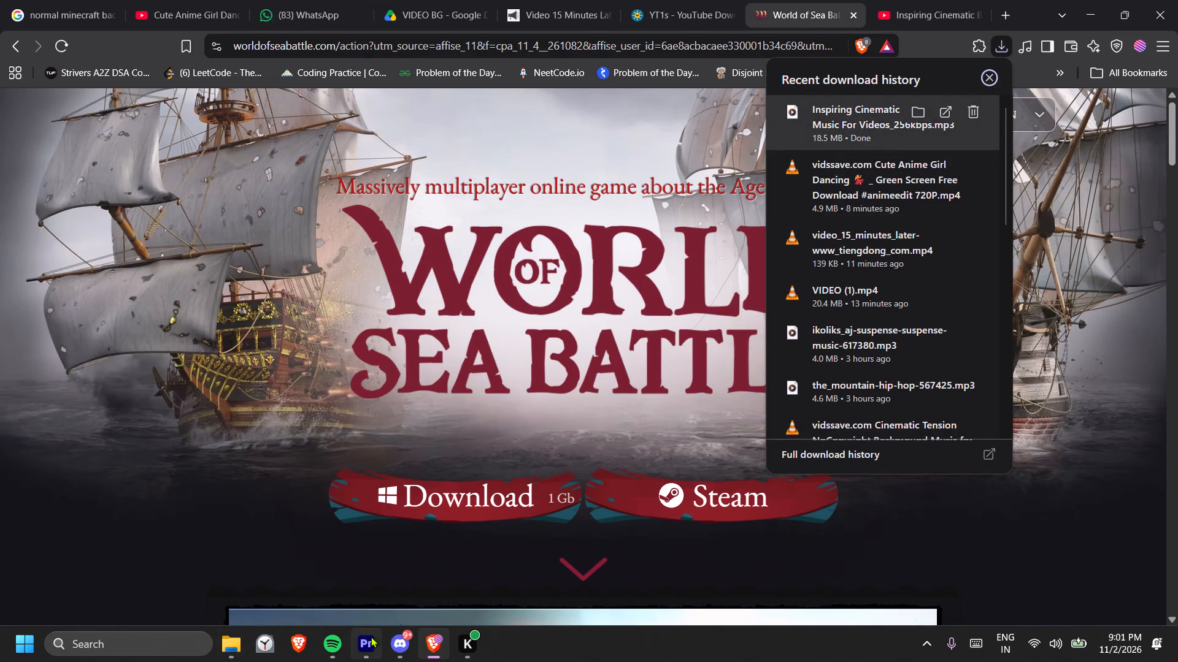
left_click_drag(371, 636, 221, 177)
Add one video track after Video 8 and one standard audio track after Audio 7.
right_click(253, 563)
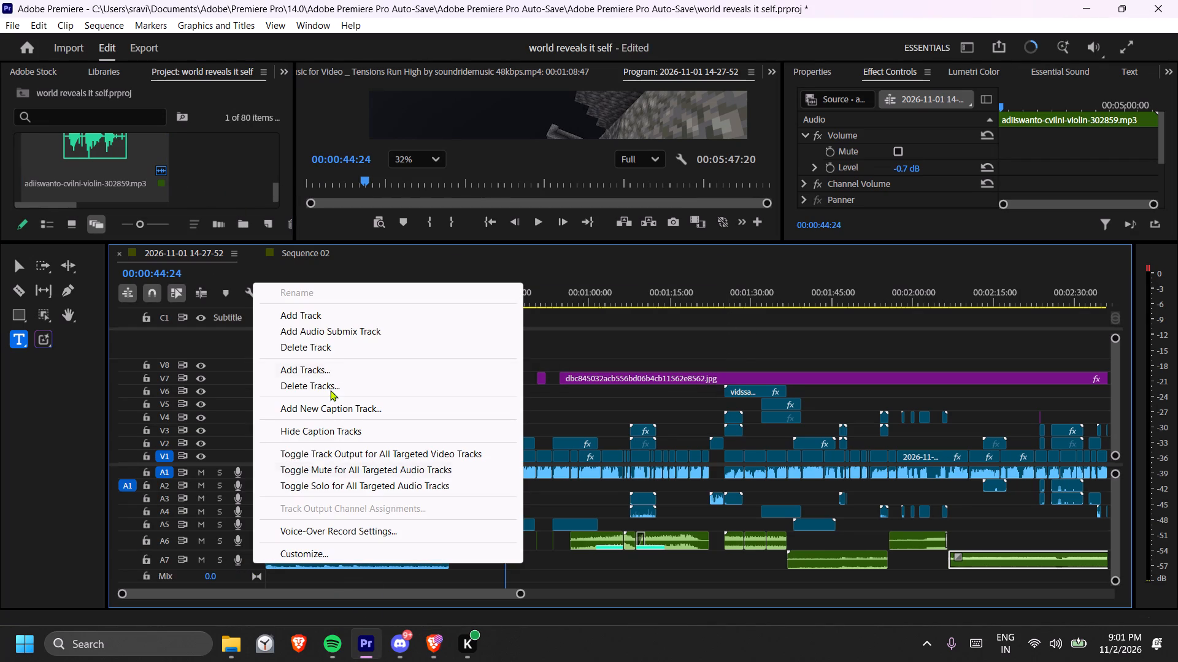
left_click(331, 365)
left_click(626, 478)
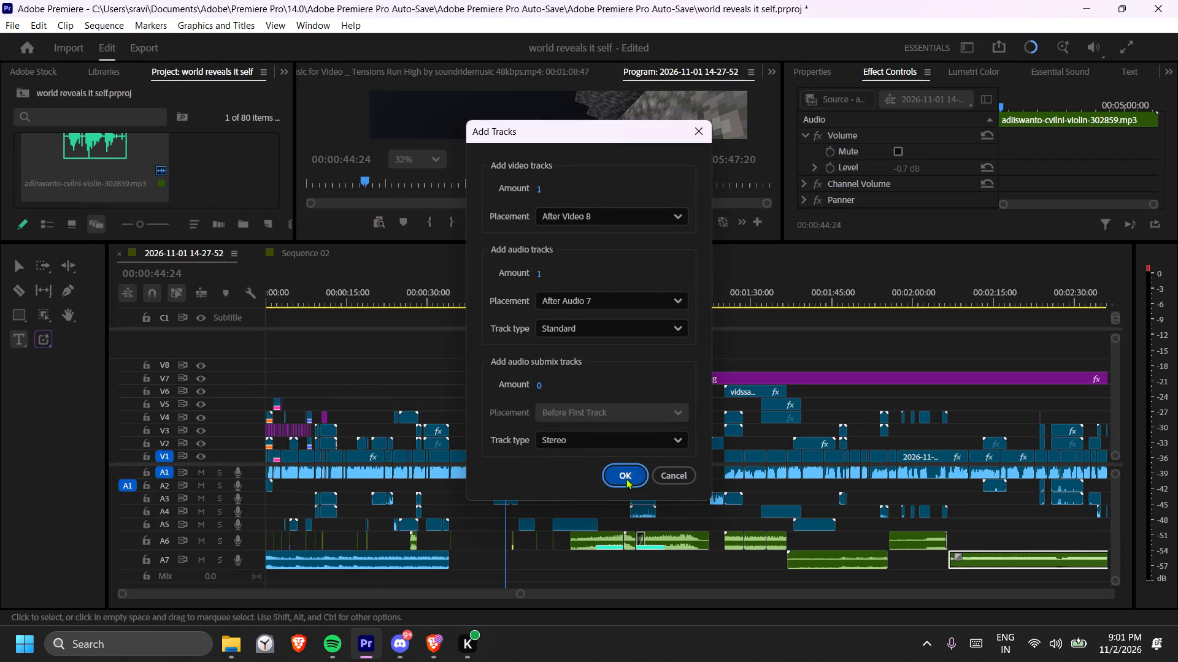
Place the imported Inspiring Cinematic Background Music clip on audio track A8, starting at about 00:00:24.
scroll(147, 190, "down", 7)
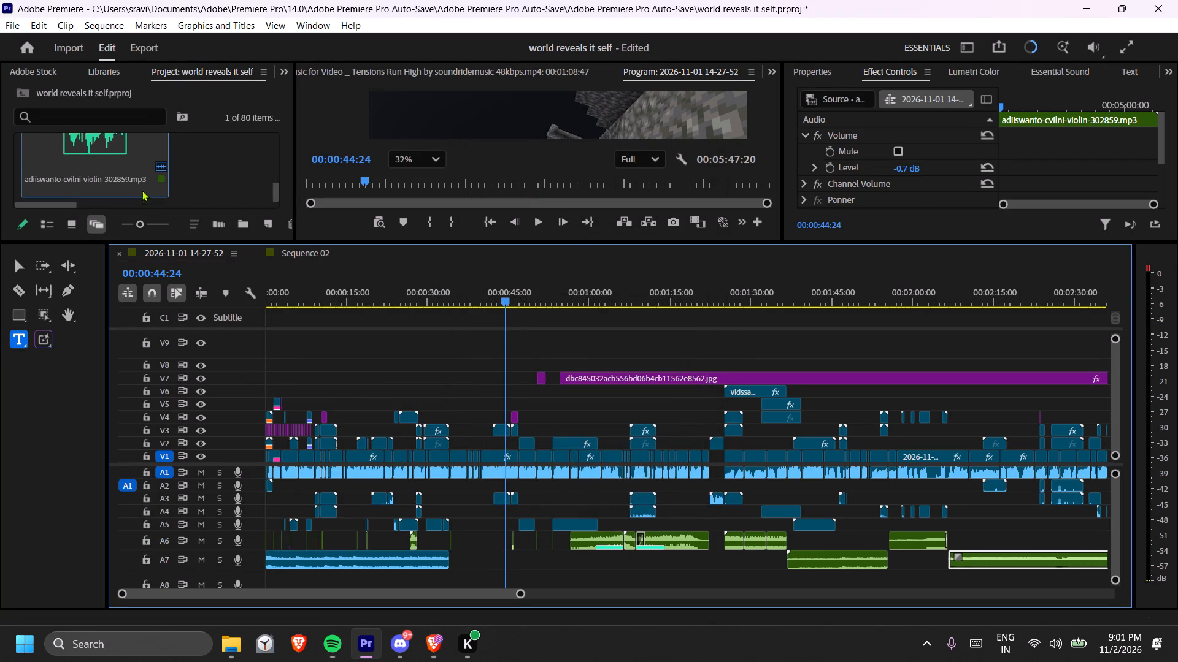
scroll(142, 190, "down", 14)
left_click_drag(276, 190, 276, 208)
left_click_drag(101, 160, 306, 380)
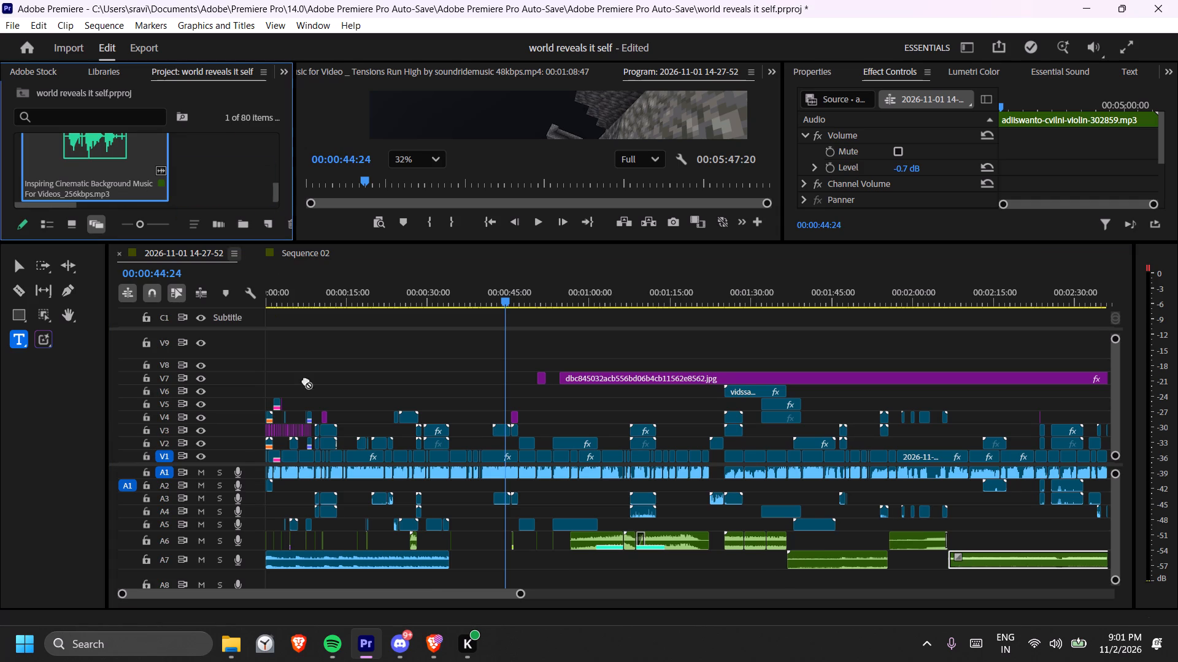
left_click_drag(306, 380, 392, 579)
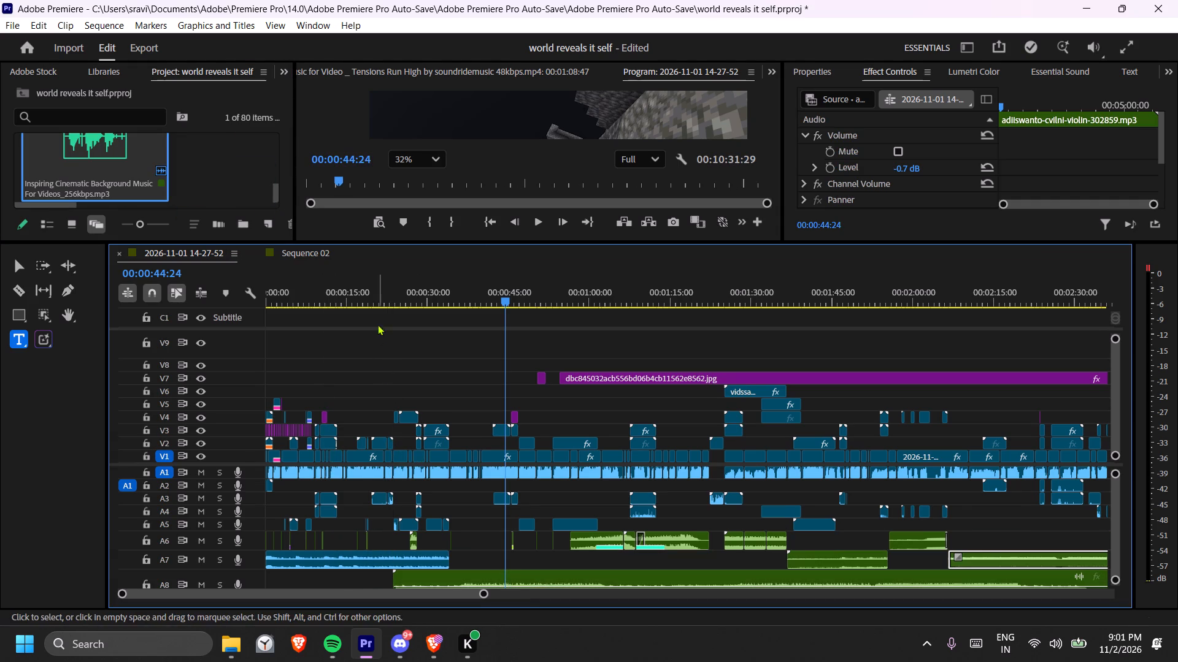
Play the sequence from about 00:00:21 to hear where the new A8 music comes in.
left_click(375, 297)
key("space")
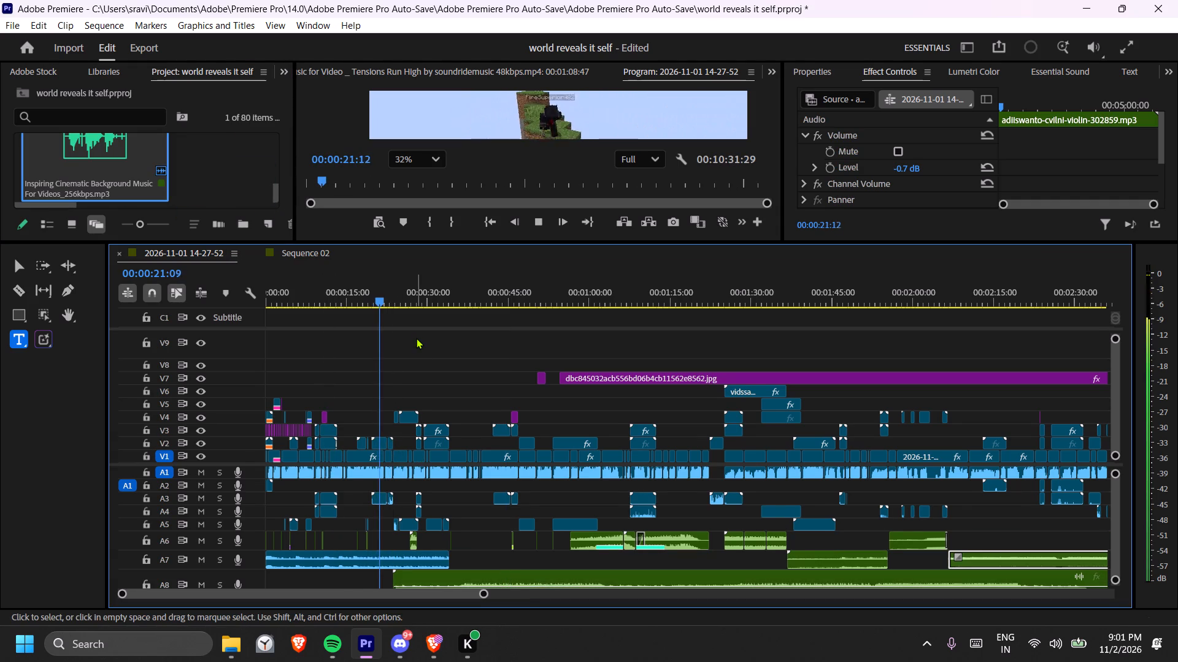
scroll(418, 344, "down", 5)
scroll(430, 413, "up", 5)
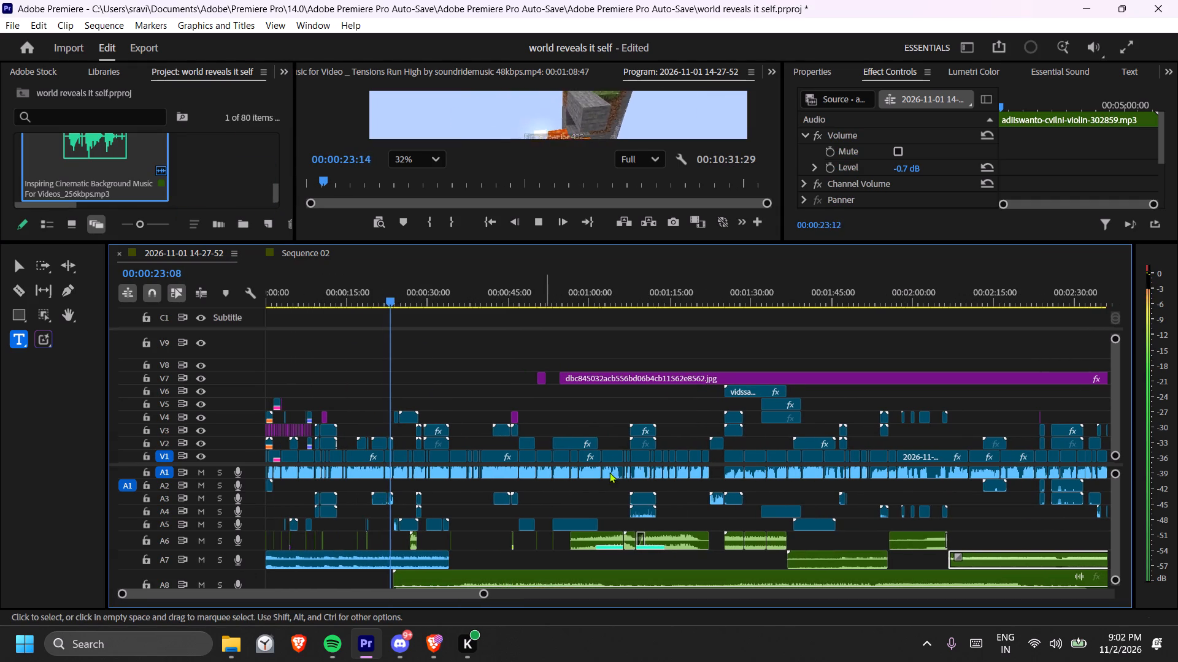
left_click_drag(215, 465, 240, 414)
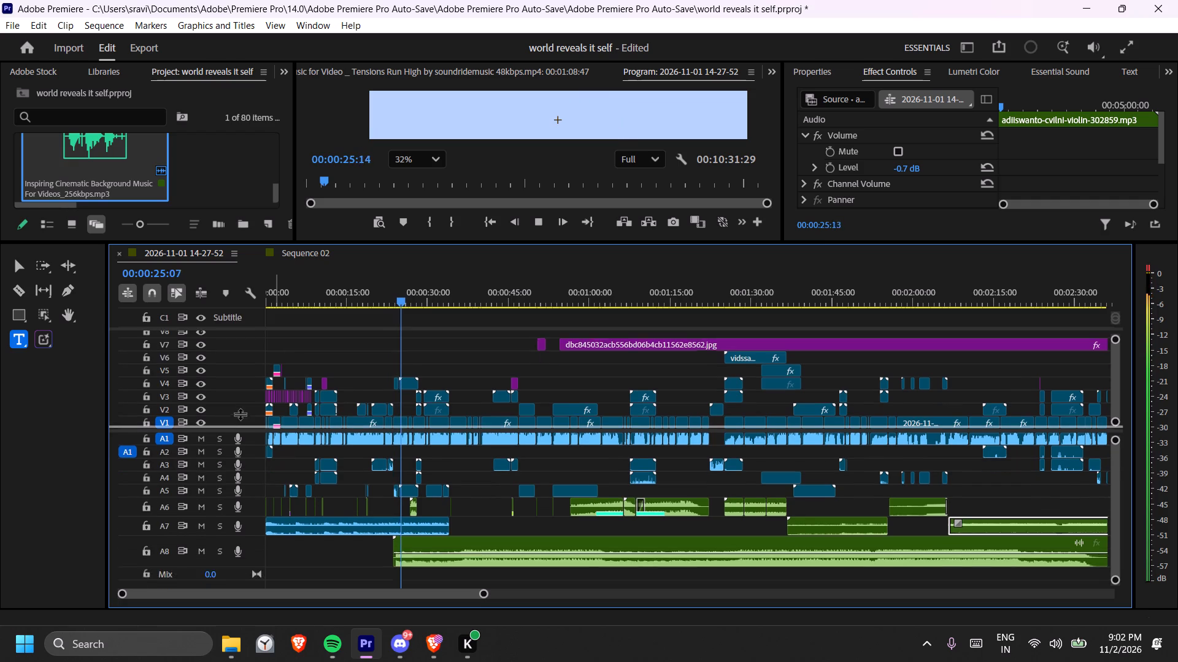
left_click_drag(240, 414, 253, 452)
key("space")
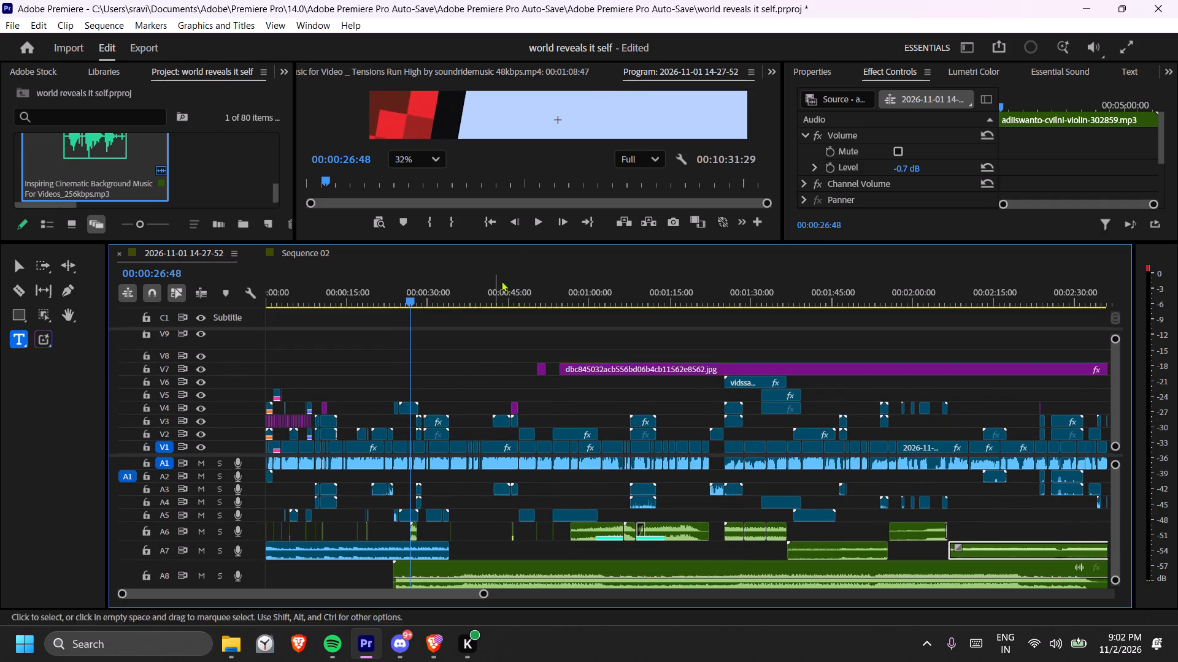
Make the Program Monitor slightly taller, set its preview zoom to 10%, and reposition the picture within it.
left_click_drag(523, 242, 523, 344)
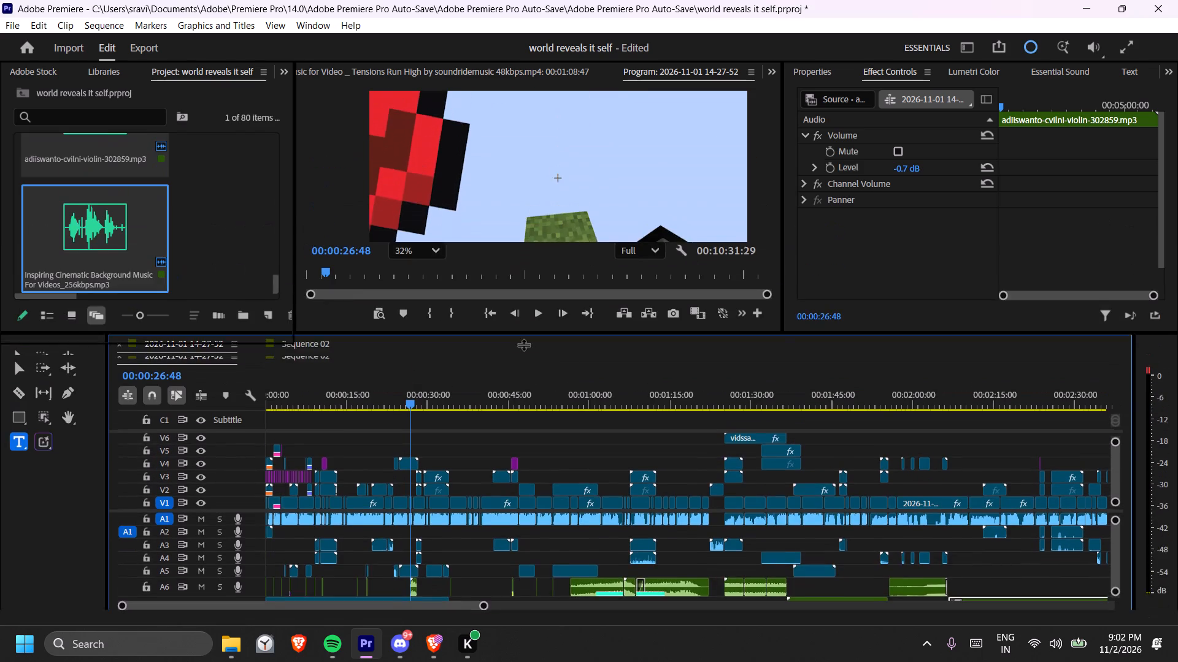
left_click_drag(523, 344, 522, 267)
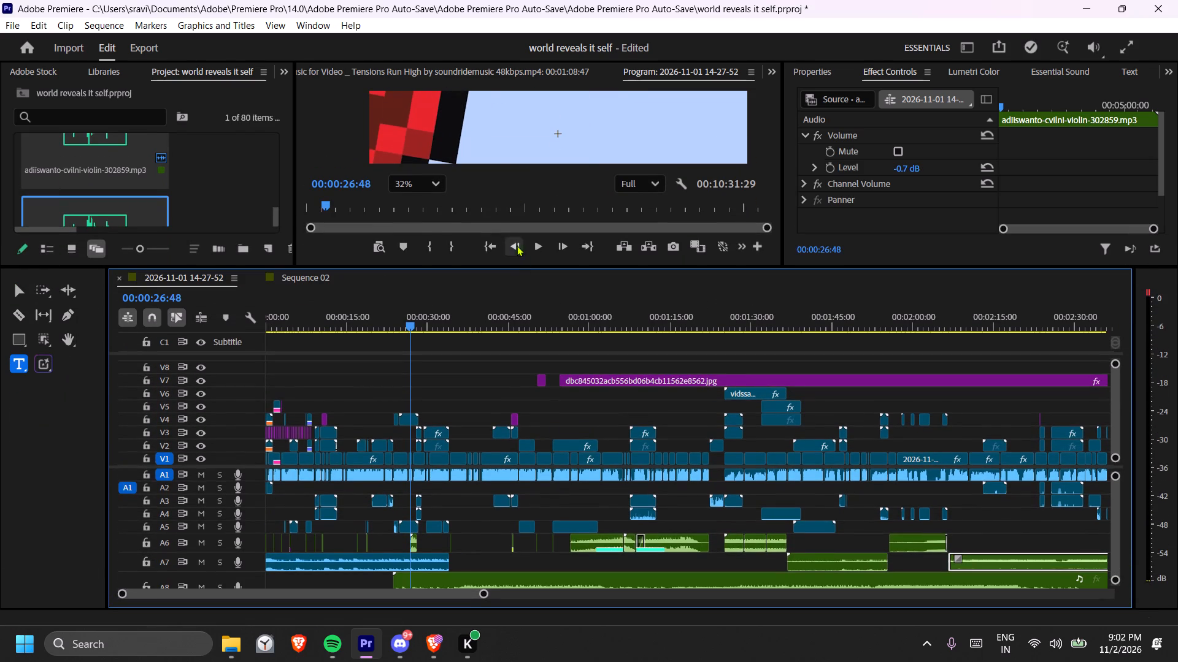
scroll(514, 130, "down", 15)
middle_click_drag(617, 140, 616, 136)
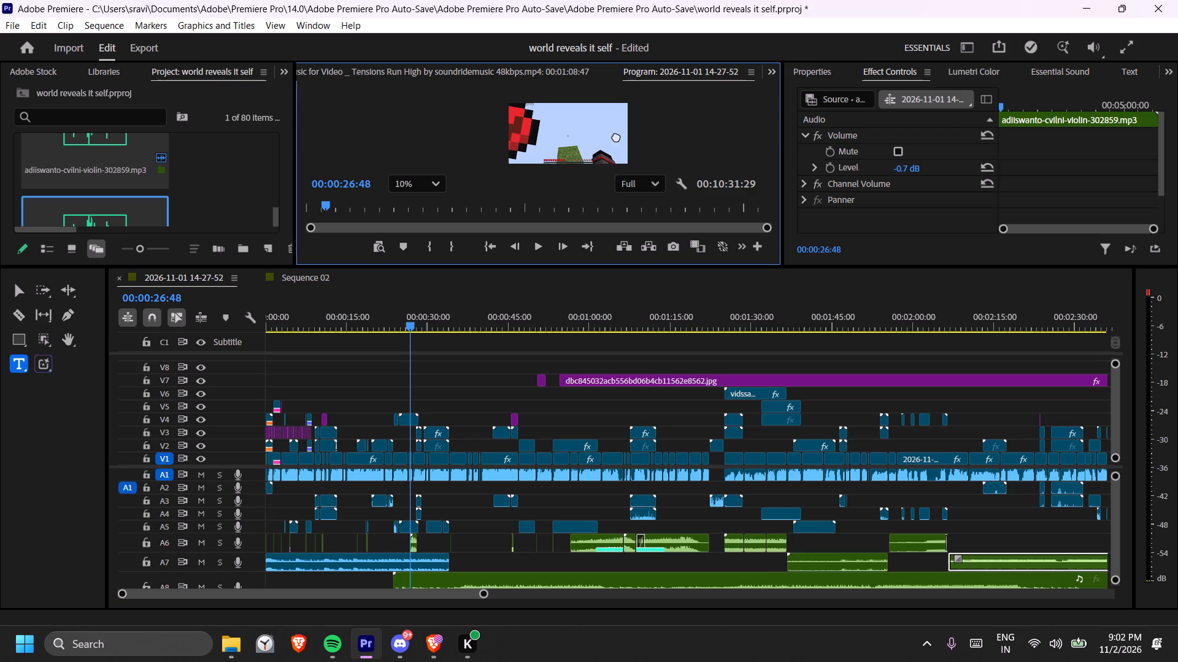
middle_click_drag(616, 136, 599, 128)
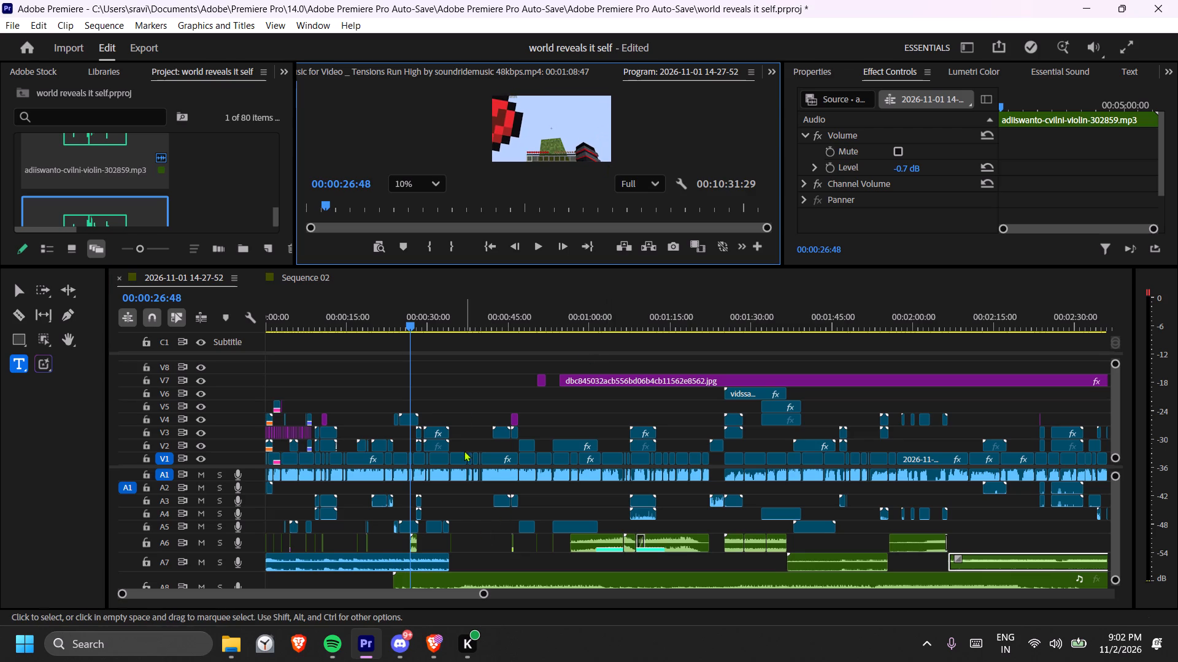
Move the A8 music clip so it starts where the first A7 music clip ends, at about 00:00:34.
left_click_drag(250, 465, 253, 454)
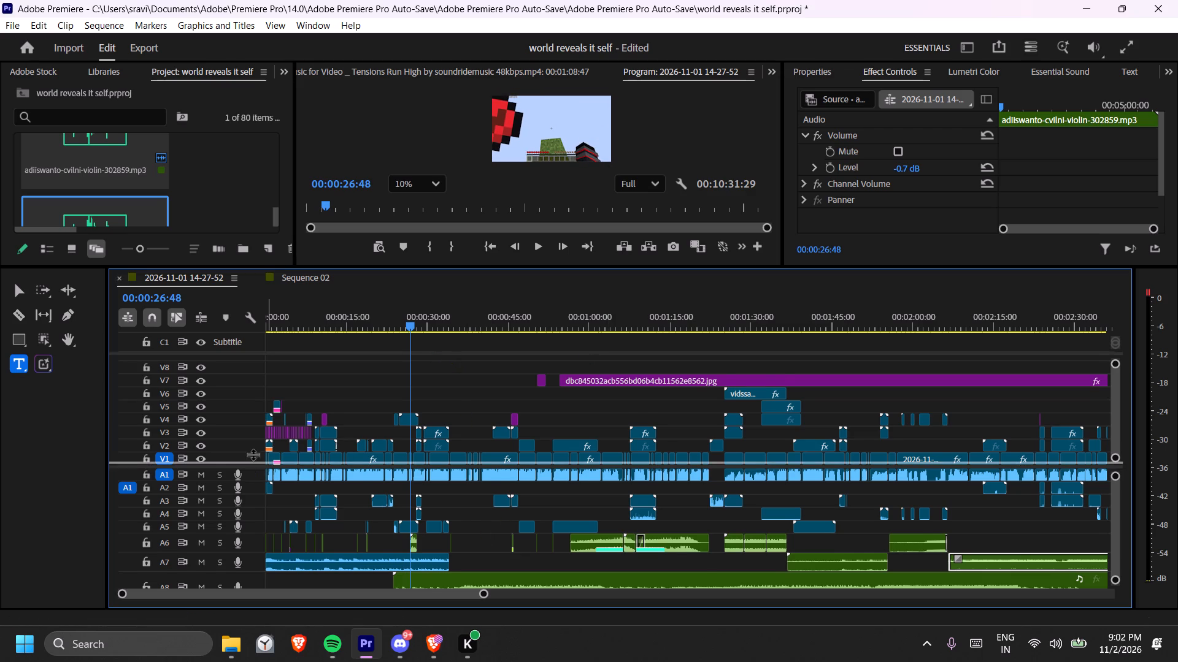
left_click_drag(253, 454, 266, 419)
key("space")
key("space")
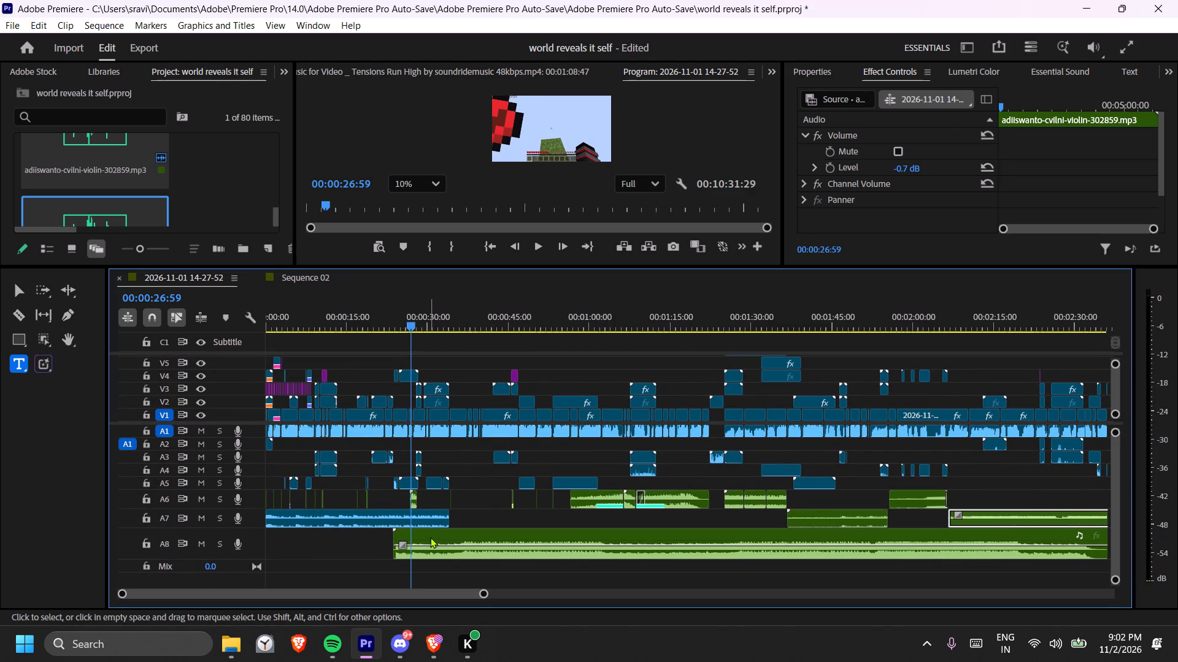
left_click_drag(430, 537, 485, 535)
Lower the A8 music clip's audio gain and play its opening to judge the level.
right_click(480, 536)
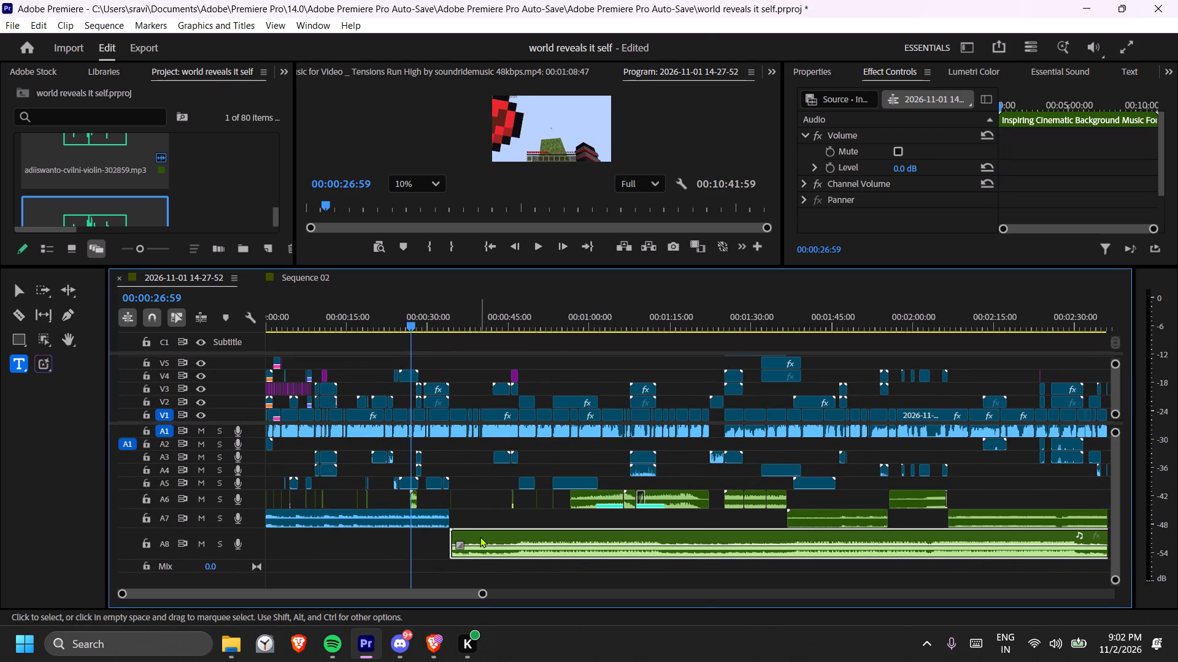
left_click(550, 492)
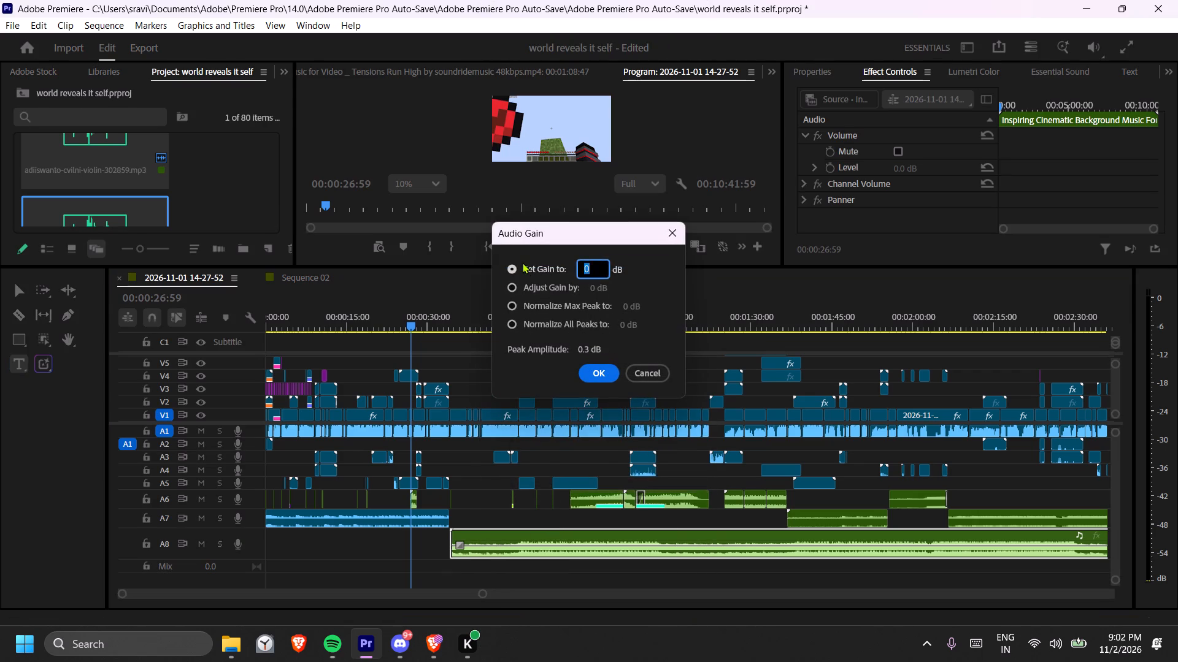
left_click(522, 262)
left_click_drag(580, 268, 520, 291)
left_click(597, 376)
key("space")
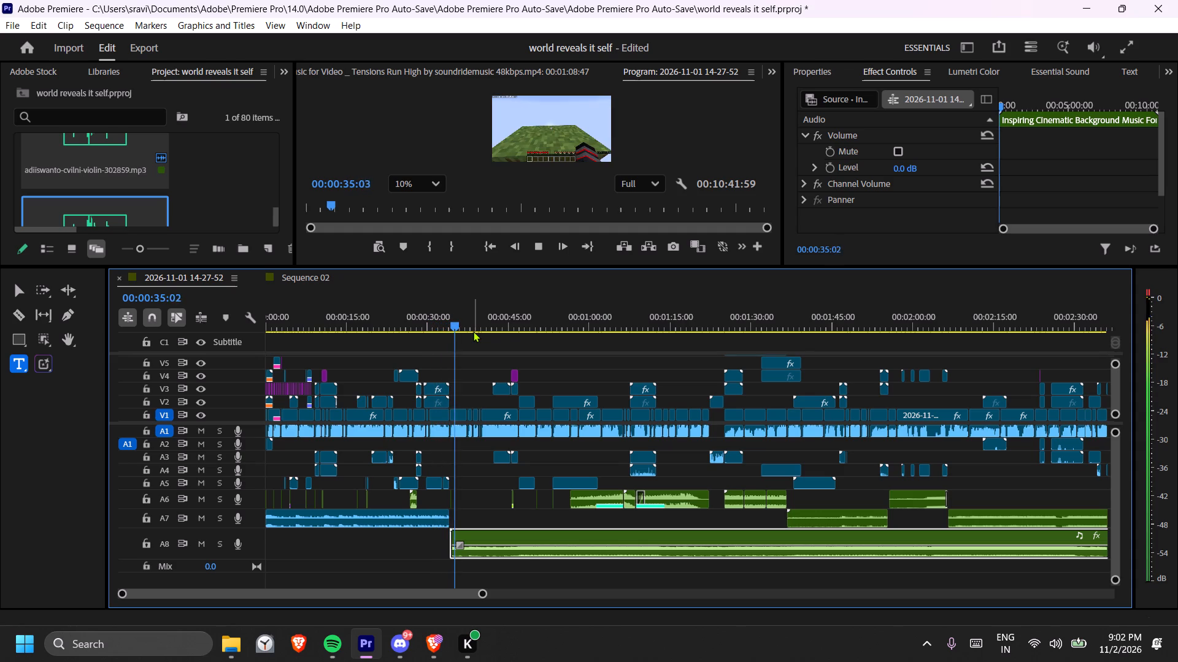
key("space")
Set the A8 music clip's audio gain to -20.4 dB and listen through to about 00:01:04.
right_click(520, 535)
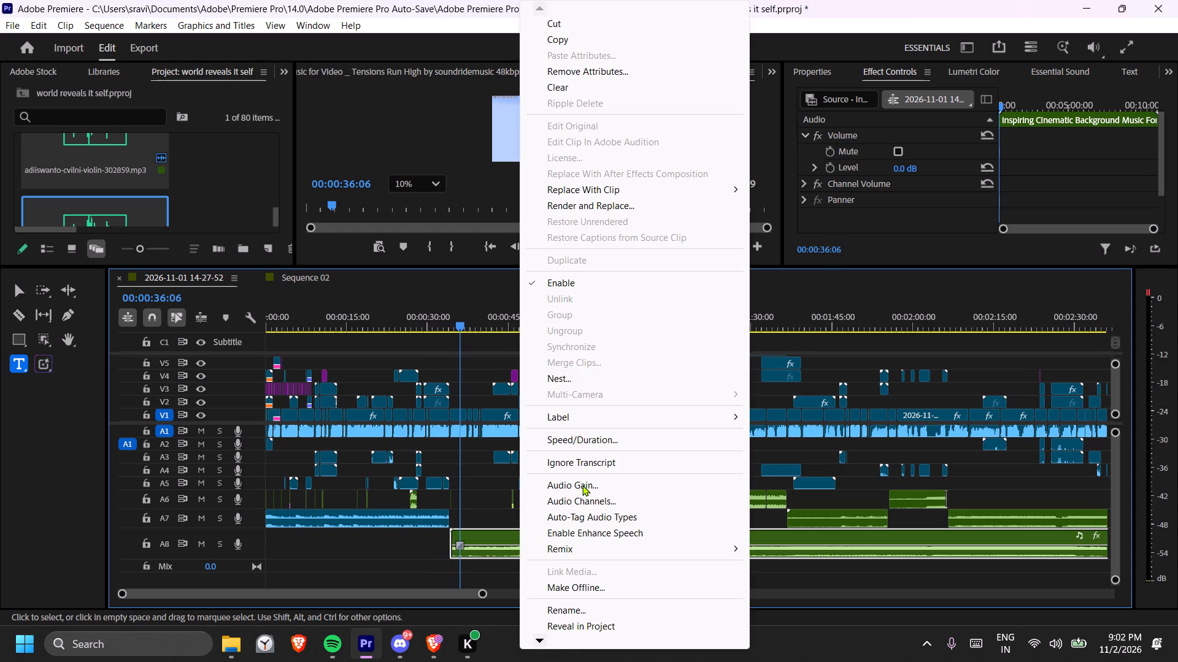
left_click(582, 485)
left_click(530, 273)
left_click_drag(595, 270, 528, 280)
left_click(602, 376)
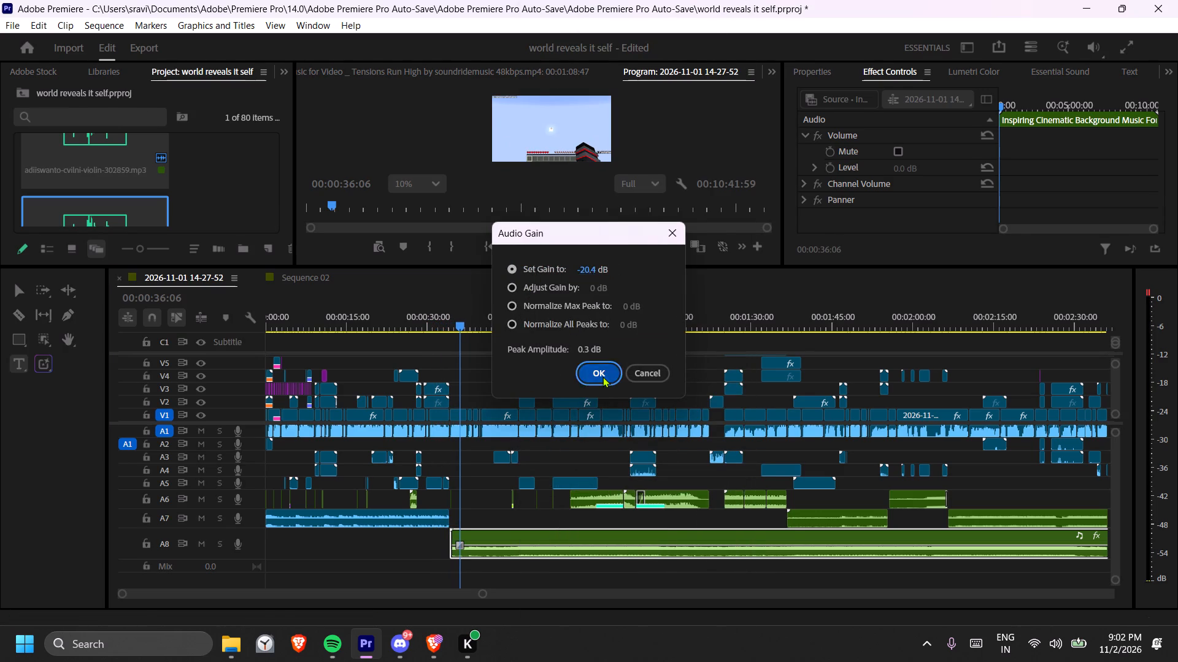
key("space")
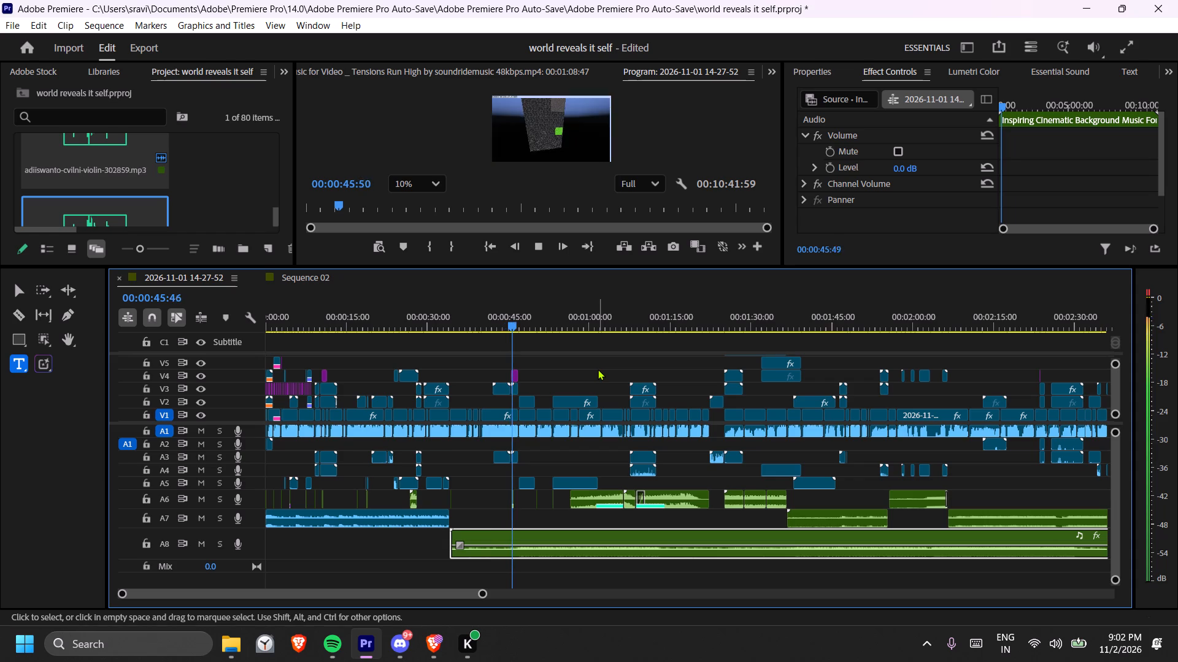
key("space")
key("space")
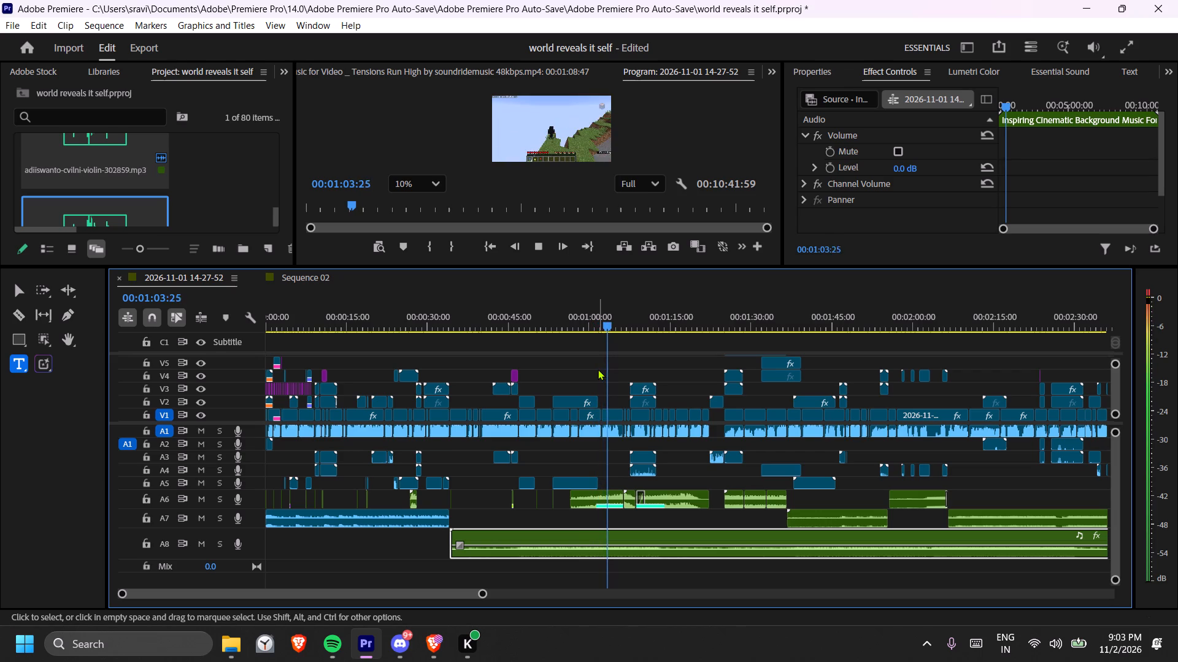
key("space")
Split the A8 music at about 00:00:56 and 00:01:22, matching the long A6 music section, and delete everything after the first cut.
key("c")
left_click(572, 544)
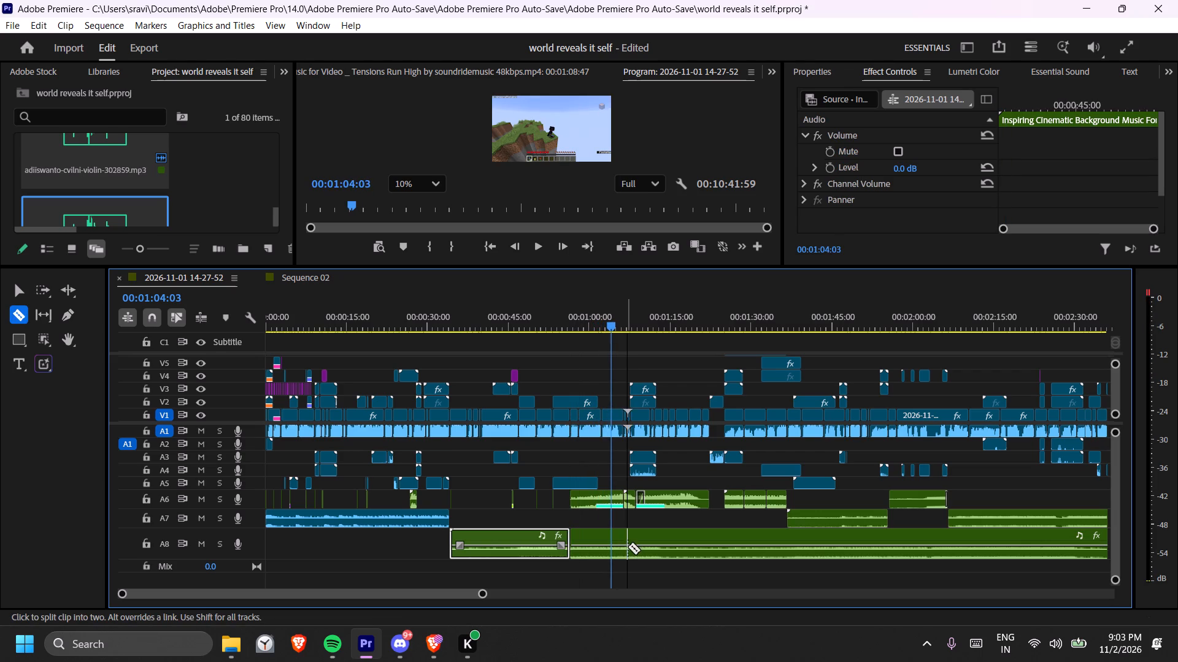
left_click(712, 550)
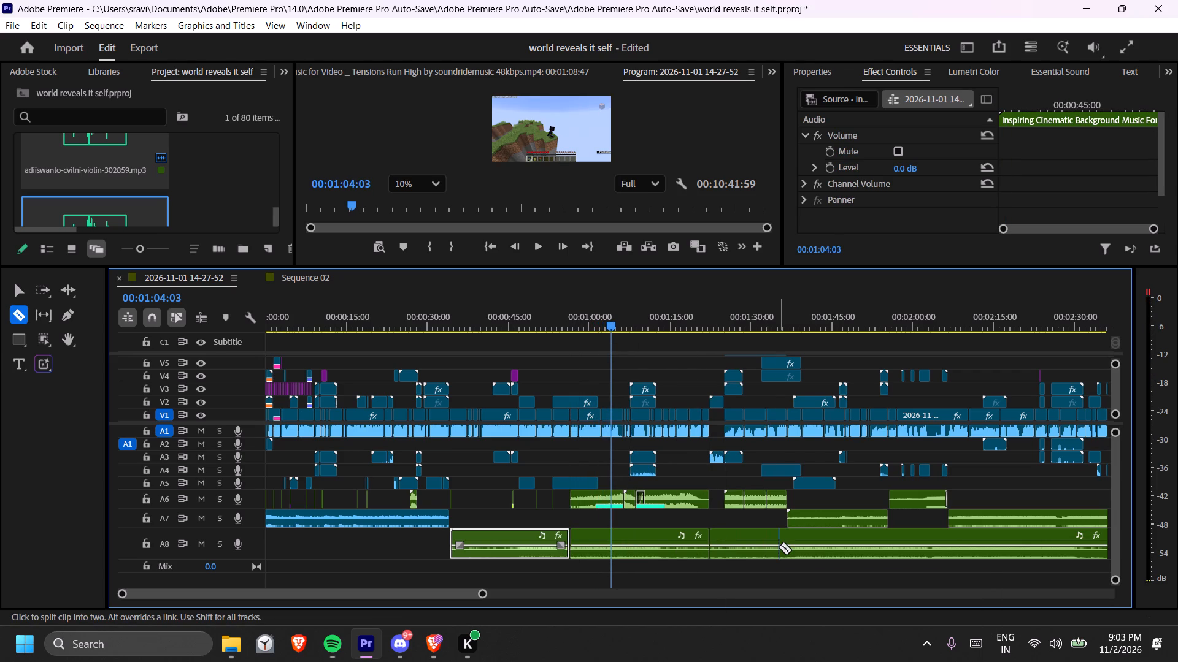
key("t")
left_click(620, 530)
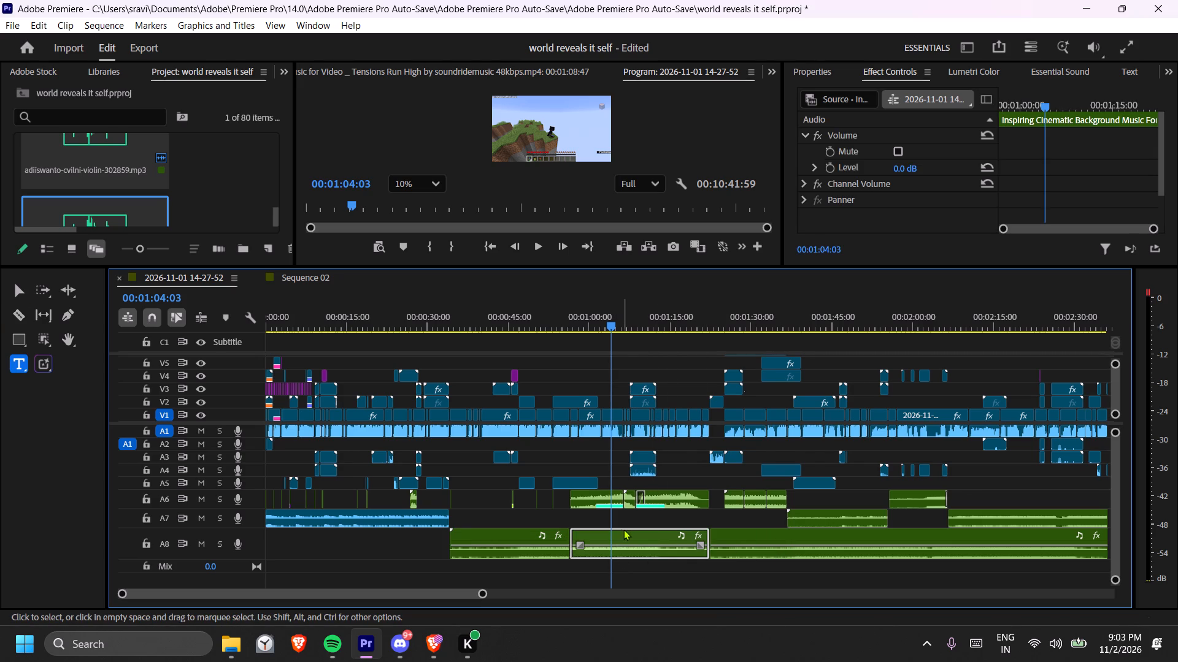
key("Delete")
left_click(730, 534)
key("Delete")
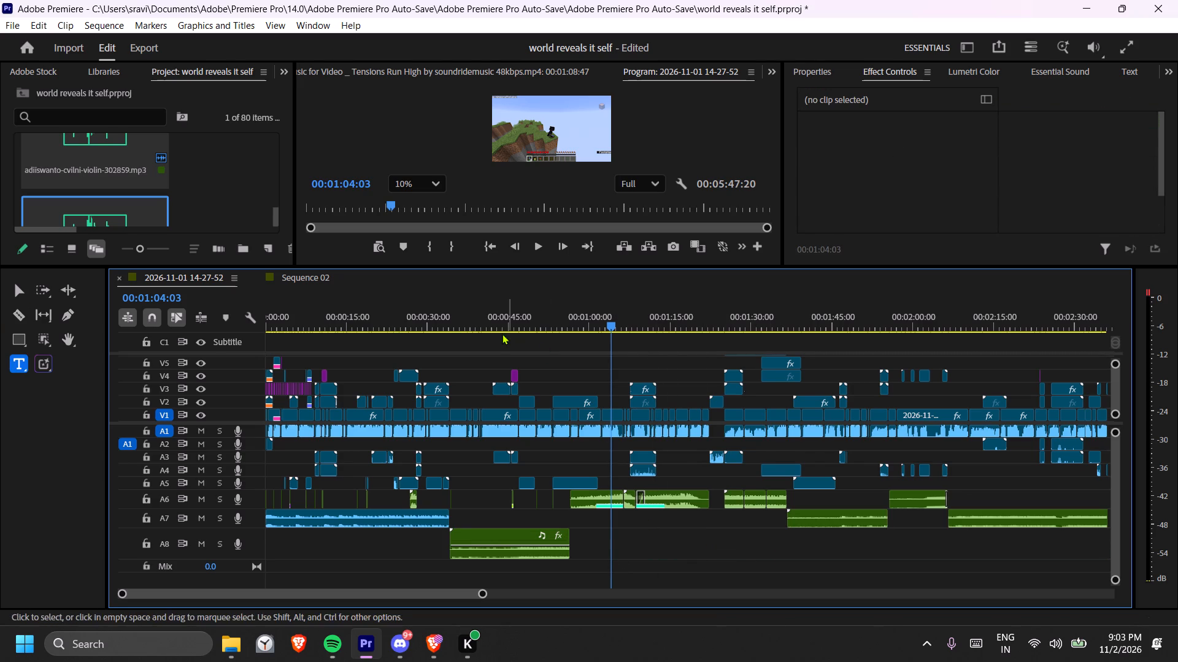
Return the playhead to about 00:00:21 and set the default audio output to Headphones (CDS.KT USB Audio).
left_click_drag(456, 319, 381, 321)
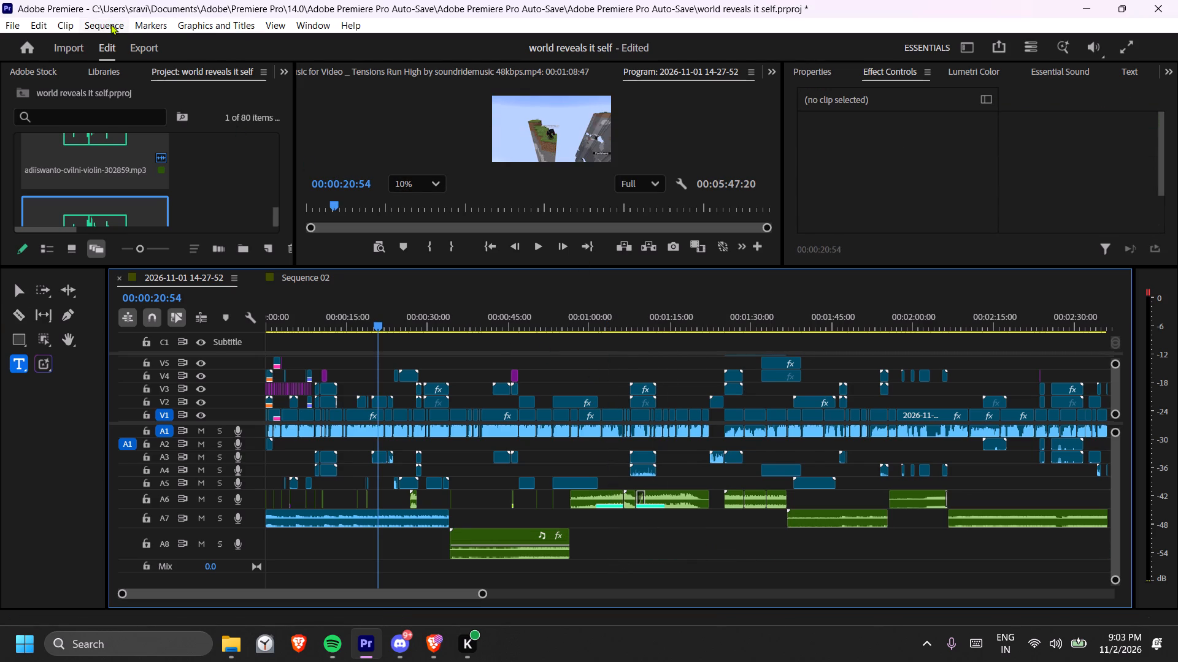
left_click(46, 24)
left_click(98, 520)
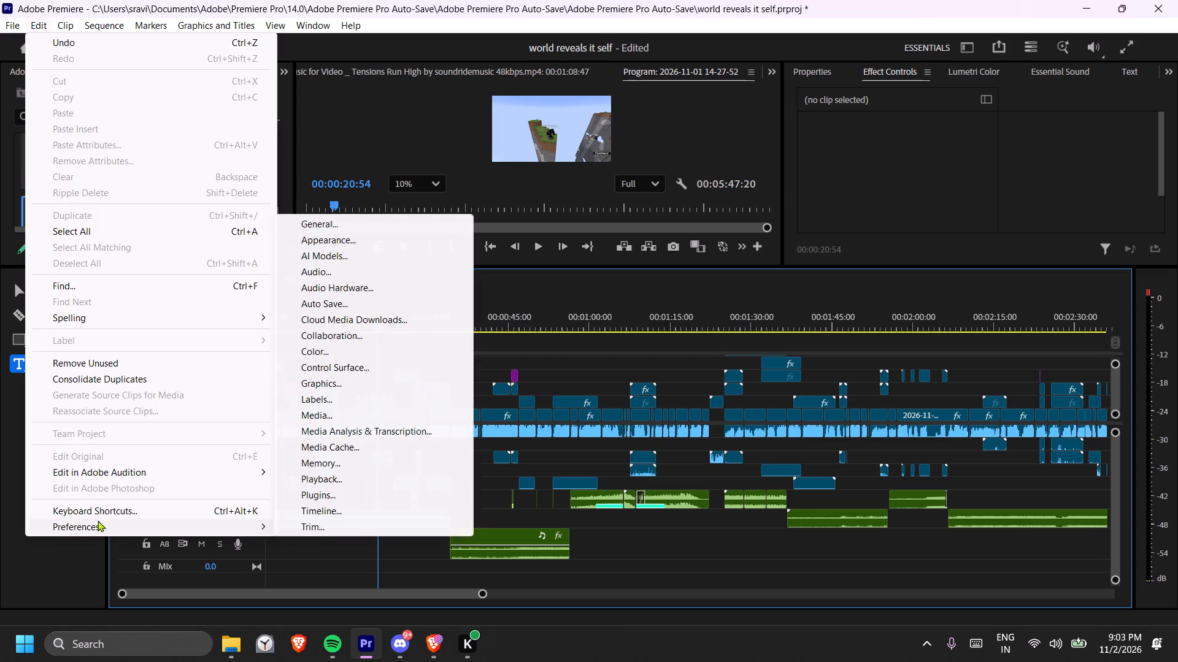
left_click(333, 281)
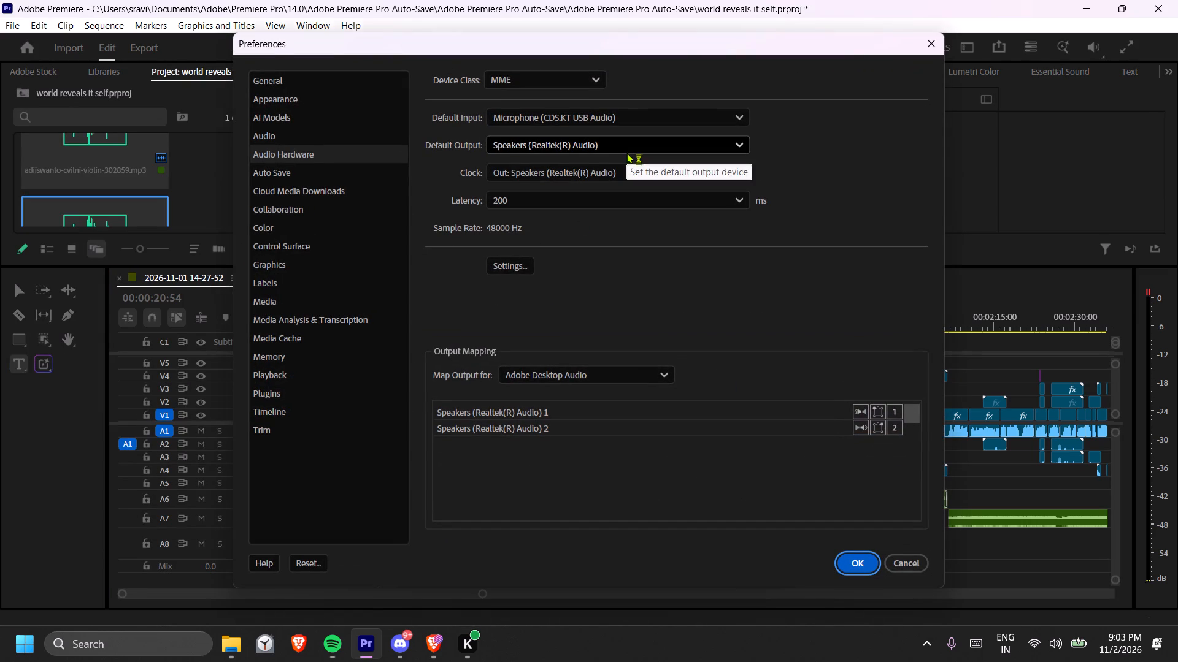
left_click(626, 152)
left_click(585, 189)
left_click(671, 383)
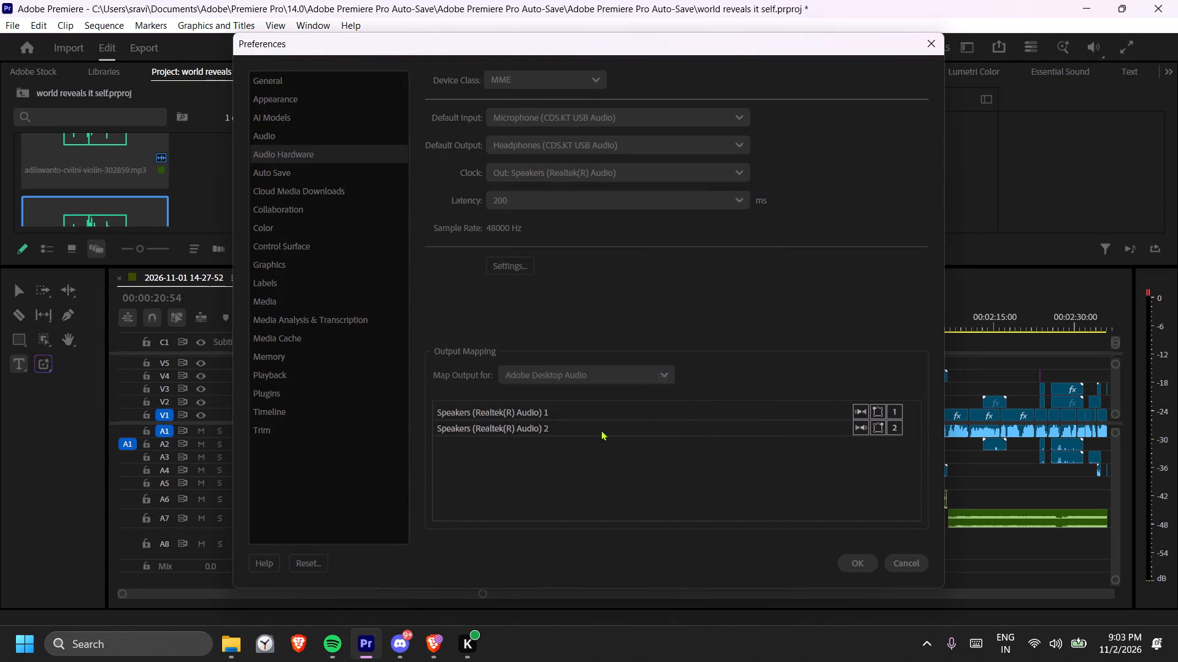
left_click(852, 567)
Play the sequence from about 00:00:21 to past 00:01:17 with an enlarged program preview, reviewing how the A8 music fits.
key("space")
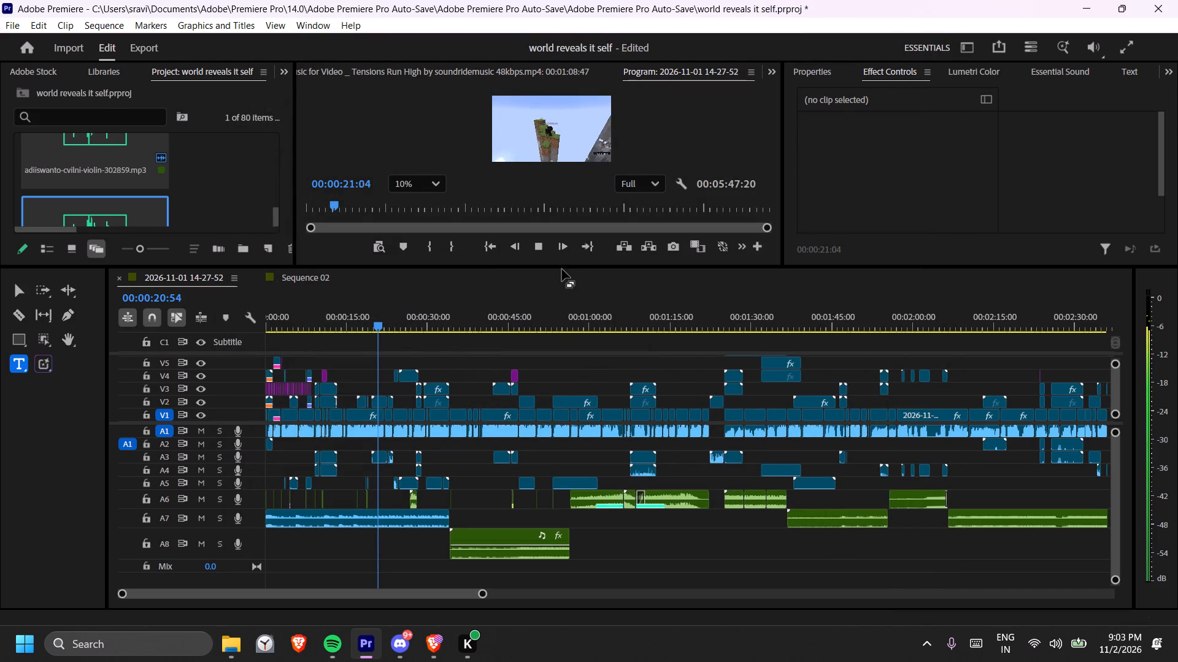
left_click_drag(566, 267, 591, 367)
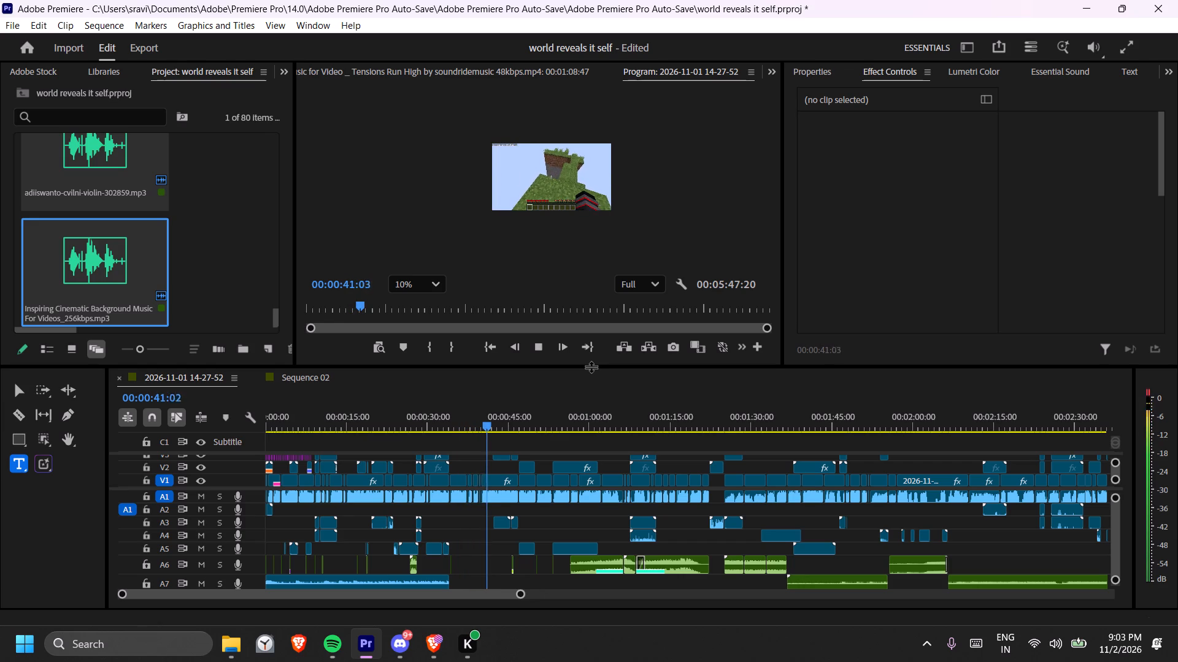
scroll(509, 205, "up", 12)
middle_click_drag(536, 167, 525, 233)
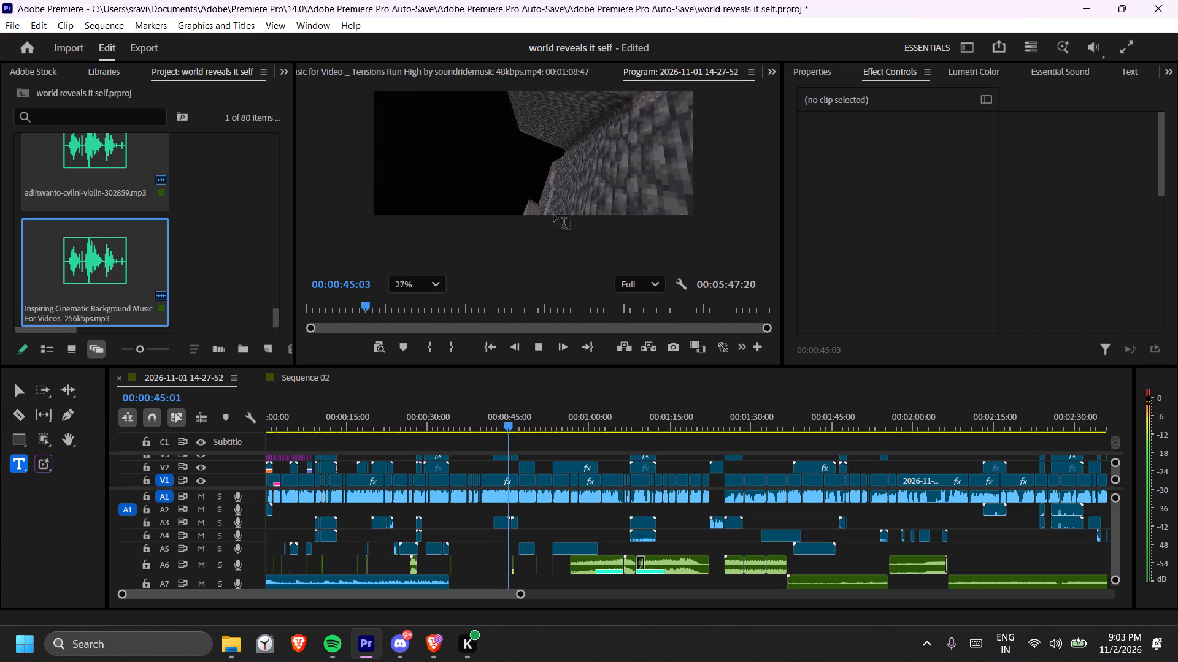
middle_click_drag(560, 139, 562, 198)
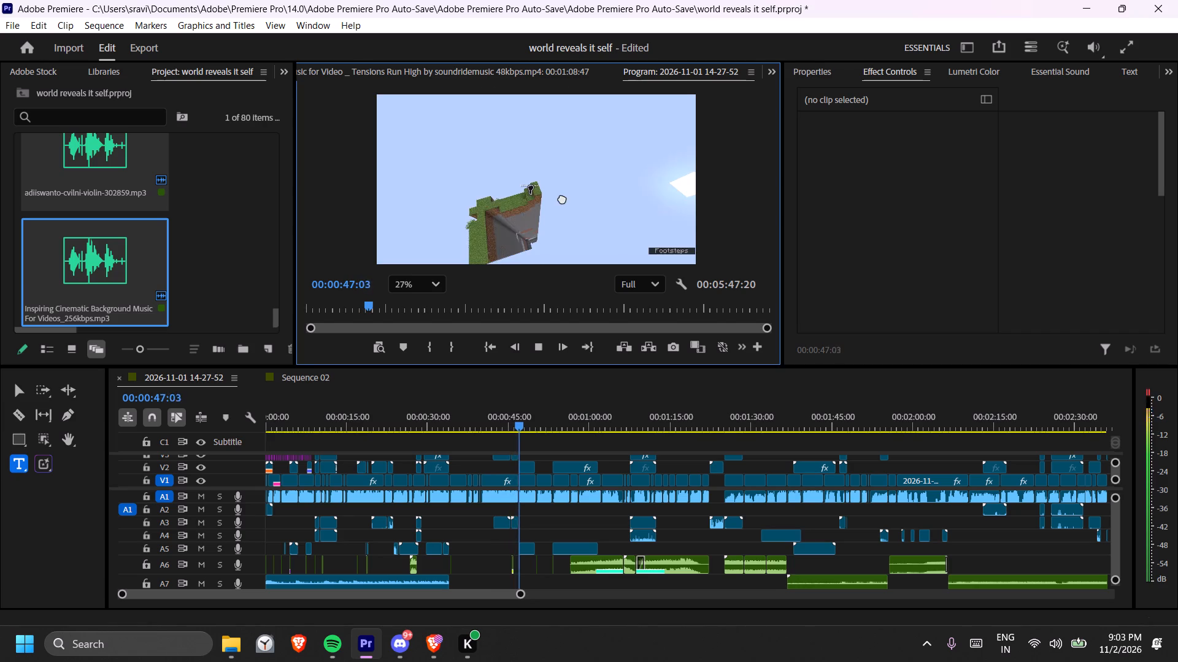
middle_click_drag(562, 198, 562, 193)
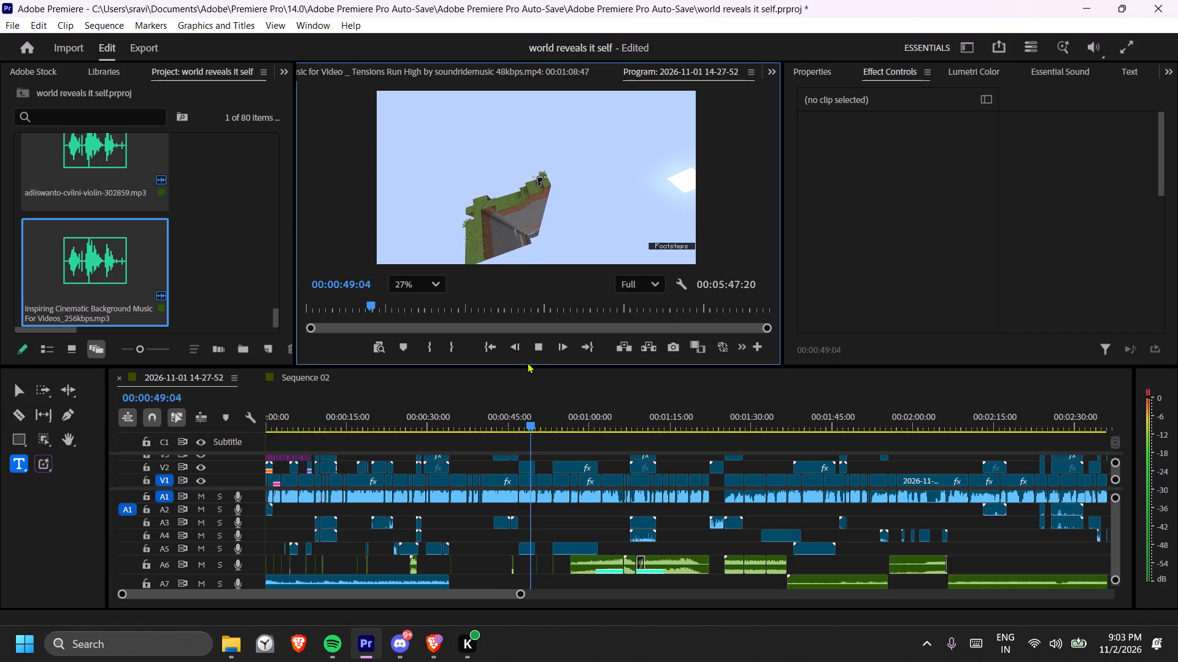
left_click_drag(526, 365, 549, 299)
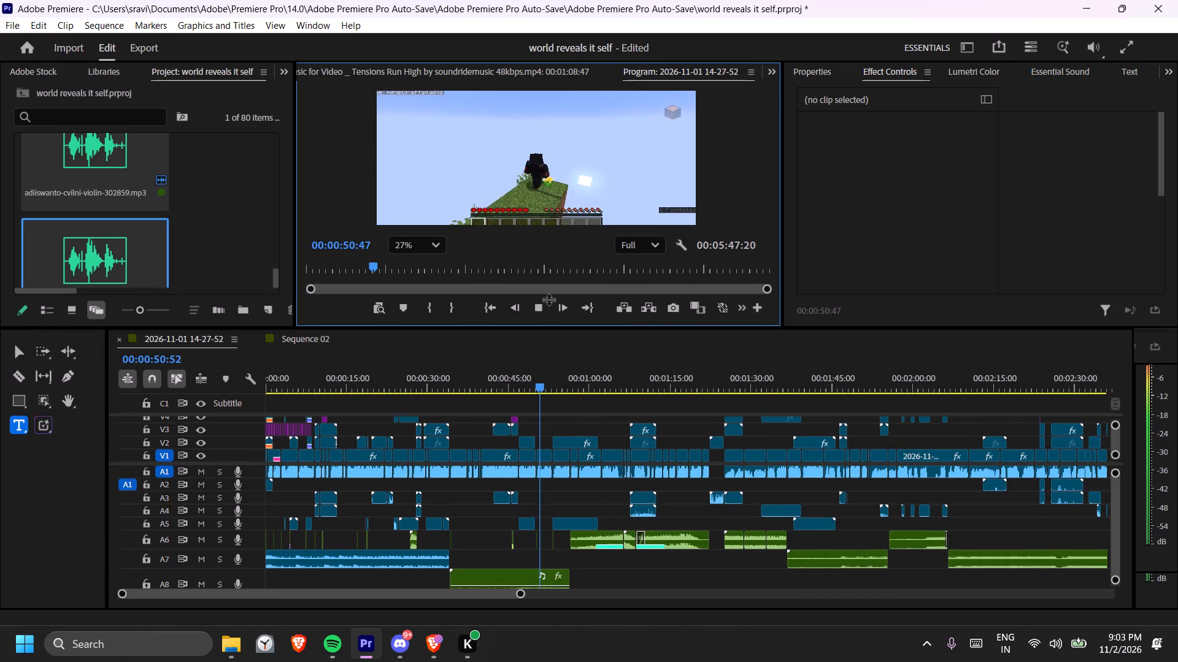
left_click_drag(549, 299, 544, 365)
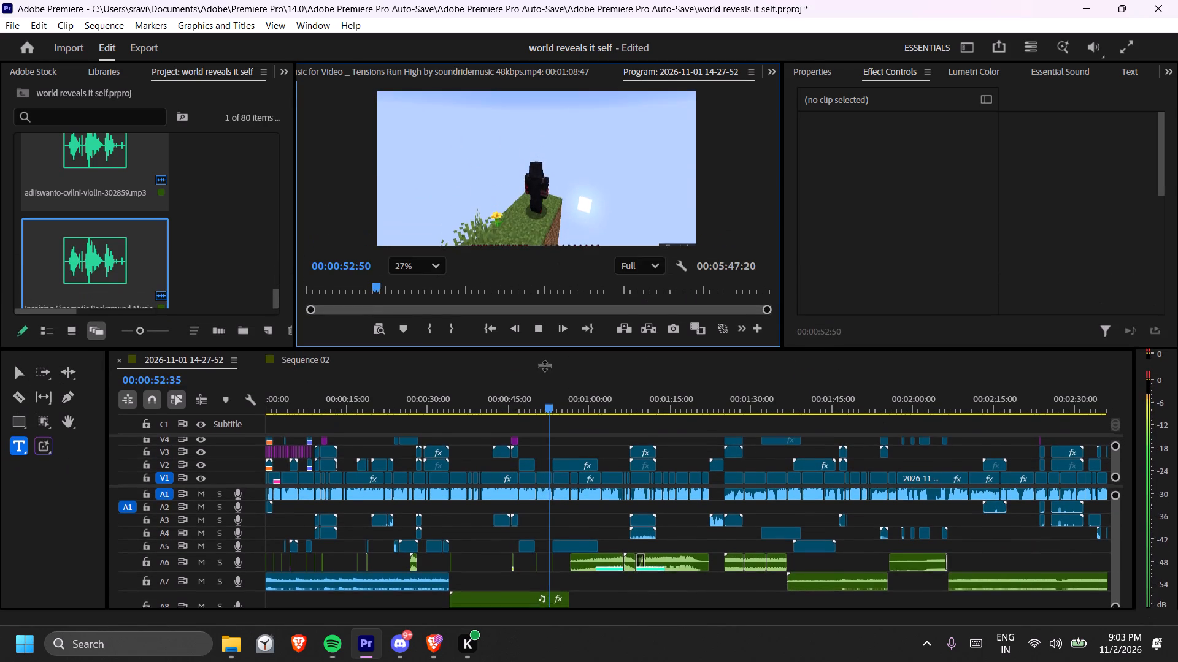
left_click_drag(544, 365, 541, 378)
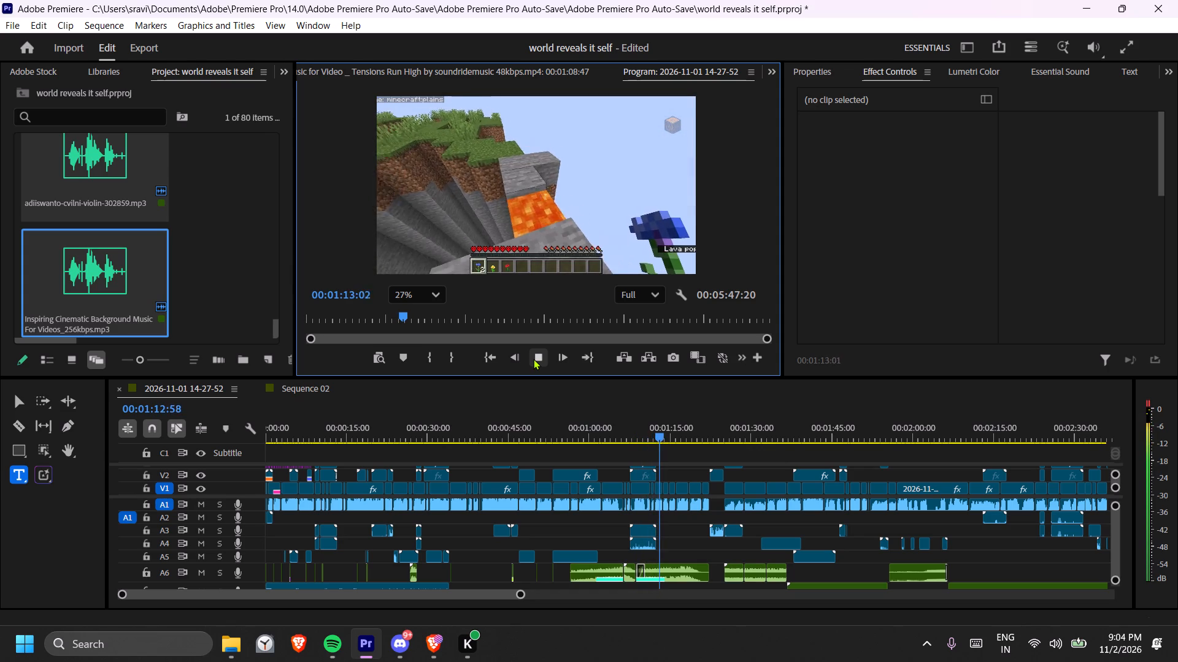
scroll(541, 418, "down", 2)
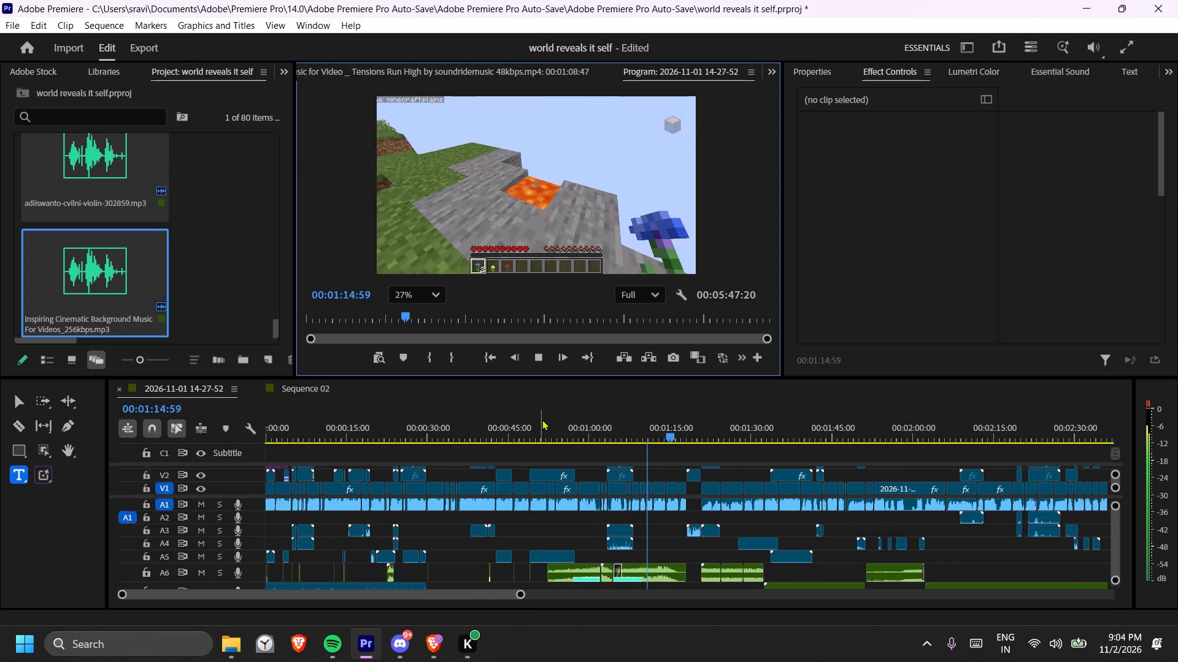
scroll(542, 419, "down", 3)
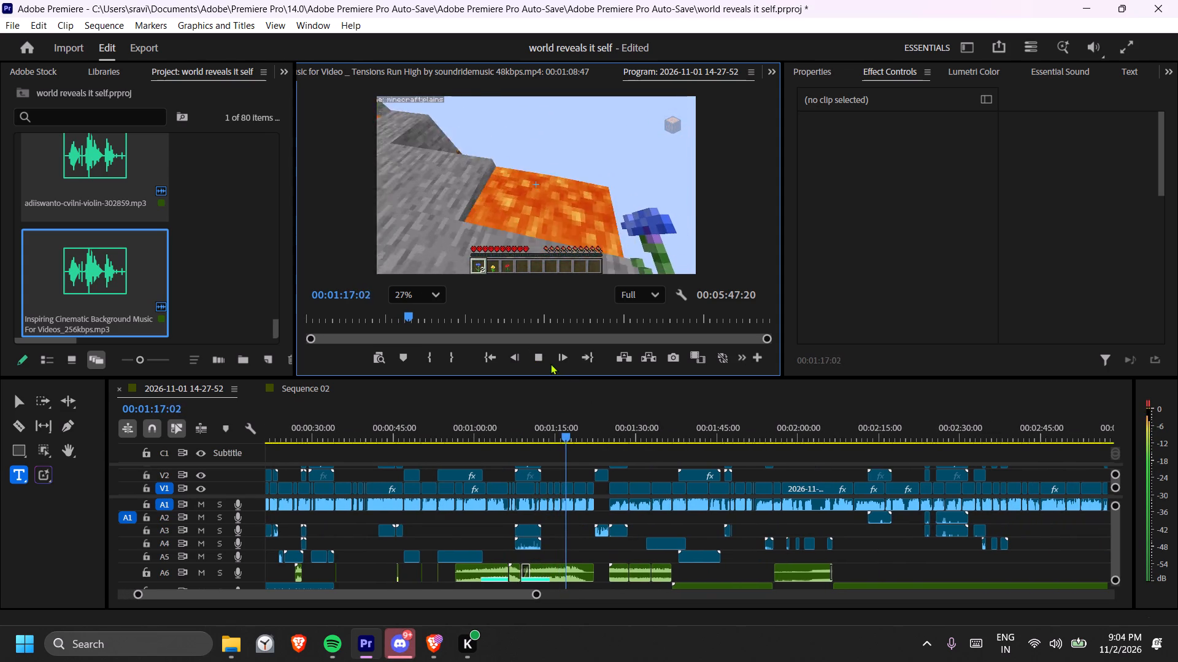
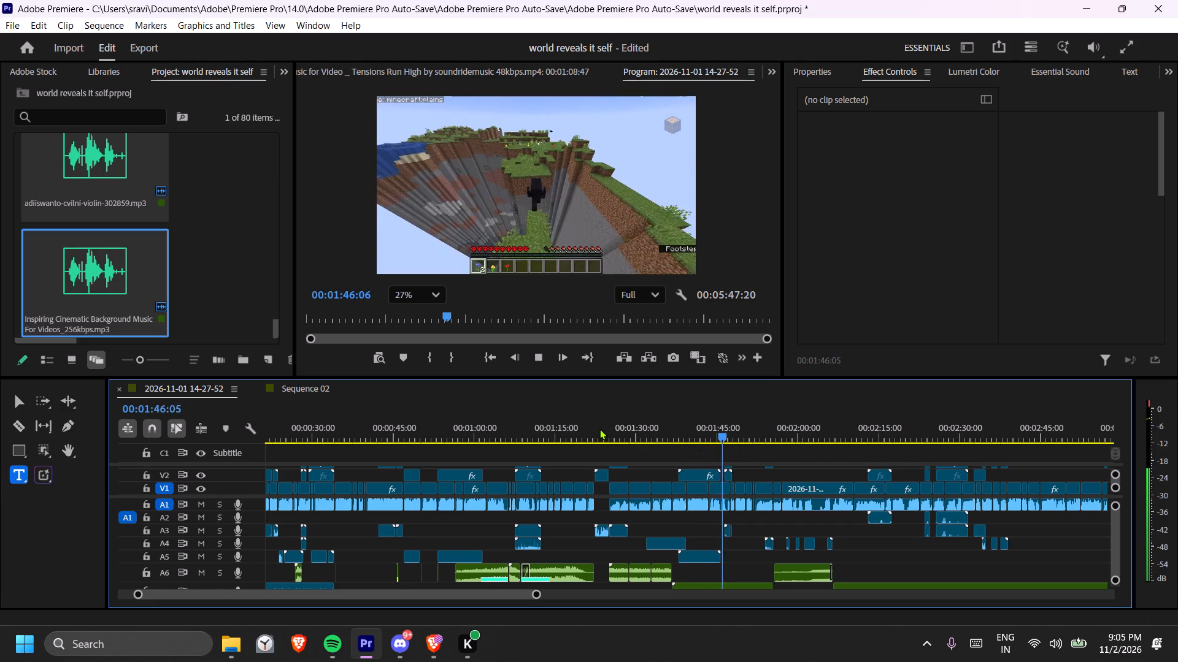
Listen on to about 00:02:13, enlarging the timeline area, and delete the long A7 violin music clip that starts at about 00:02:07.
scroll(654, 525, "down", 4)
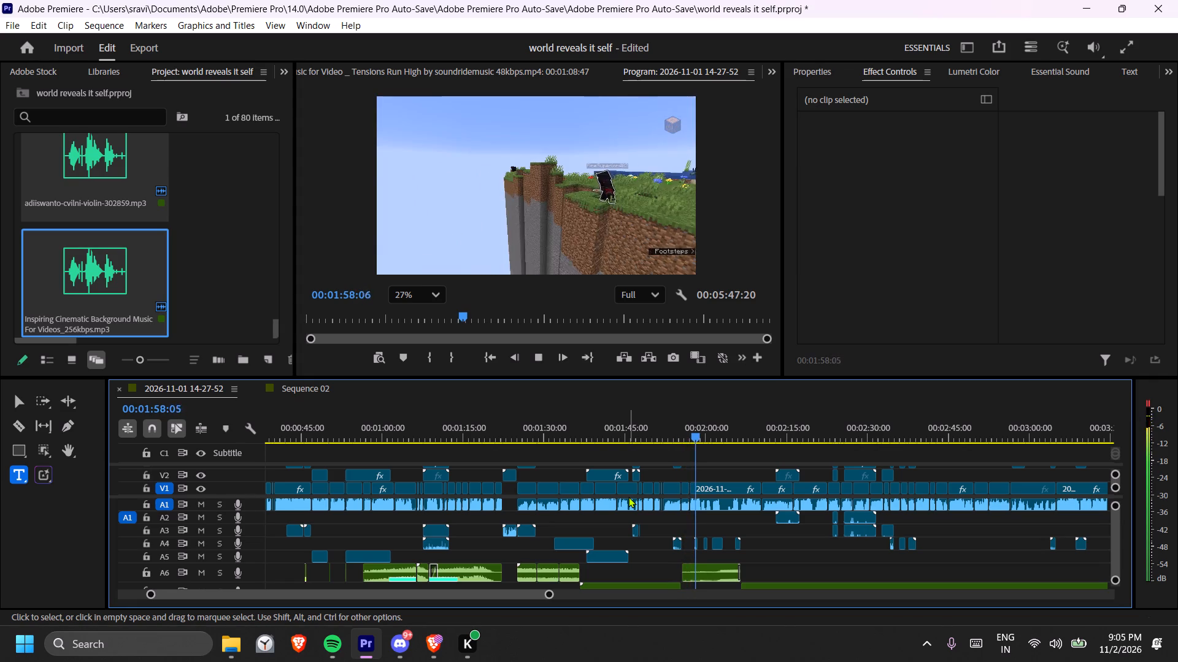
scroll(626, 498, "down", 3)
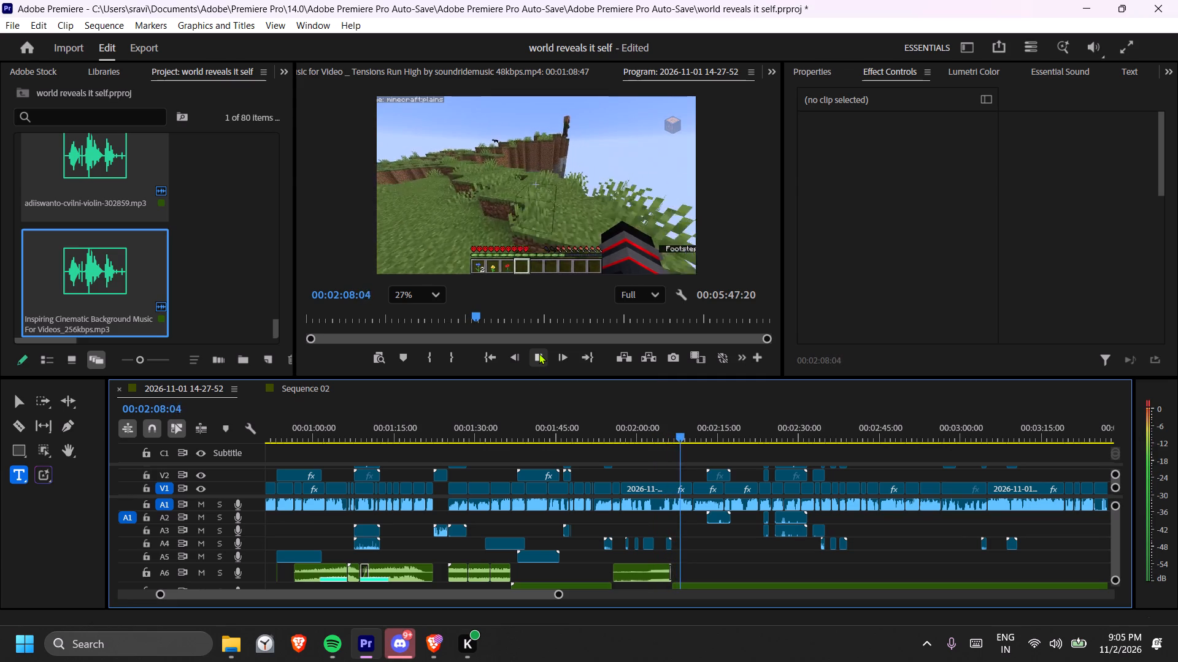
left_click_drag(644, 379, 644, 322)
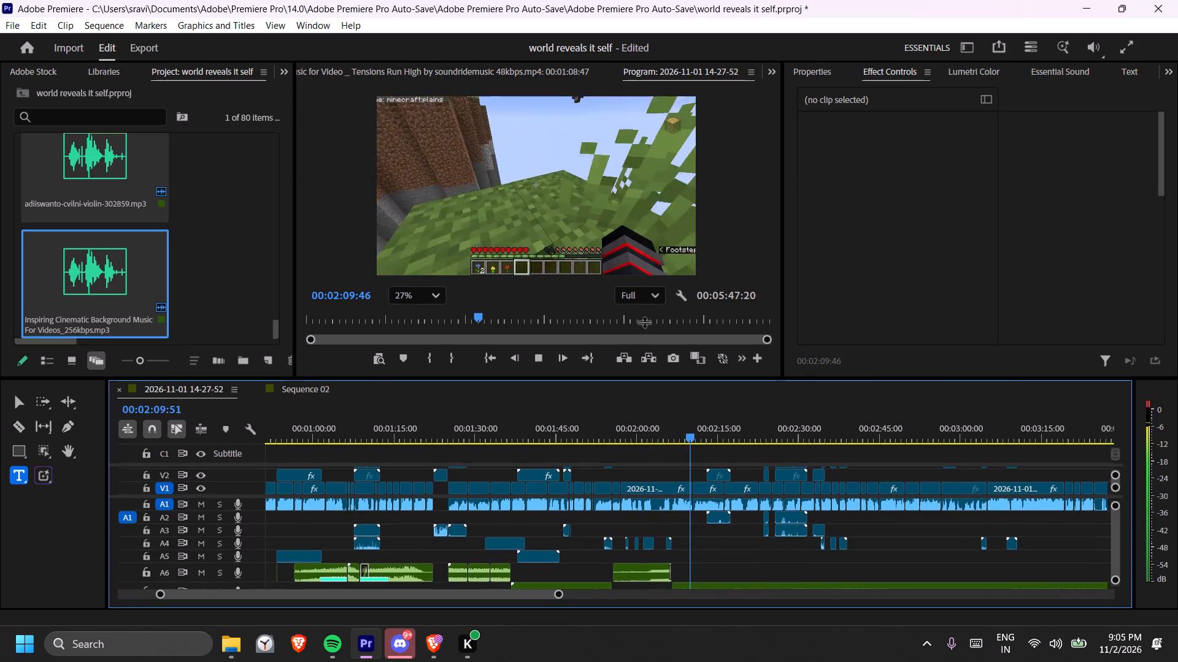
left_click_drag(644, 322, 644, 305)
left_click(720, 535)
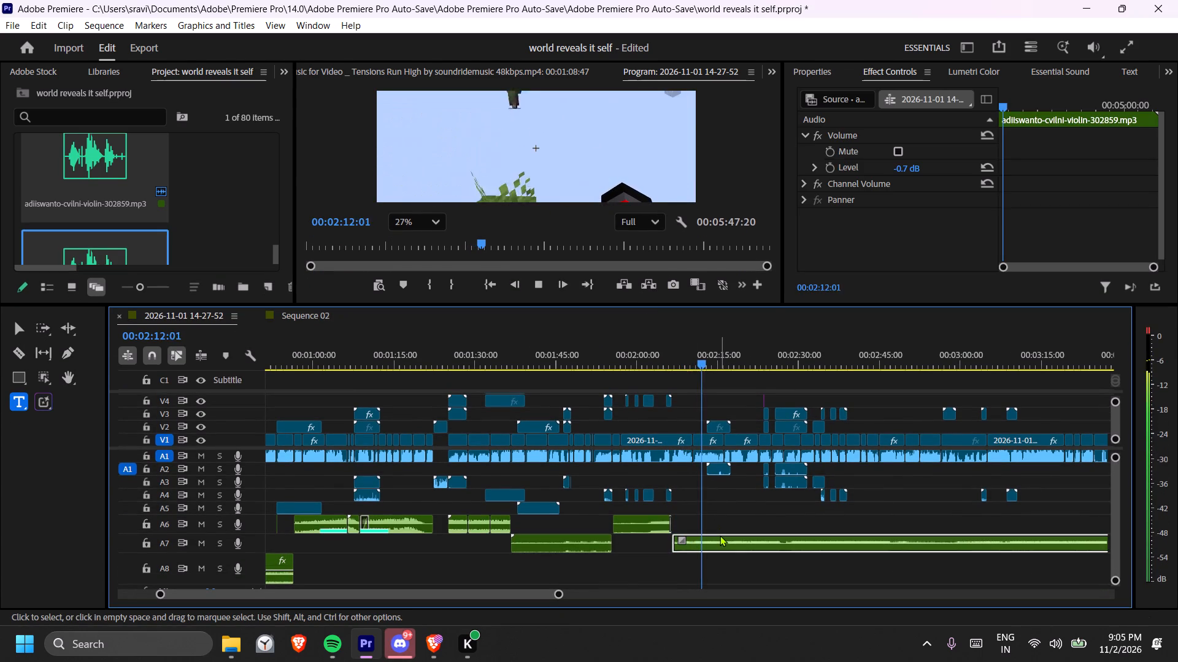
key("Delete")
left_click(541, 282)
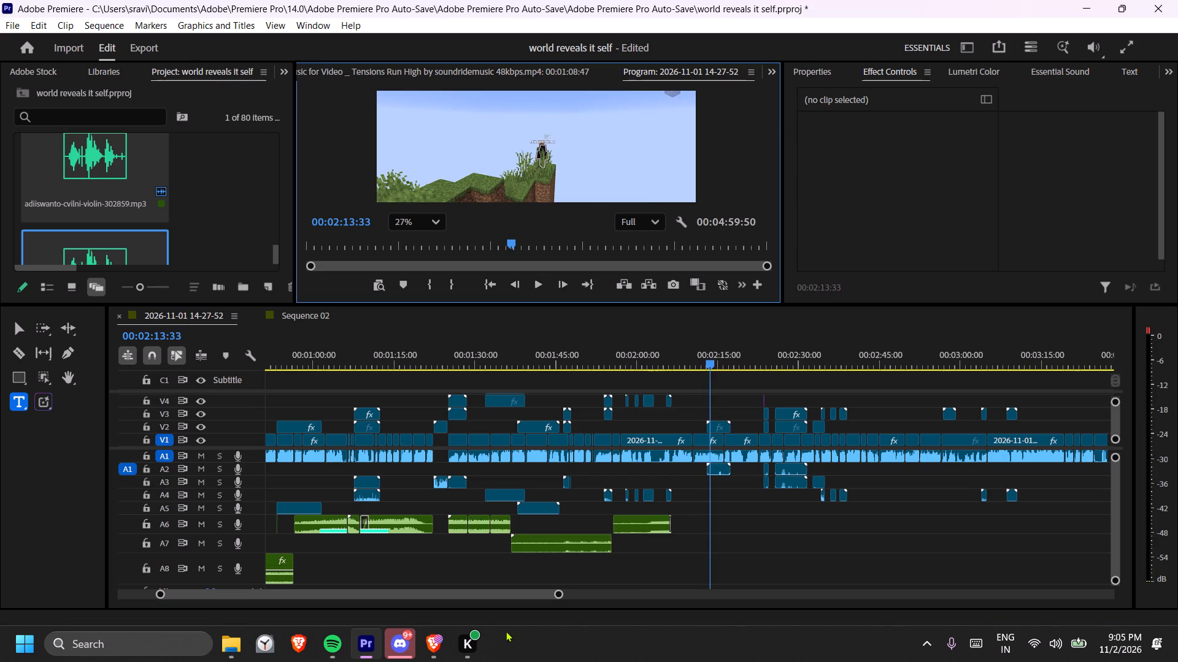
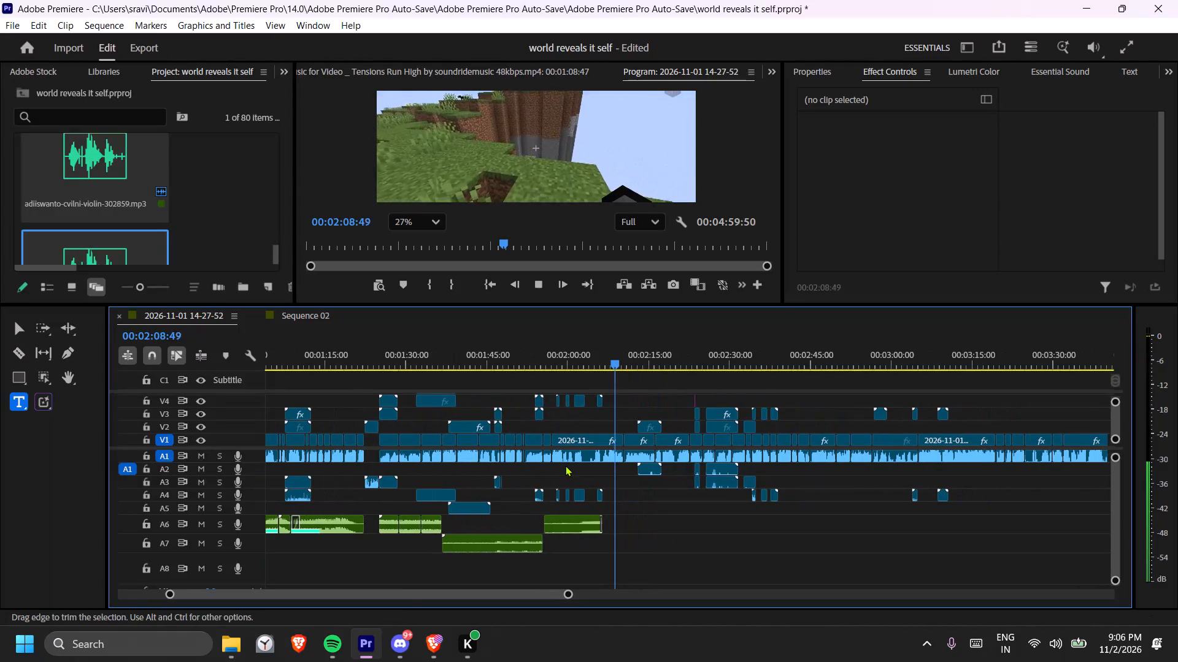
Extend the inspiring cinematic music clip on A8 to about 00:02:42 and split it where the A6 music begins, near 00:00:56.
key("space")
scroll(535, 501, "up", 6)
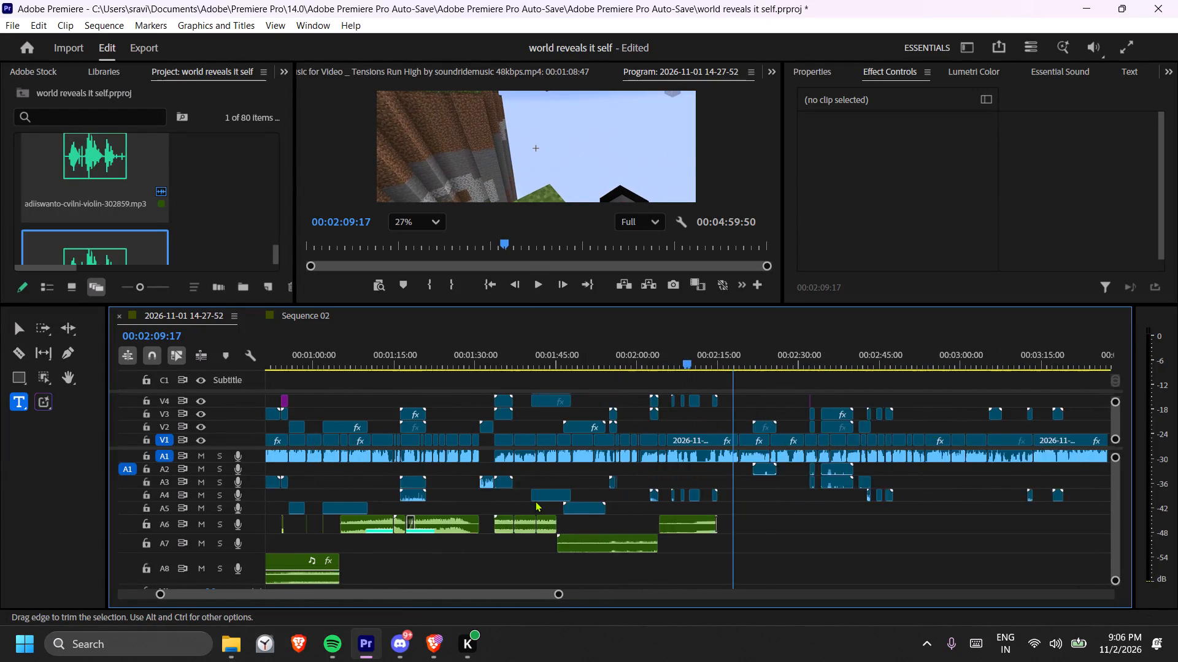
scroll(533, 503, "up", 3)
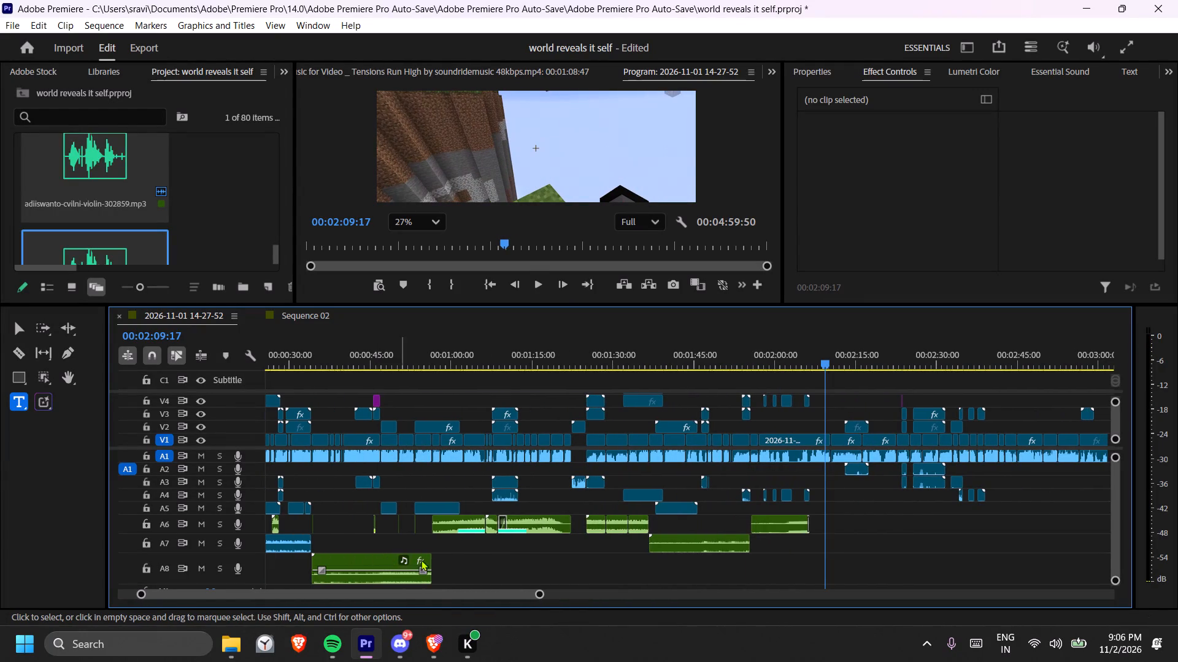
left_click_drag(433, 561, 948, 557)
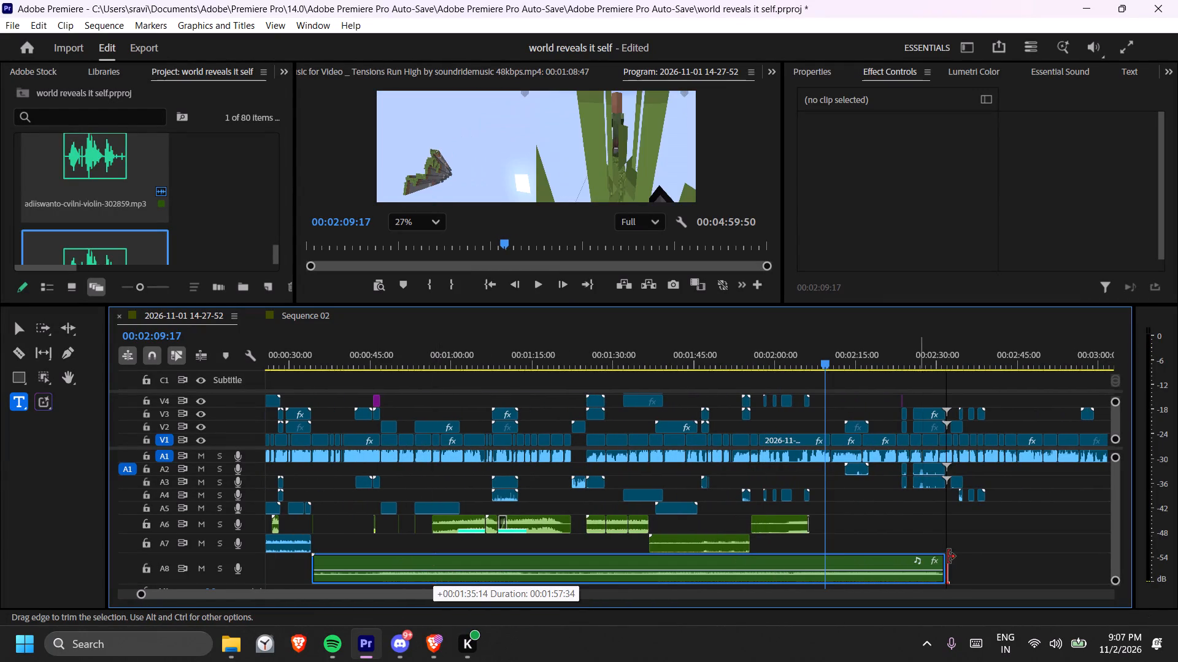
left_click_drag(948, 557, 1011, 552)
key("c")
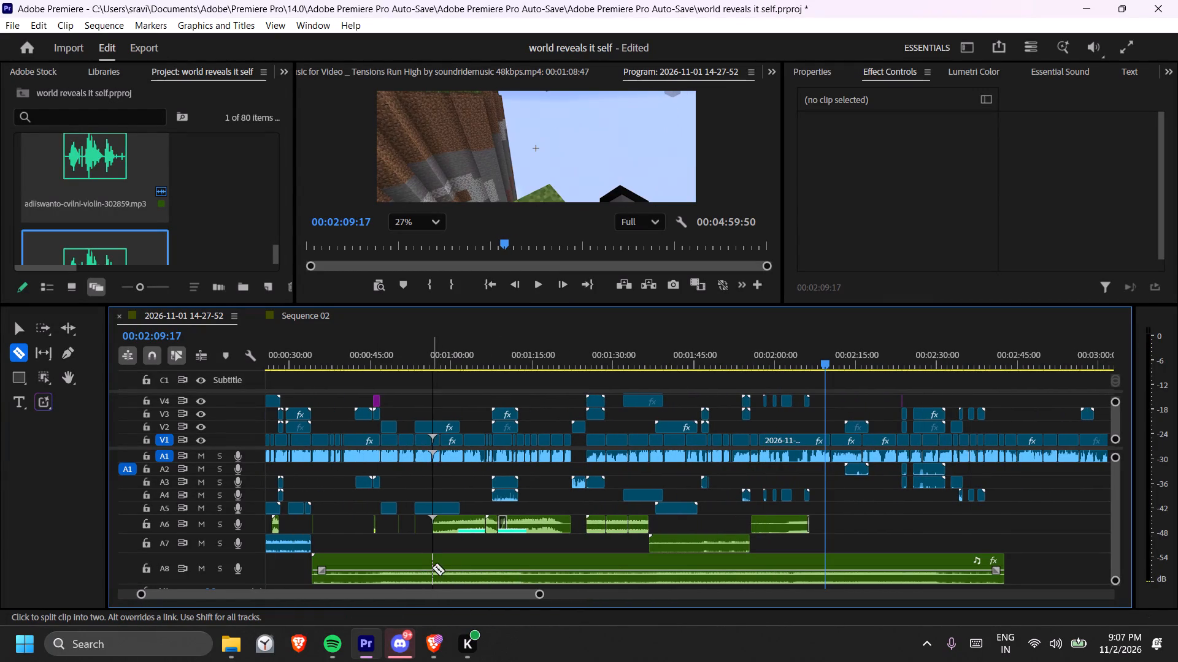
left_click(434, 570)
Move the second part of the split A8 music so it starts at about 00:02:07, just after the last A6 clip.
key("t")
left_click_drag(539, 563, 853, 564)
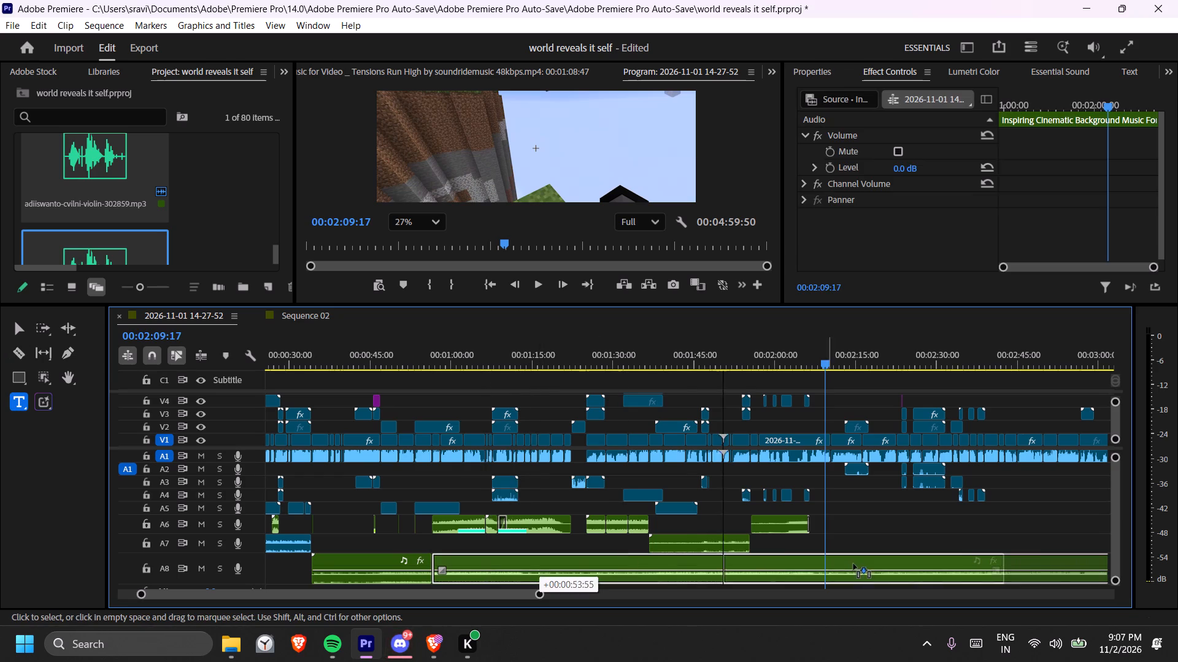
left_click_drag(853, 564, 919, 565)
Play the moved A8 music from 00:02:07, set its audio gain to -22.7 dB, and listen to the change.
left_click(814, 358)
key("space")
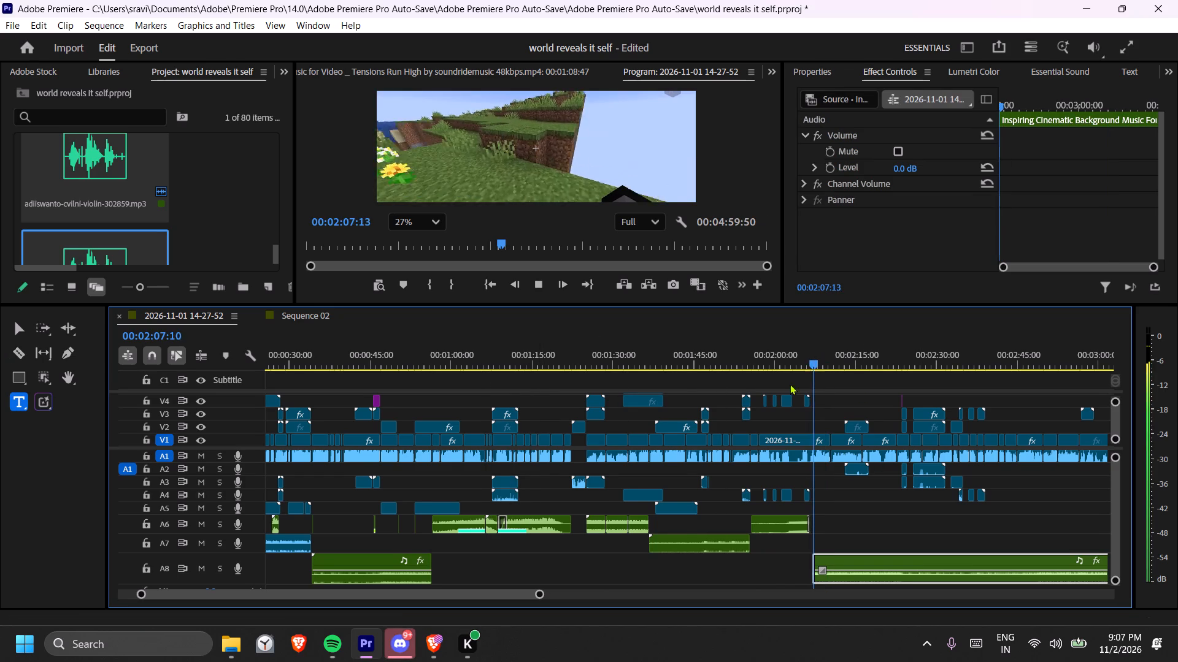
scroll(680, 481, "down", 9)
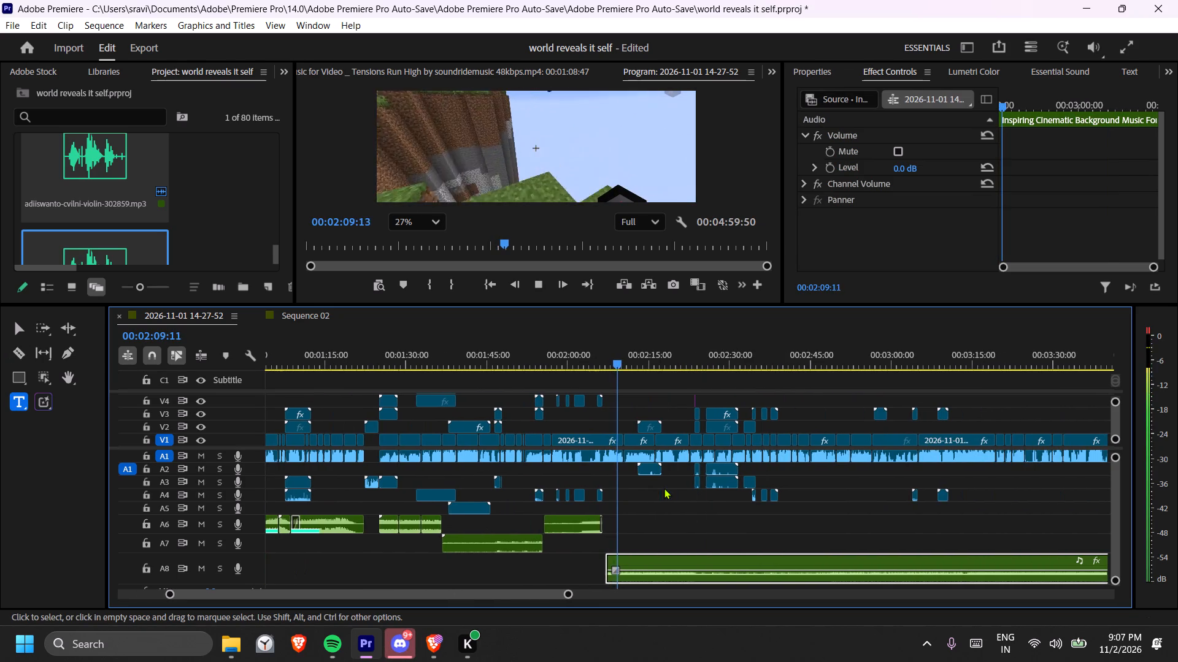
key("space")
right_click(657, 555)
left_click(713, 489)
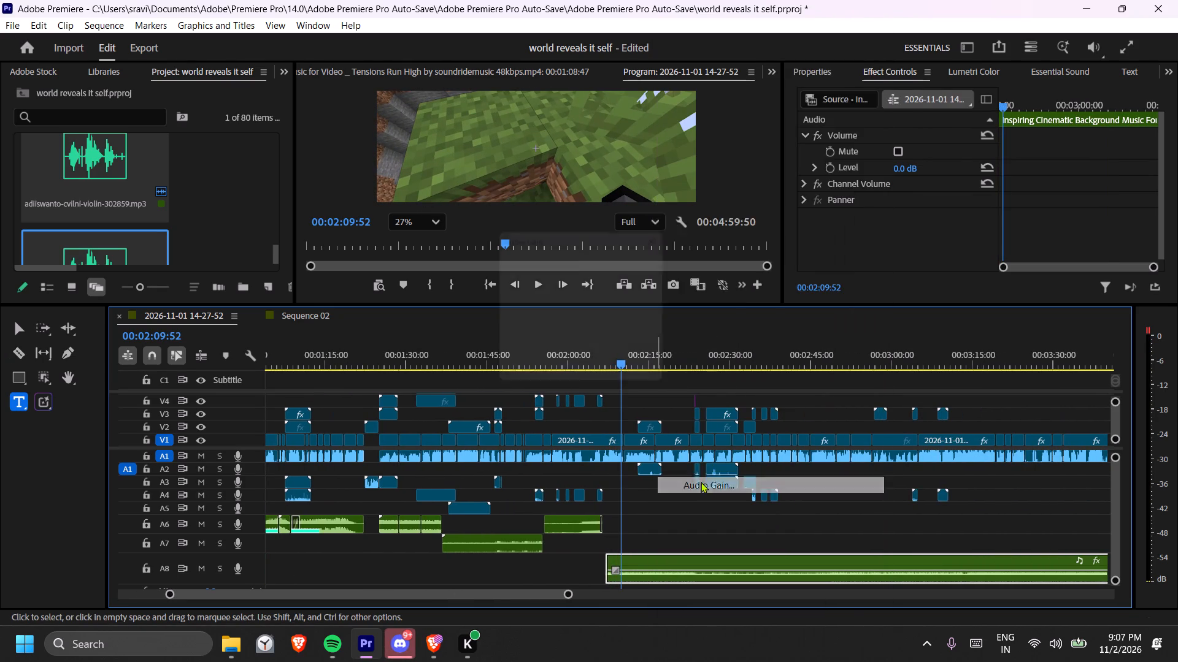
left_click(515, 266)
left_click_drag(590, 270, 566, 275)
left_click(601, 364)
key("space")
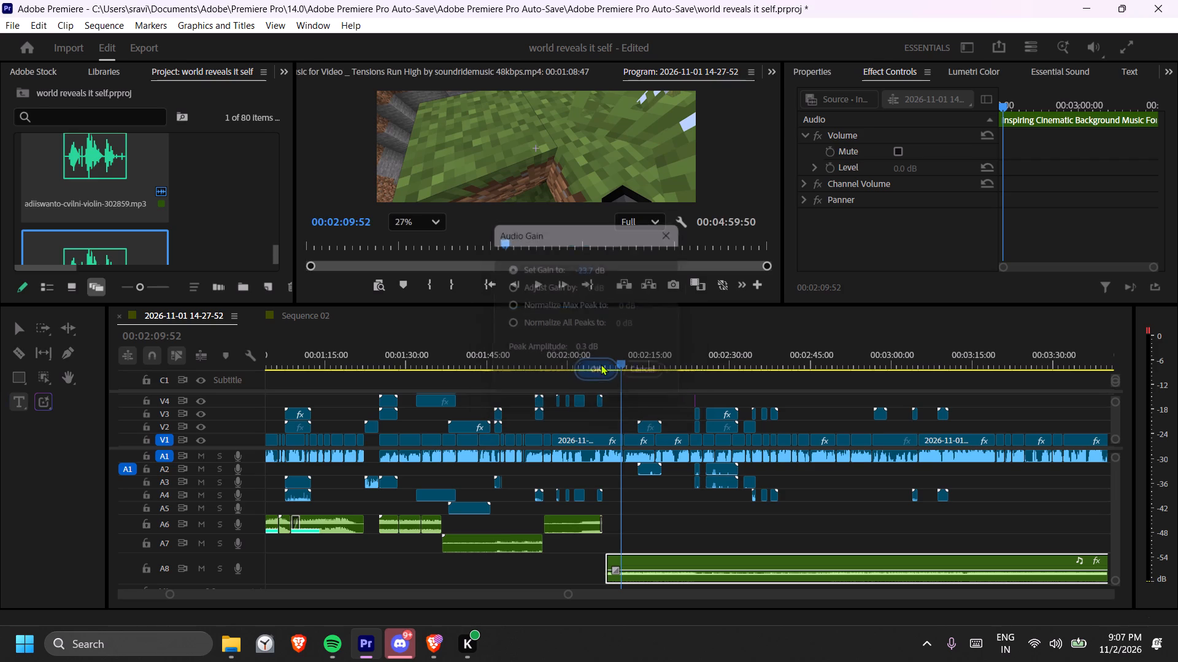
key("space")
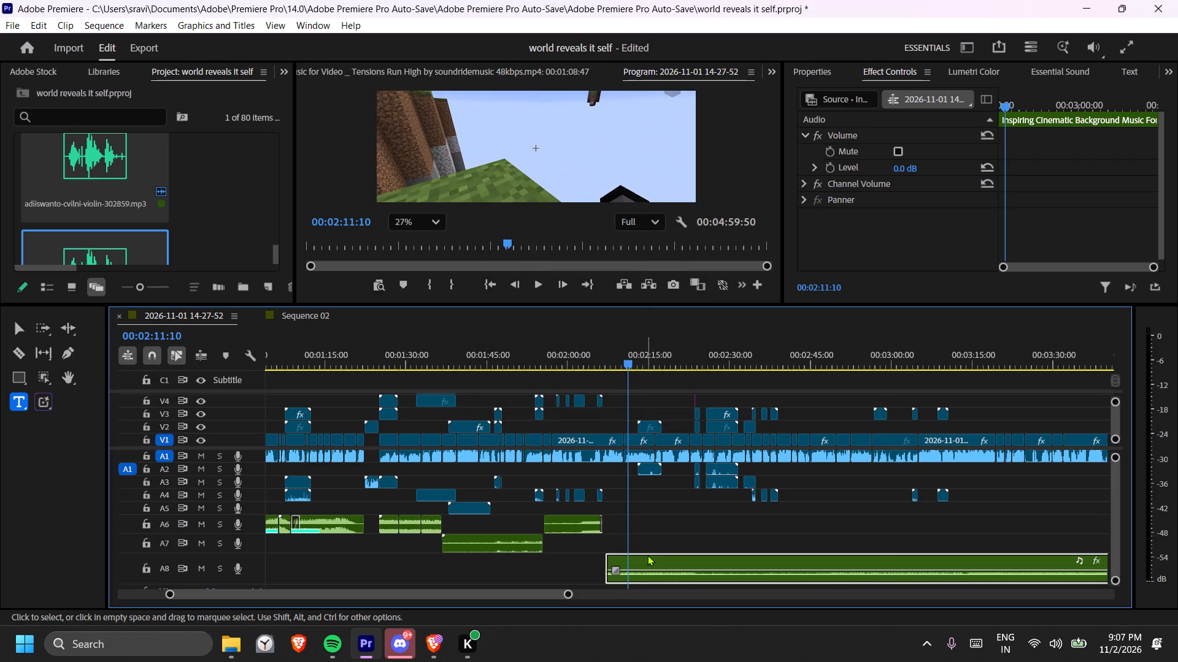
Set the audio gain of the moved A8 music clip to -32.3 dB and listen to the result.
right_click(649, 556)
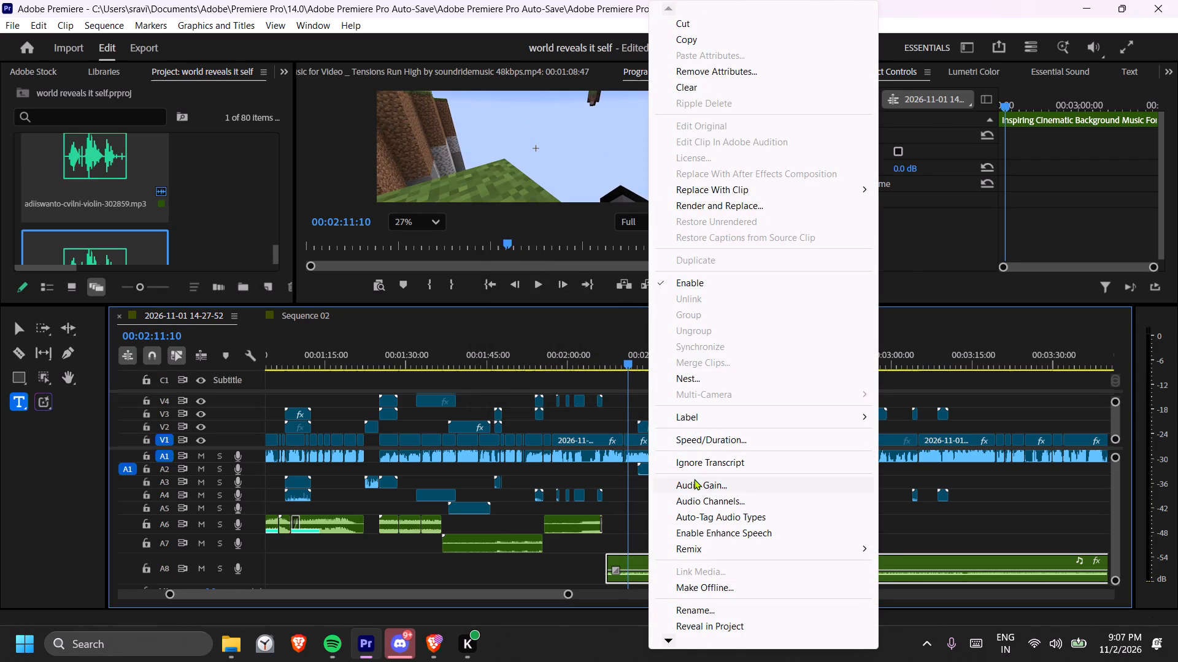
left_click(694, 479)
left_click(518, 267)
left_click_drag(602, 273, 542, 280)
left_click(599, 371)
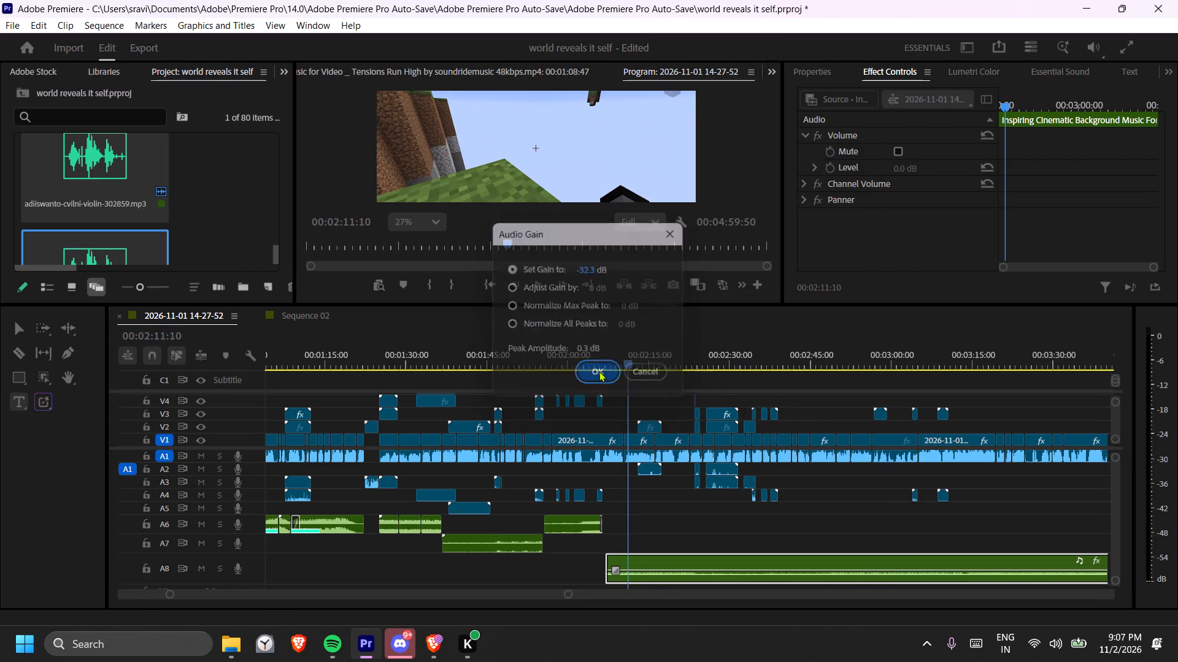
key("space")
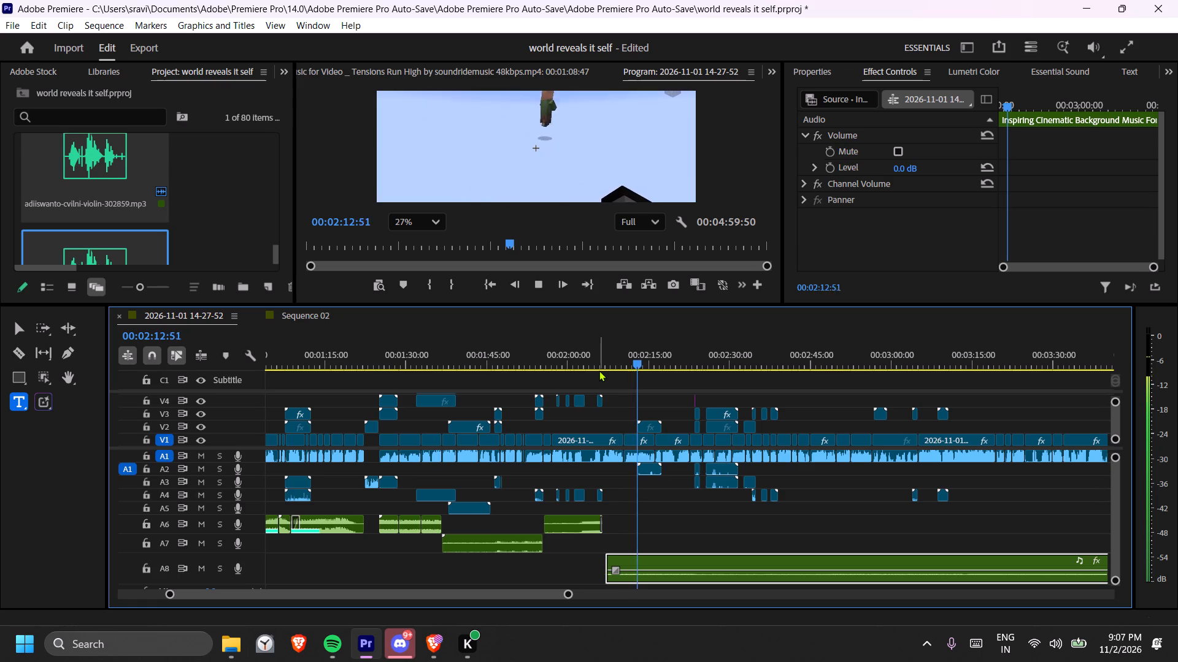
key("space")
Readjust the moved A8 music clip's audio gain from its Set Gain value and listen on to about 00:02:24.
right_click(674, 564)
left_click(725, 484)
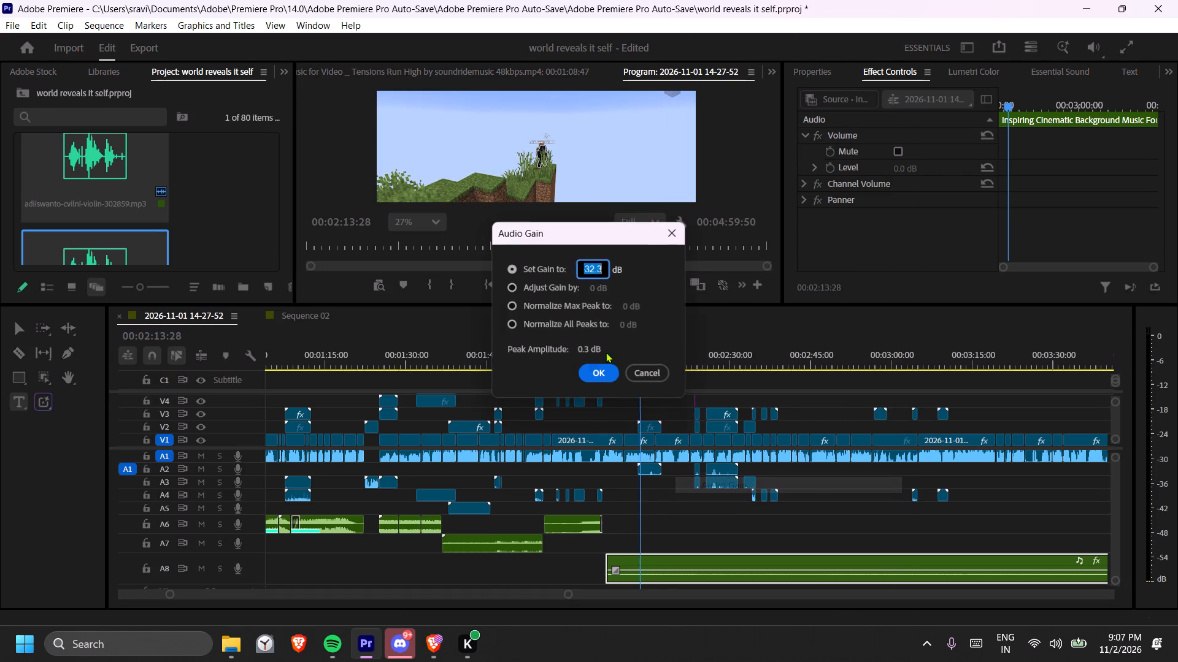
left_click(522, 268)
left_click_drag(582, 267, 626, 268)
left_click(606, 367)
key("space")
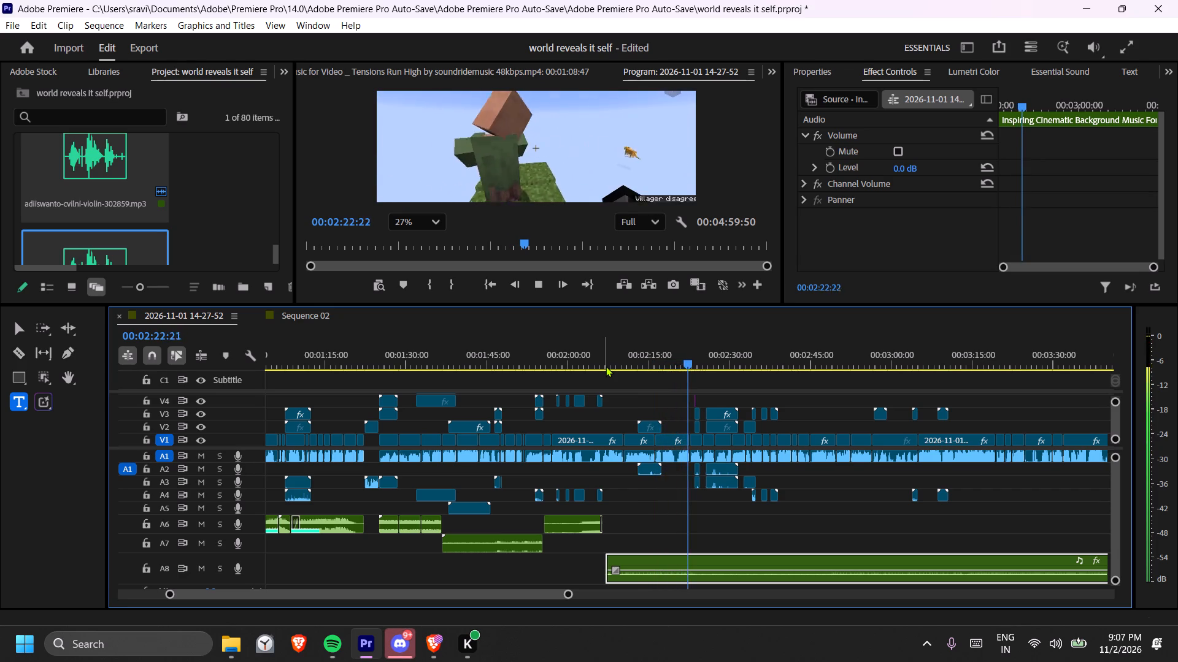
key("space")
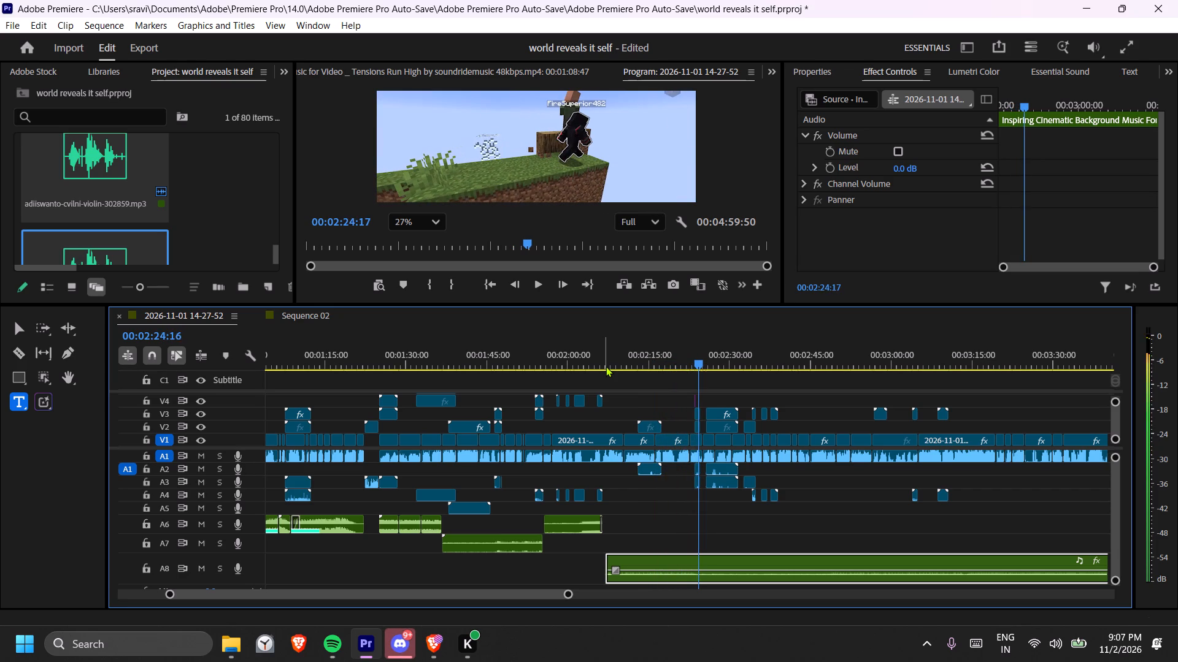
Review the earlier mix by playing from about 00:01:47, and from about 00:00:53 to 00:01:02.
left_click(496, 349)
key("space")
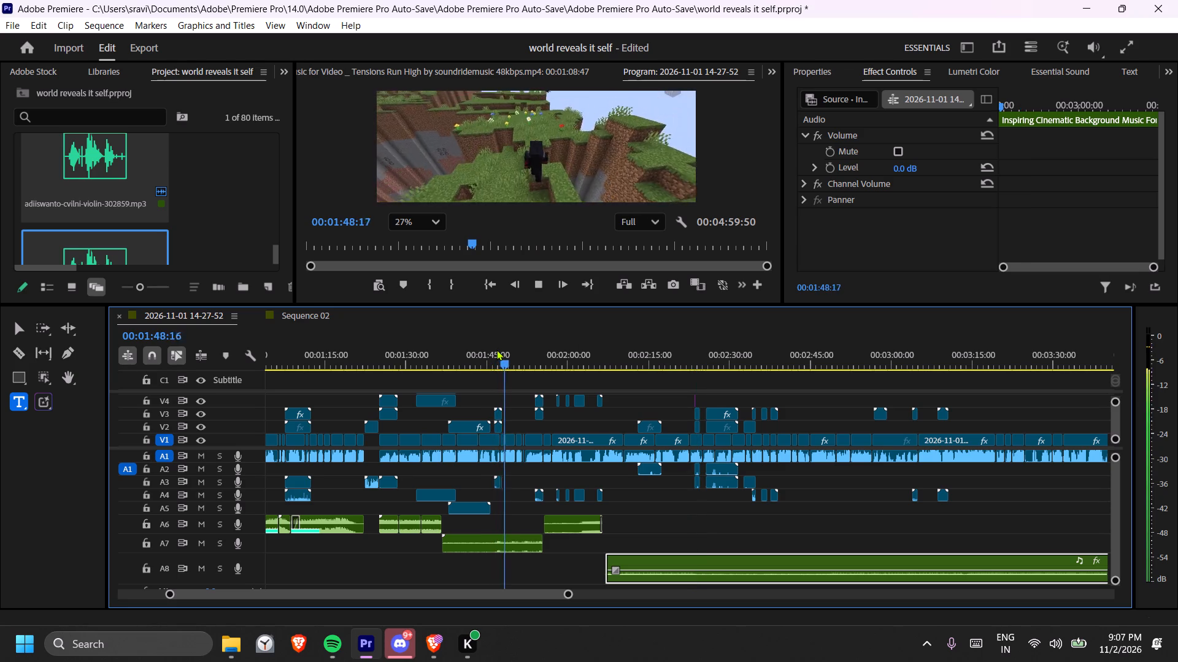
key("space")
scroll(485, 402, "up", 13)
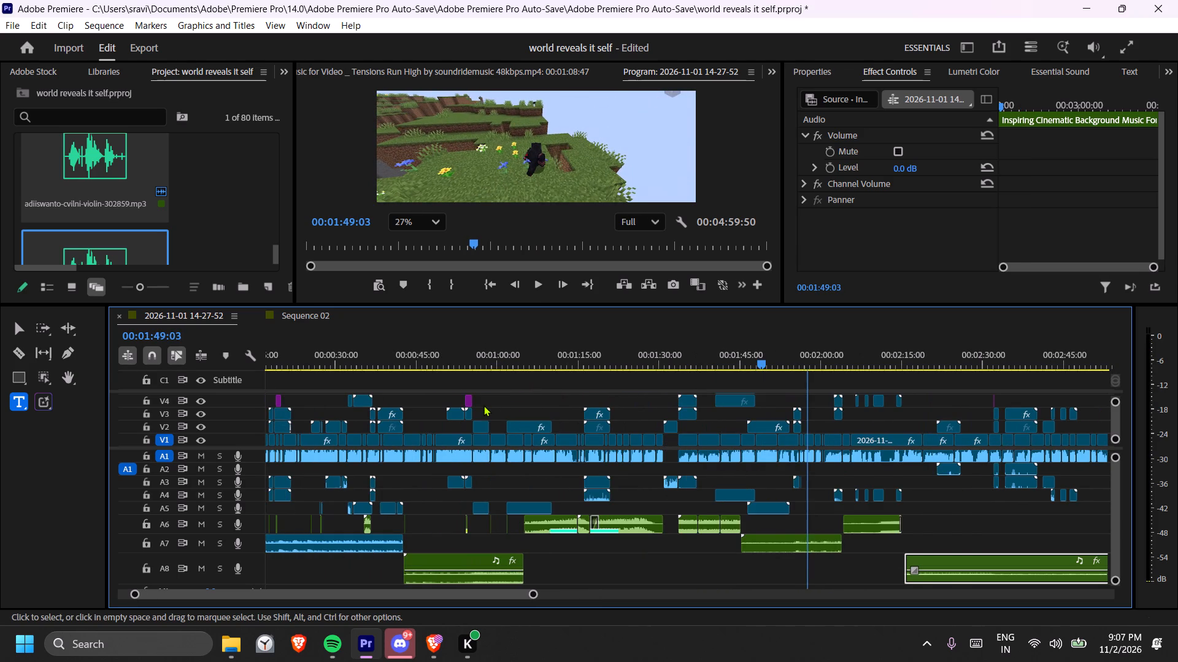
left_click(509, 337)
key("space")
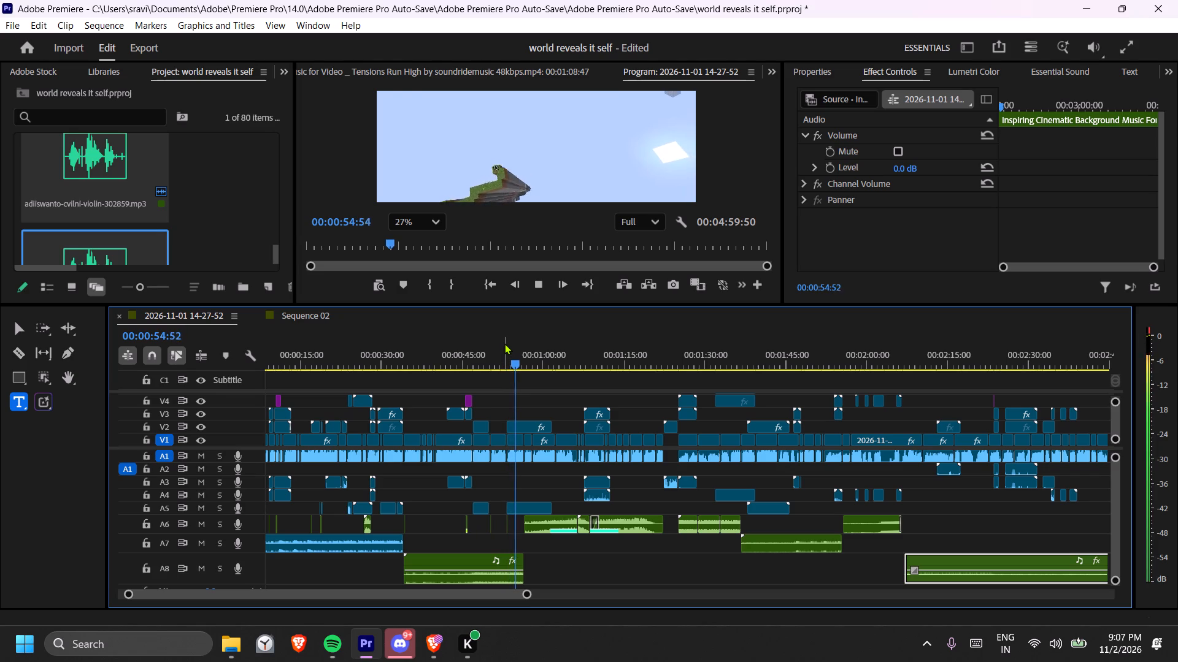
scroll(549, 178, "down", 3)
middle_click_drag(512, 185, 497, 162)
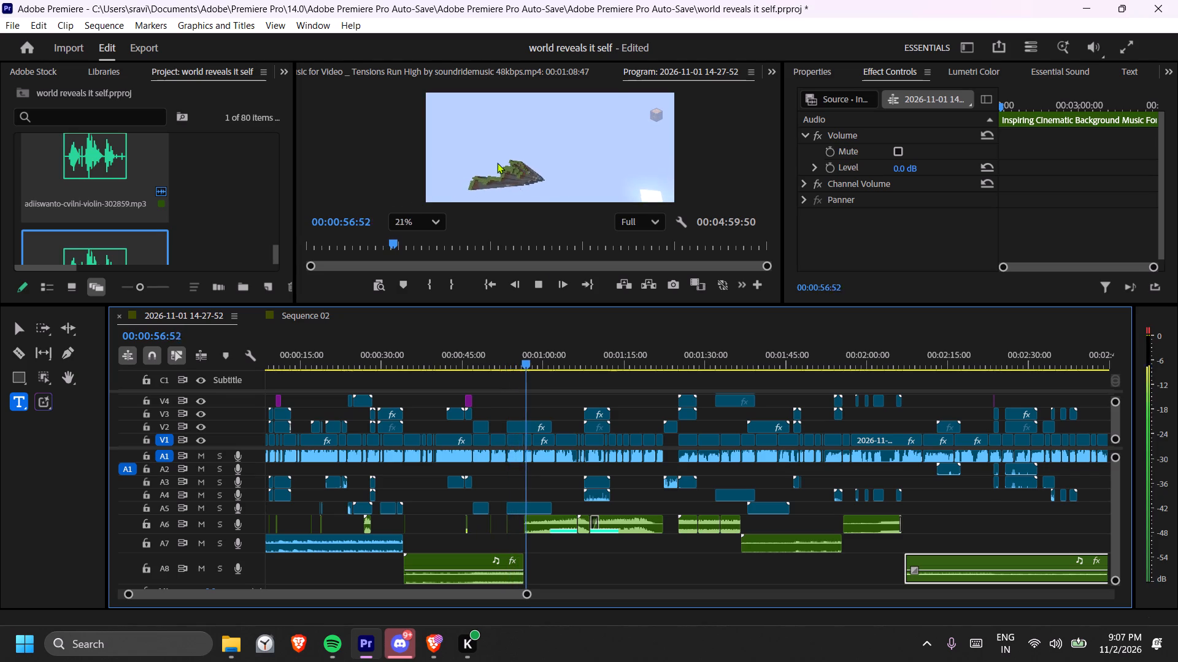
middle_click_drag(497, 162, 490, 156)
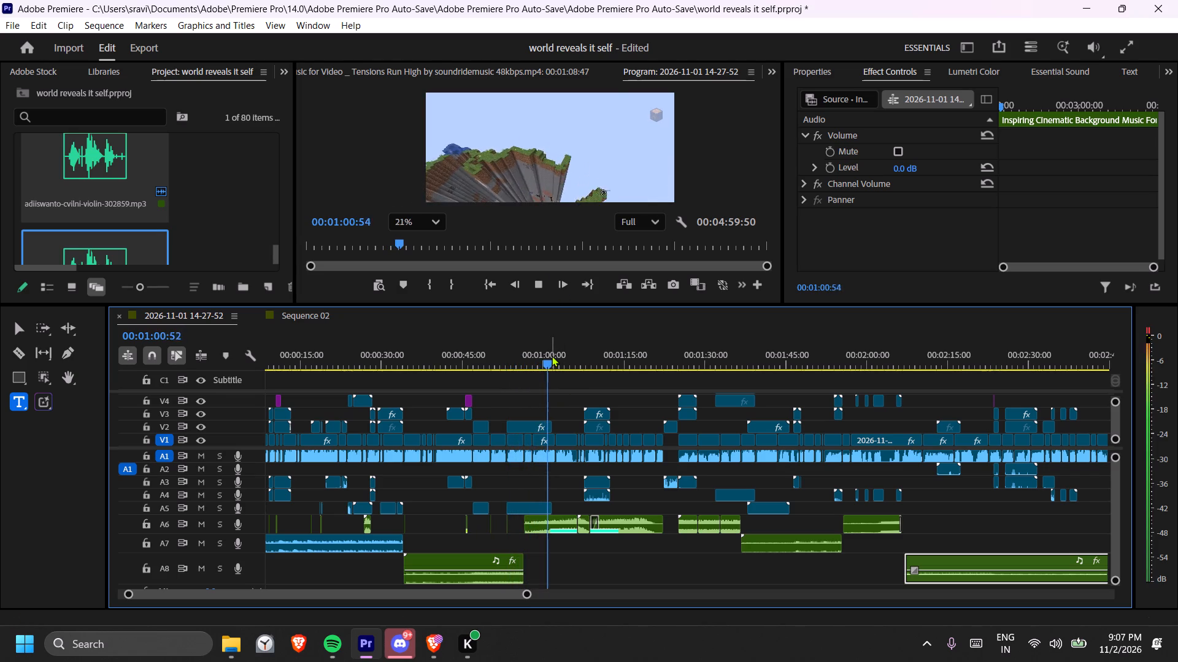
key("space")
key("space")
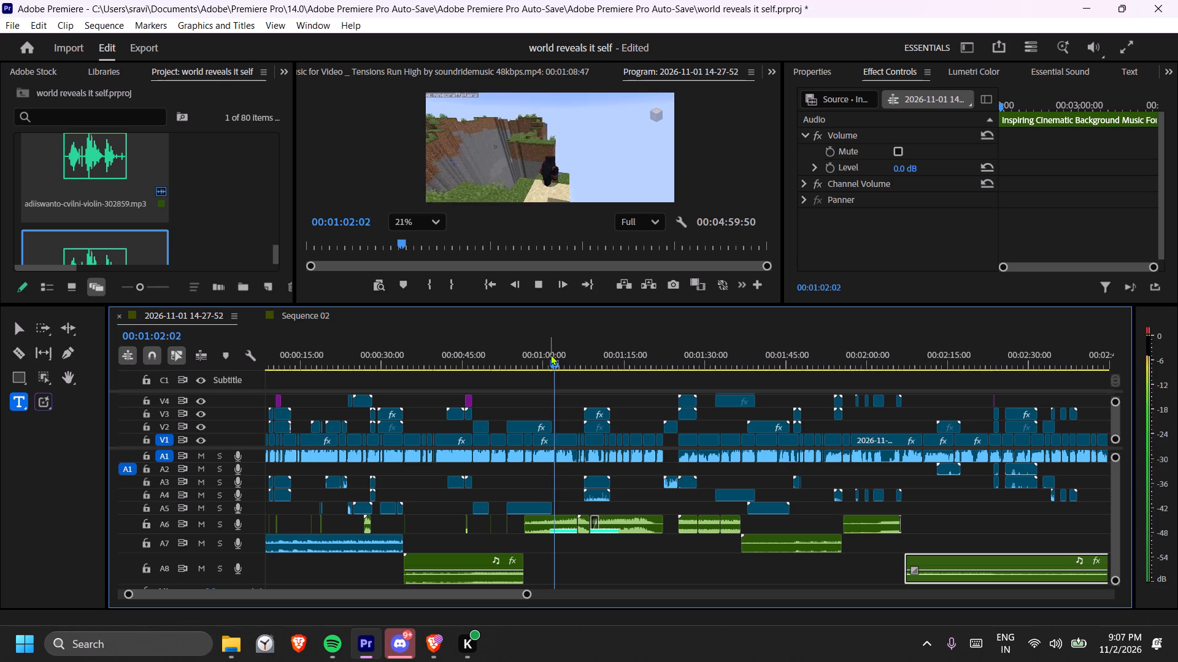
key("space")
Search the project media for "pop", place the pop sound effect on A8 at 00:01:01:45, and play it.
key("equal")
key("equal")
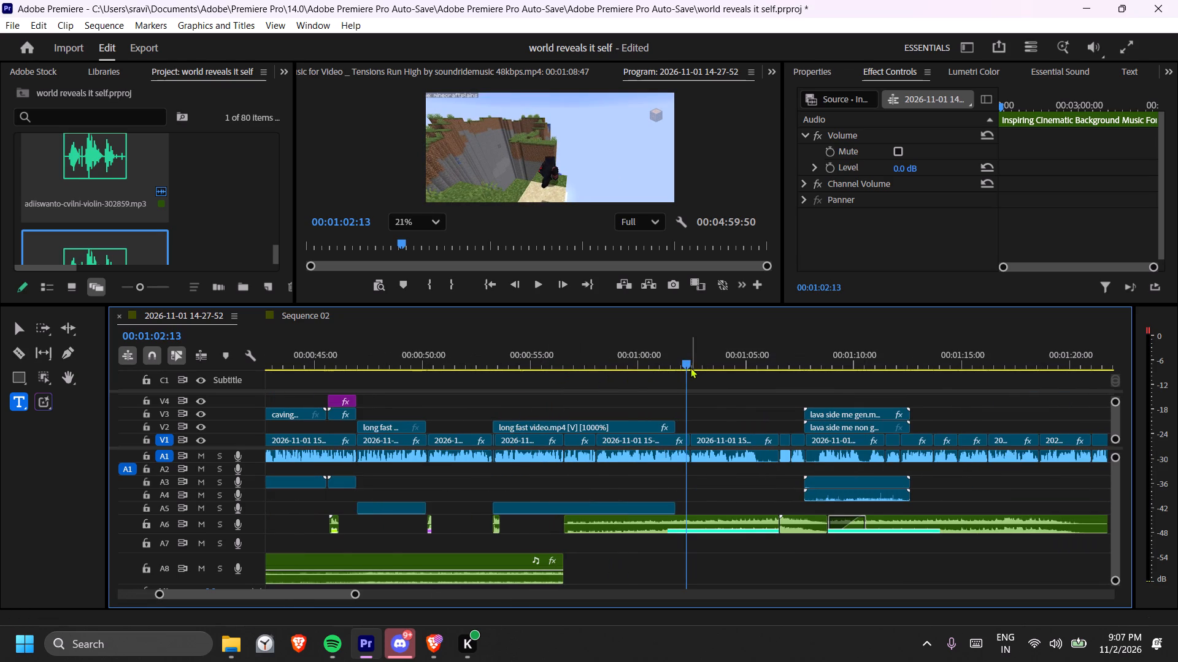
left_click_drag(685, 361, 674, 361)
scroll(203, 226, "down", 14)
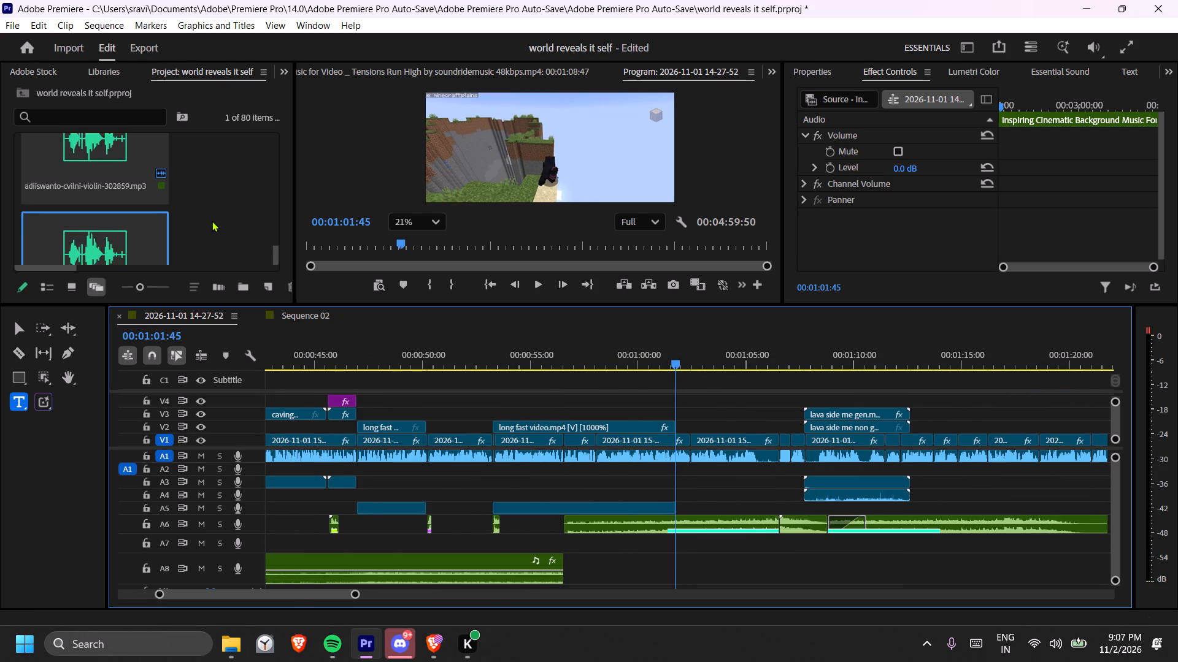
scroll(212, 221, "down", 3)
left_click(102, 112)
type("pop")
scroll(108, 173, "down", 7)
scroll(120, 178, "up", 8)
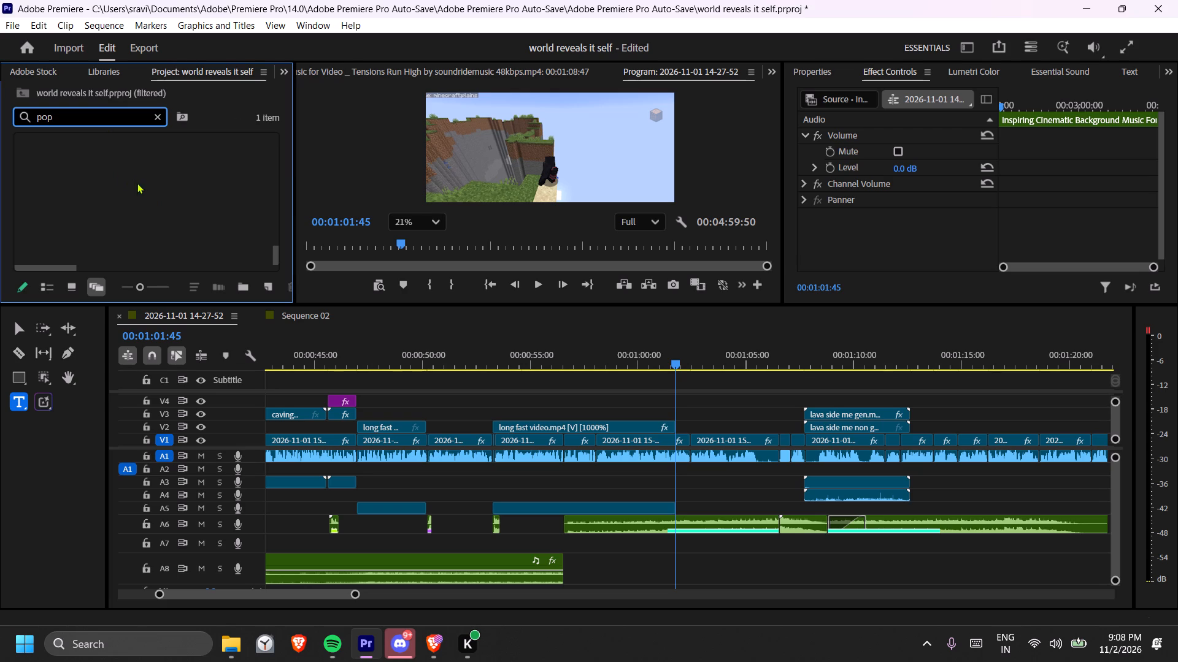
left_click_drag(275, 250, 276, 195)
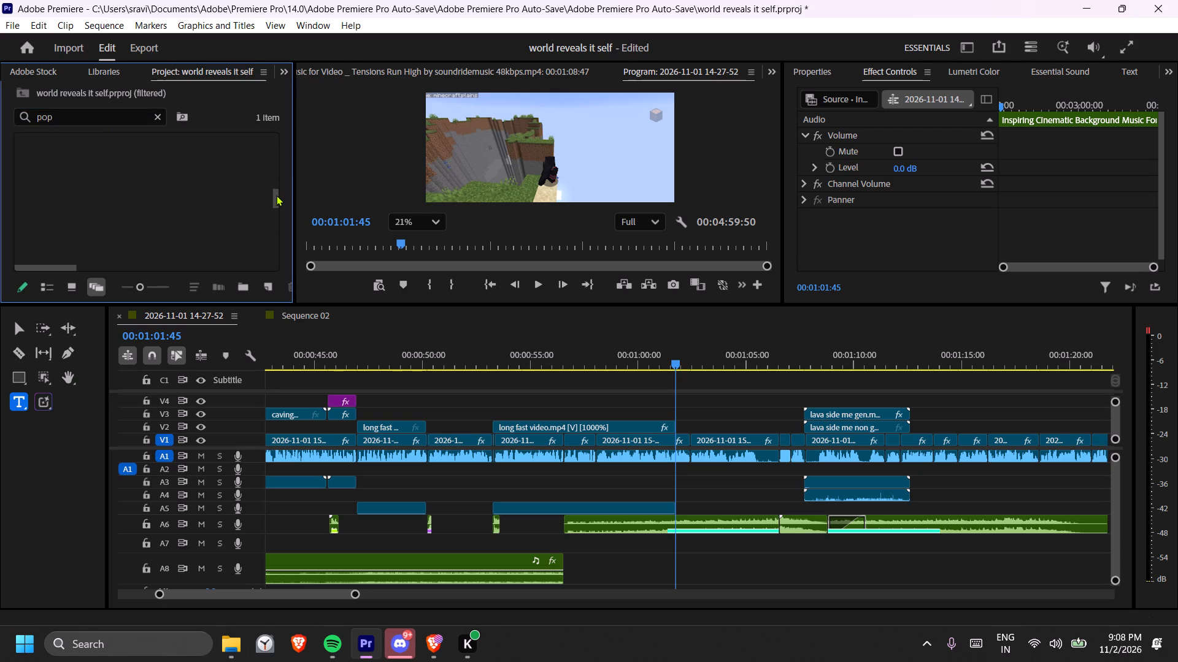
left_click_drag(276, 195, 279, 207)
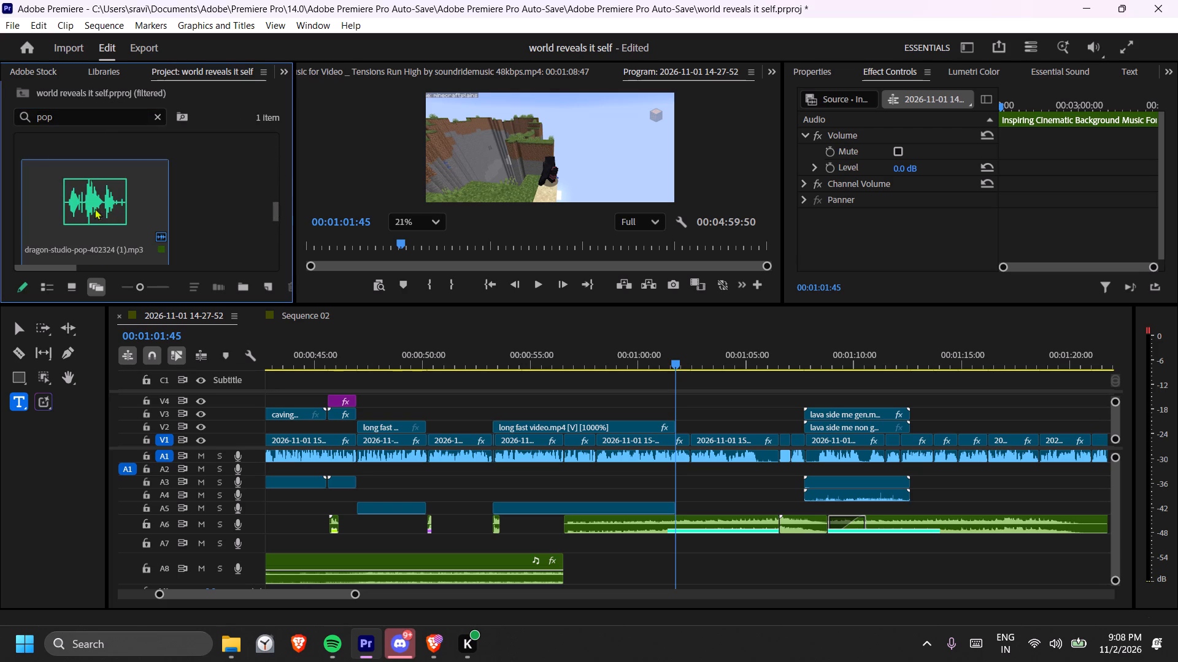
left_click_drag(89, 207, 683, 569)
key("space")
key("space")
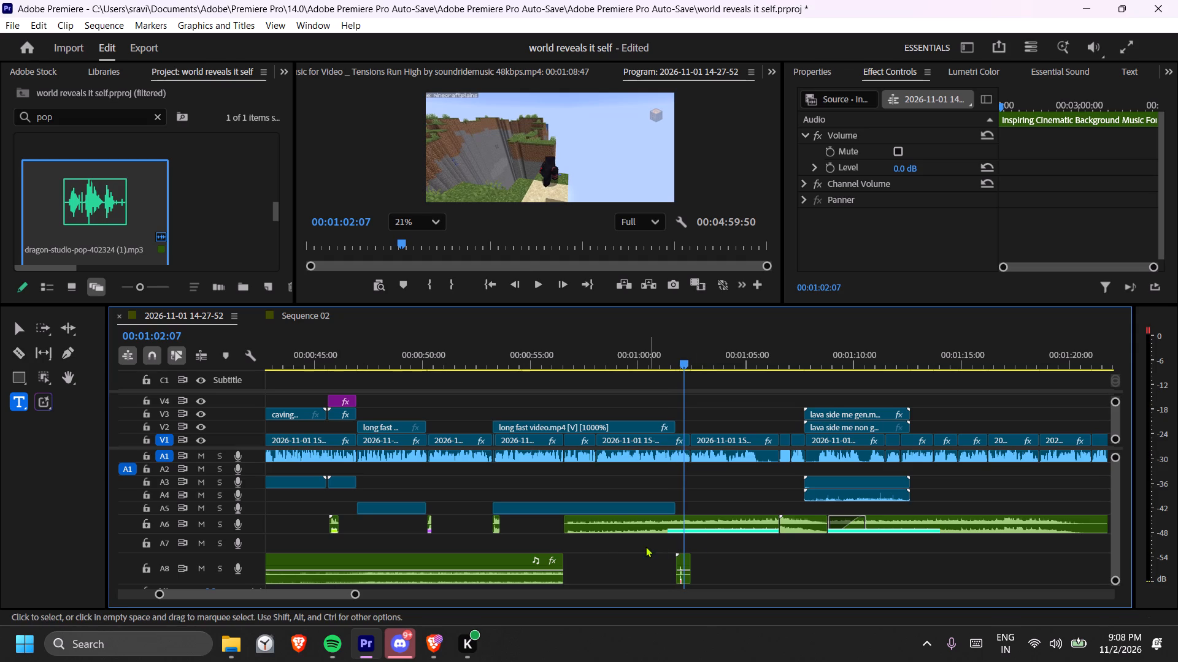
Shift the pop clip slightly earlier, split it at the end of the long fast video clip, and delete the part before the cut.
key("equal")
key("equal")
left_click_drag(673, 554, 655, 554)
key("c")
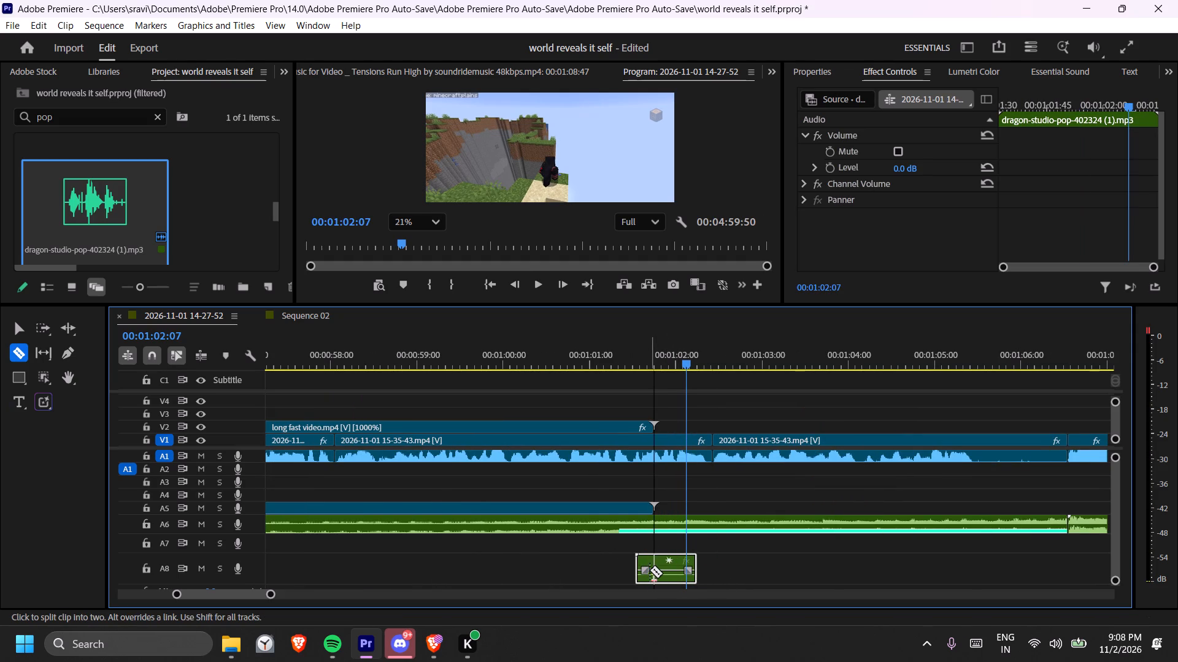
left_click(650, 570)
left_click_drag(660, 573, 672, 573)
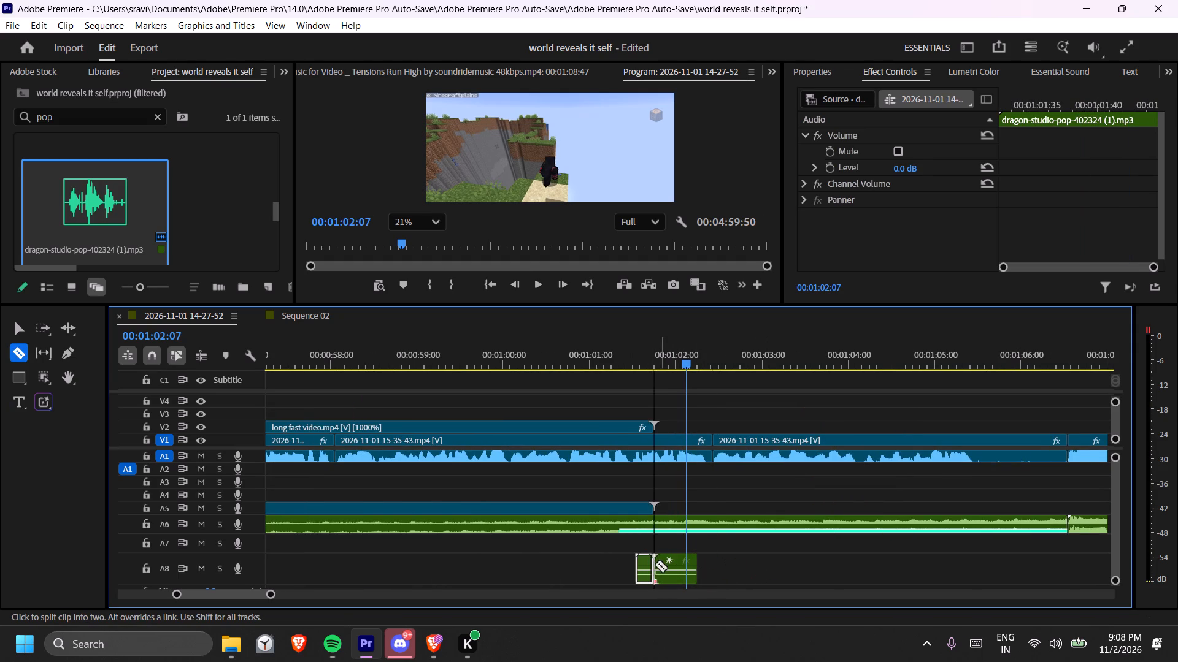
key("t")
left_click(642, 568)
key("Delete")
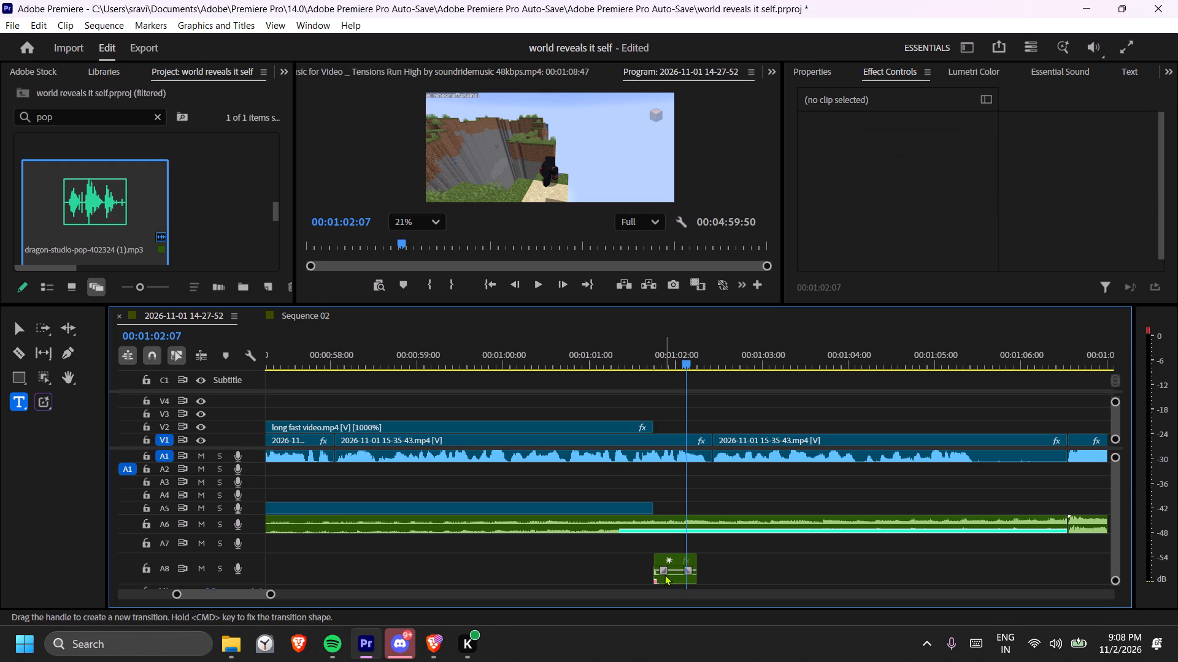
Split the remaining pop clip just after its start and try deleting the later part, undoing the deletion.
key("c")
left_click(663, 578)
key("t")
left_click(674, 579)
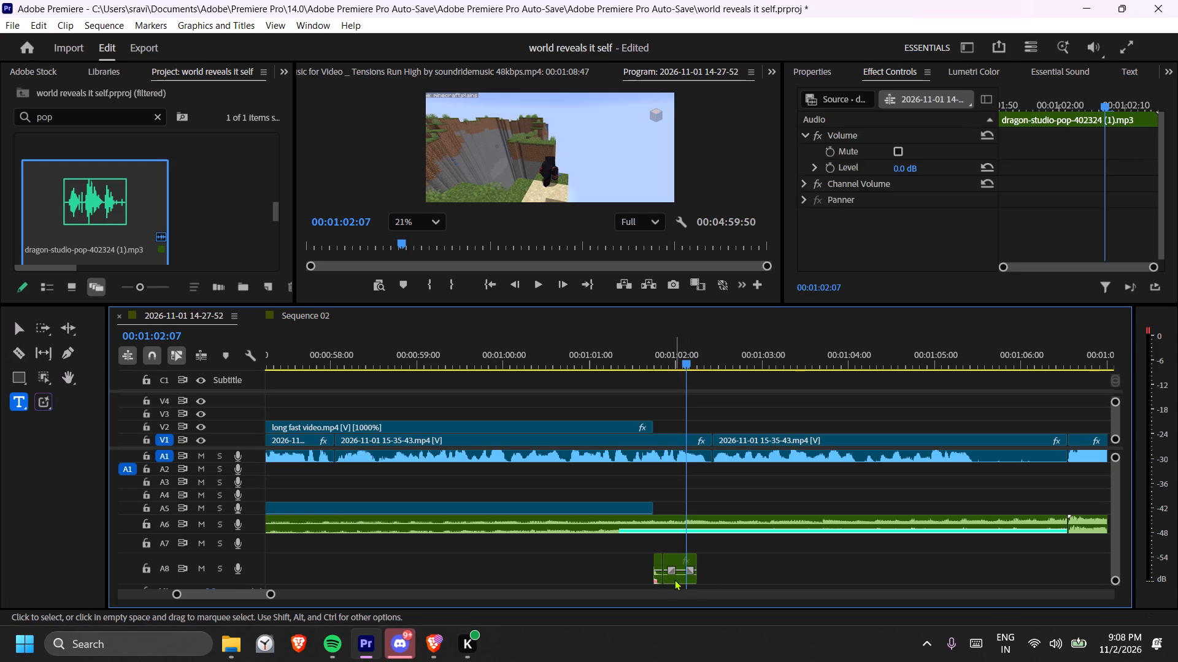
key("Delete")
key("End")
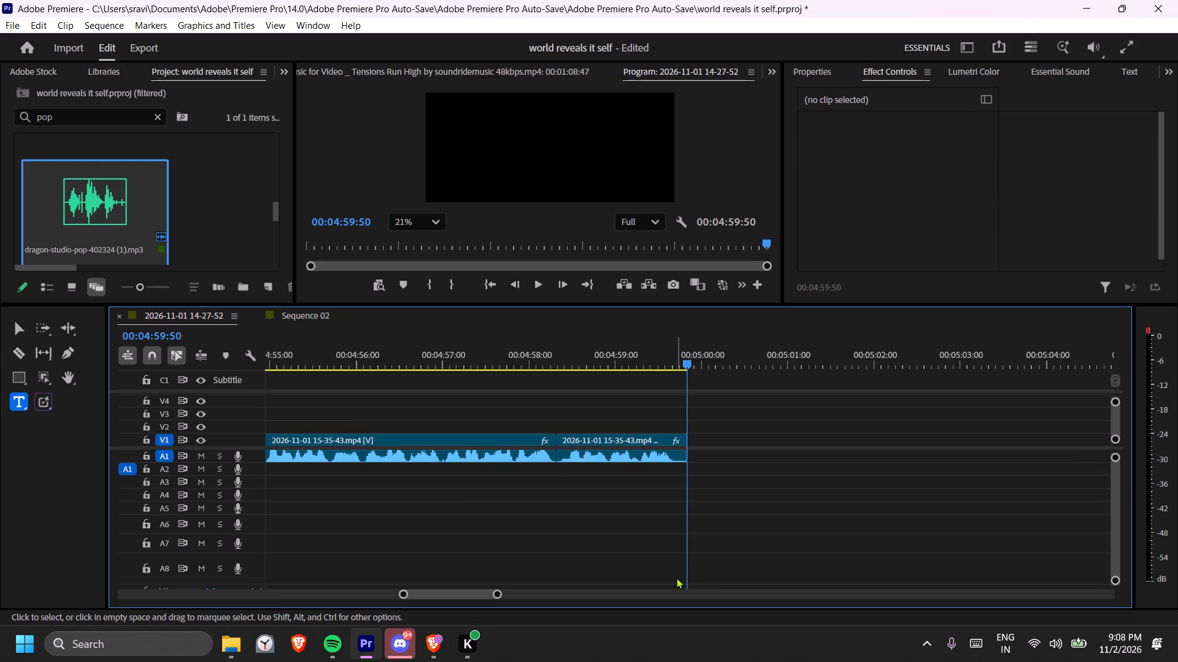
key("ctrl+z")
Review the mix by playing from about 00:01:41:50, and check the frame around 00:01:45.
left_click(710, 509)
key("minus")
key("minus")
key("minus")
key("minus")
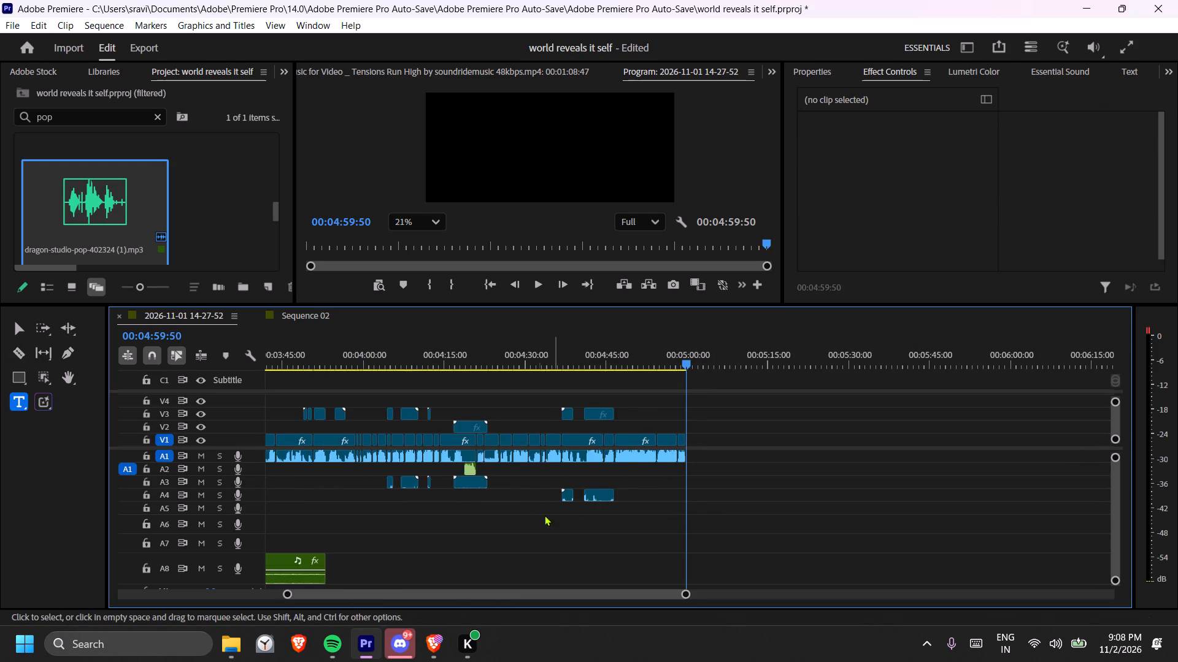
scroll(533, 515, "up", 10)
type("--")
scroll(532, 515, "up", 7)
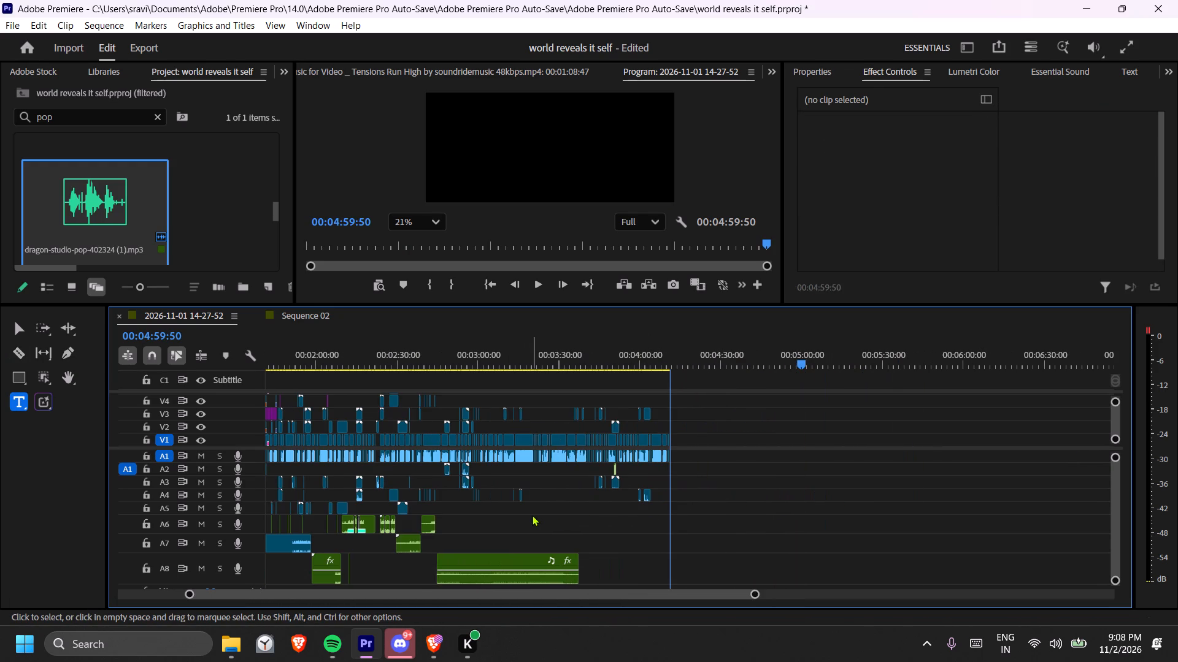
left_click(401, 352)
key("equal")
key("equal")
key("equal")
scroll(510, 393, "down", 5)
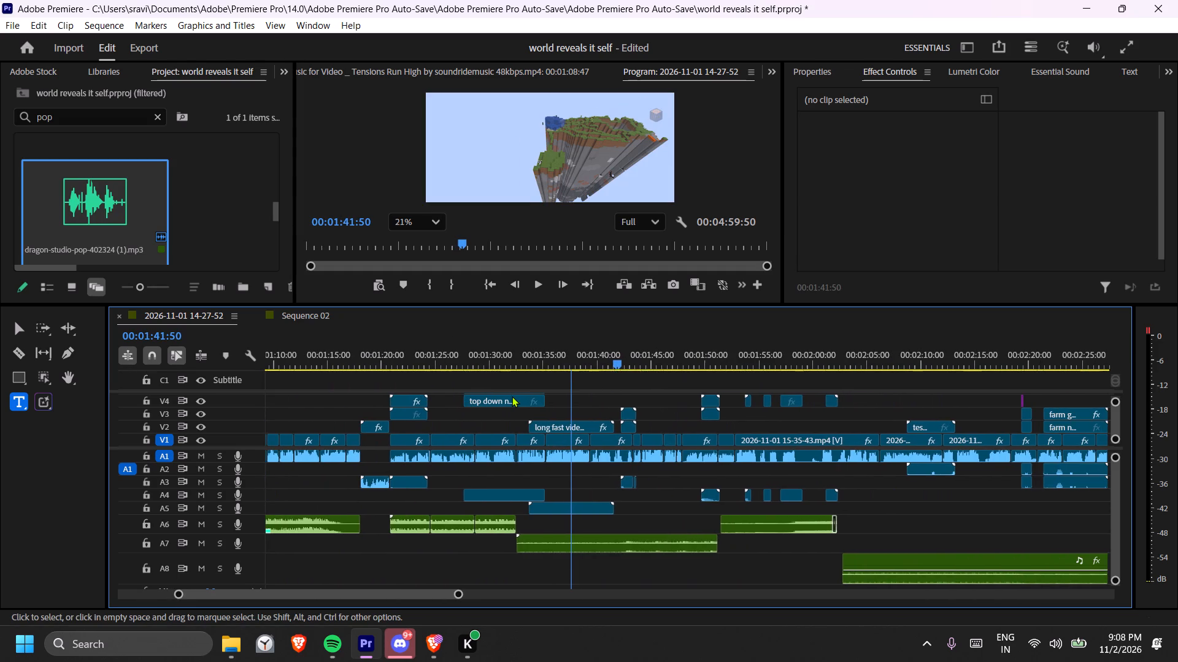
key("space")
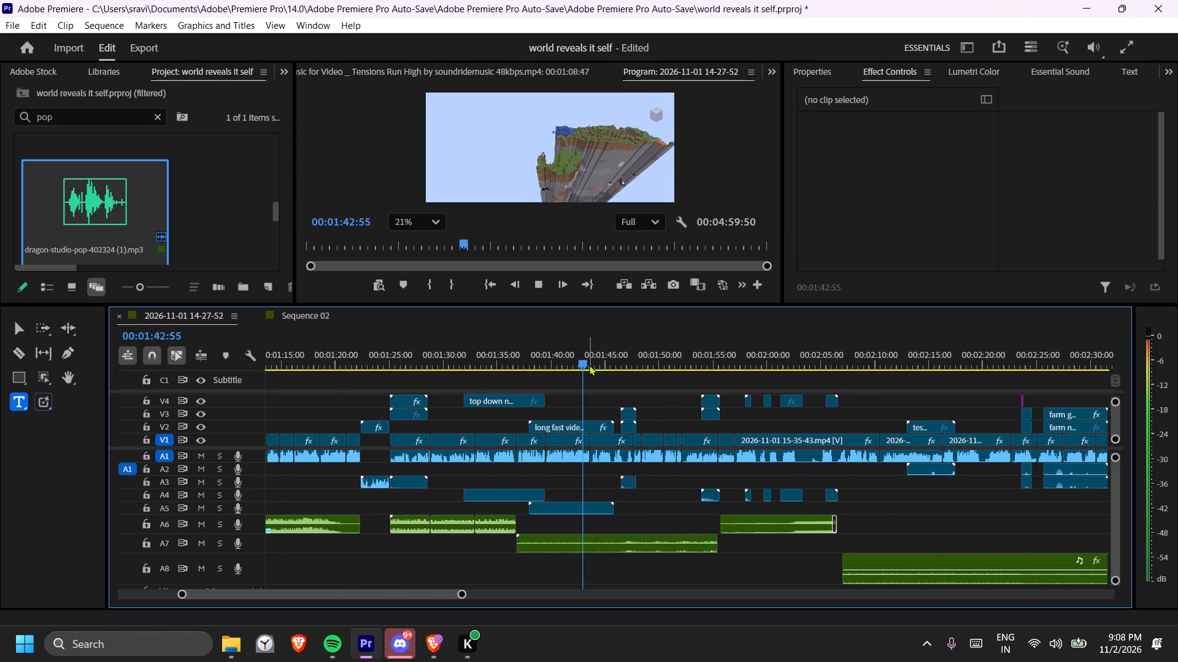
left_click_drag(595, 363, 607, 363)
Play from about 00:01:00 through the pop sound effect on A8 and delete the later part of the split clip.
scroll(458, 452, "up", 5)
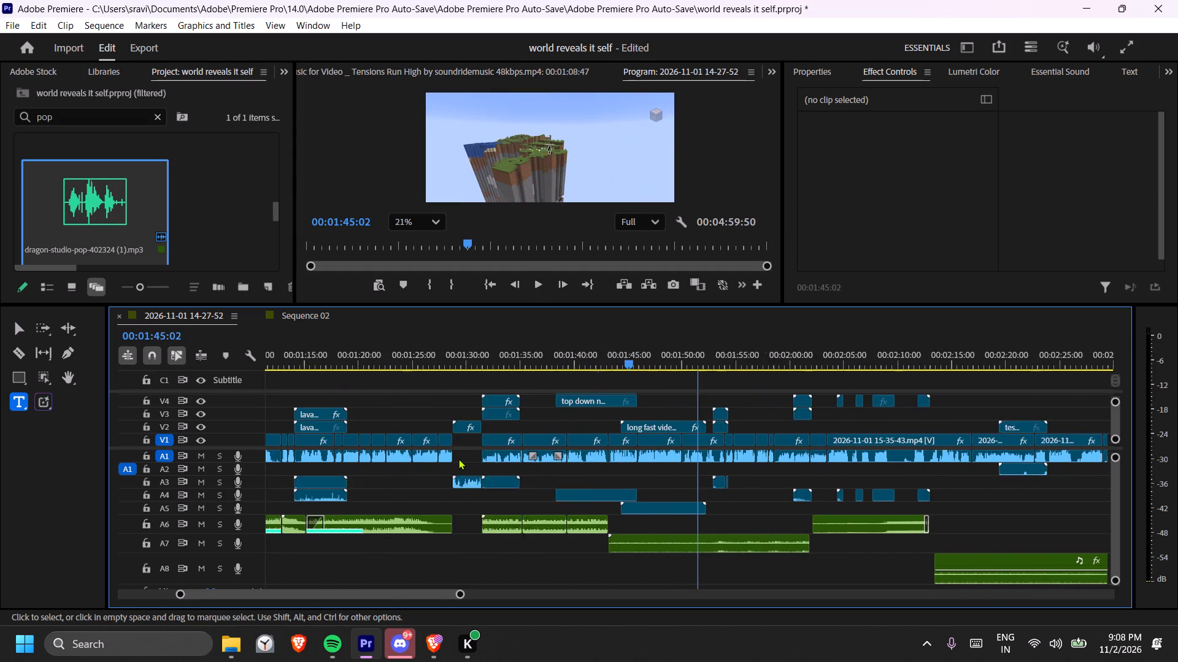
scroll(458, 458, "up", 10)
left_click(467, 358)
key("space")
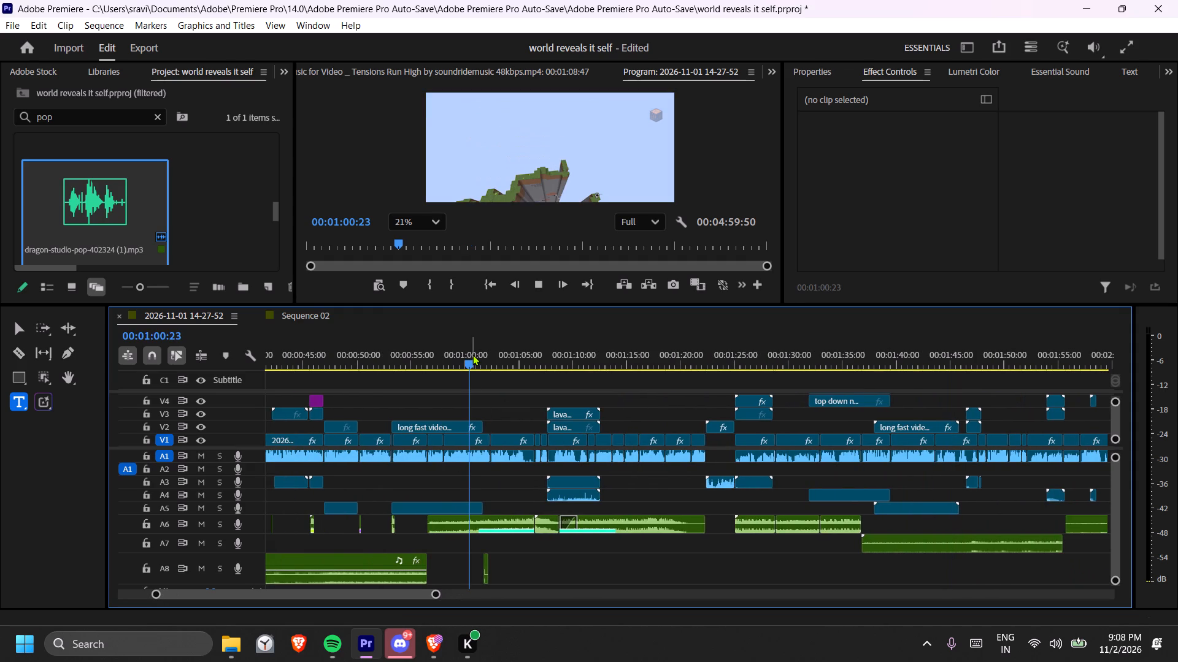
type("==")
key("space")
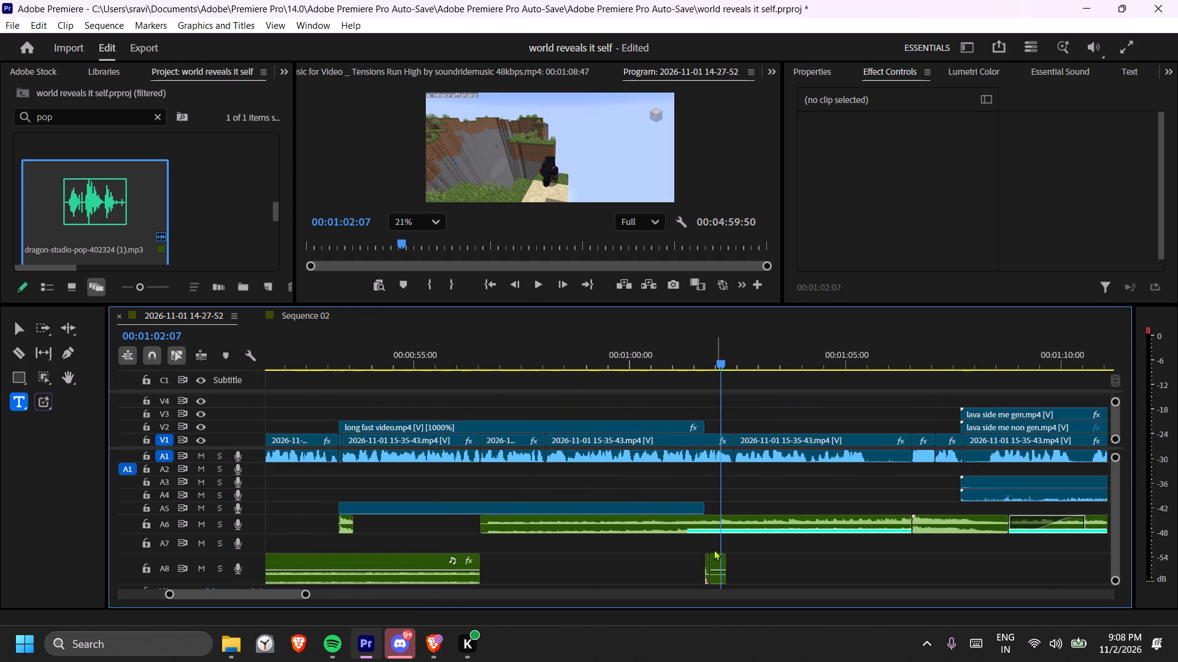
left_click(717, 561)
key("Delete")
Set the audio gain of the remaining short pop clip on A8 to 3.5 dB.
left_click(706, 561)
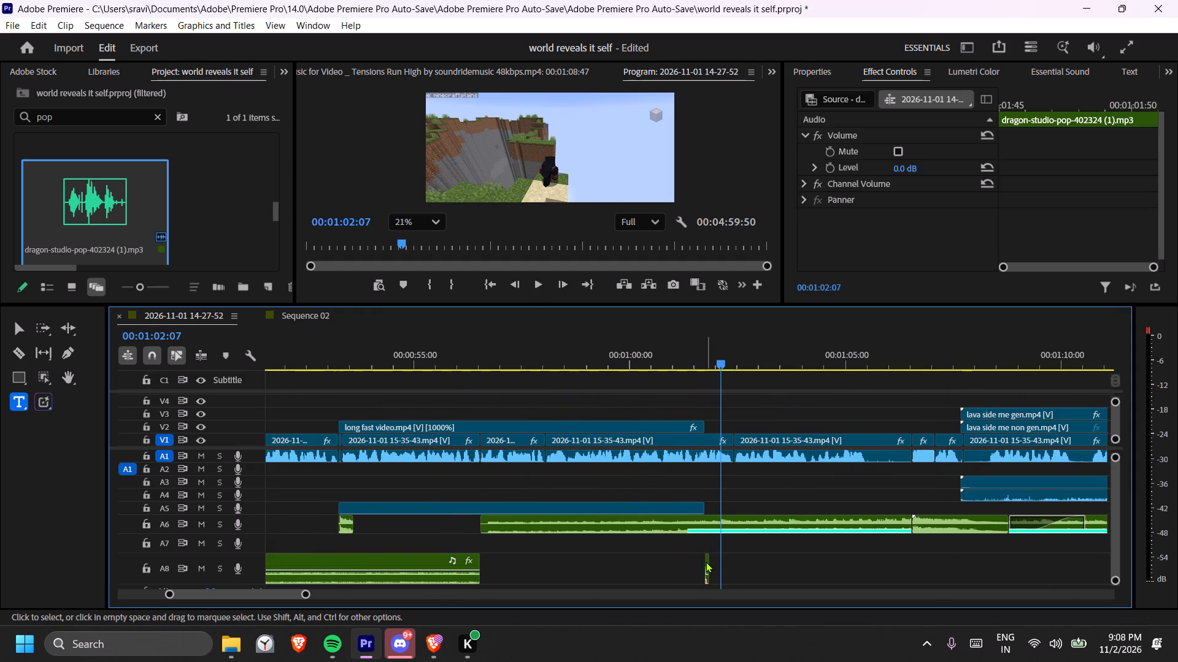
right_click(706, 561)
left_click(761, 484)
left_click(539, 272)
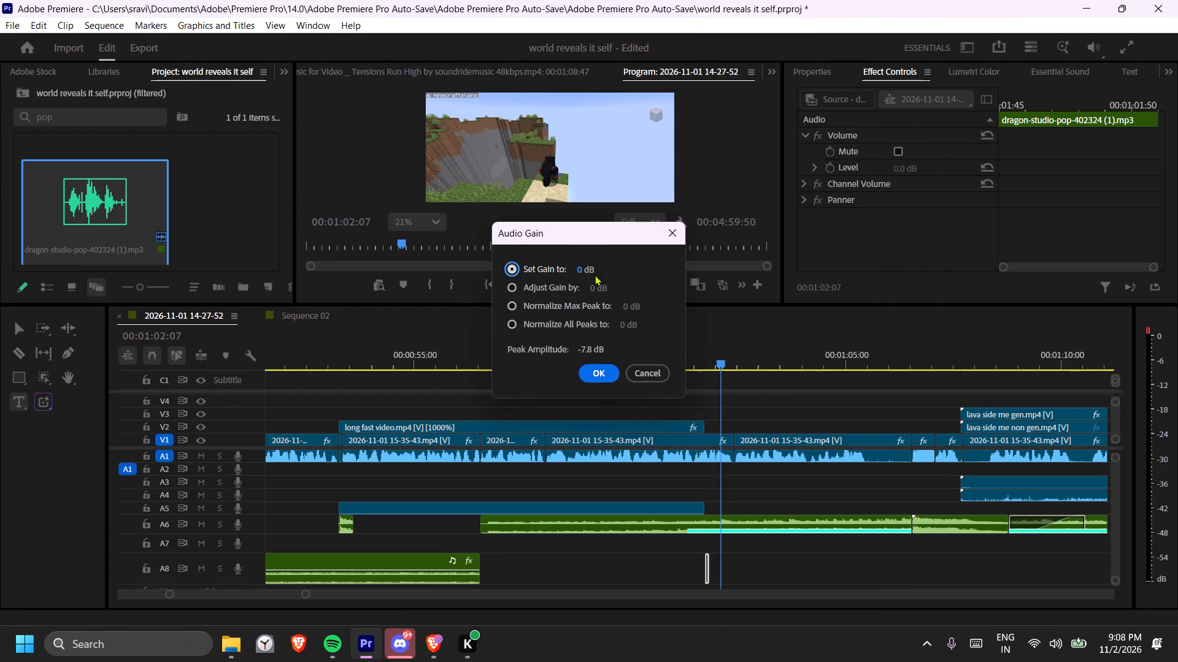
left_click_drag(595, 275, 607, 276)
left_click_drag(574, 269, 625, 273)
left_click_drag(573, 265, 604, 267)
left_click_drag(582, 264, 612, 264)
left_click(594, 363)
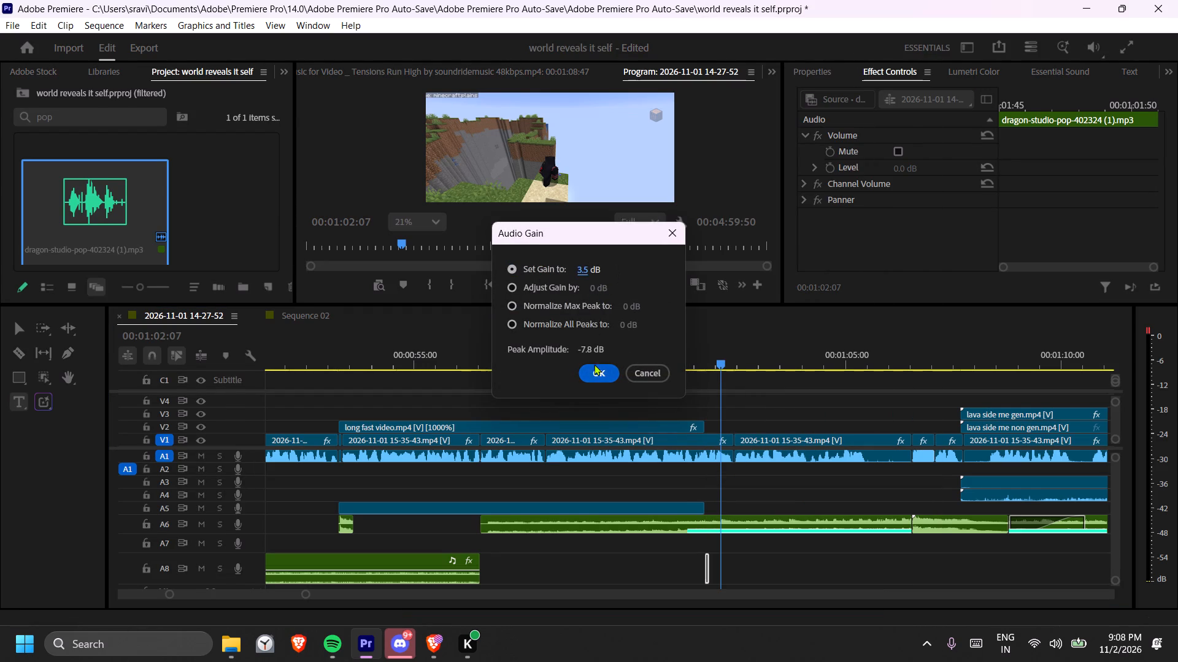
left_click(596, 376)
Play the section around 00:01:02 to review the mix near the pop clip.
left_click(699, 348)
key("space")
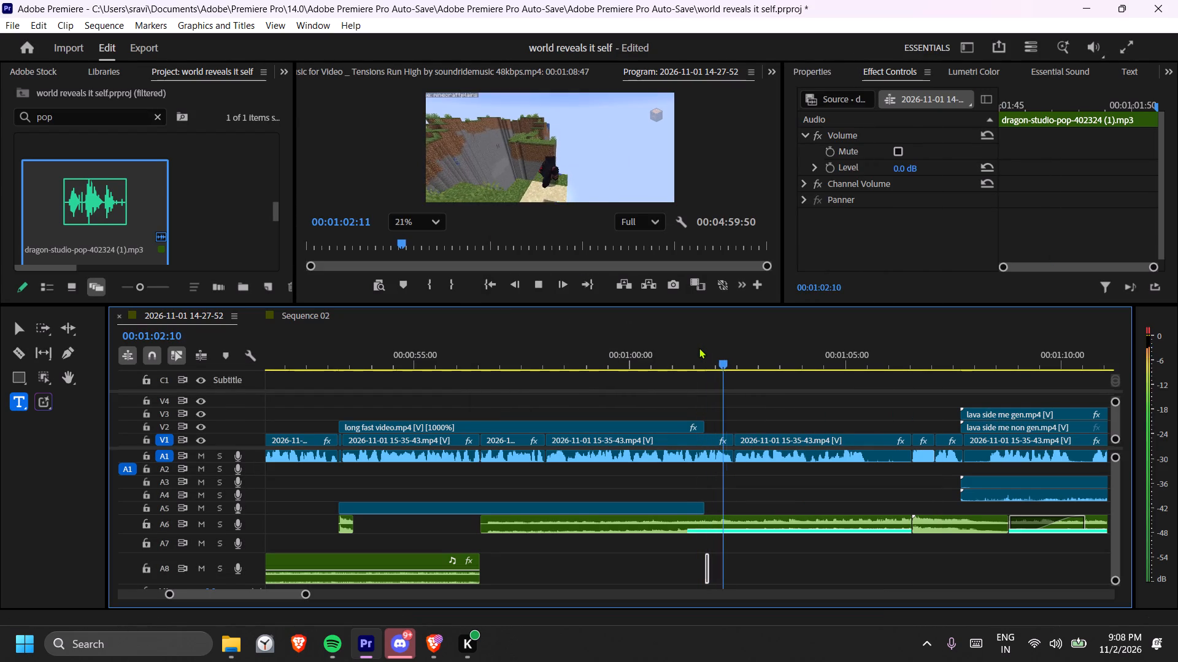
key("space")
scroll(677, 379, "down", 5)
key("space")
key("space")
left_click(626, 358)
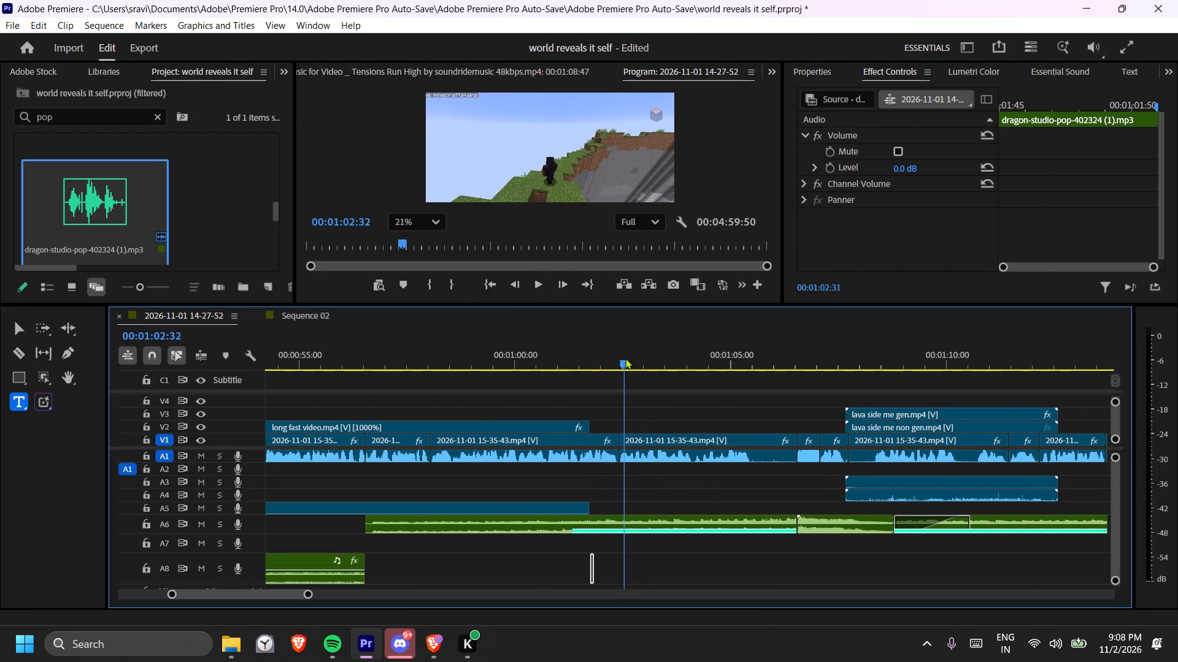
Search the project media for "whoosh", browse the matching sound effects, and clear the search.
left_click(126, 116)
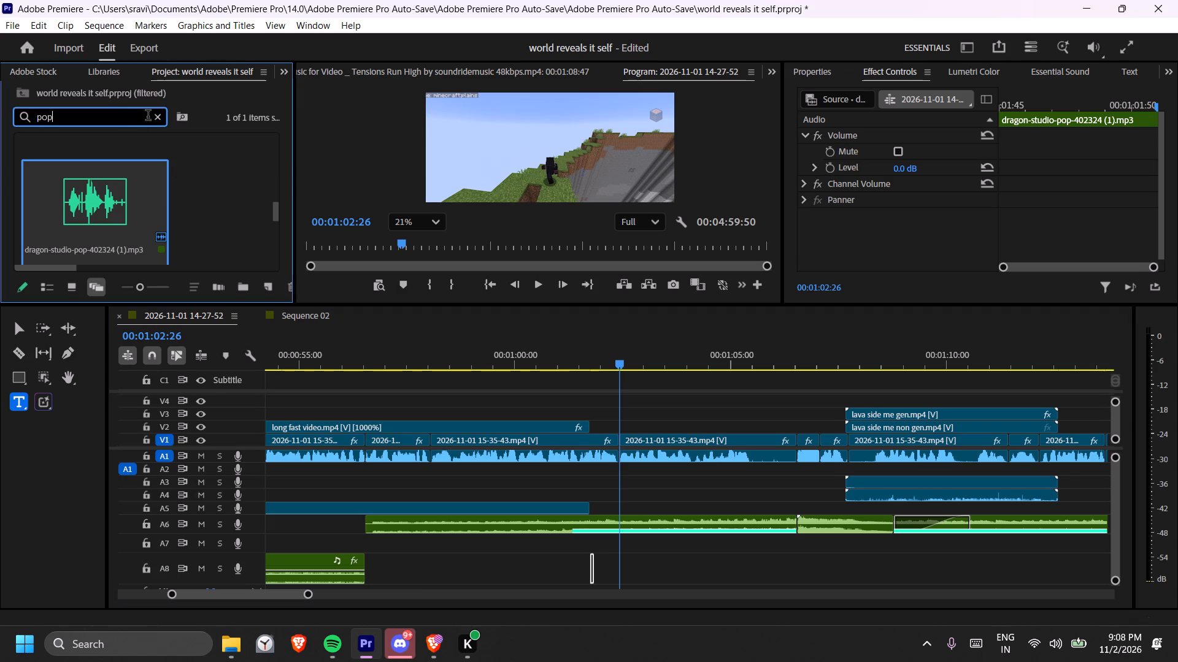
left_click(156, 116)
type("whos")
key("h")
key("Return")
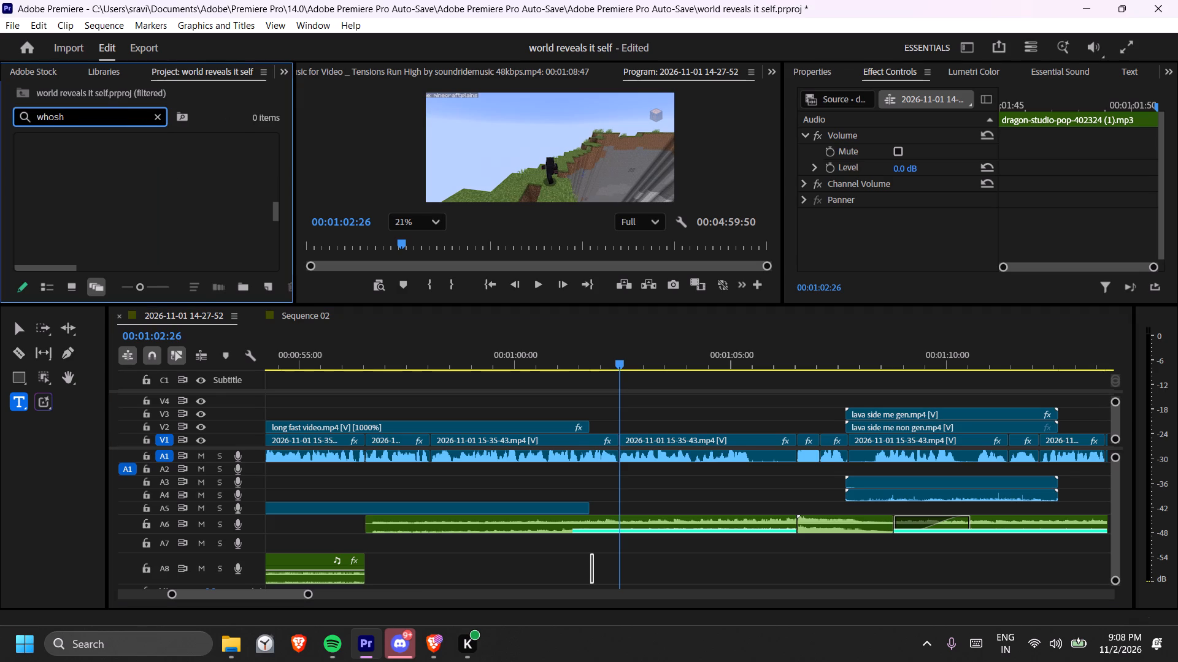
key("BackSpace")
key("BackSpace")
type("osh")
key("Return")
scroll(142, 154, "down", 8)
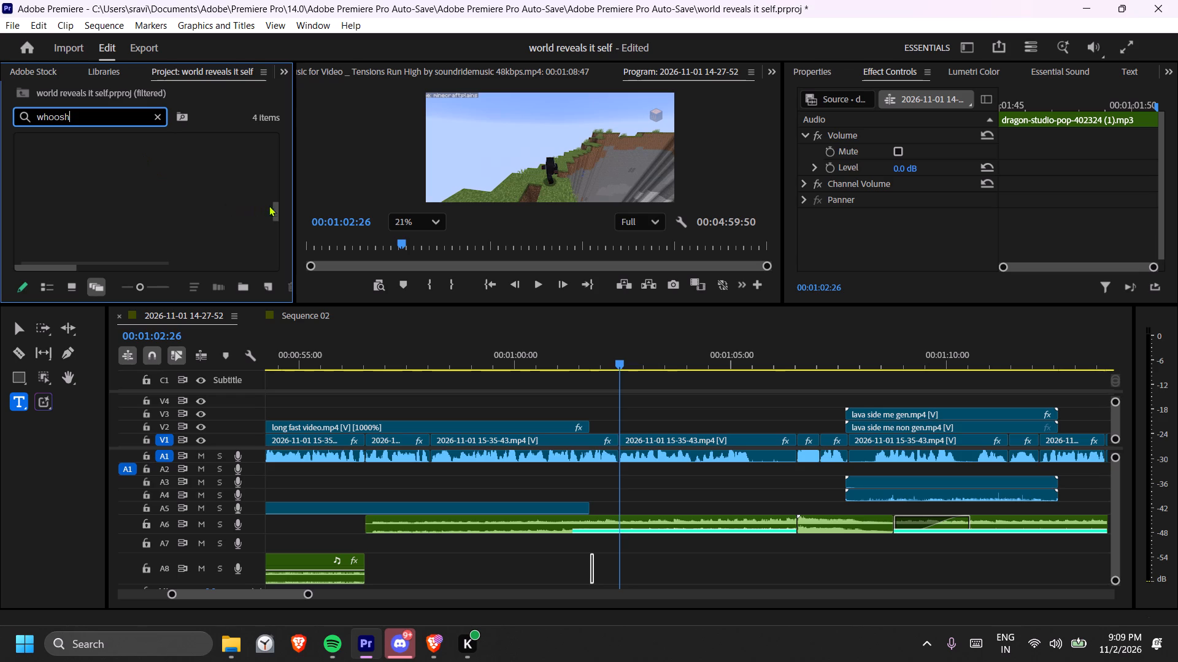
left_click_drag(272, 205, 272, 221)
left_click_drag(274, 213, 274, 234)
scroll(115, 235, "down", 4)
scroll(115, 235, "up", 4)
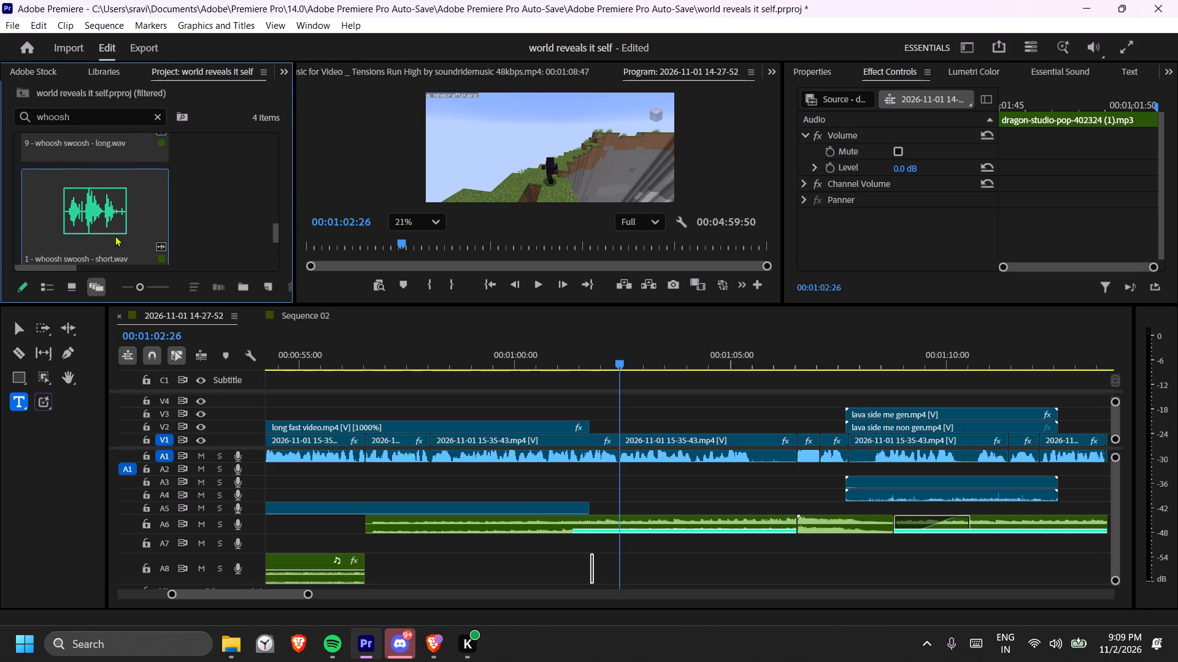
scroll(115, 235, "up", 8)
scroll(116, 164, "up", 14)
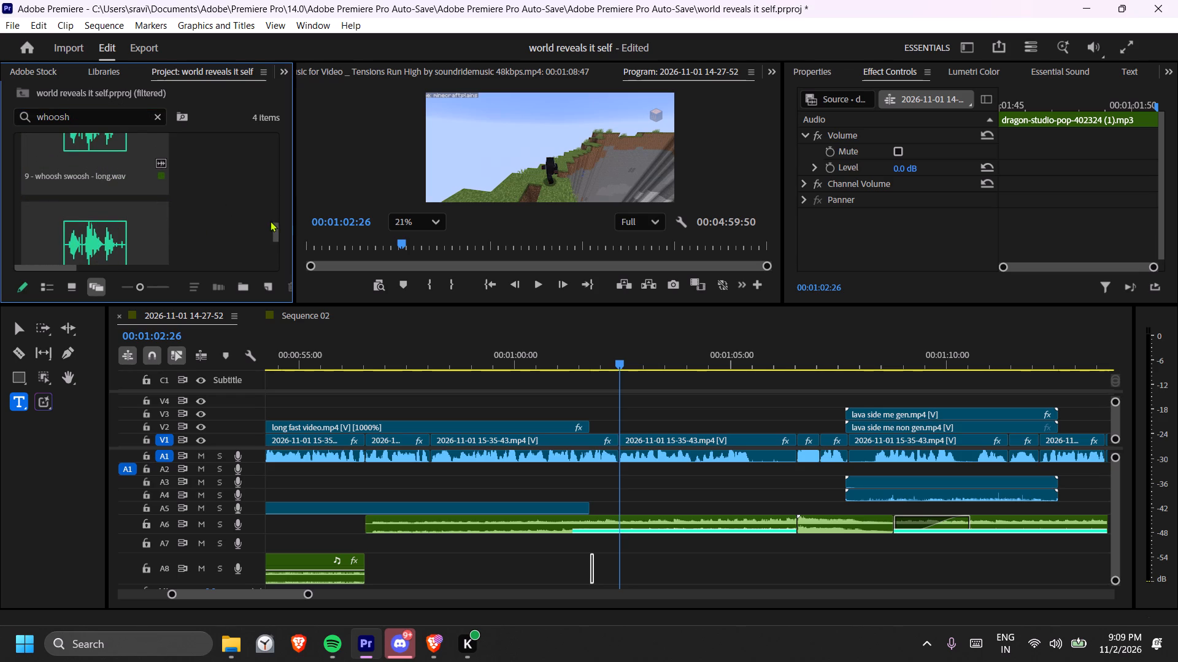
left_click(275, 230)
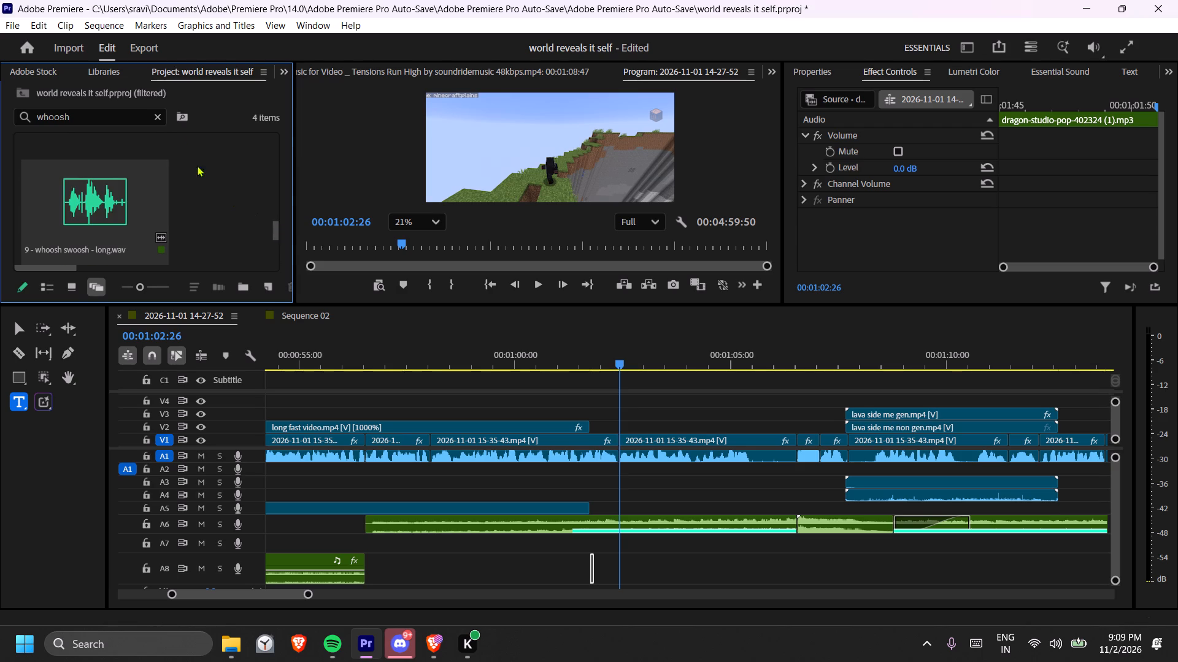
left_click(158, 114)
Listen to the short sound effect on A6 at the start of the long fast video clip, around 00:00:53.
left_click(626, 474)
key("minus")
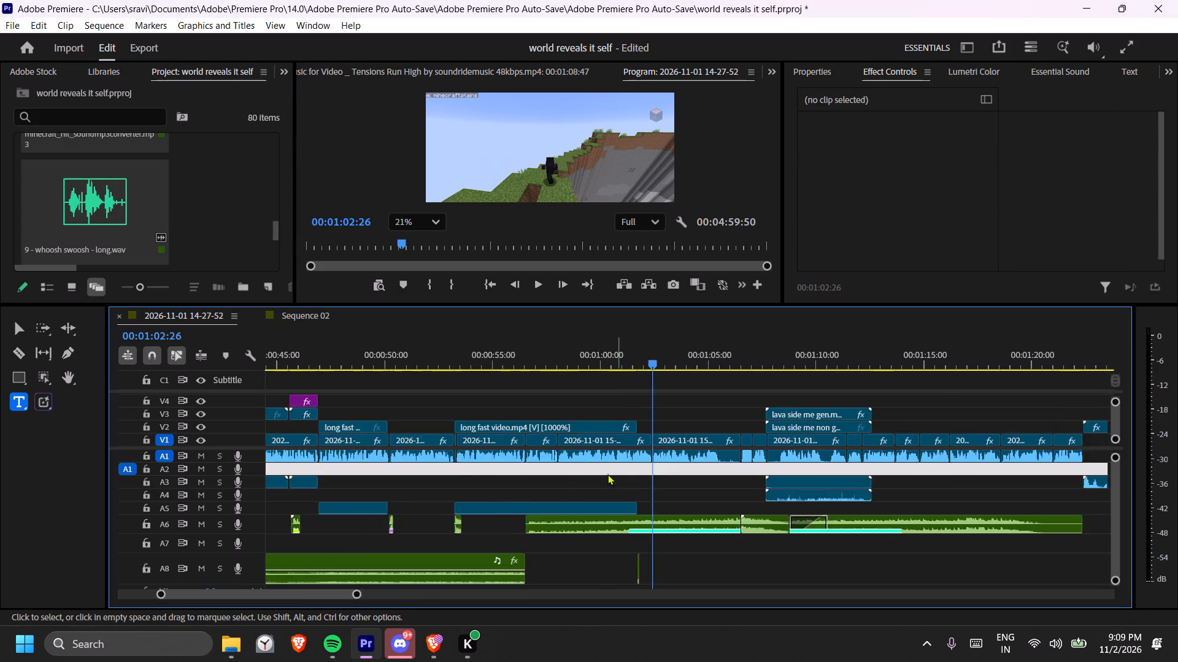
key("minus")
key("equal")
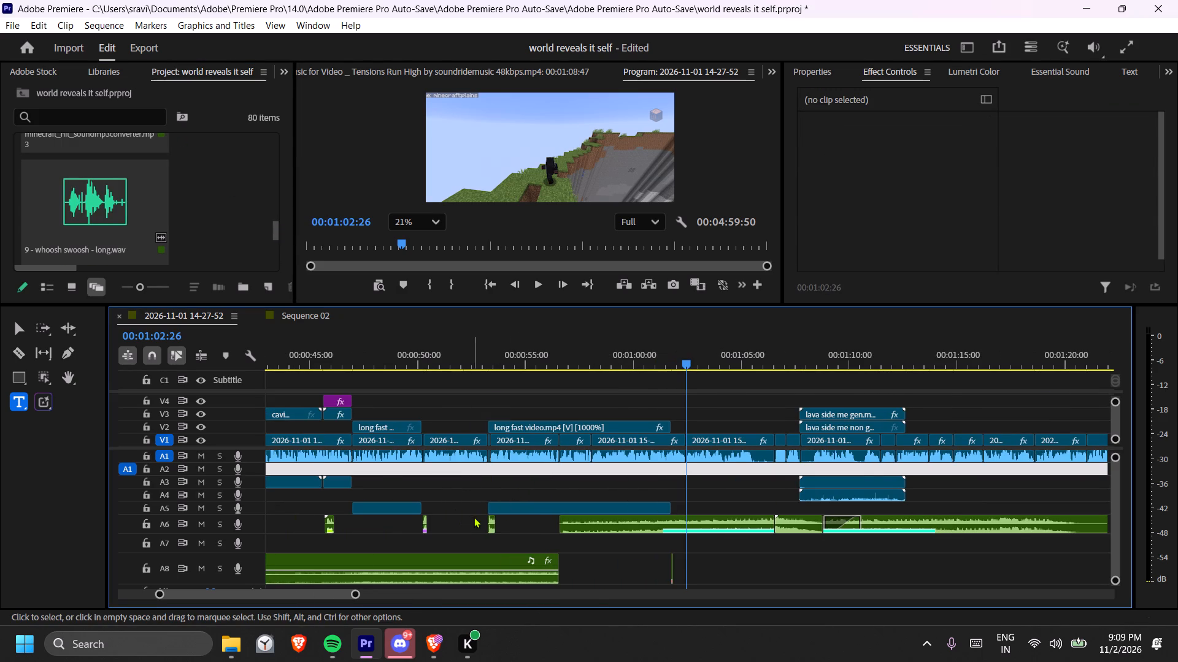
left_click(490, 360)
key("space")
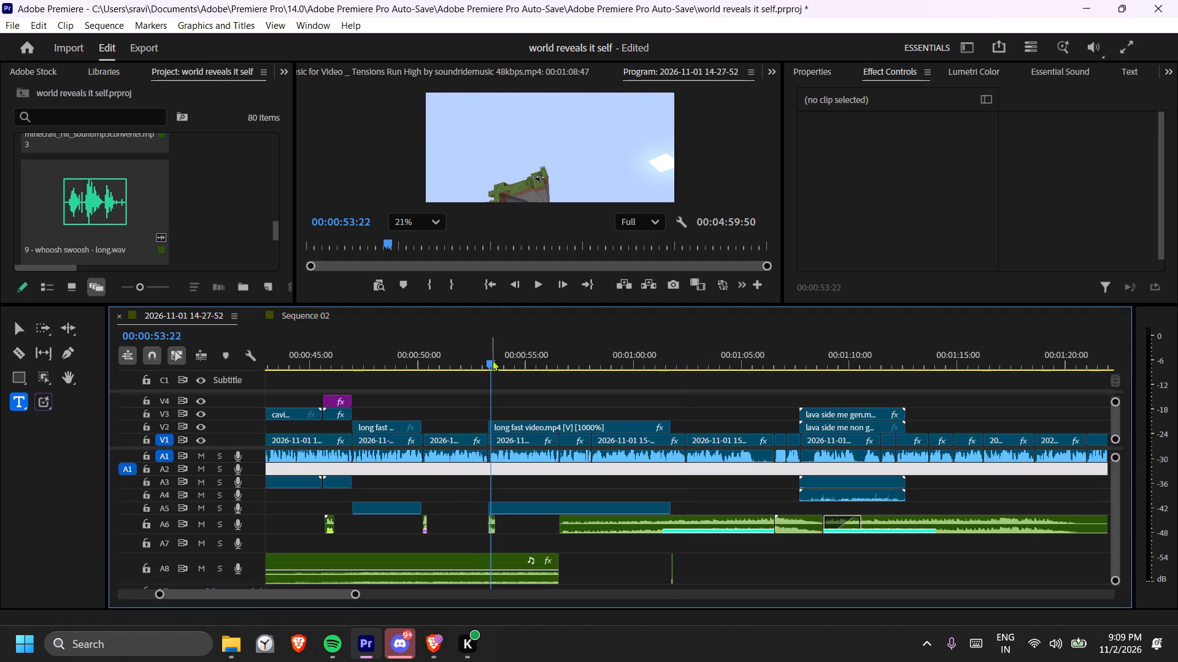
key("space")
key("space")
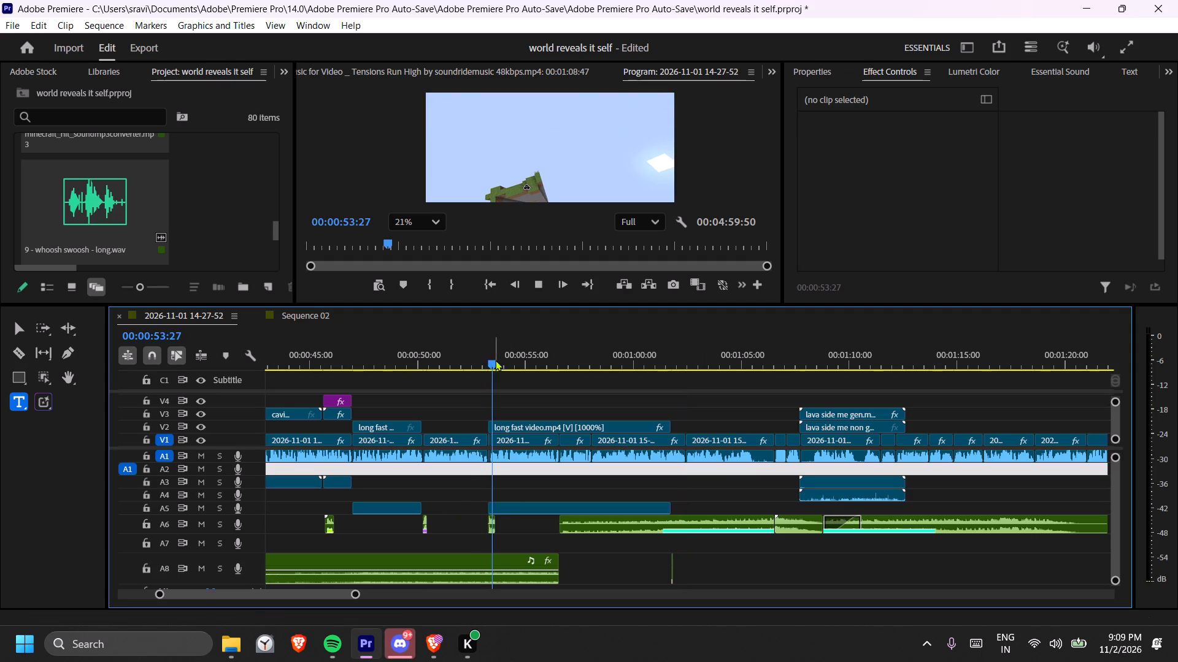
left_click(495, 360)
left_click_drag(490, 362, 485, 365)
key("space")
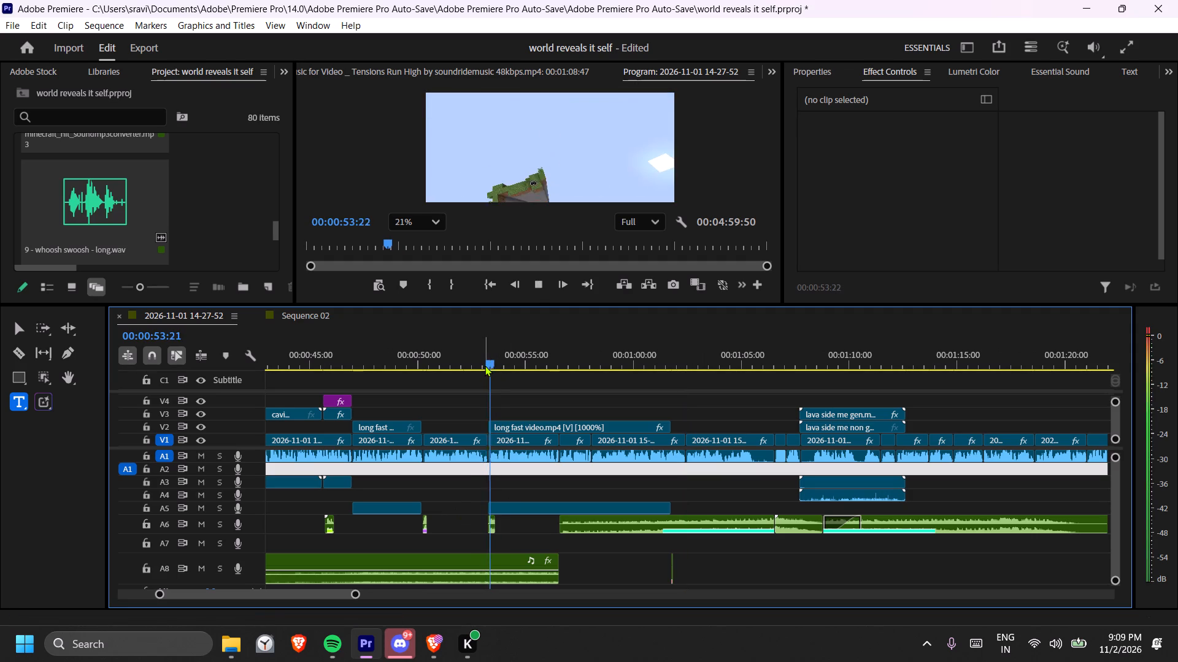
key("space")
Listen to the earlier sound effects on A6 around 00:00:45, 00:00:34 and 00:00:27.
left_click(323, 354)
key("space")
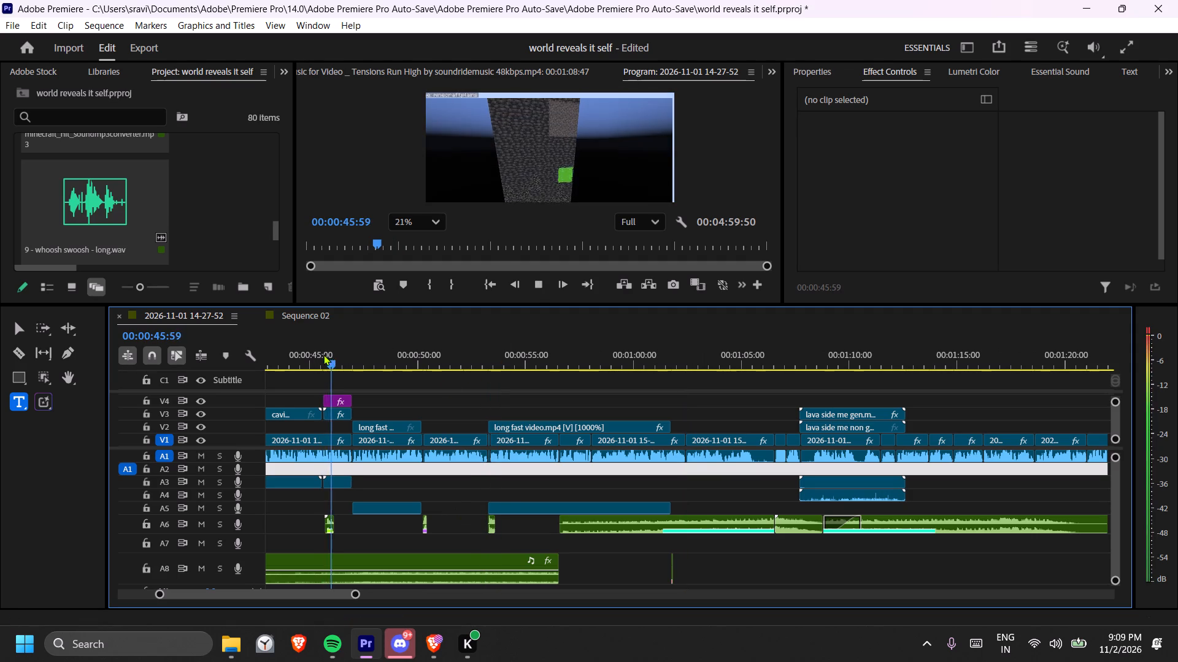
key("space")
scroll(399, 385, "up", 12)
left_click(365, 360)
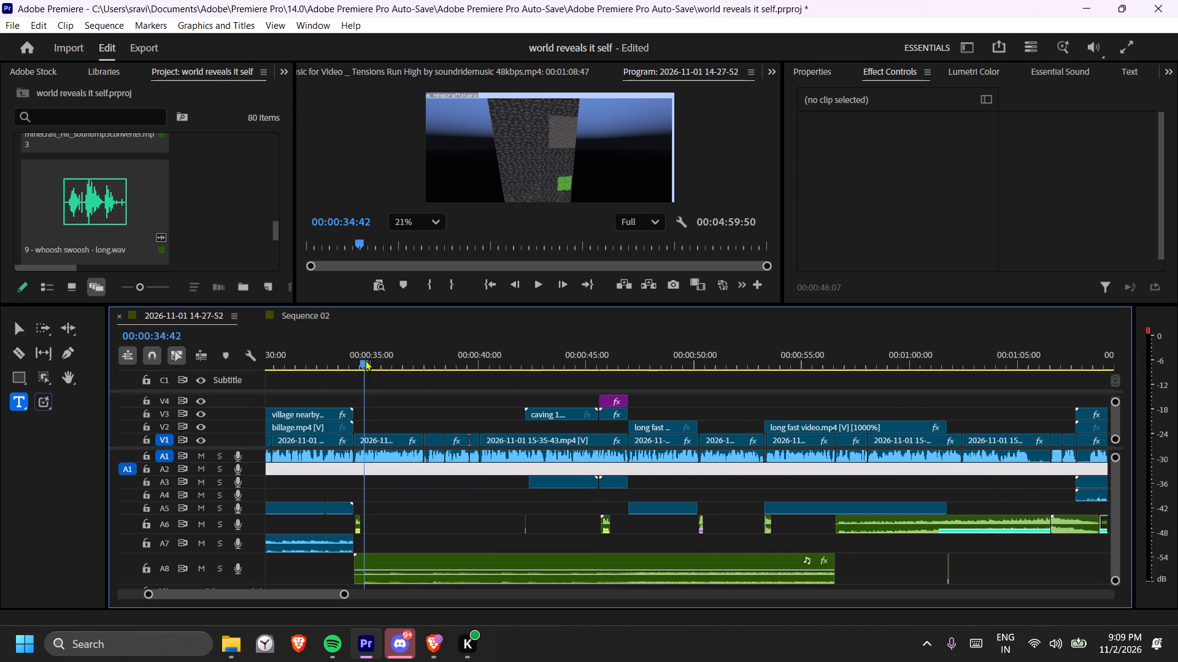
left_click_drag(363, 358, 357, 358)
key("space")
key("space")
scroll(390, 375, "up", 8)
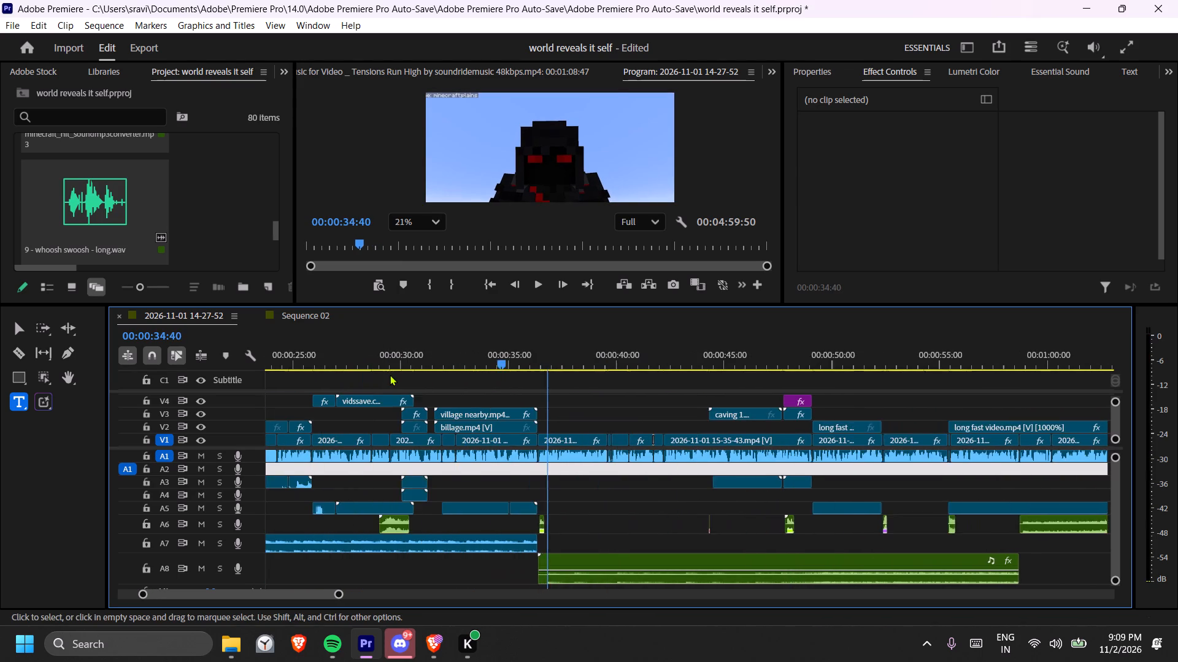
scroll(390, 375, "up", 6)
left_click(523, 356)
key("space")
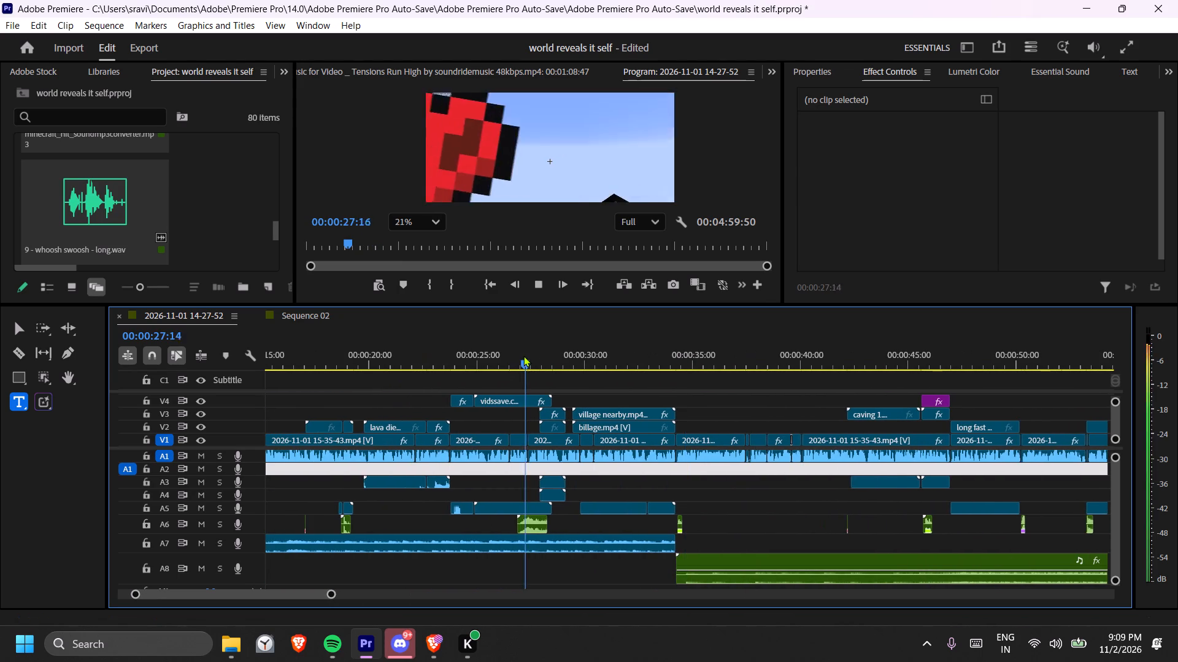
key("space")
Copy the Camera Flash.mp3 sound effect from A6 near 00:00:10 to A8 at about 00:01:07.
scroll(515, 367, "up", 2)
key("minus")
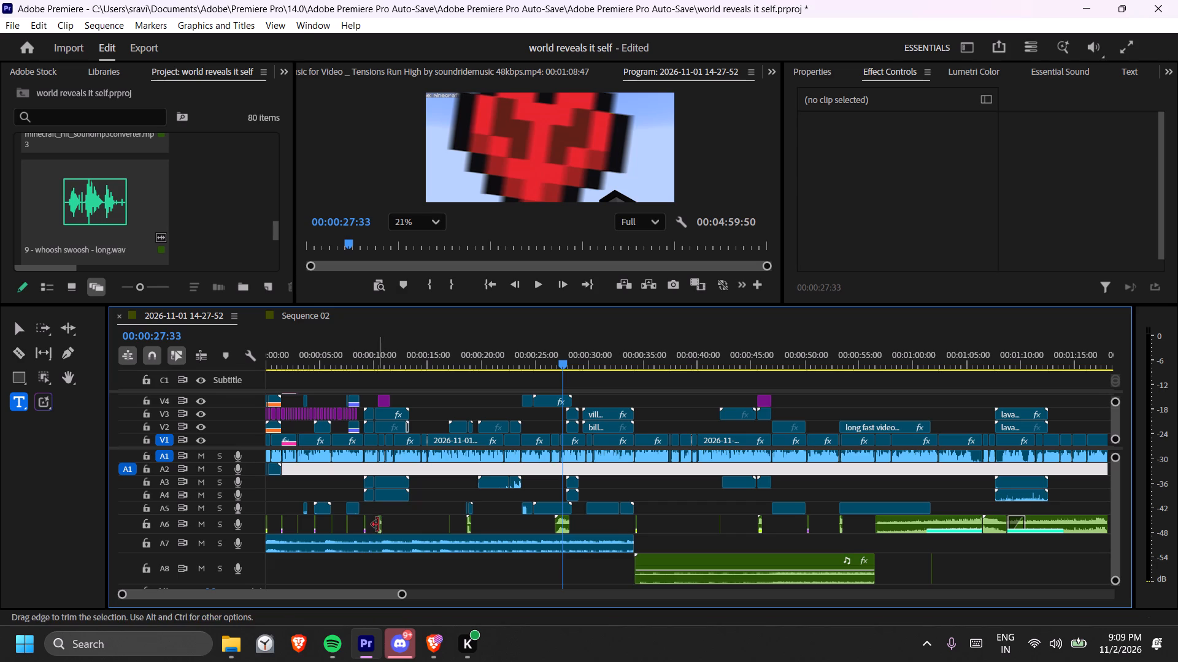
left_click_drag(379, 525, 998, 577, "alt")
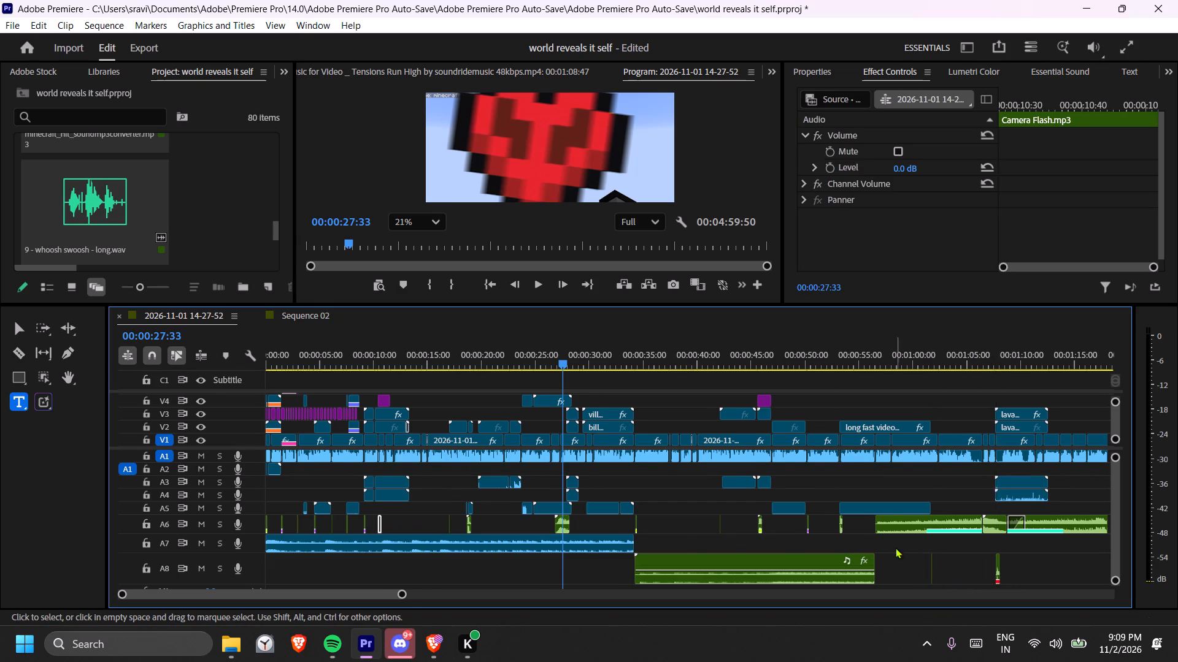
Move the copied Camera Flash clip on A8 earlier to about 00:01:06:40 and play through it up to 00:01:07:00.
scroll(840, 542, "down", 11)
left_click(693, 349)
key("space")
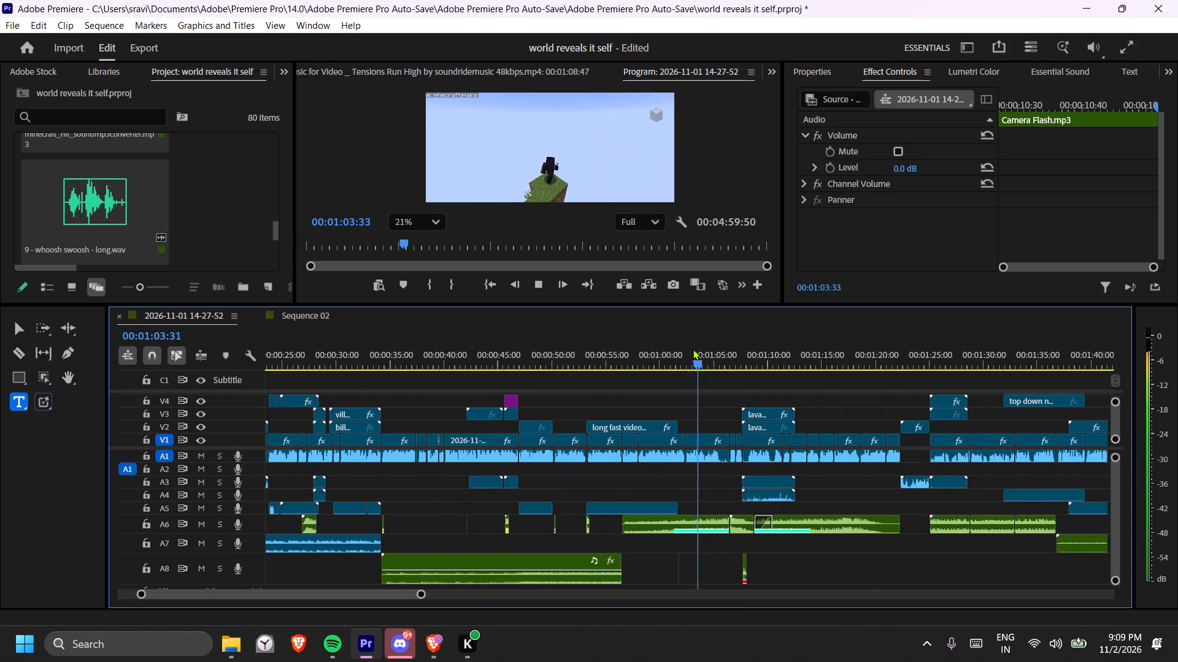
type("==")
key("space")
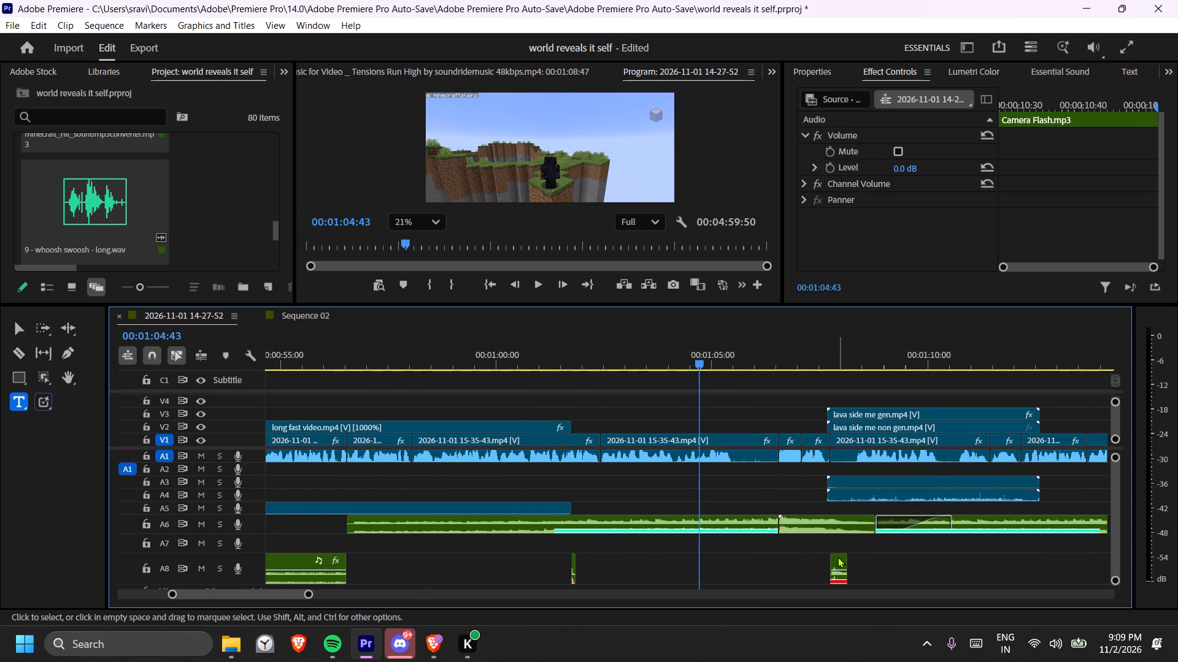
left_click_drag(837, 557, 791, 561)
key("space")
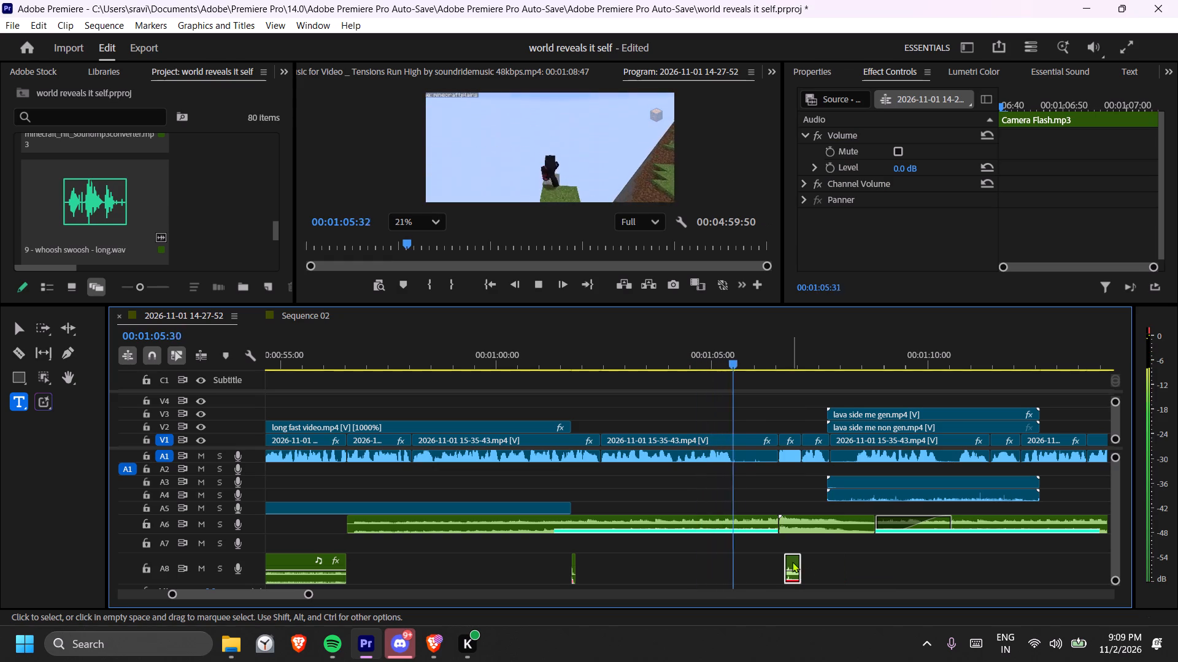
key("space")
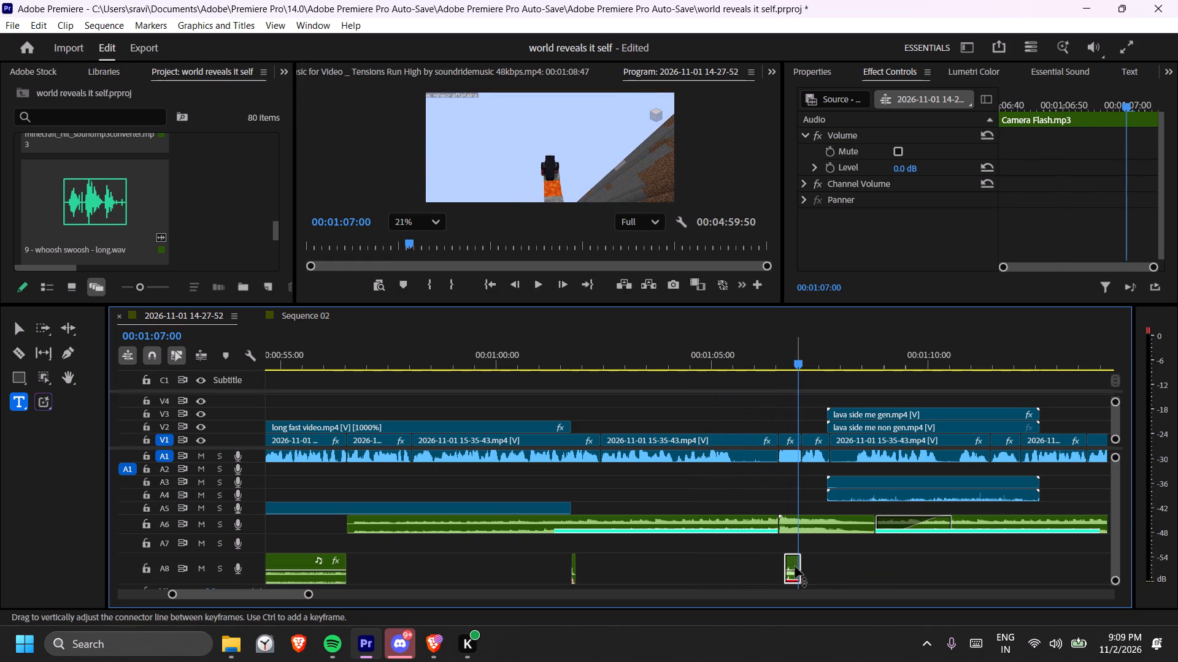
Raise the Camera Flash clip's level to 3.3 dB and shift it slightly earlier to line up with the A6 cut.
left_click_drag(795, 566, 782, 568)
left_click_drag(790, 557, 785, 558)
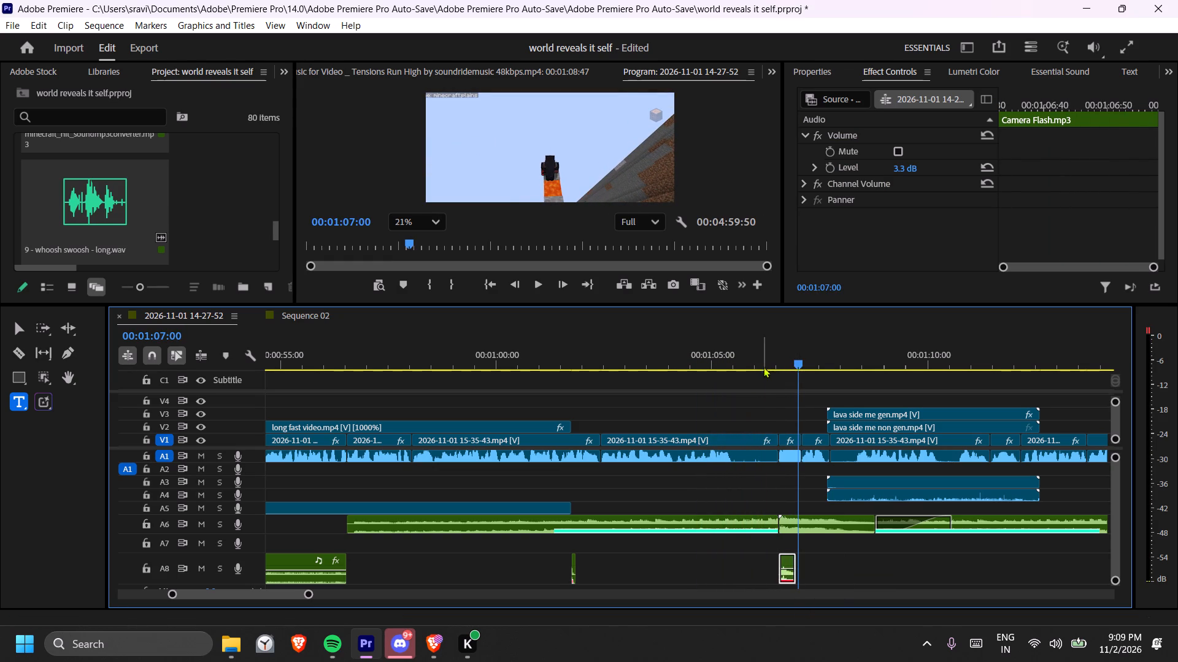
Play the timeline from about 00:01:06 to 00:01:34 to review the camera flash, music and following clips.
left_click_drag(763, 367, 767, 359)
key("space")
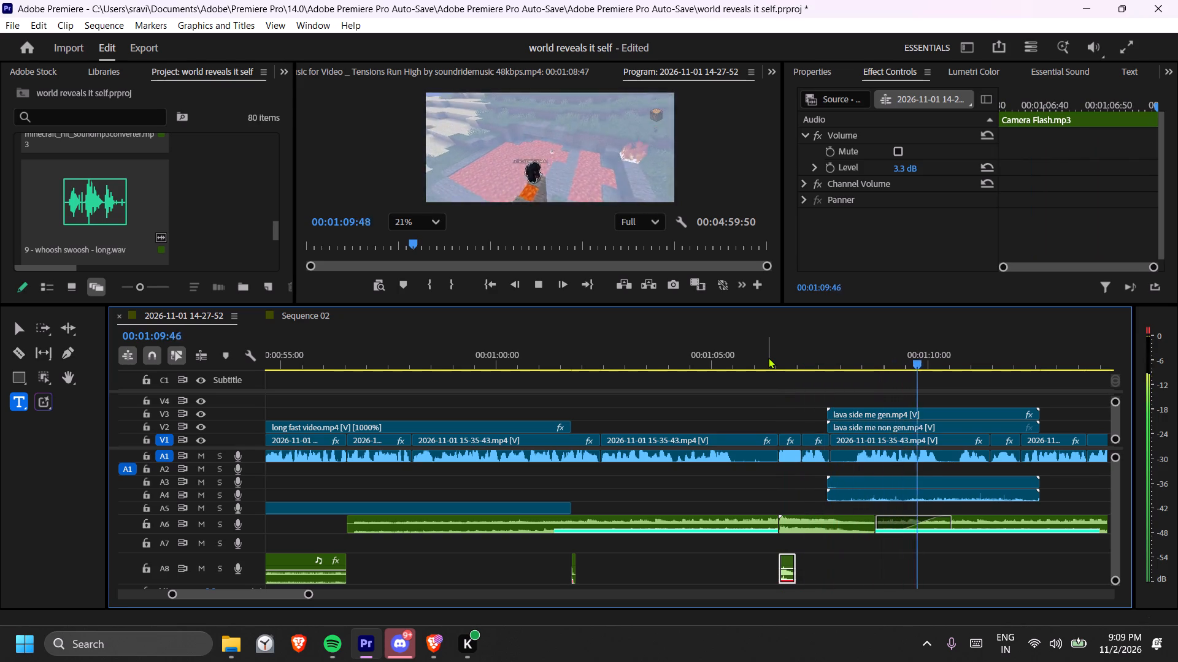
key("minus")
key("space")
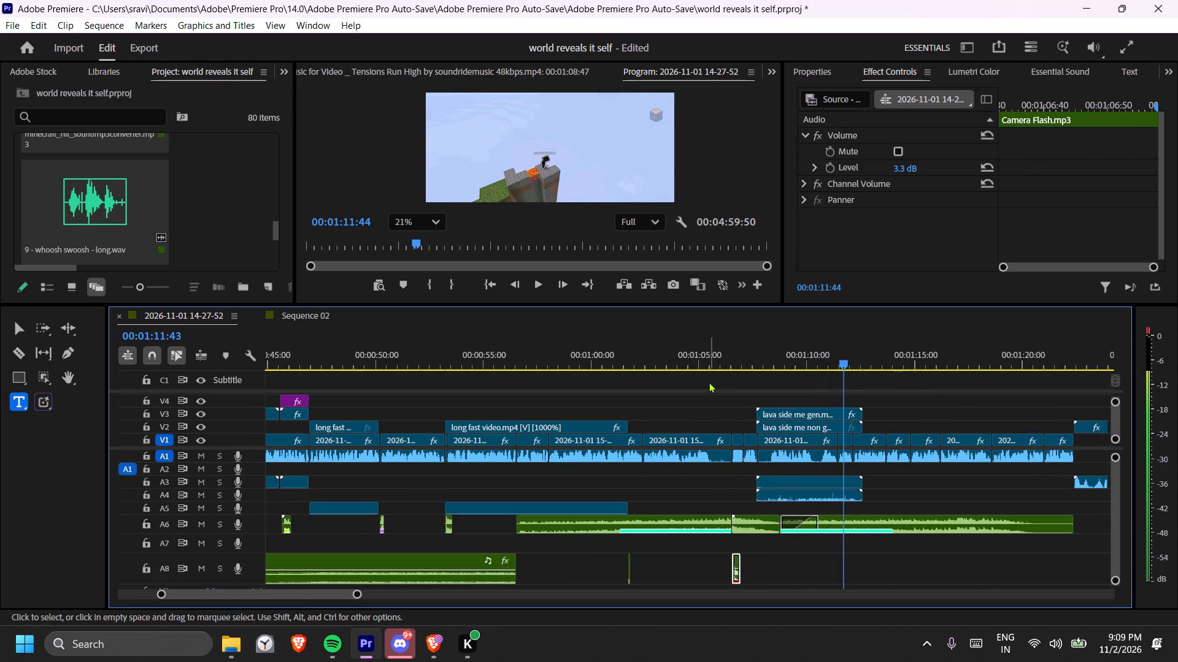
type("-")
key("space")
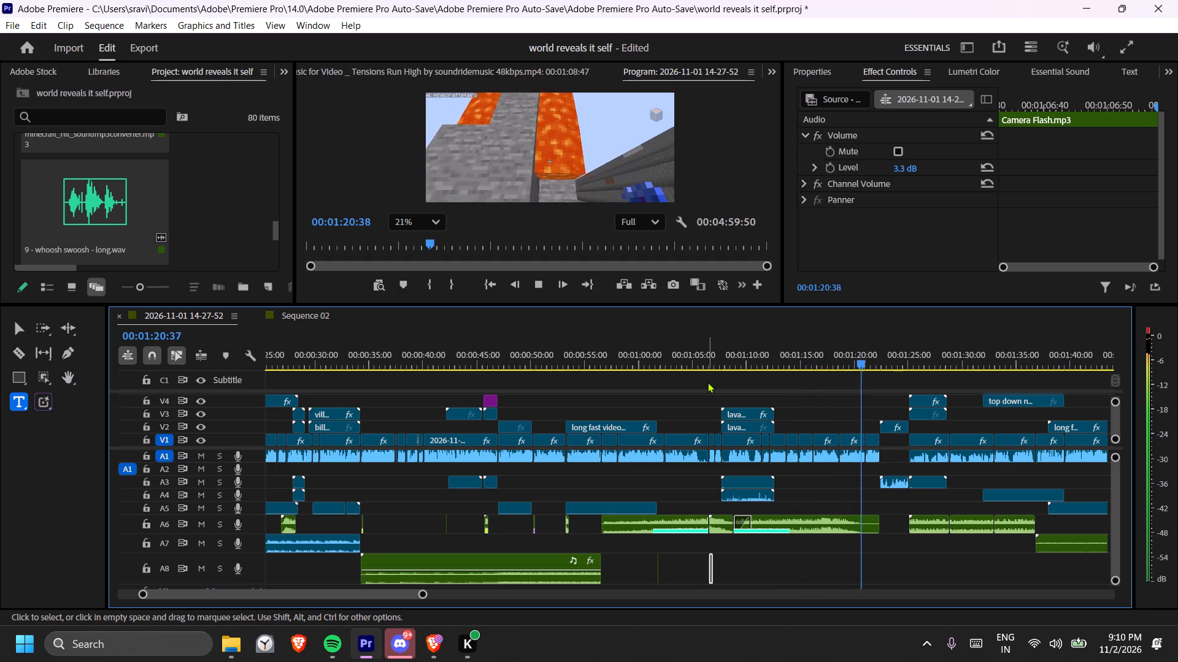
type("--=")
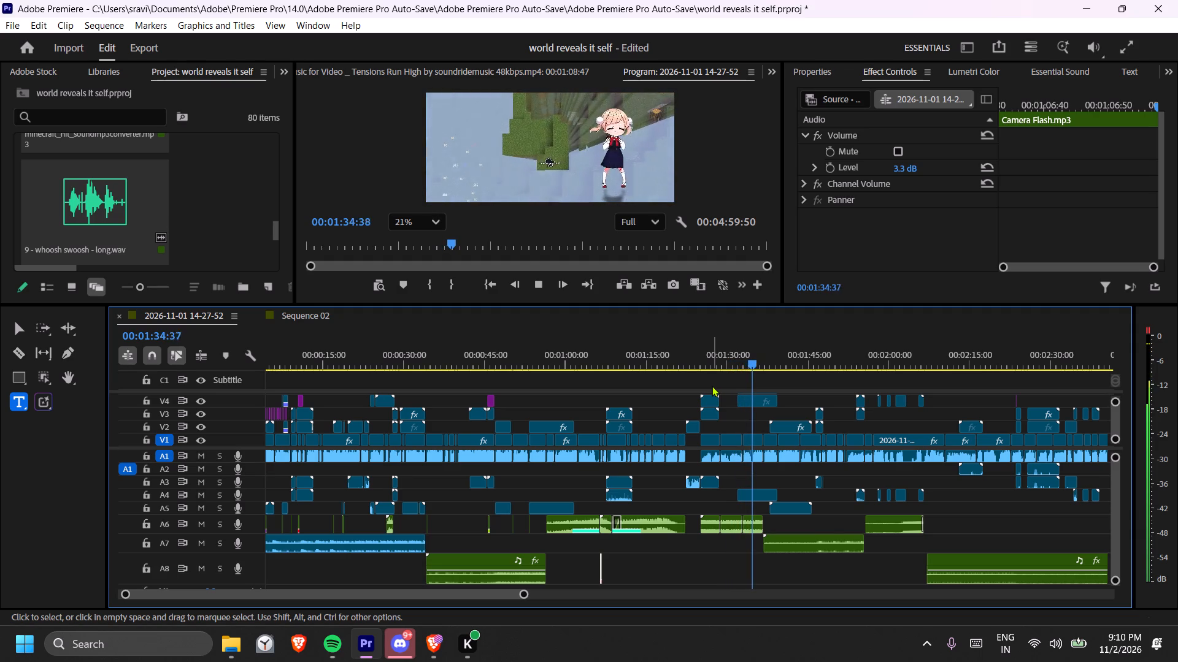
key("space")
Scale the dancing anime girl clip on V6 down to 40 at about 00:01:29:53.
scroll(769, 394, "up", 7)
scroll(768, 409, "down", 1)
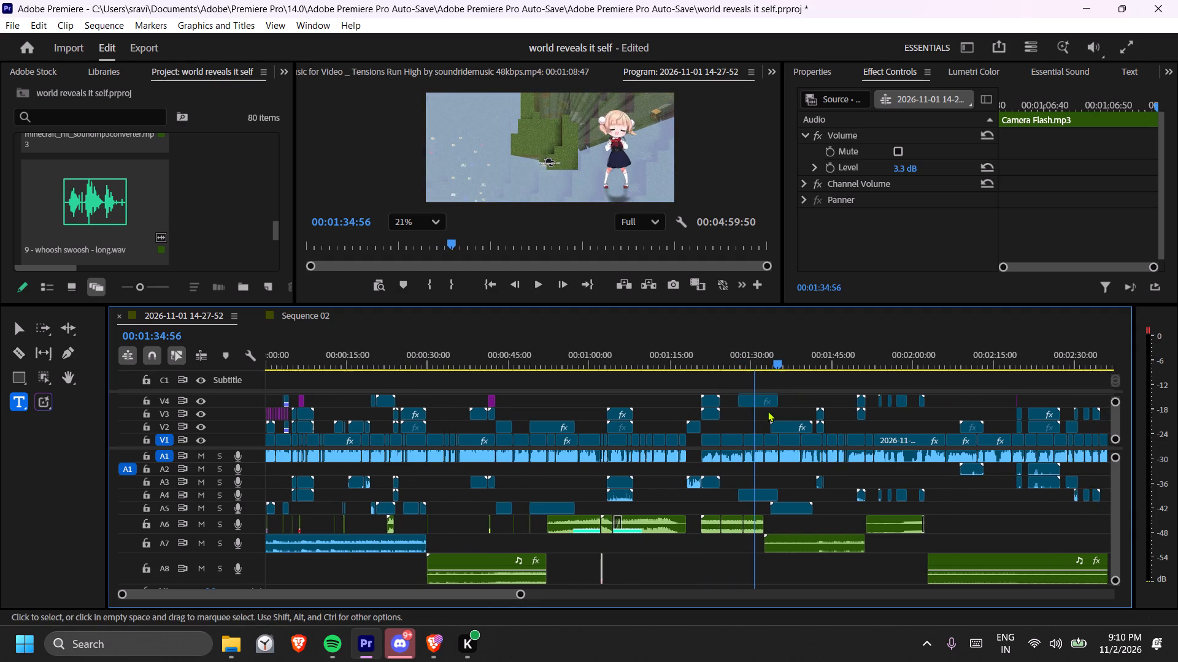
left_click_drag(735, 365, 730, 365)
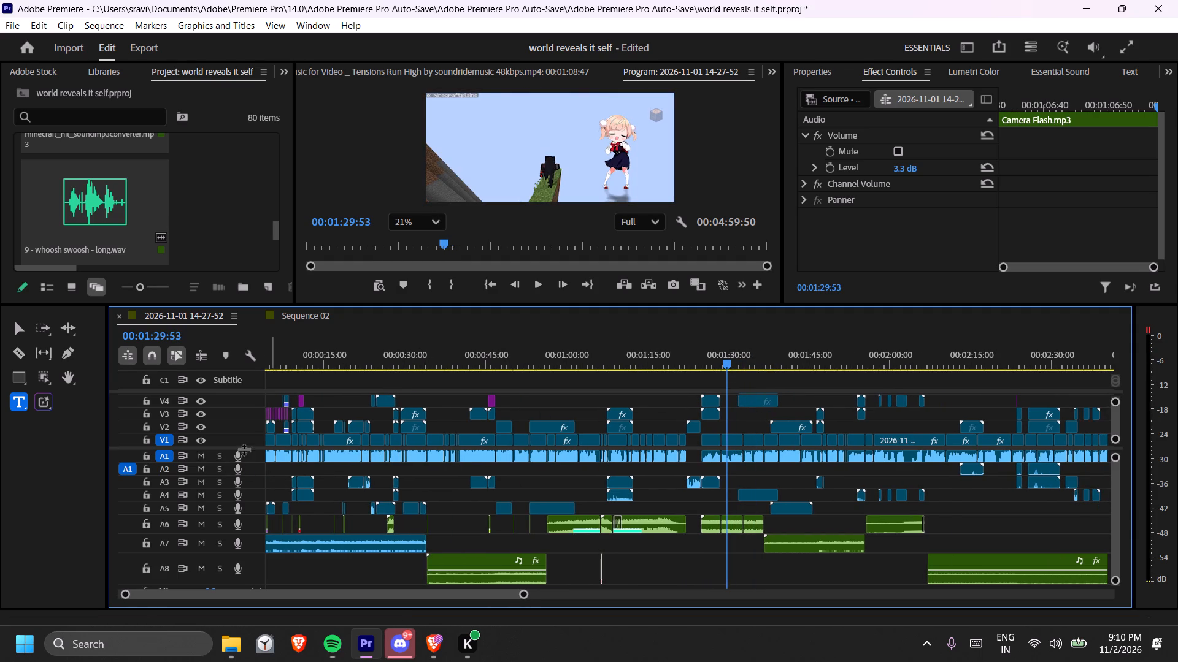
left_click_drag(247, 449, 249, 491)
left_click(720, 422)
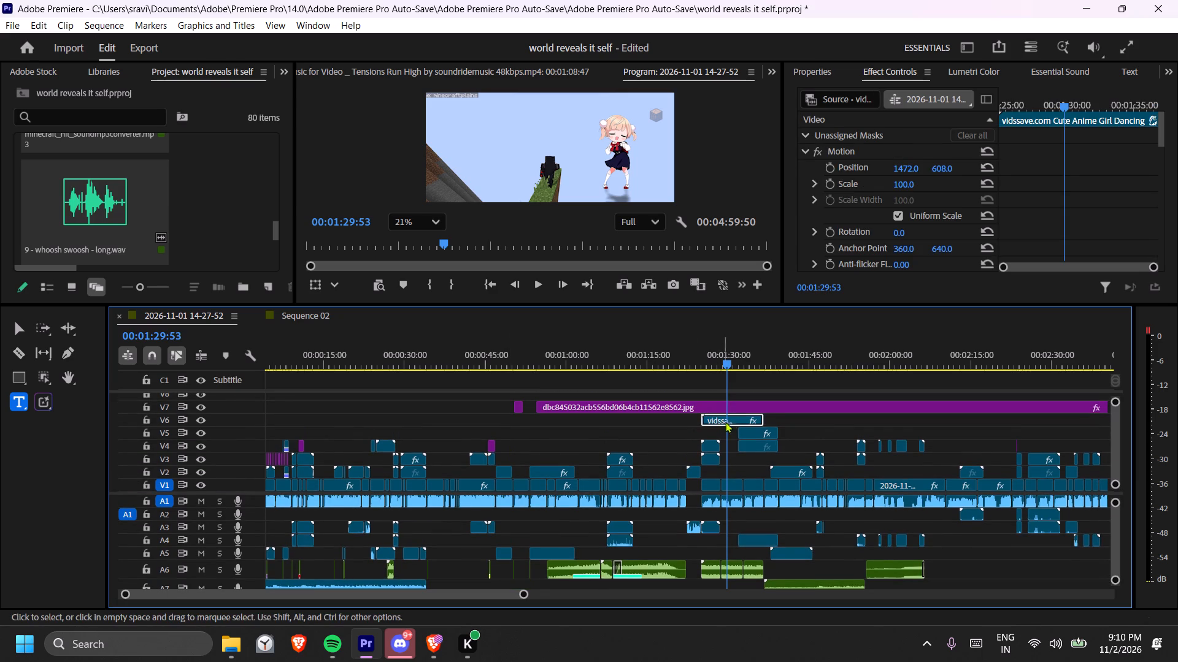
left_click_drag(896, 181, 853, 204)
Reposition the dancing anime girl overlay to 1774, 680, near the frame's lower-right corner.
left_click_drag(940, 166, 939, 176)
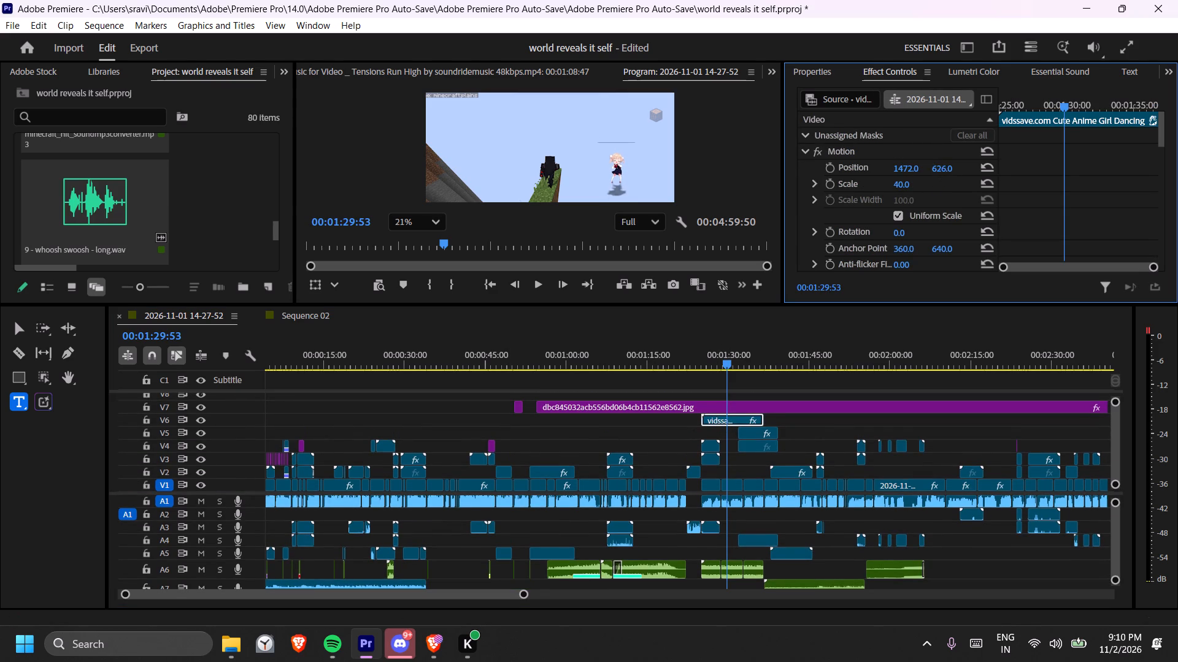
left_click_drag(939, 176, 618, 185)
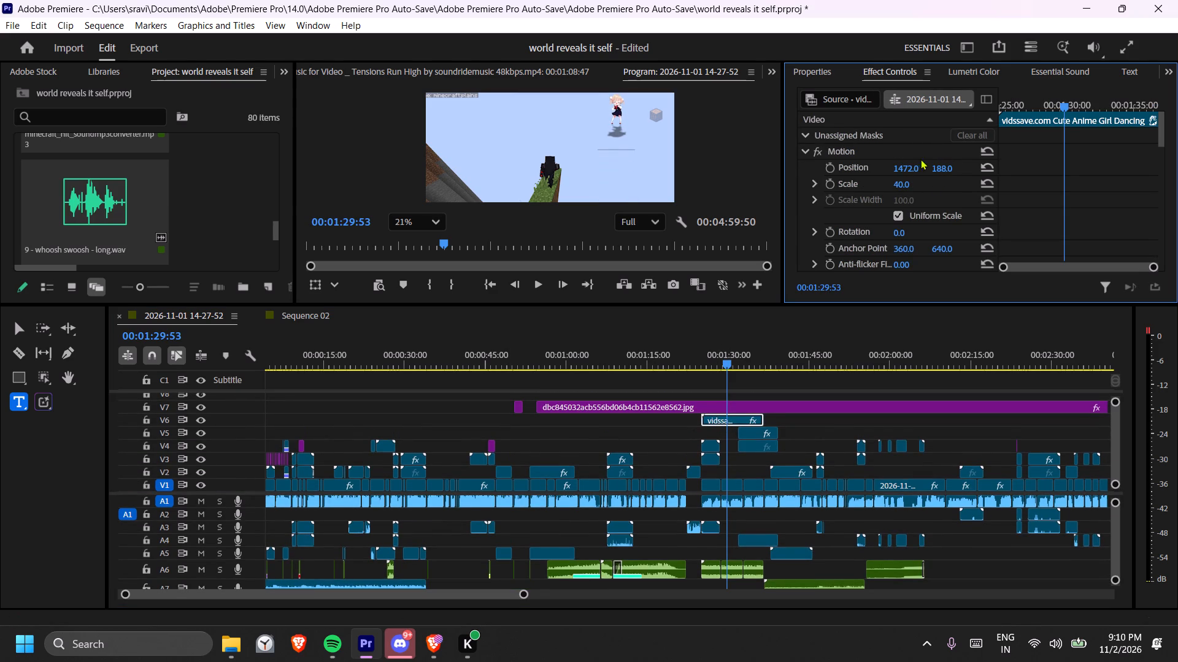
left_click_drag(909, 162, 1001, 165)
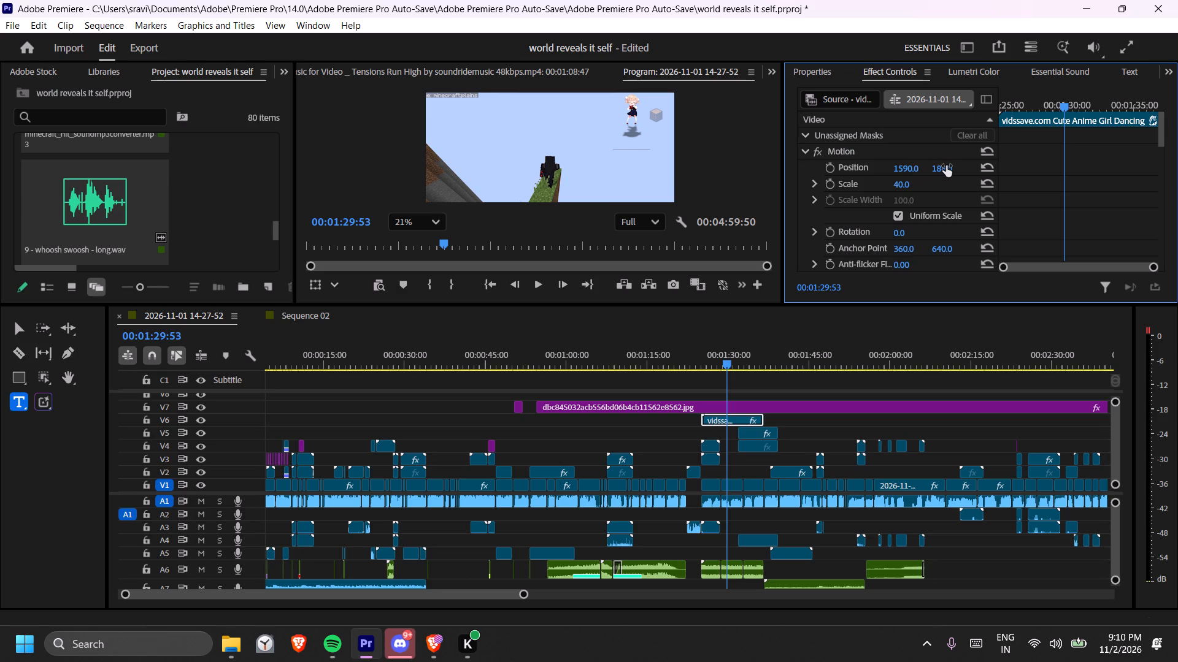
left_click_drag(945, 165, 1134, 141)
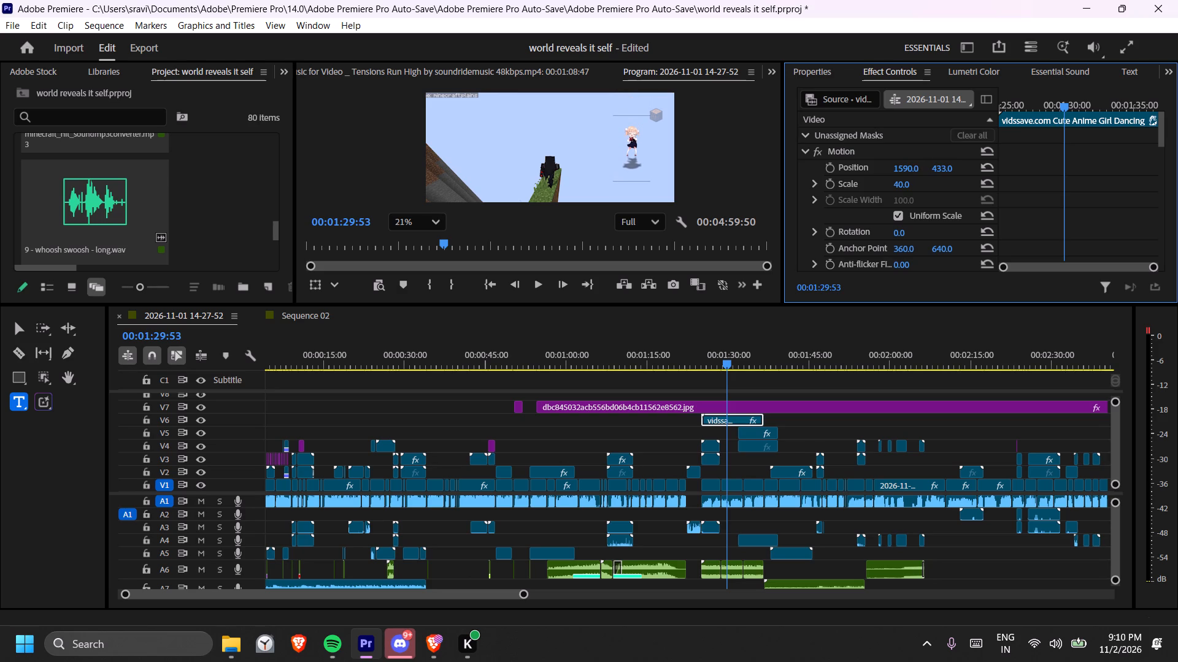
left_click_drag(1134, 141, 1057, 147)
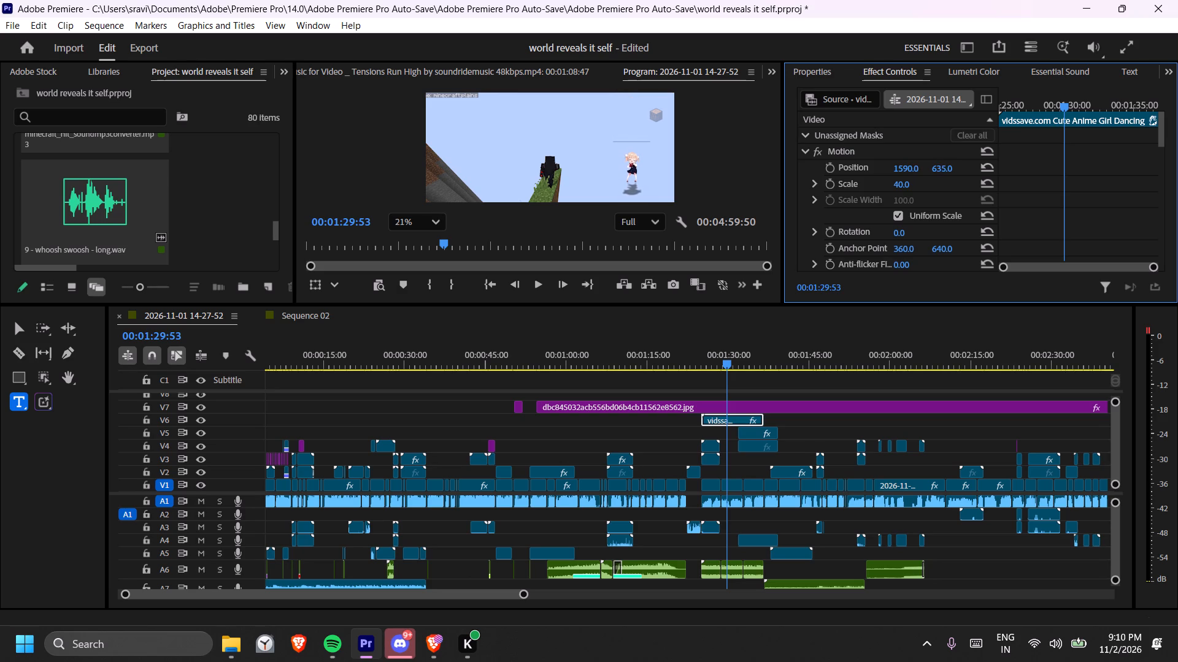
left_click_drag(1057, 147, 961, 150)
left_click_drag(902, 167, 902, 168)
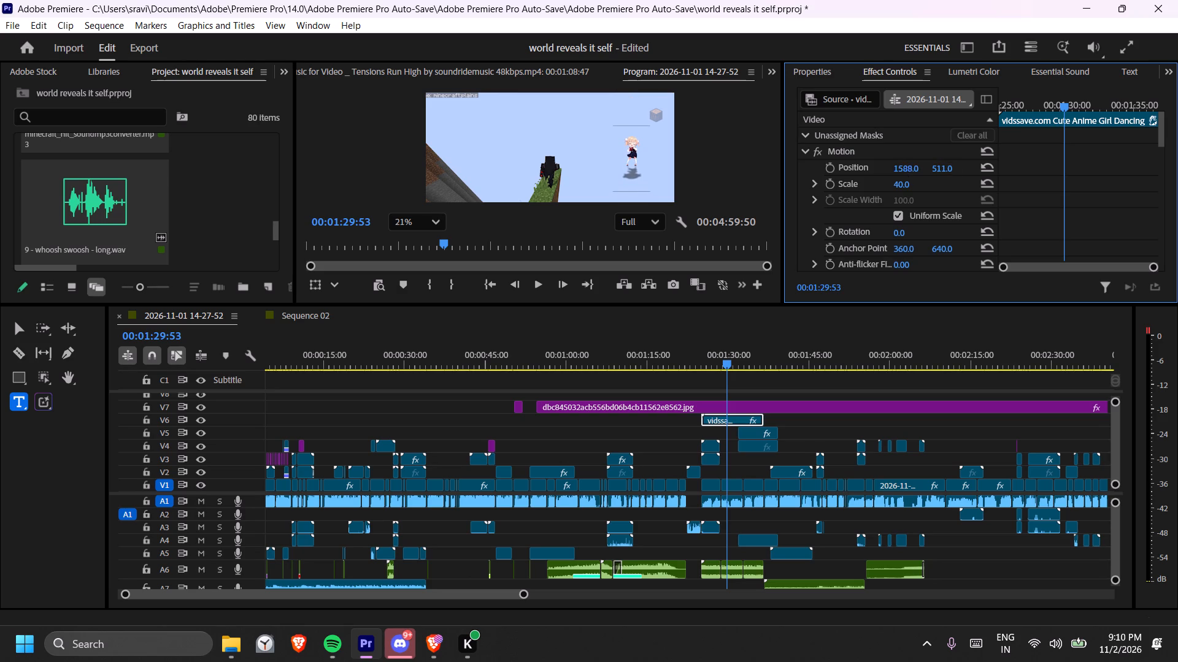
left_click_drag(902, 168, 1050, 169)
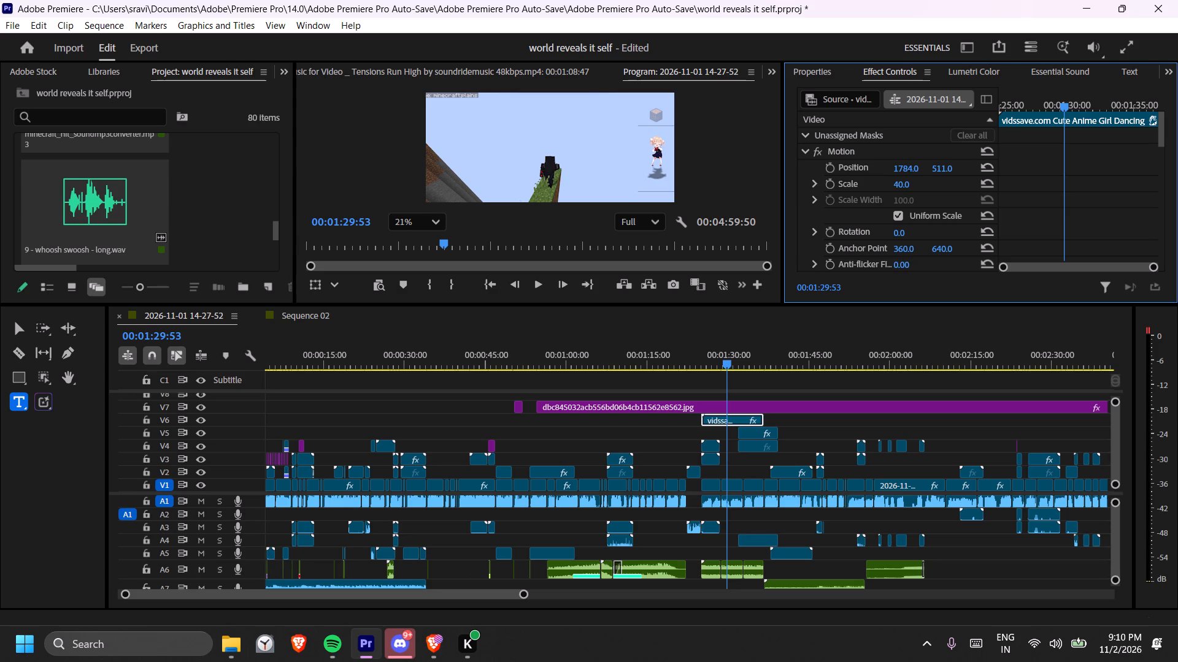
left_click_drag(1050, 169, 1042, 169)
left_click_drag(937, 168, 955, 167)
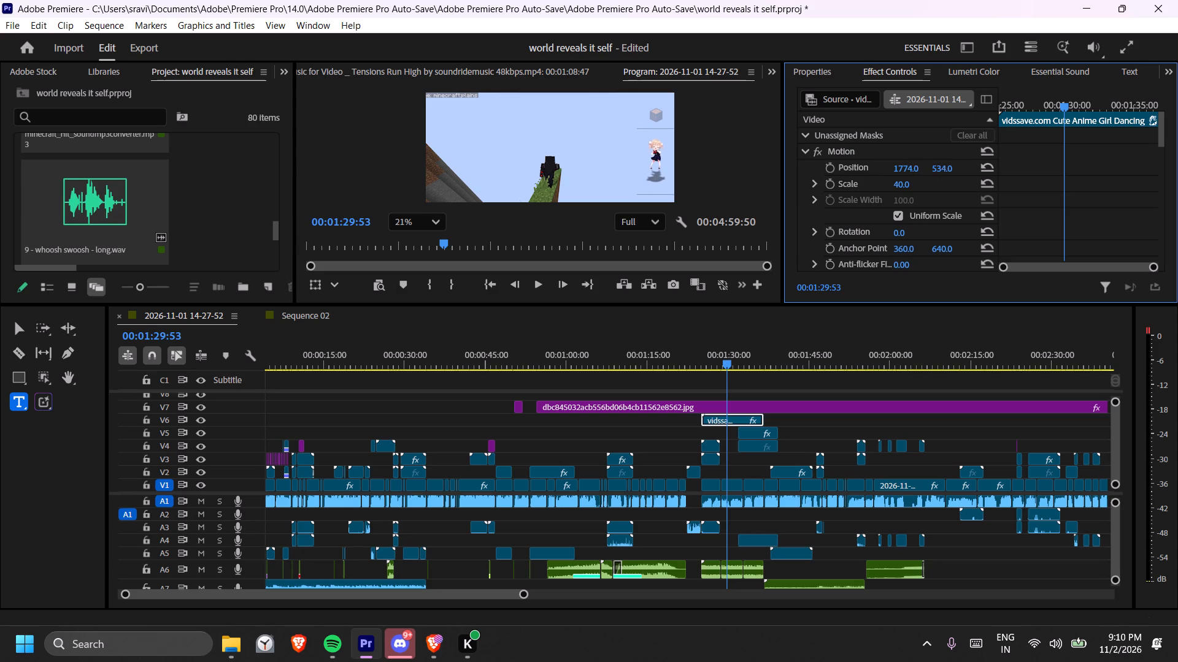
left_click_drag(955, 167, 1098, 117)
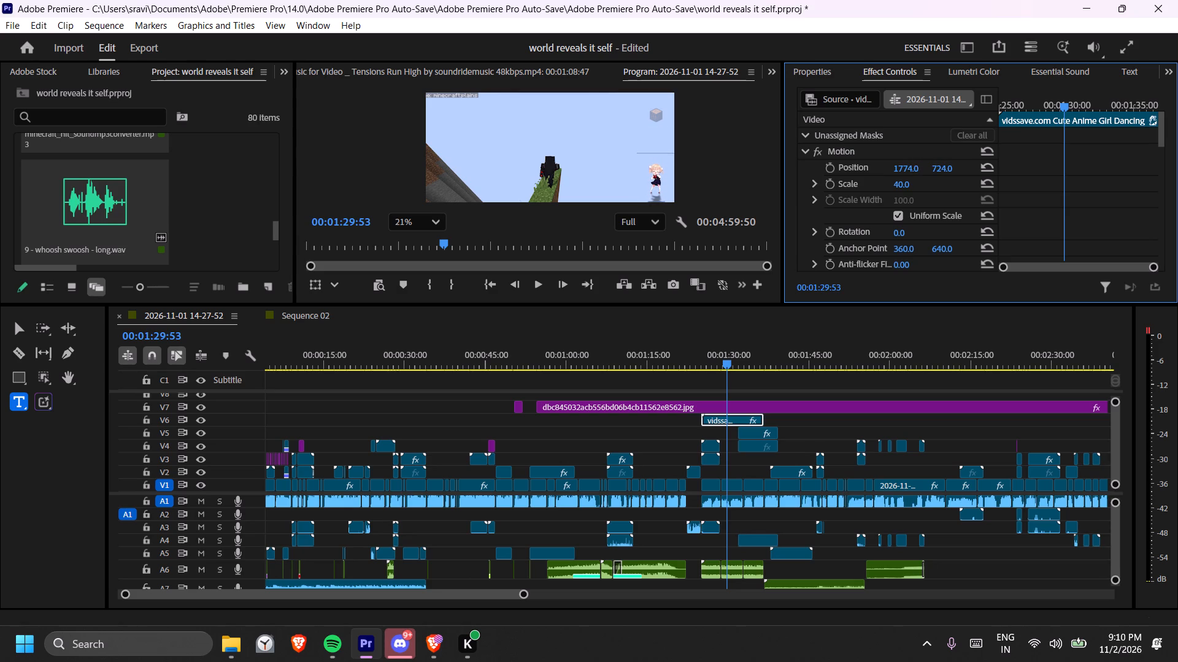
left_click_drag(1098, 117, 1064, 128)
Play the timeline from about 00:01:25 to 00:01:42 to review the resized overlay and the audio.
left_click(704, 353)
key("space")
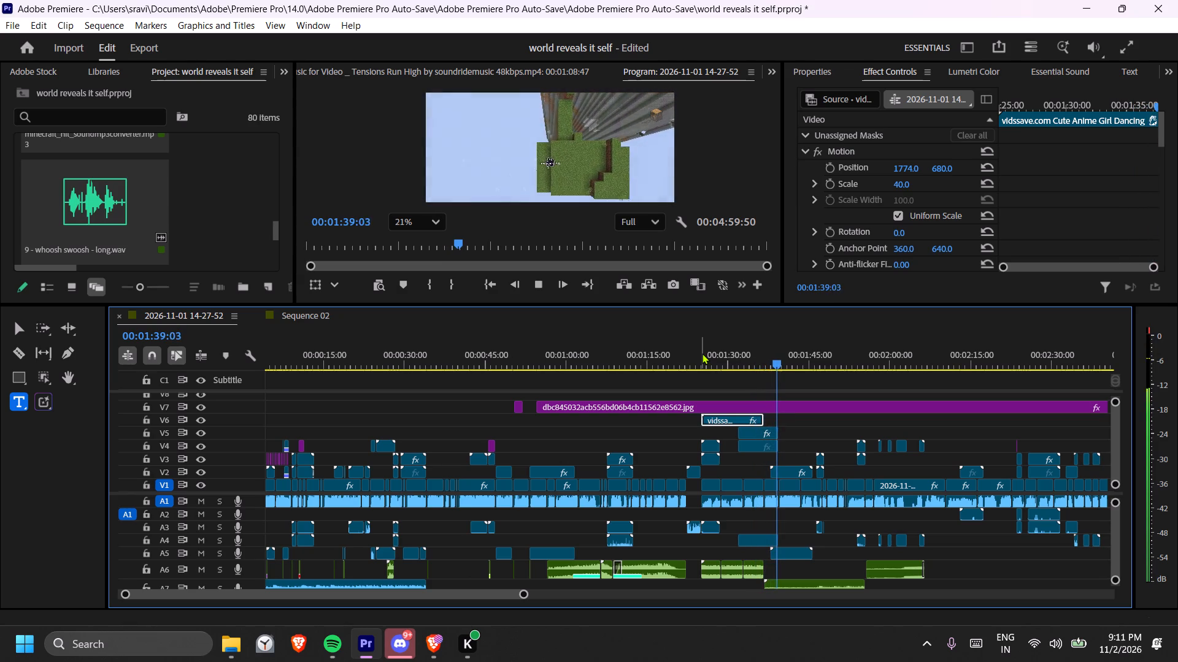
scroll(661, 426, "down", 5)
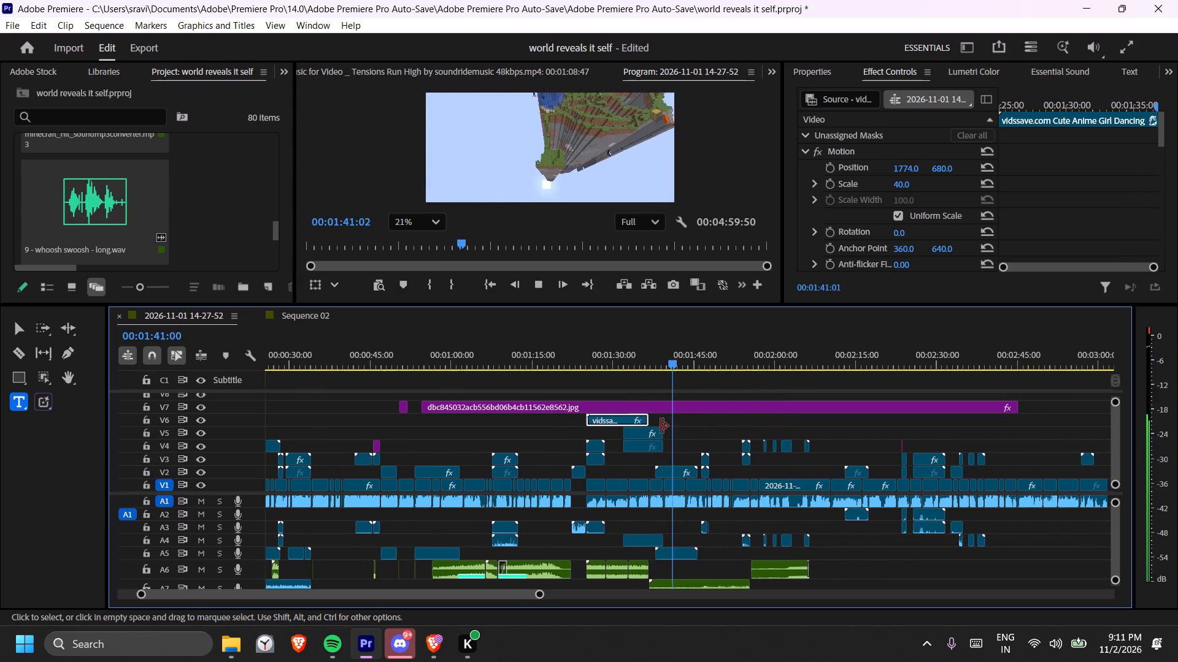
key("space")
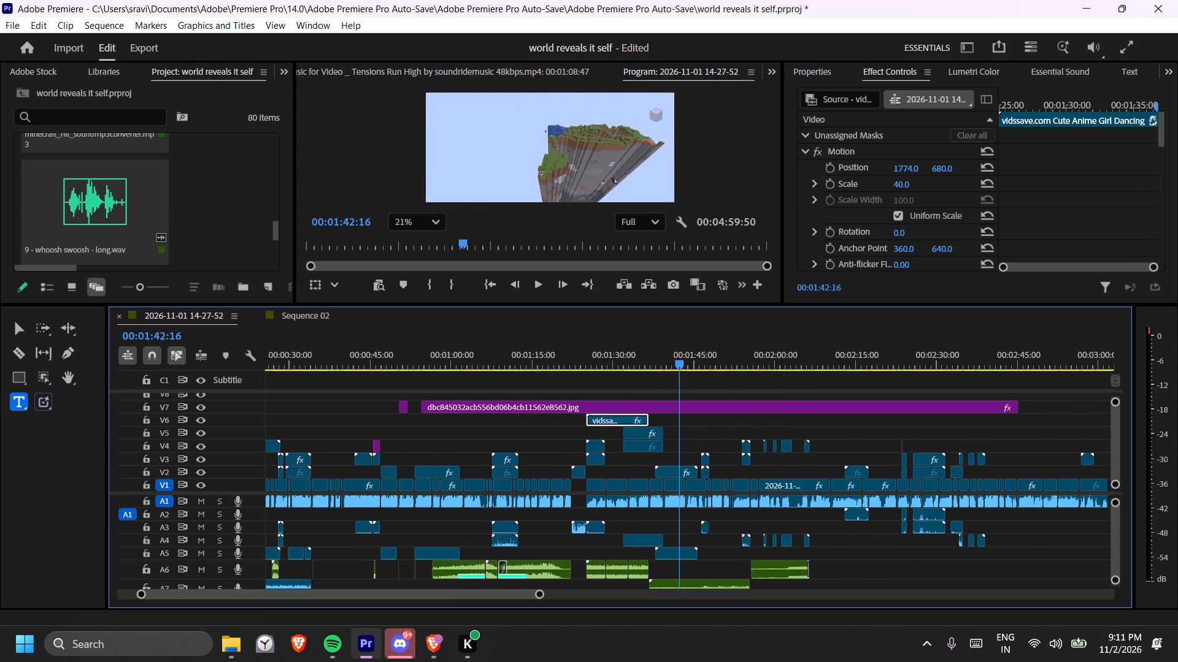
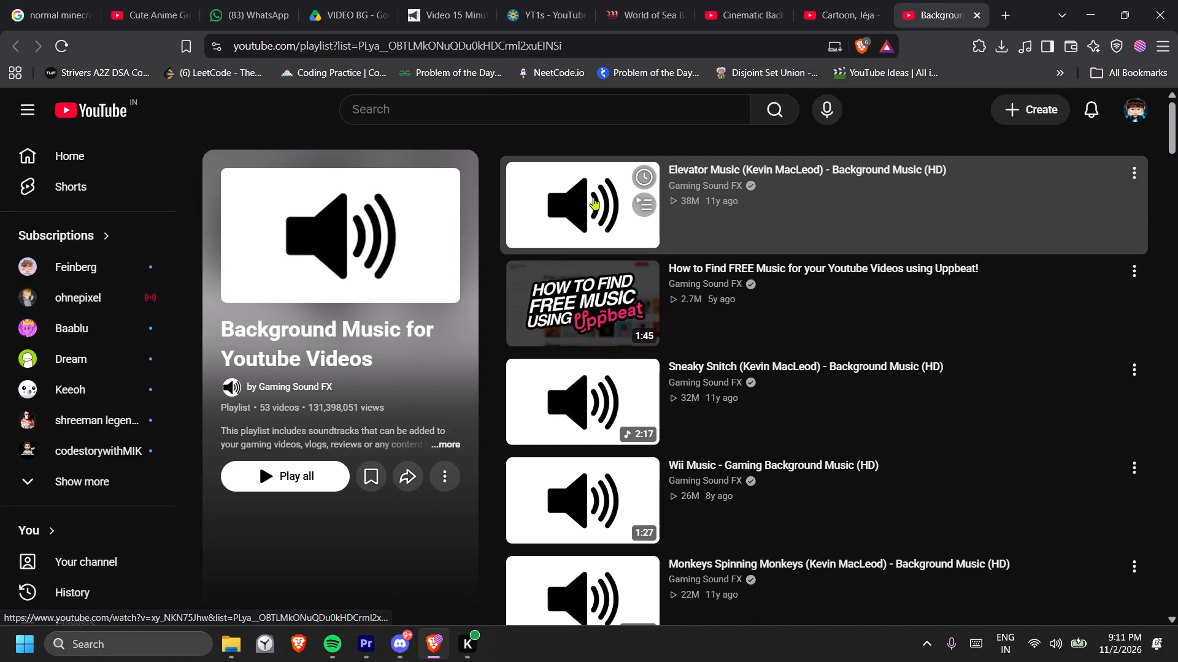
Start the Background Music for Youtube Videos playlist and preview Elevator Music from about 1:14.
left_click(238, 481)
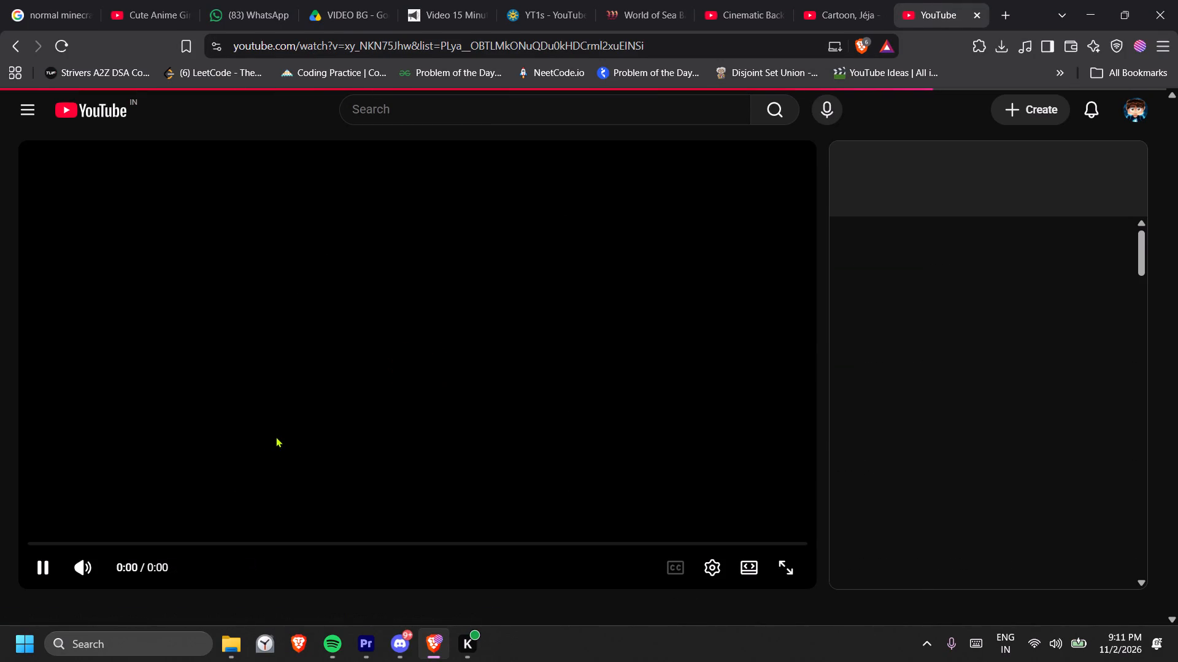
left_click(187, 542)
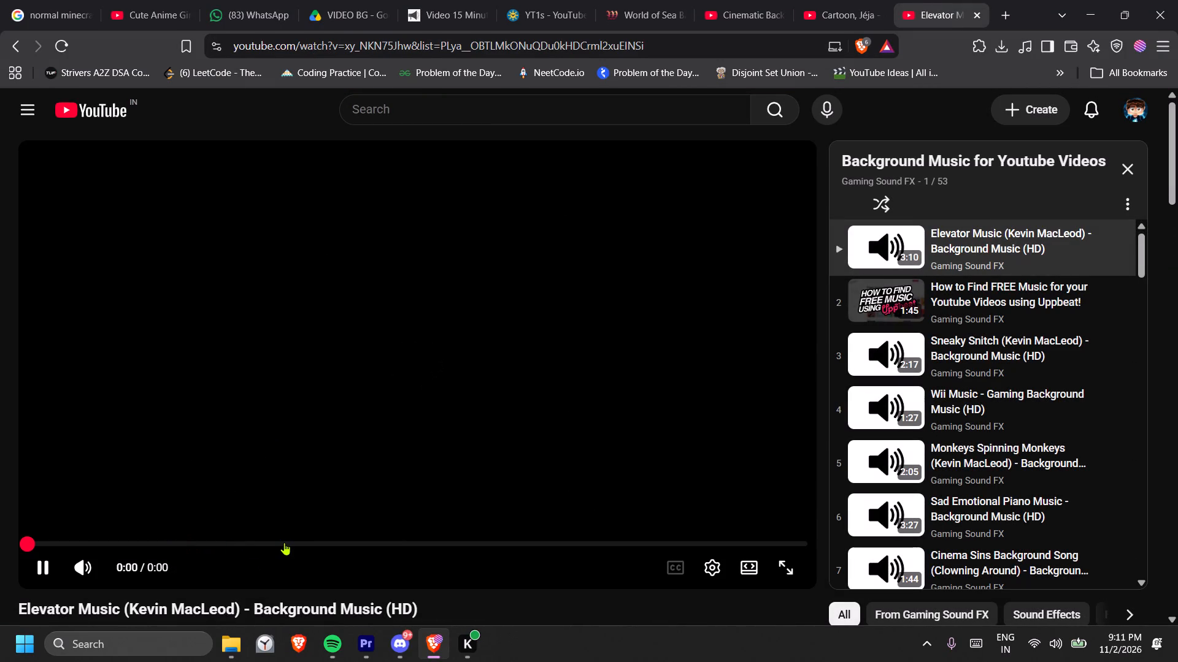
left_click(331, 540)
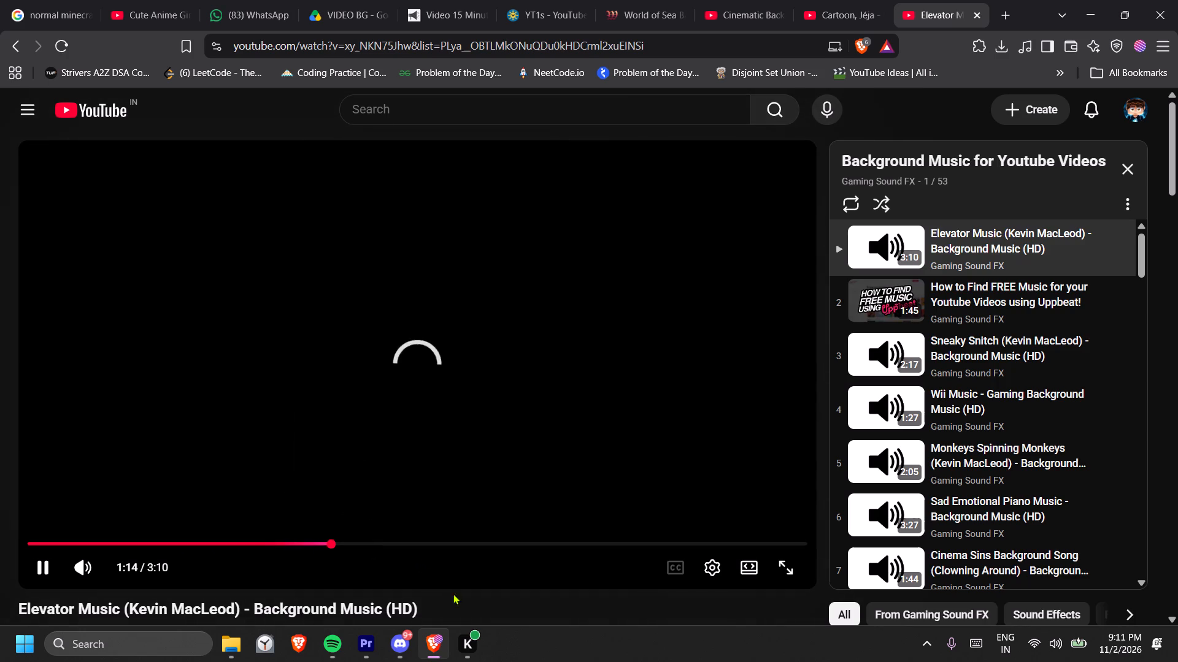
Switch to Premiere Pro and play the timeline from about 00:01:40 to 00:01:46, pausing the Elevator Music video in the browser partway.
left_click(371, 641)
left_click(671, 356)
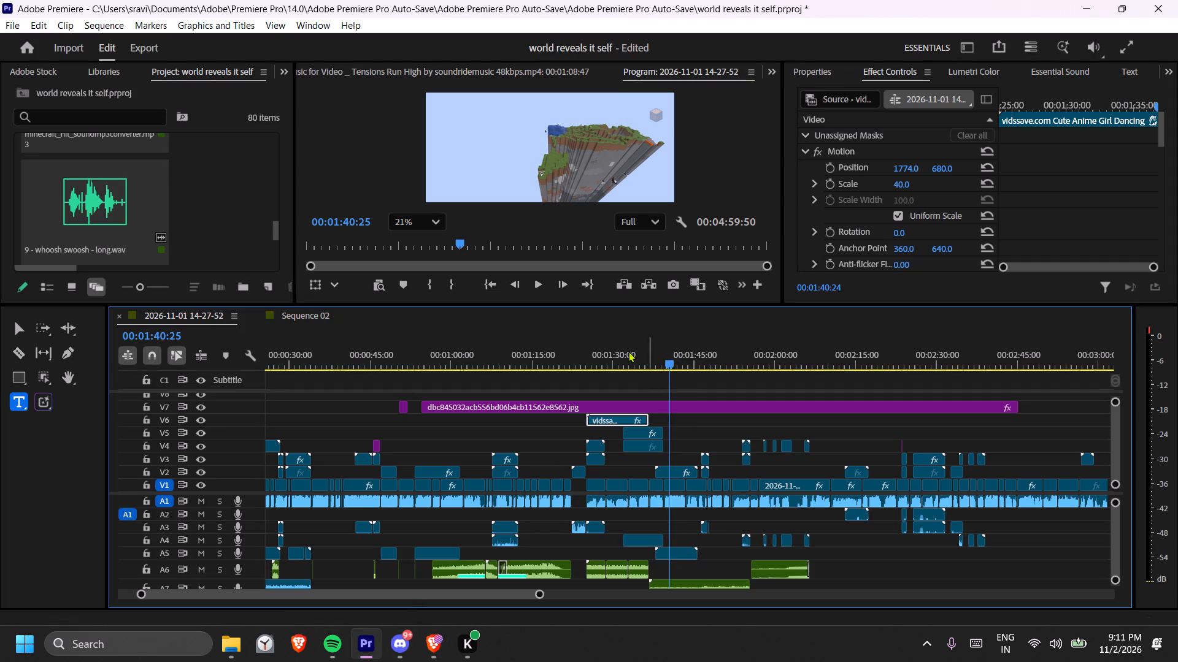
left_click(533, 283)
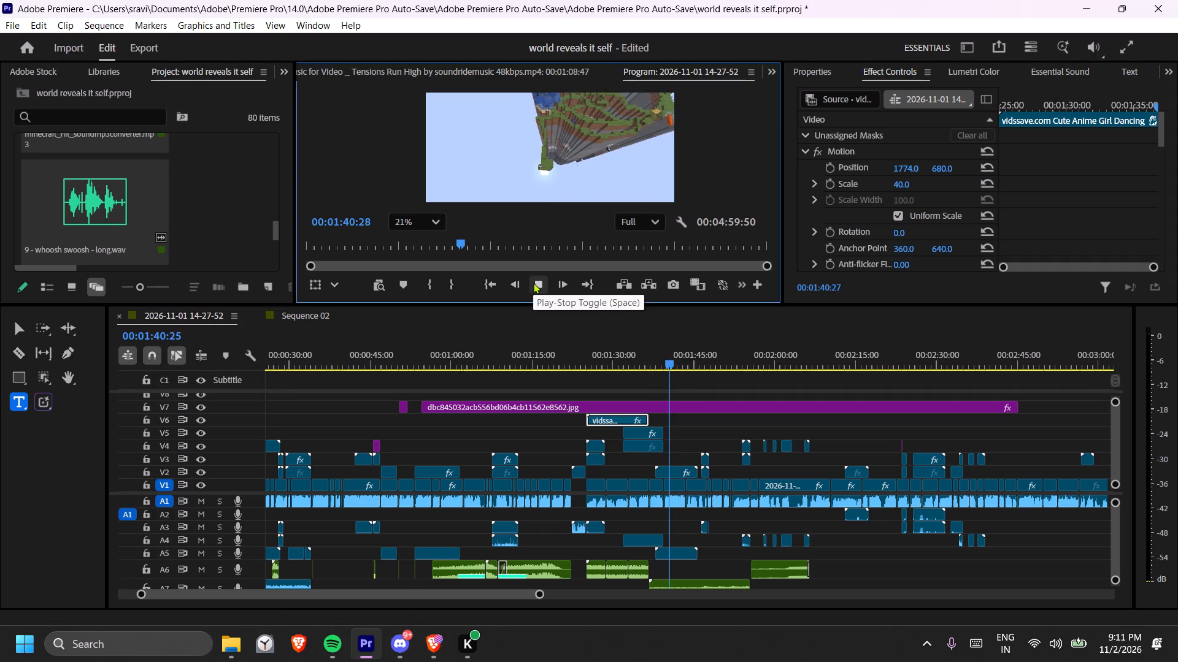
left_click(537, 281)
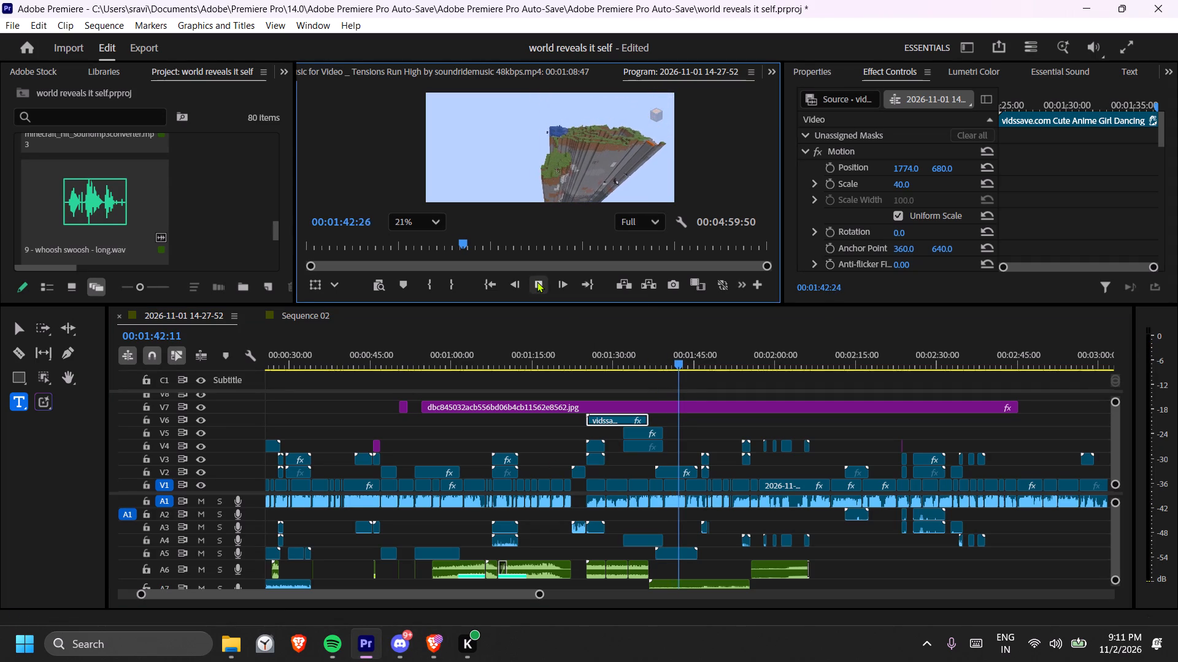
left_click(418, 639)
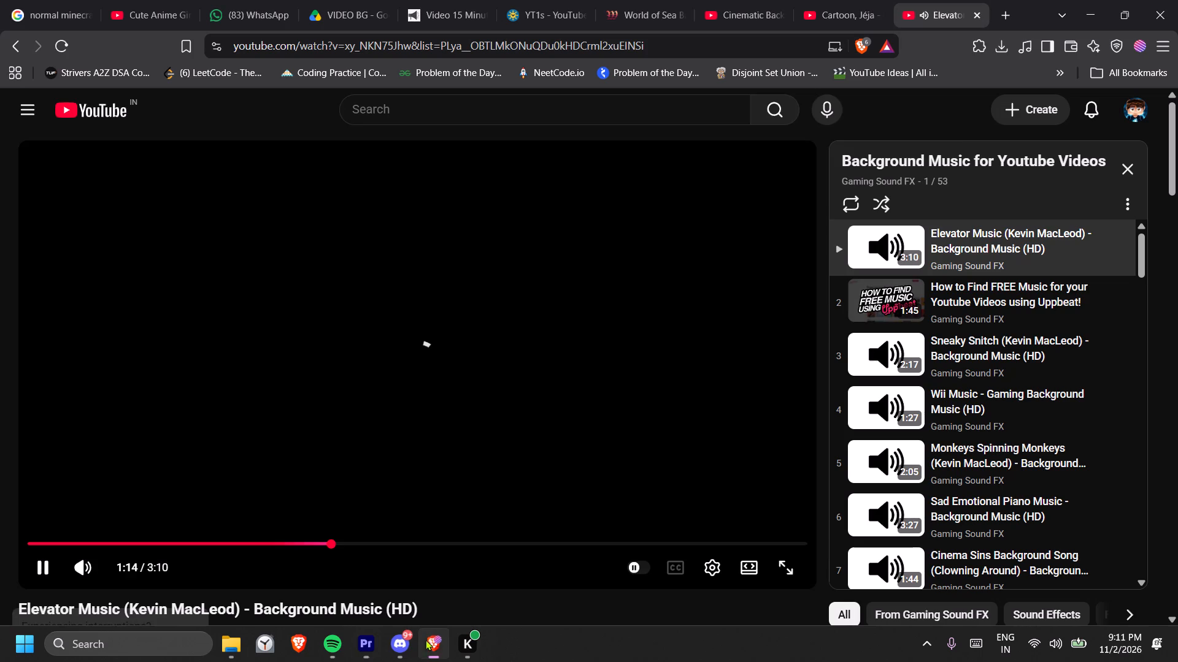
left_click(445, 314)
left_click(372, 645)
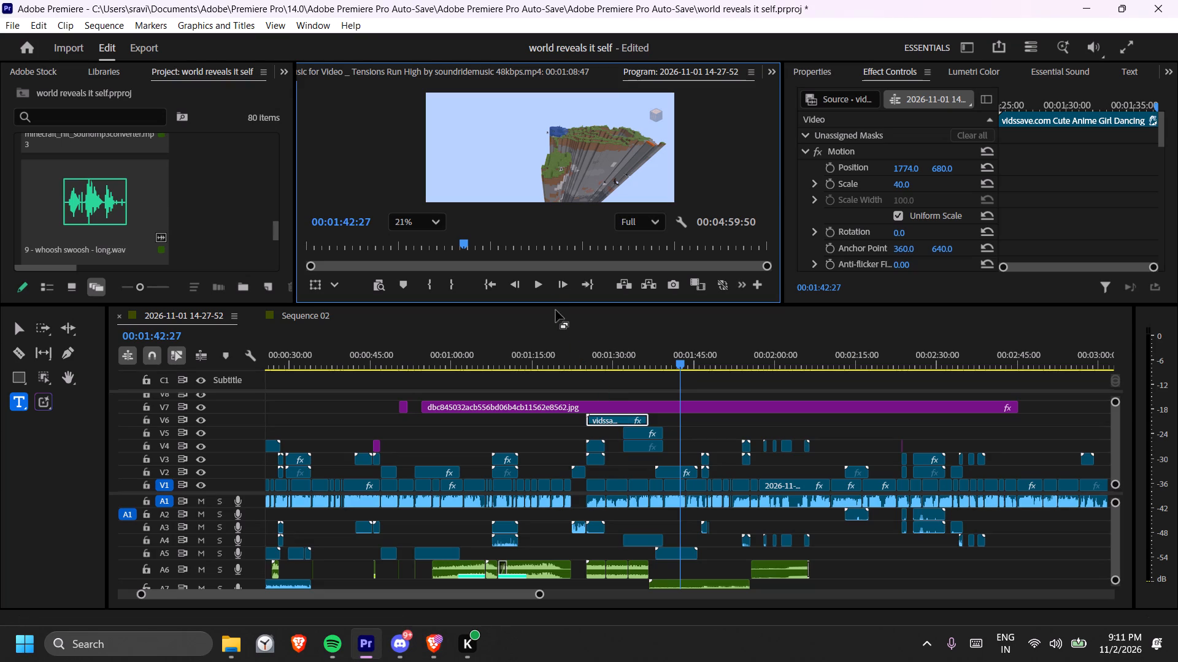
left_click(543, 280)
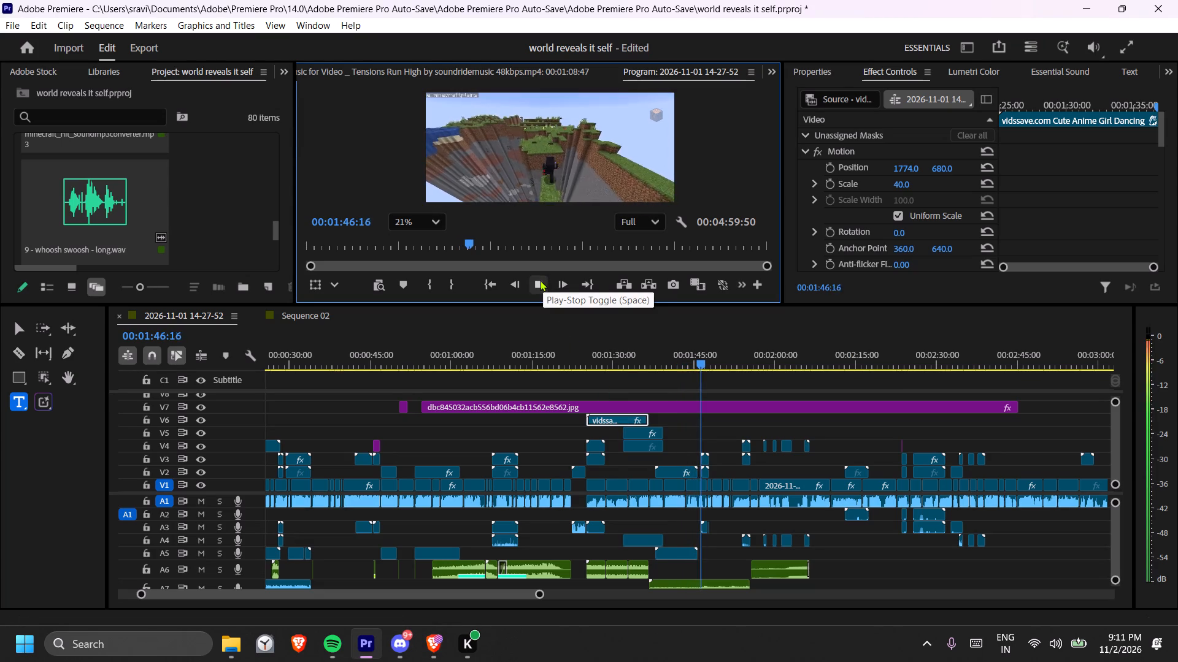
left_click(540, 280)
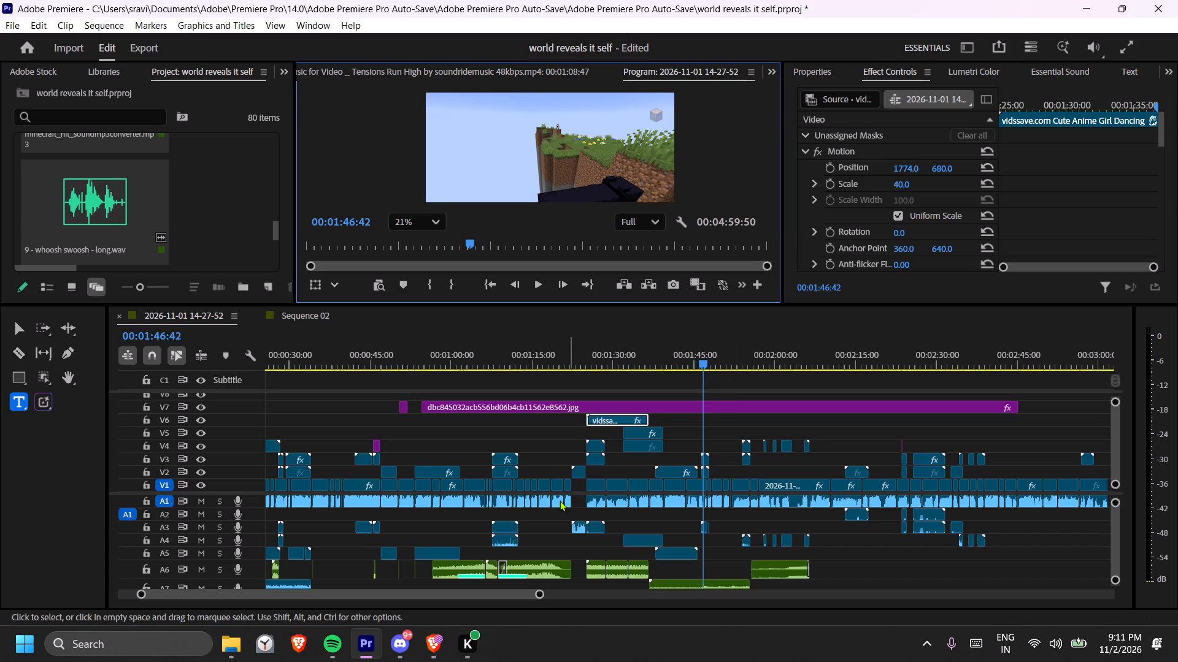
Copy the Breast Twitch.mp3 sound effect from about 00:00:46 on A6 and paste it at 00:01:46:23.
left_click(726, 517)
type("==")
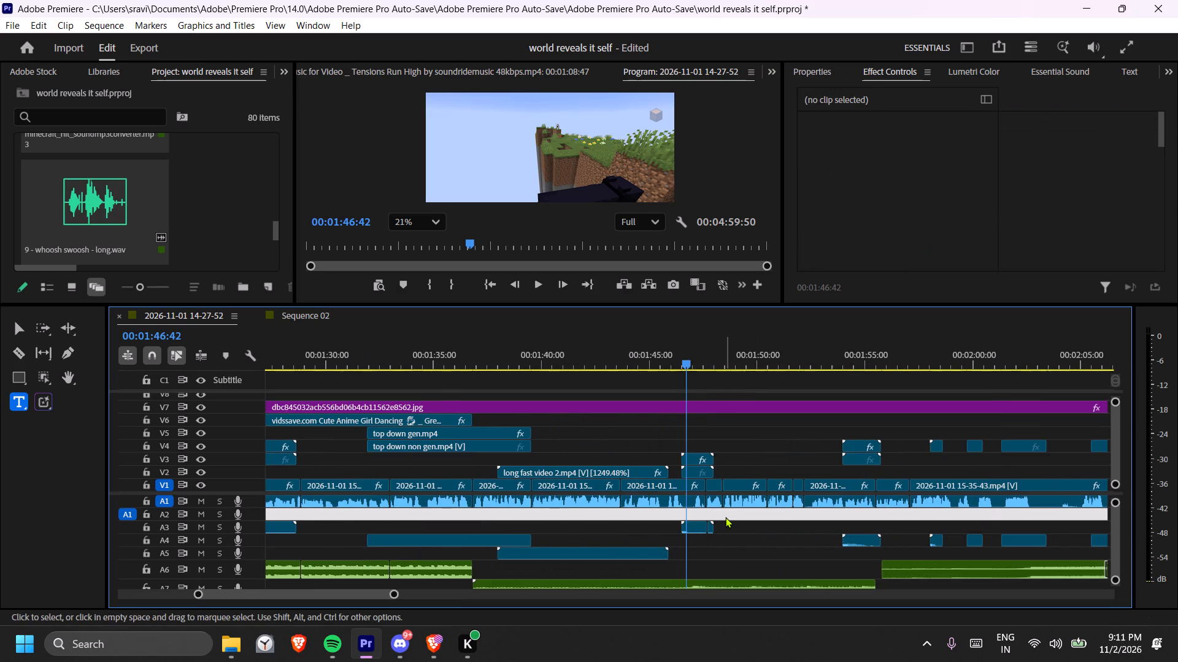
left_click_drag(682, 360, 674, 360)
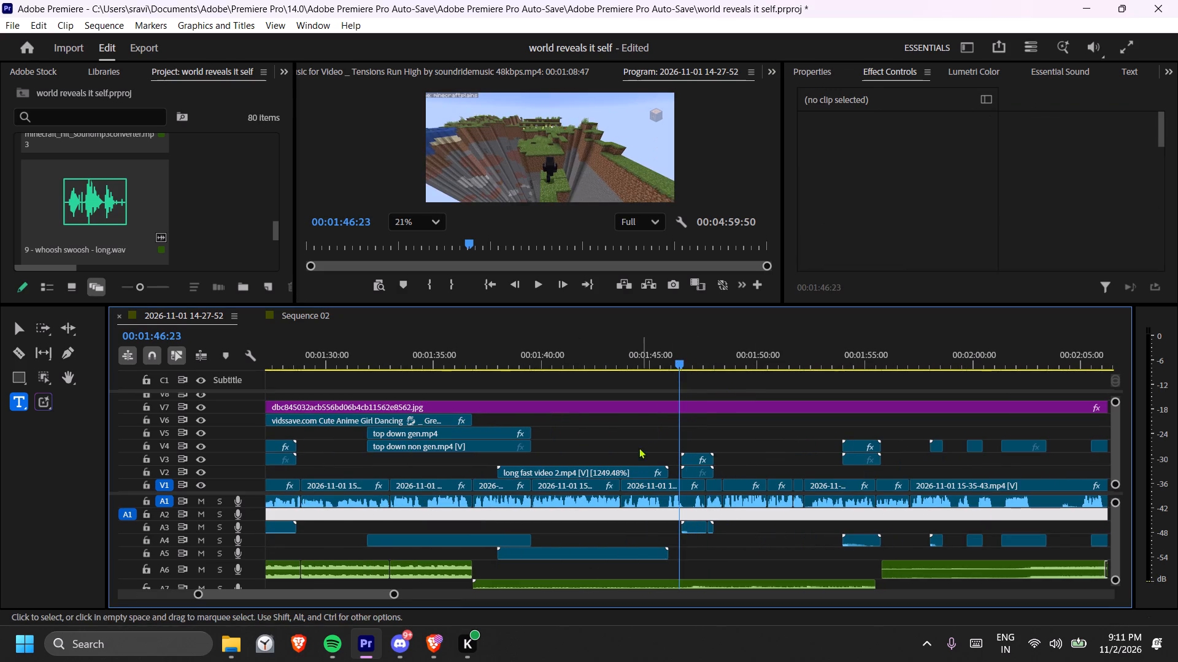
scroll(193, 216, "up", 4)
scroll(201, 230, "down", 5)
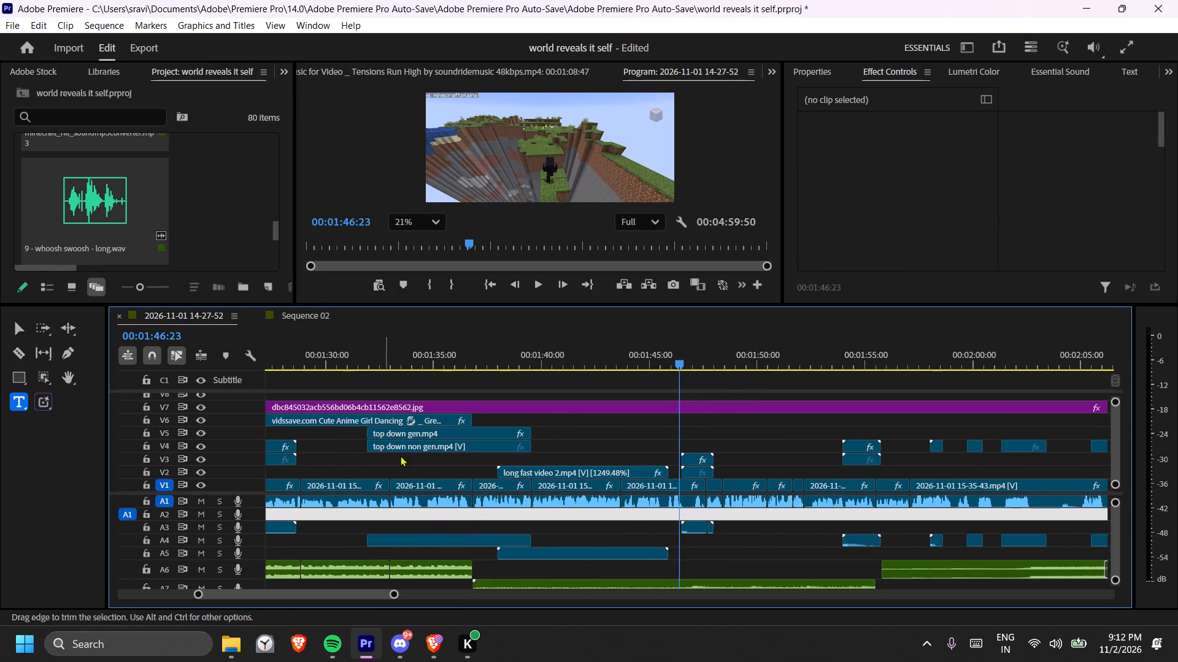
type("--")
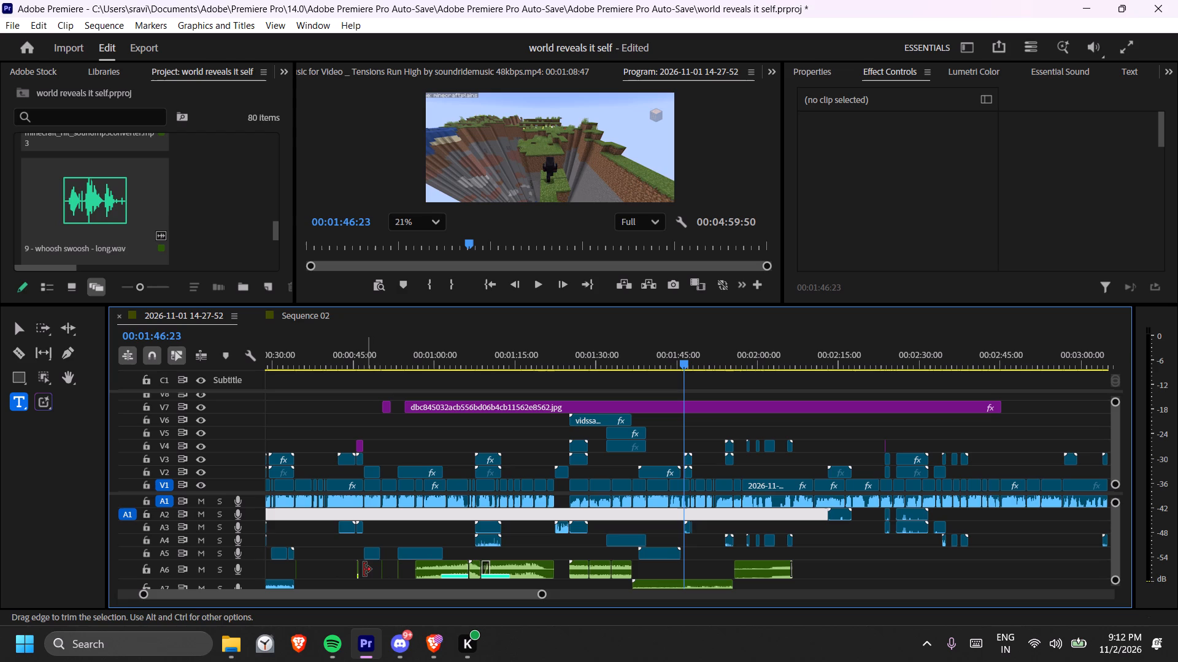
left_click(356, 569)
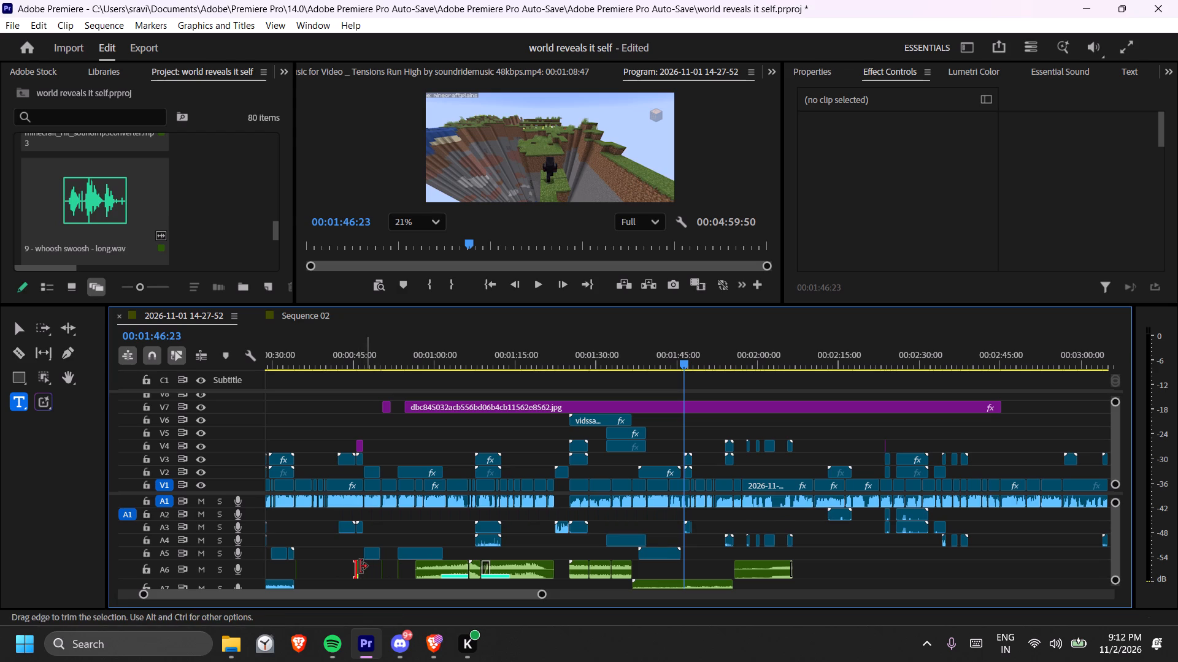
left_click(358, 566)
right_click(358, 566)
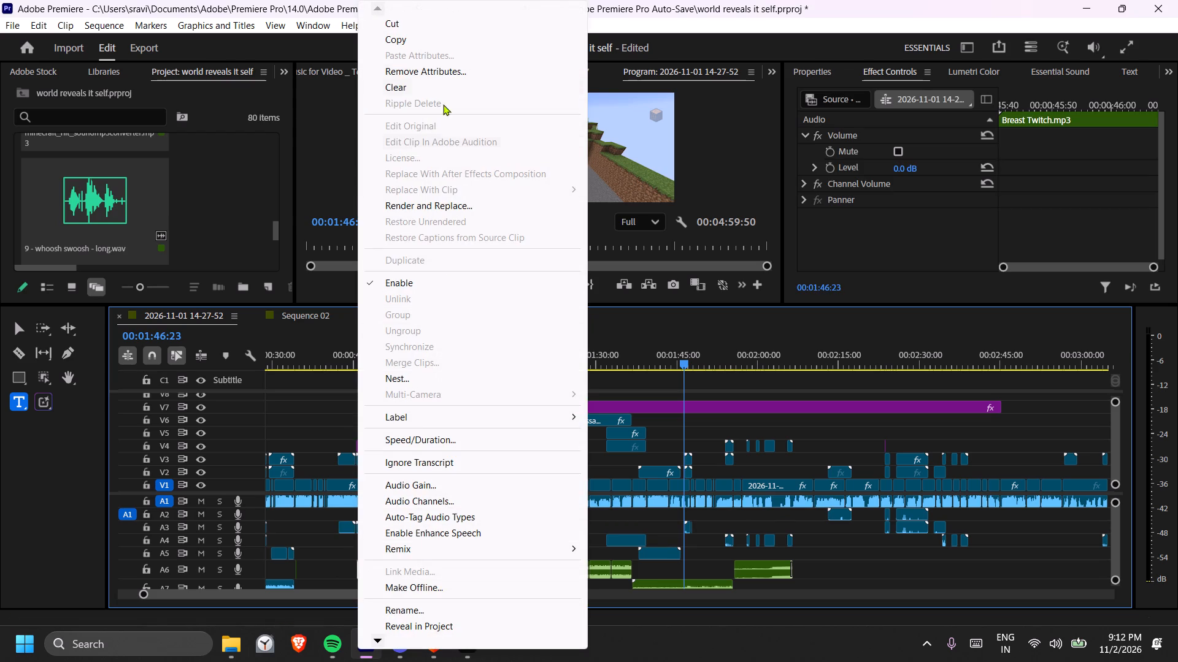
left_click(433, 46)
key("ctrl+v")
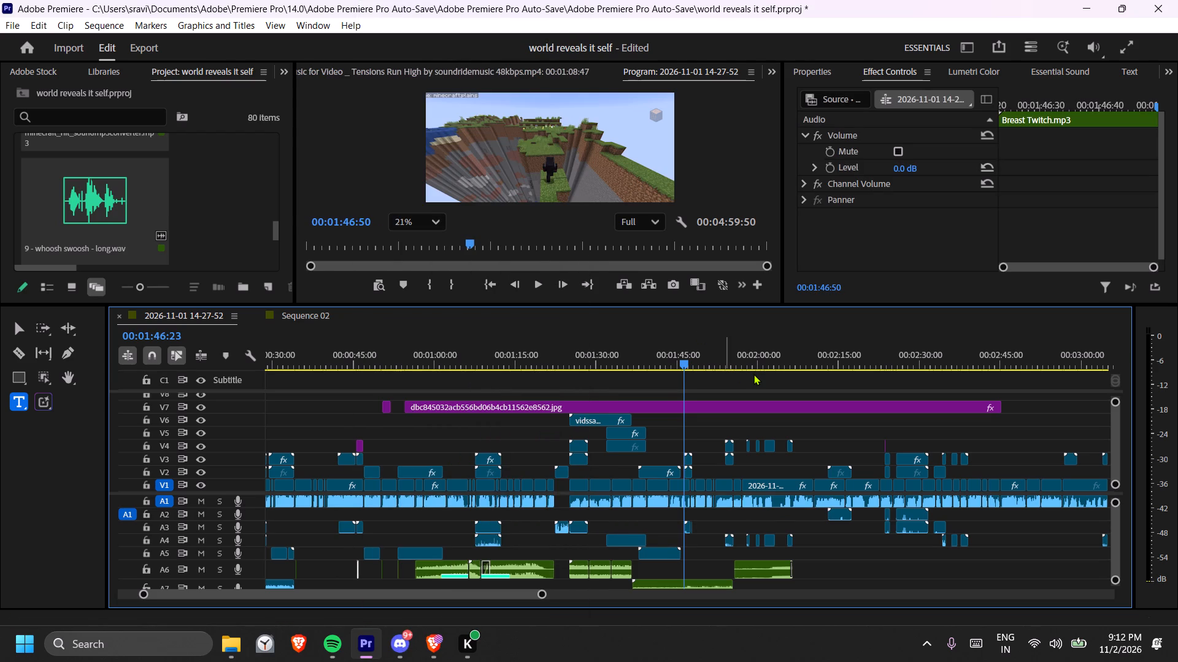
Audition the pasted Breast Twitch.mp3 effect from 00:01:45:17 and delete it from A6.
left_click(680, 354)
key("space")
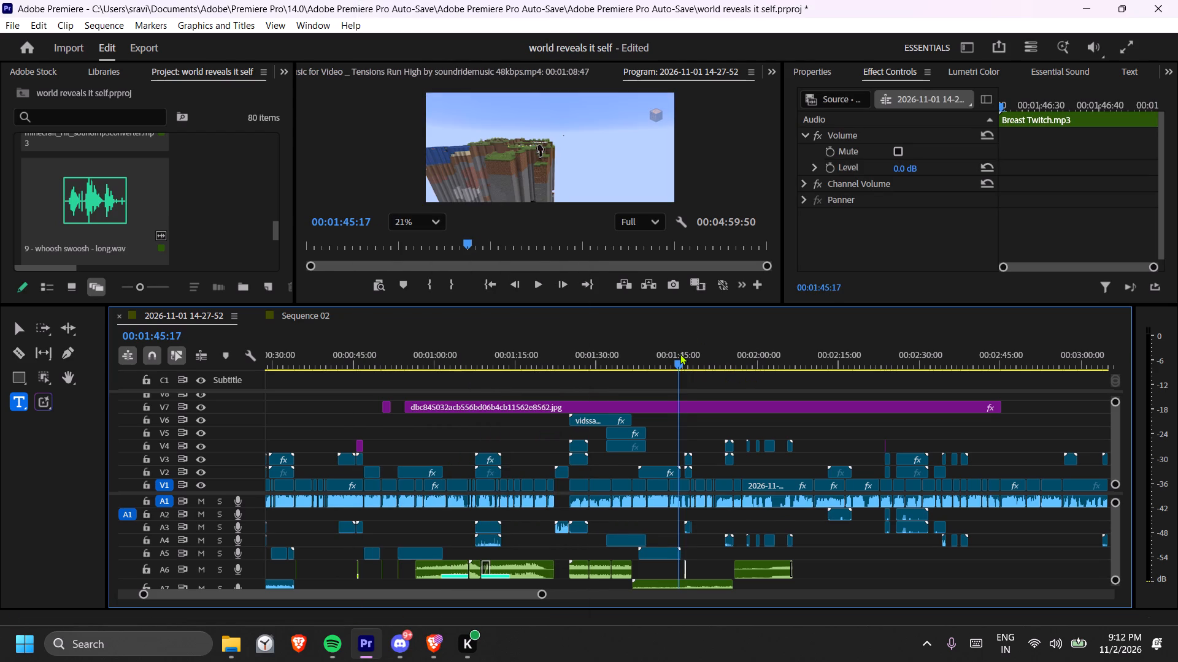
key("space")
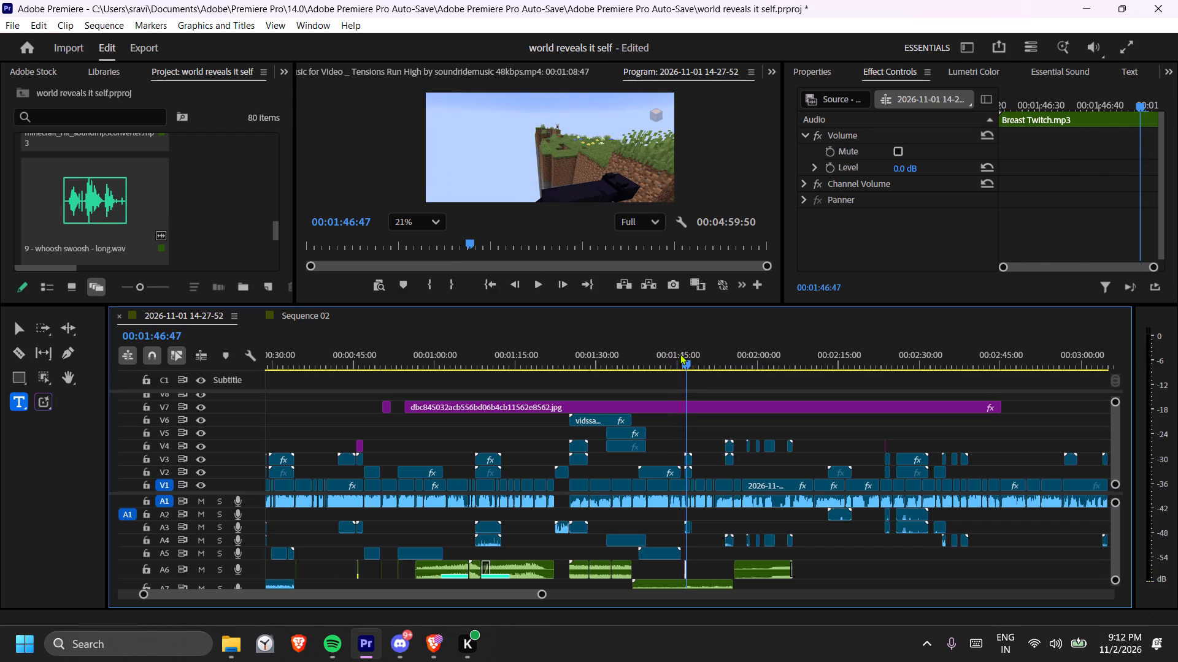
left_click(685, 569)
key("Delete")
Play short stretches between about 00:00:06 and 00:00:23 to examine the sound effects already used in the video's opening.
scroll(461, 517, "up", 9)
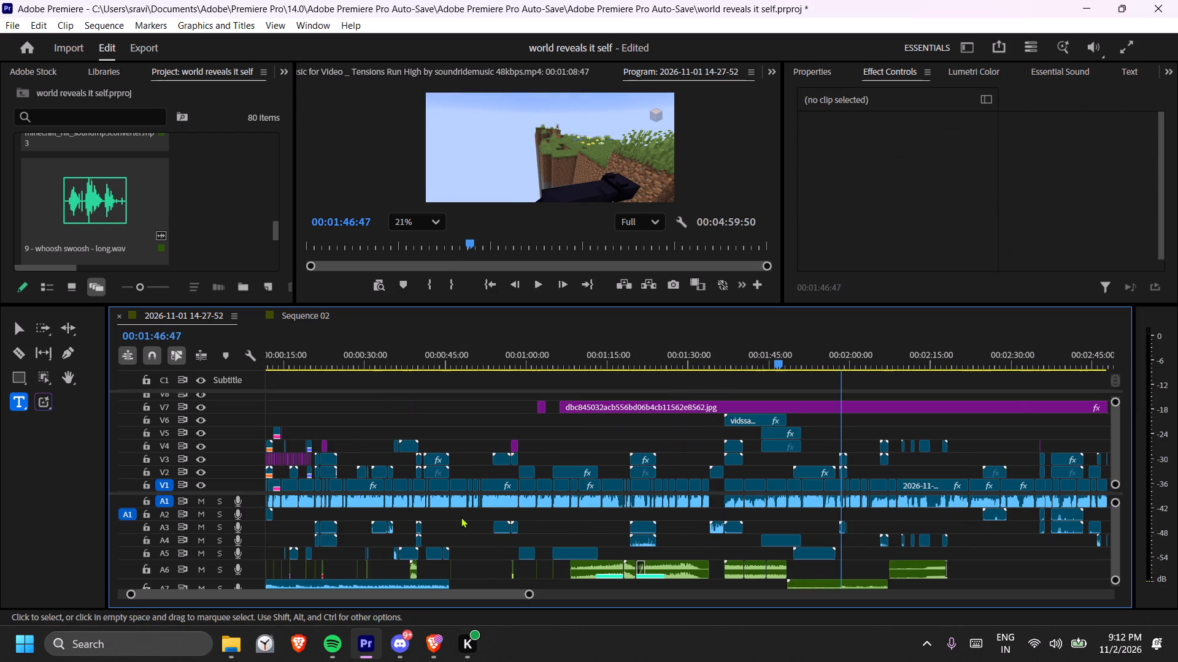
left_click_drag(329, 357, 322, 357)
key("space")
key("space")
left_click_drag(391, 339, 391, 338)
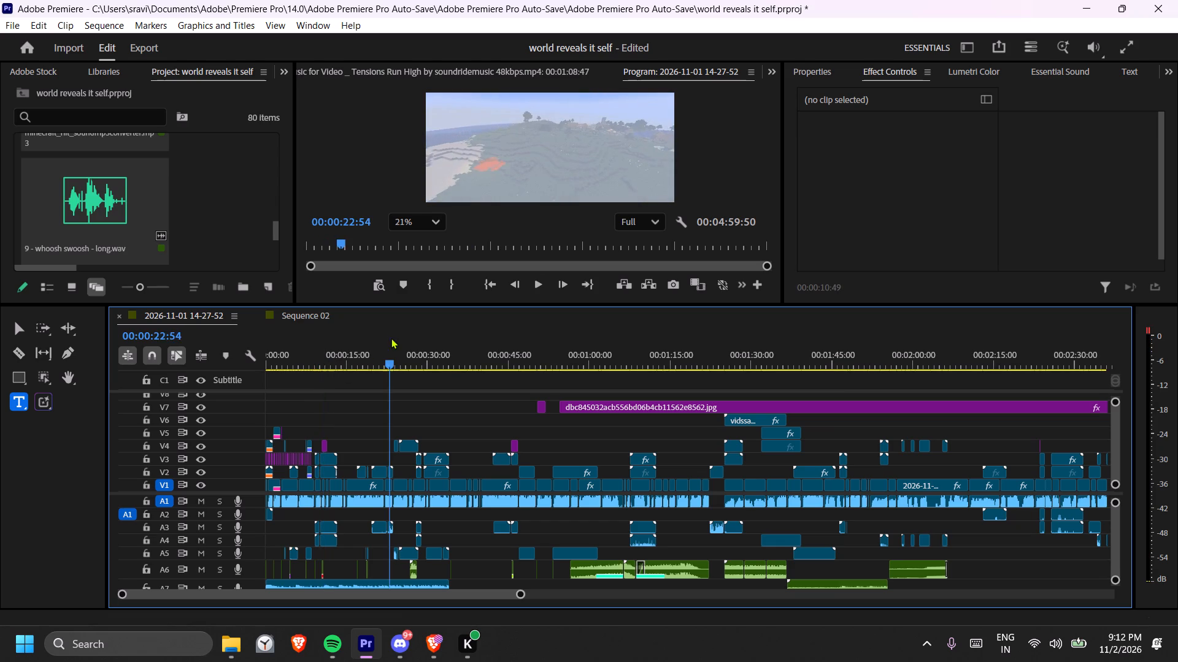
left_click_drag(391, 338, 367, 326)
key("space")
key("space")
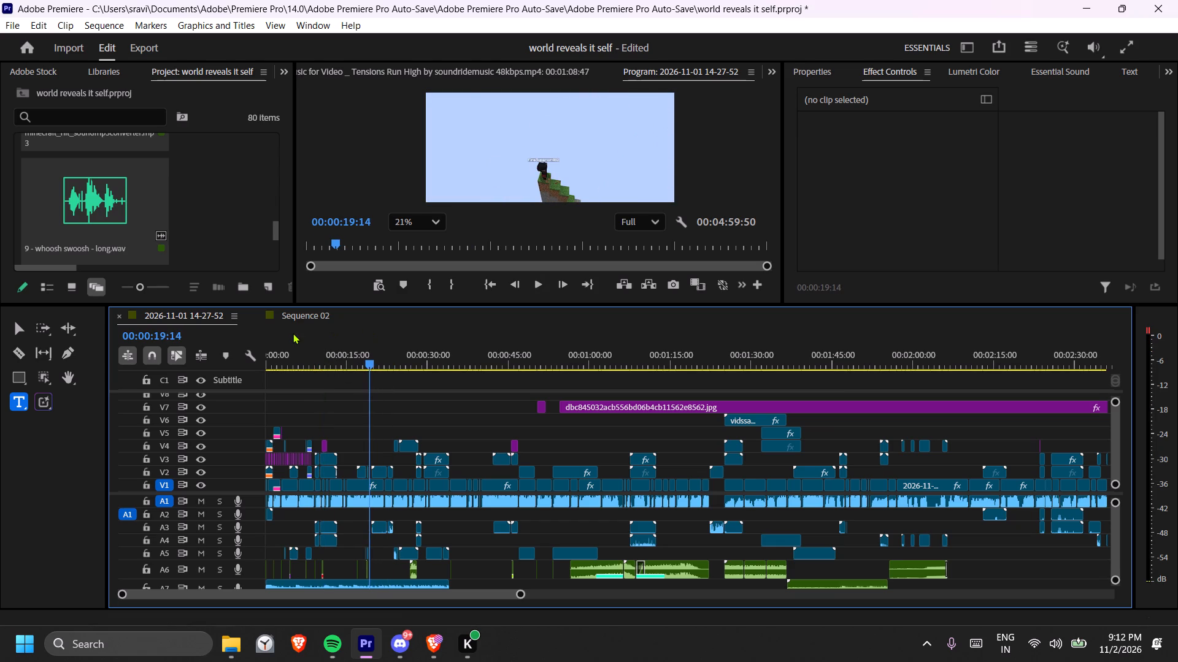
left_click(293, 333)
left_click(301, 350)
key("space")
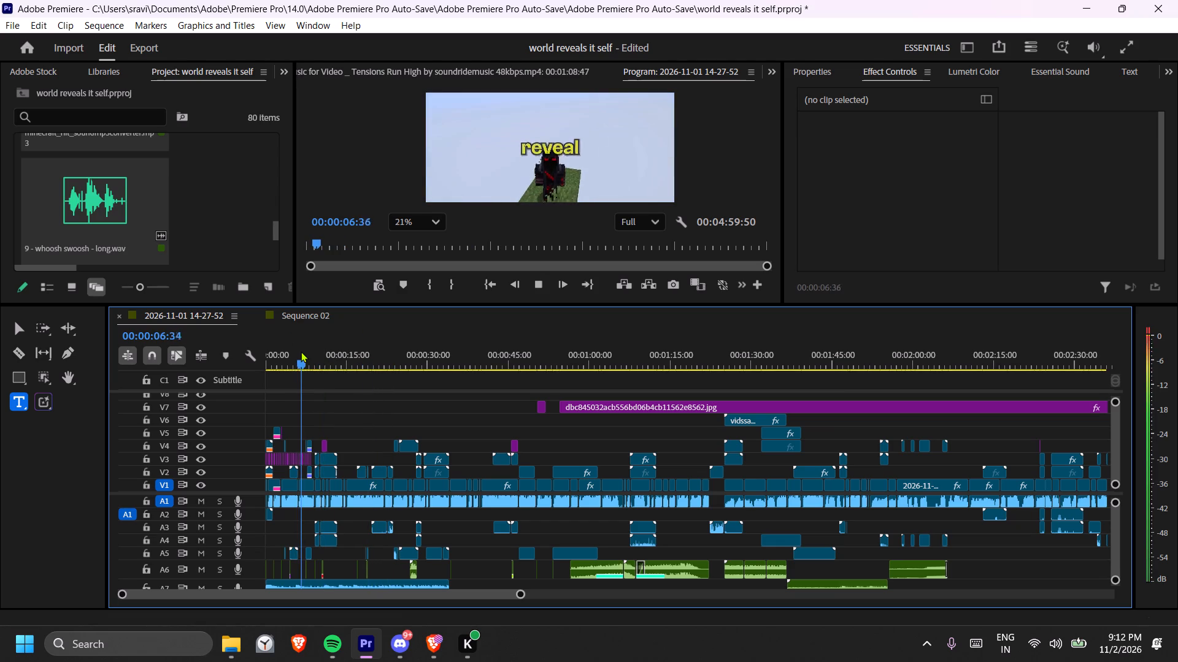
key("space")
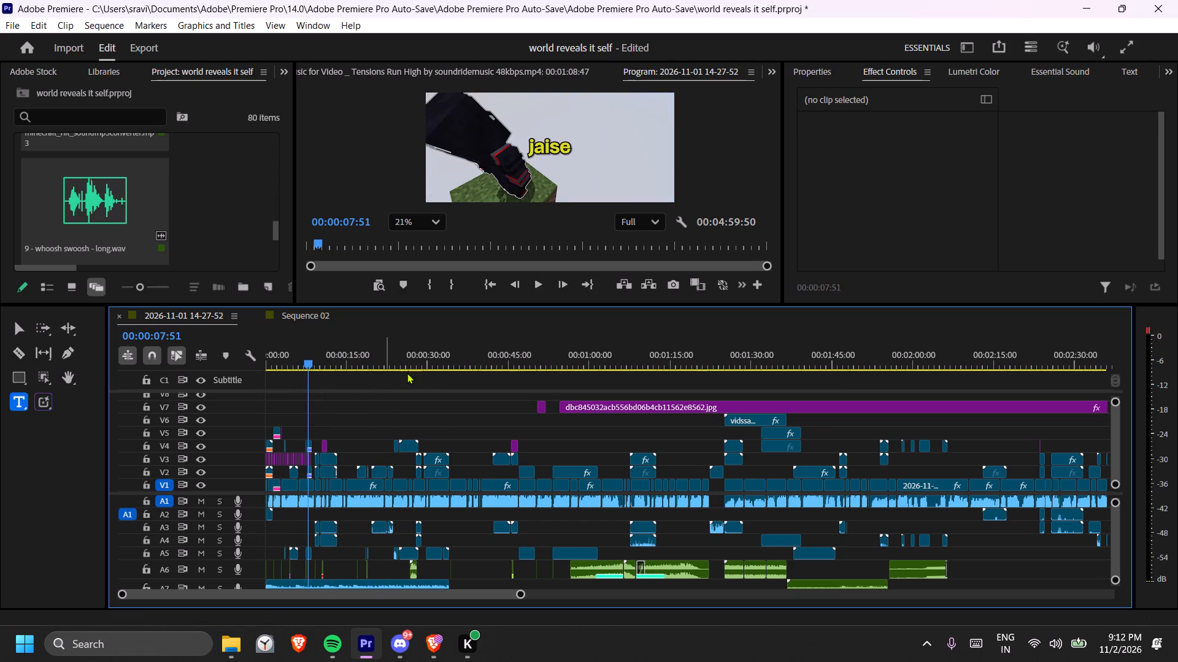
Audition the opening few seconds and copy the dragon-studio-simple-whoosh-382724 clip at about 00:00:01:30 on A6.
key("equal")
type("===")
key("minus")
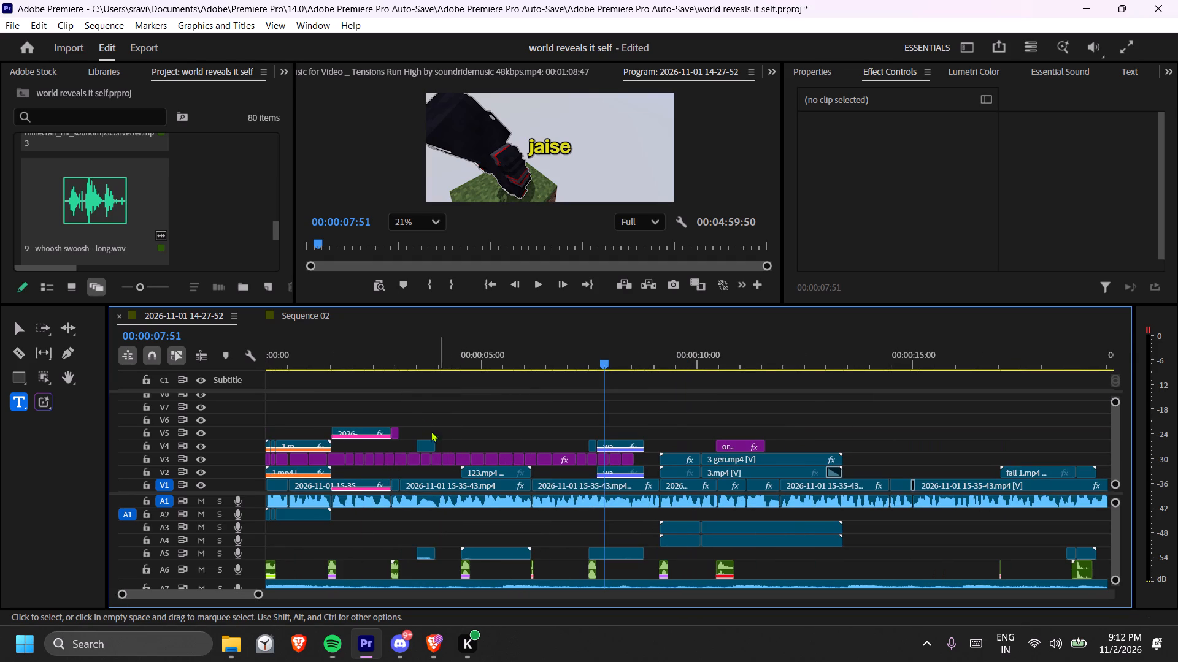
left_click(388, 349)
key("space")
left_click_drag(355, 350, 343, 359)
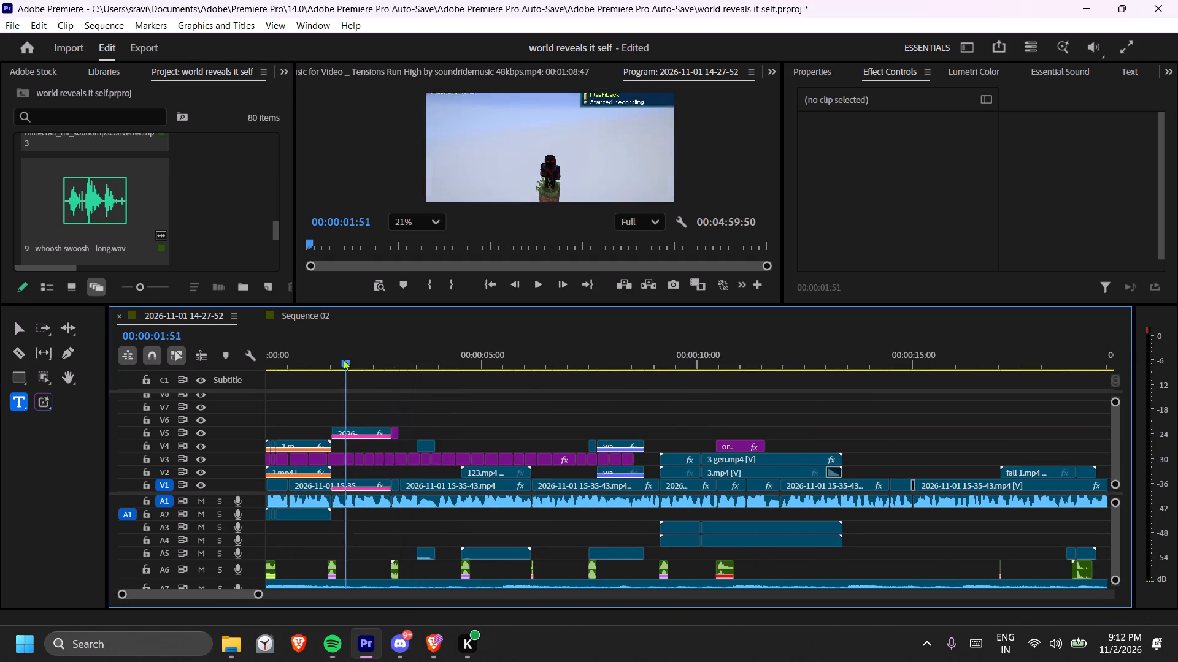
left_click_drag(343, 359, 330, 363)
key("space")
key("space")
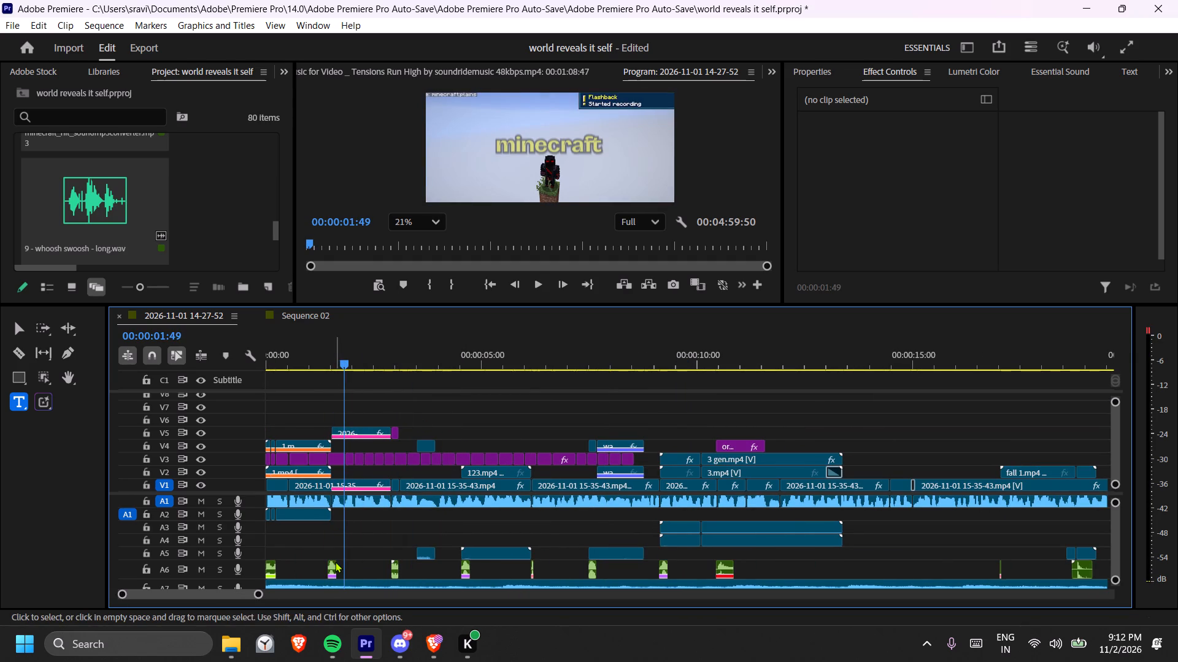
left_click(331, 563)
key("ctrl+c")
Play the timeline from 00:00:56:15 to about 00:00:57:36 to review the audio over the long fast video clip.
scroll(470, 507, "down", 20)
scroll(470, 507, "down", 4)
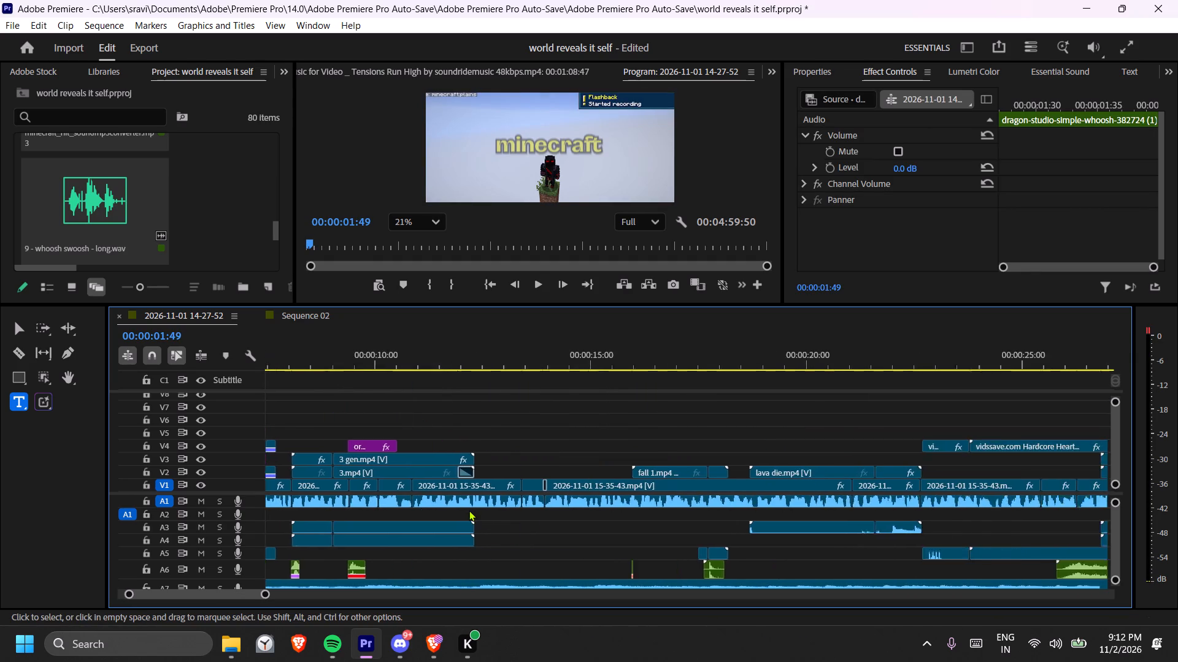
scroll(469, 510, "down", 1)
key("minus")
key("minus")
scroll(803, 383, "down", 8)
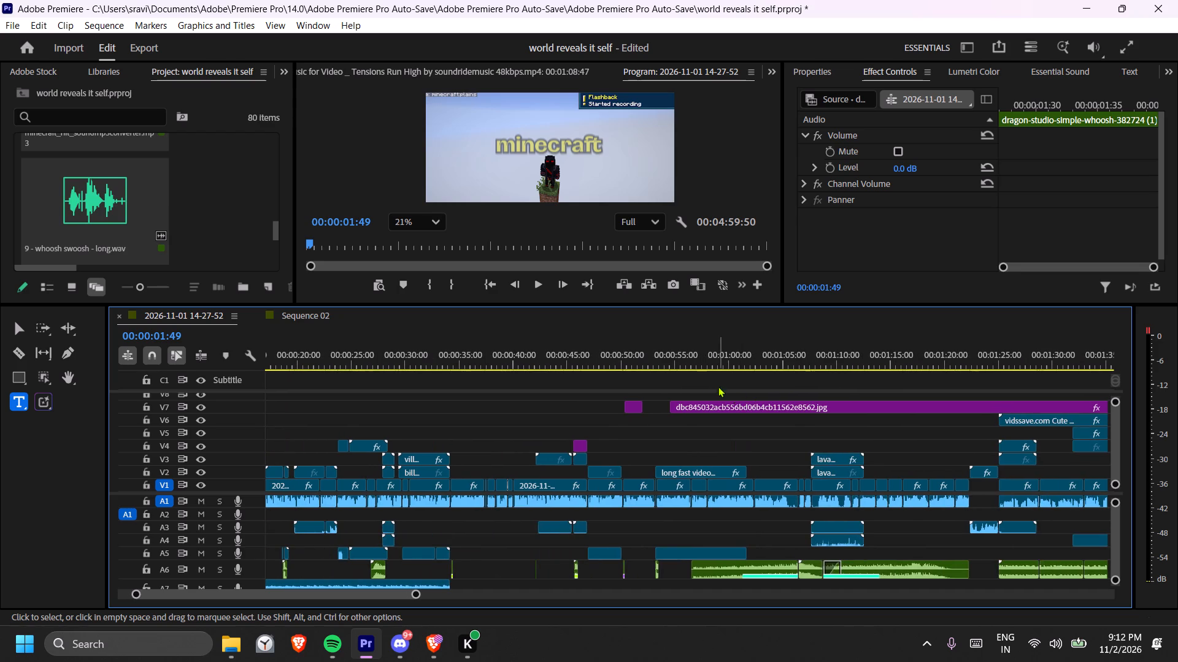
left_click(690, 351)
key("space")
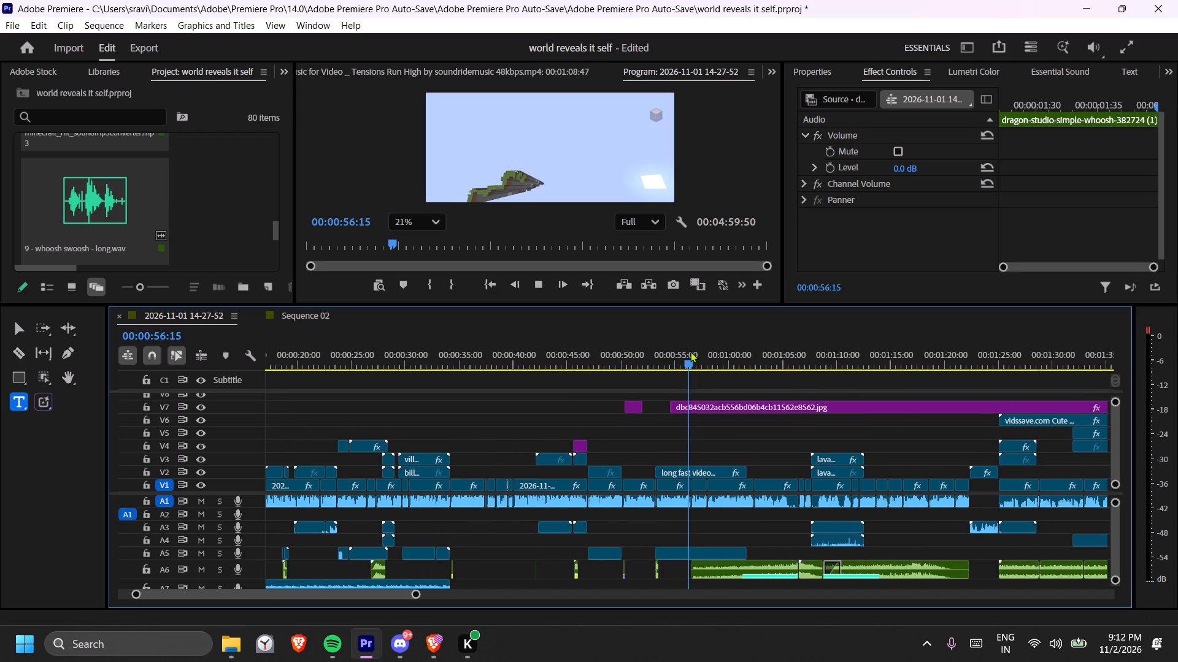
key("space")
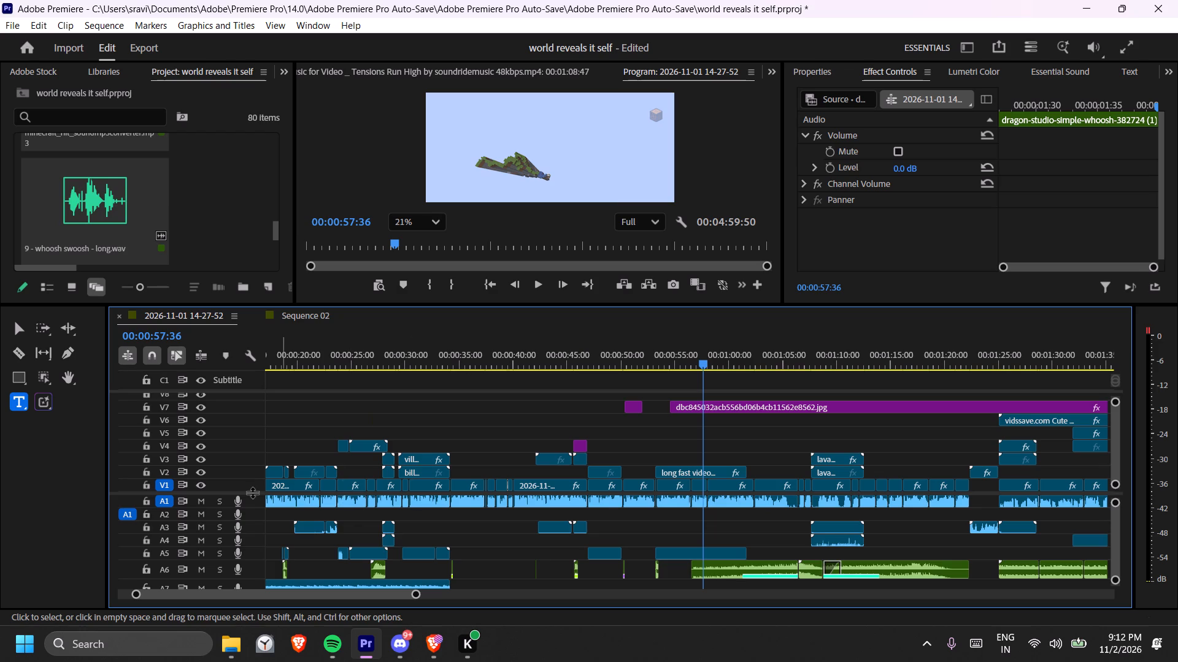
Play the timeline from 00:00:57:36 to about 00:01:18:37 to review the audio through the lava section.
left_click_drag(250, 492, 256, 445)
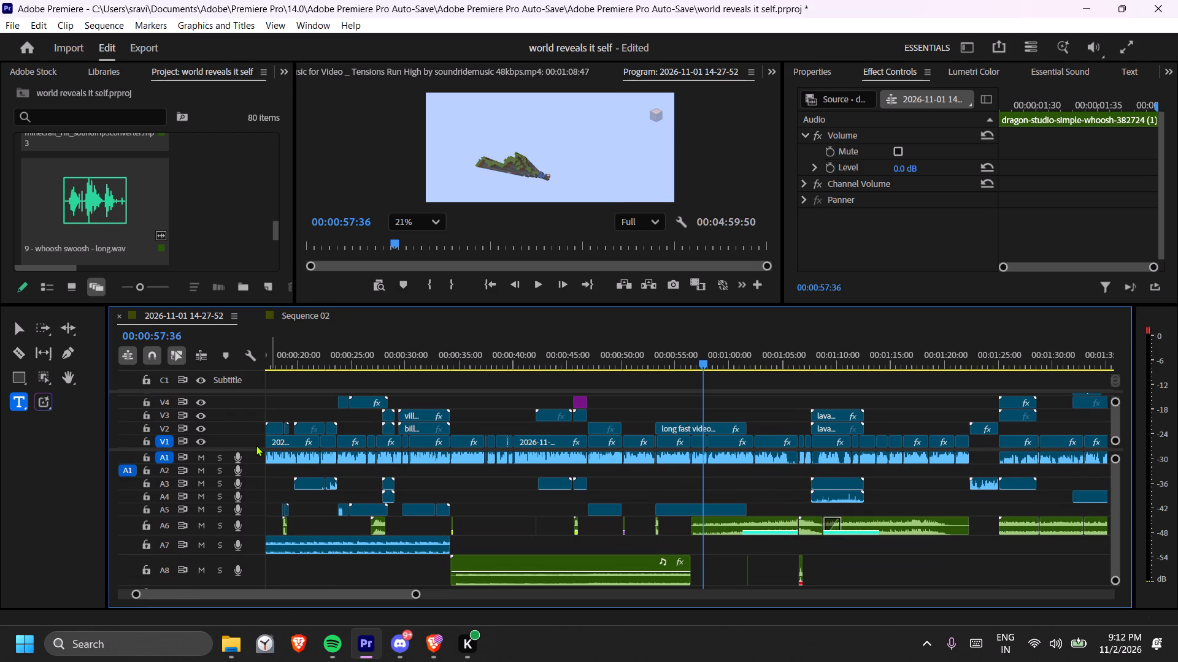
scroll(639, 466, "down", 7)
key("space")
left_click(576, 351)
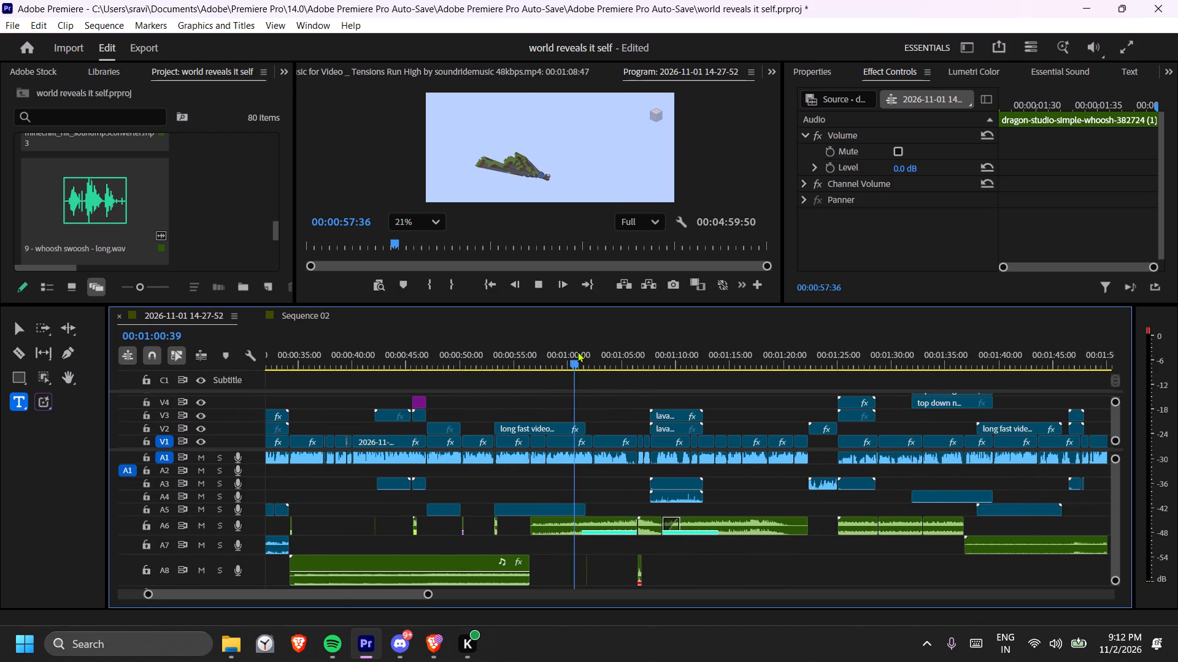
left_click(580, 353)
key("space")
scroll(579, 371, "down", 3)
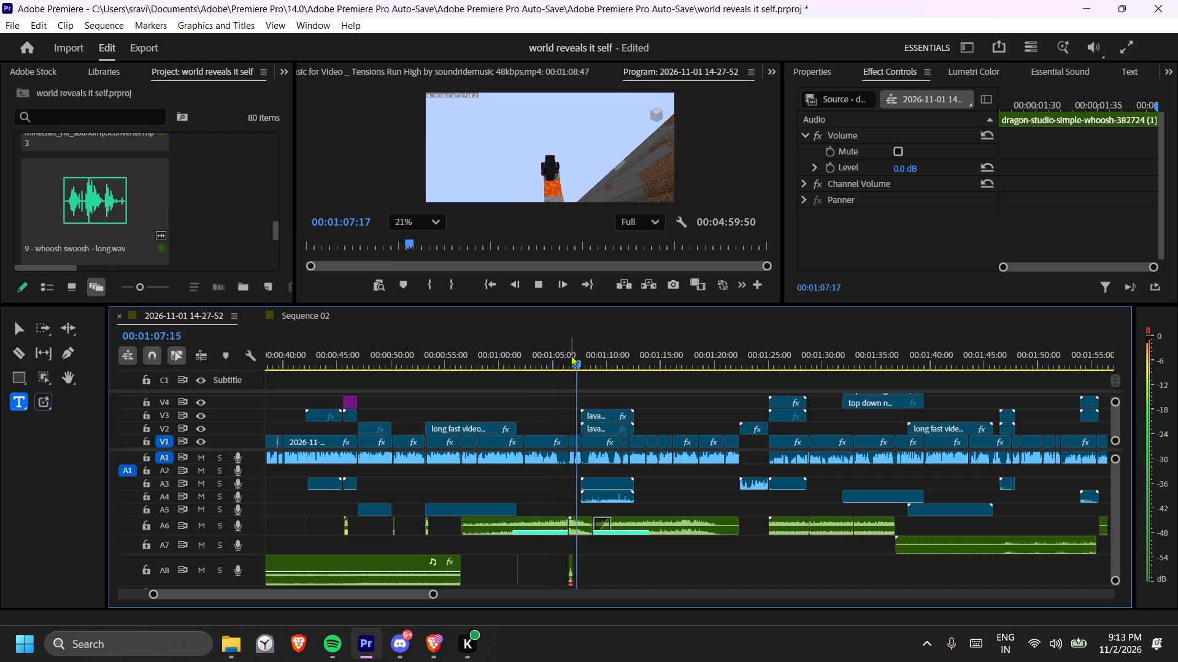
scroll(519, 401, "down", 4)
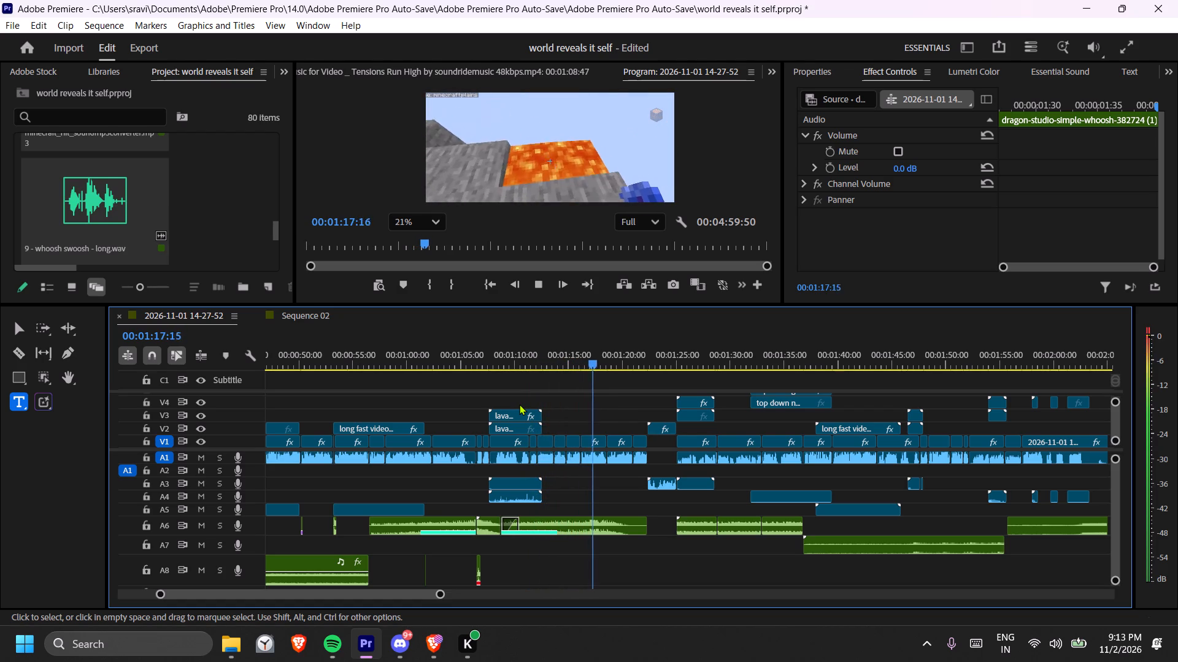
key("space")
key("space")
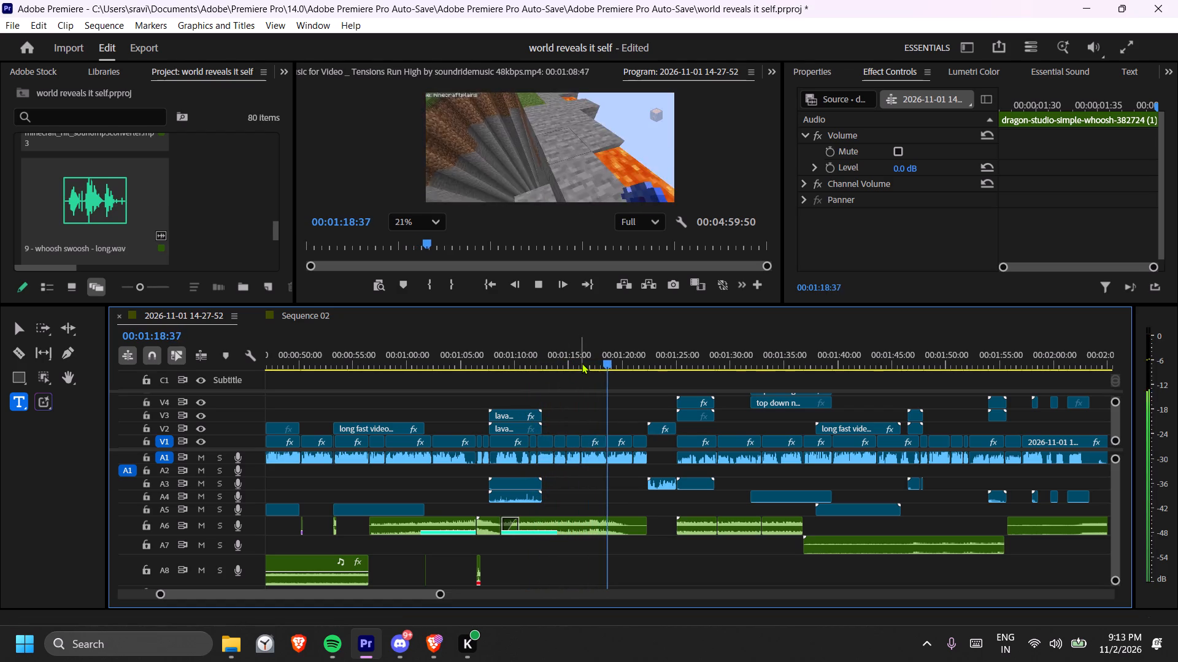
key("space")
Skim the timeline from about 00:01:20 to 00:02:19:23 to examine the remaining footage and audio layout.
left_click_drag(638, 362, 864, 359)
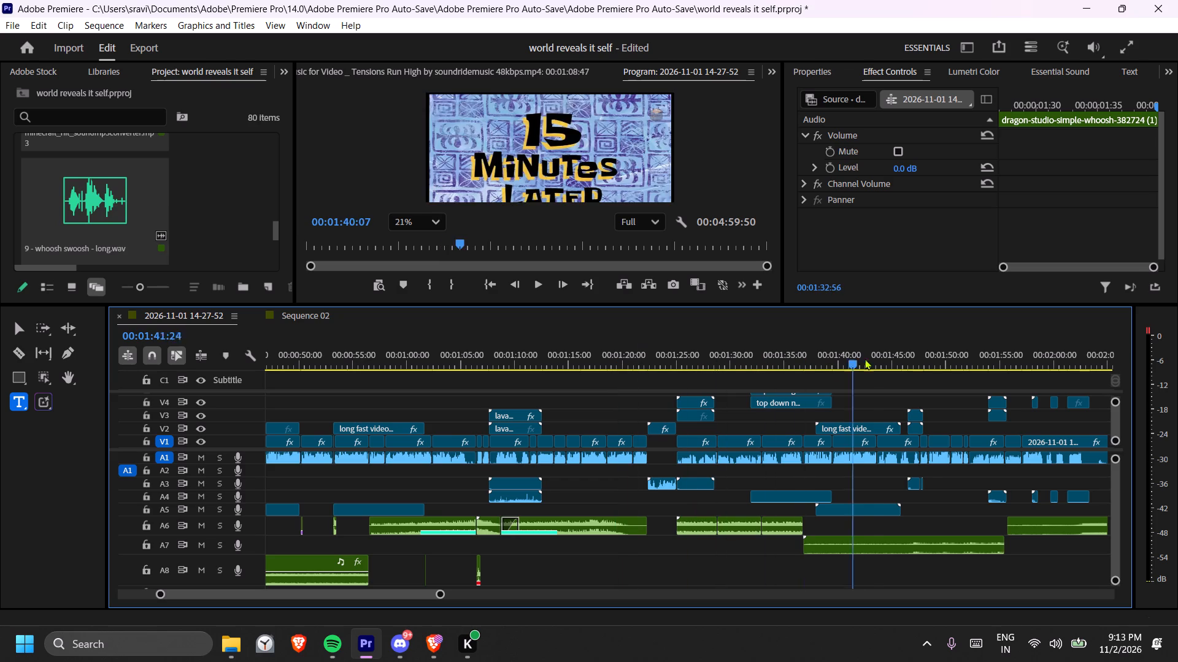
left_click_drag(864, 359, 1051, 341)
type("00")
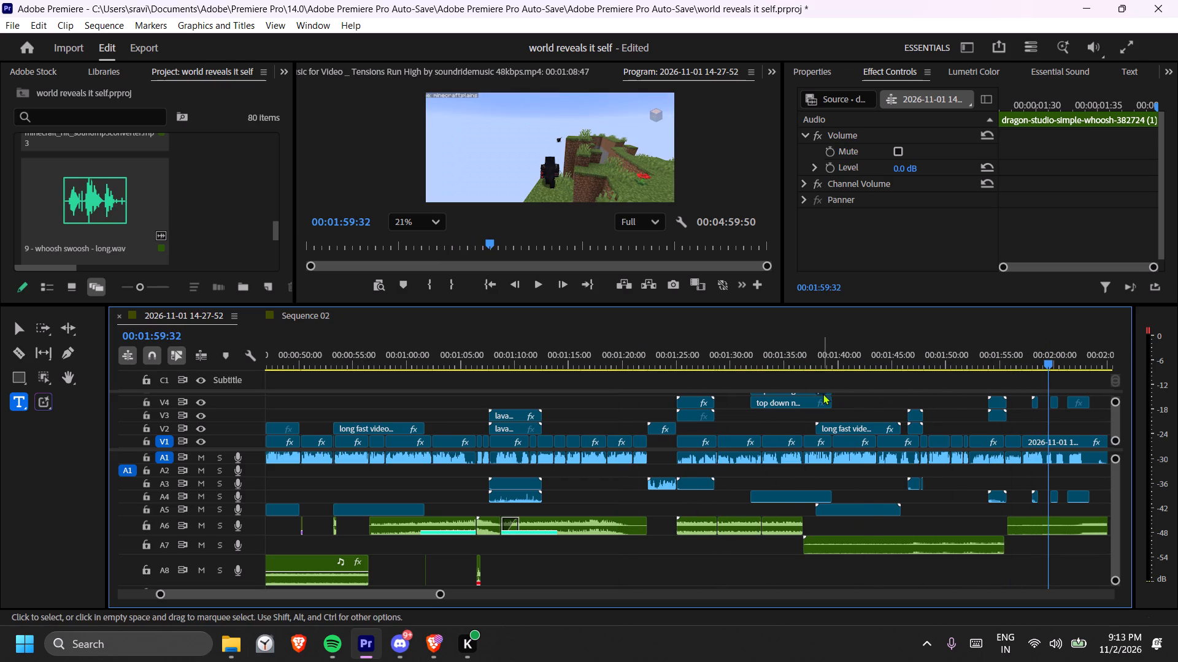
left_click(868, 406)
key("minus")
key("minus")
key("minus")
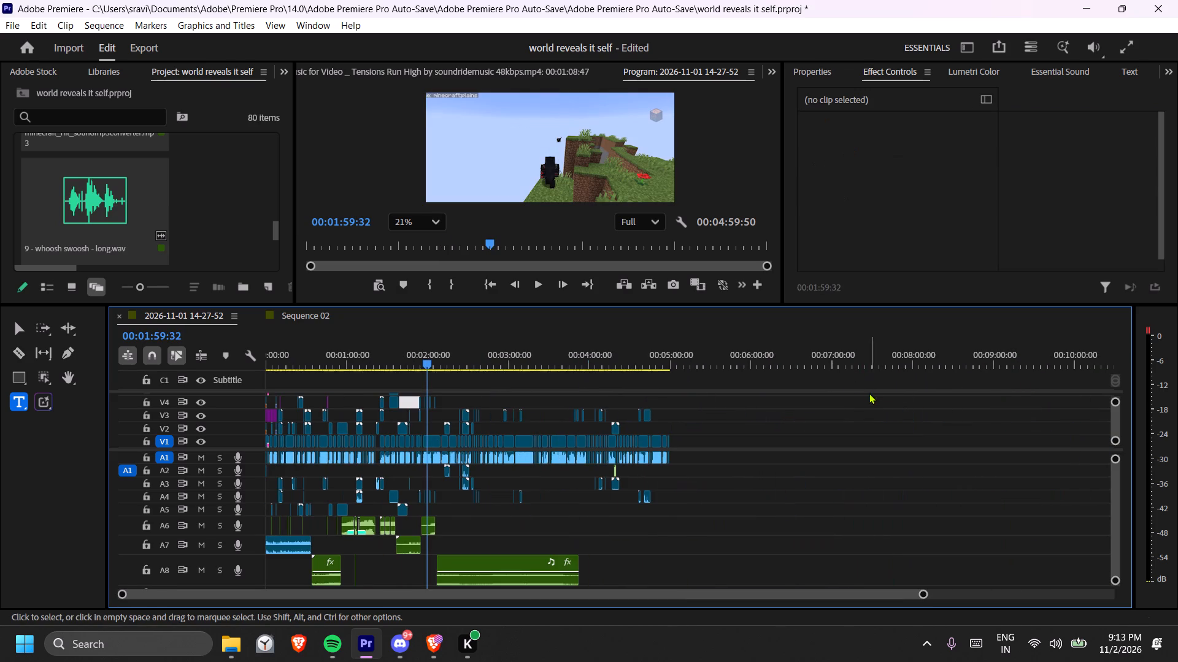
left_click_drag(441, 344, 456, 356)
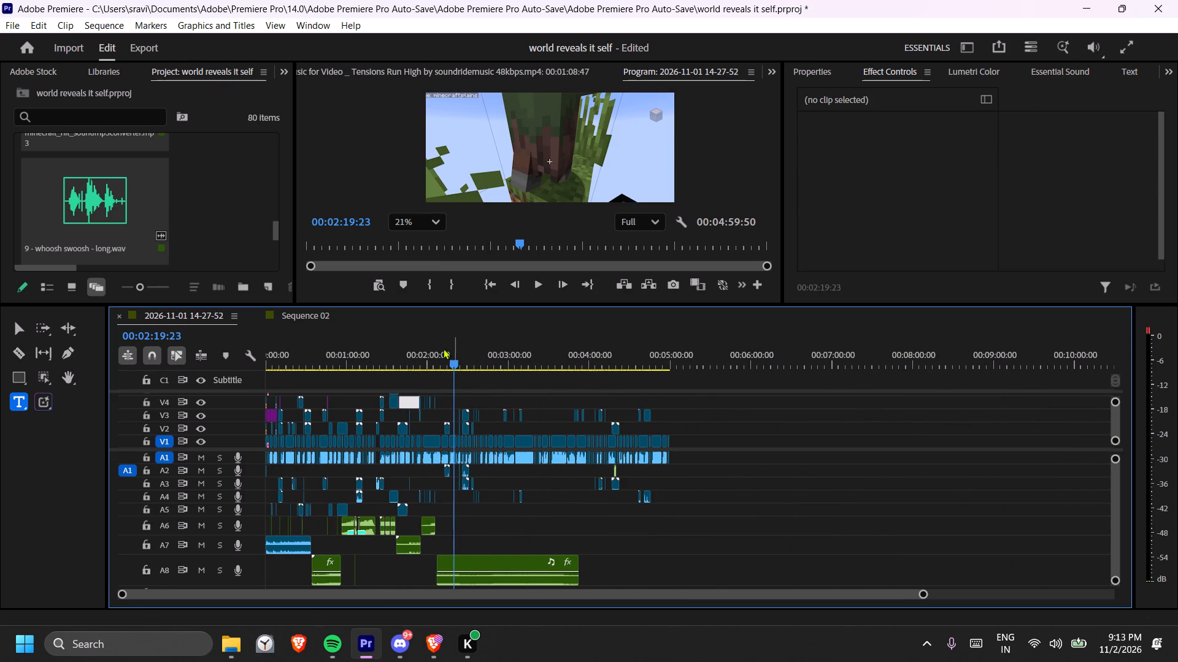
Delete the long dbc845032acb556bd06b4cb11562e8562.jpg overlay clip, starting at 00:00:54:36, from V7.
left_click_drag(420, 305, 430, 215)
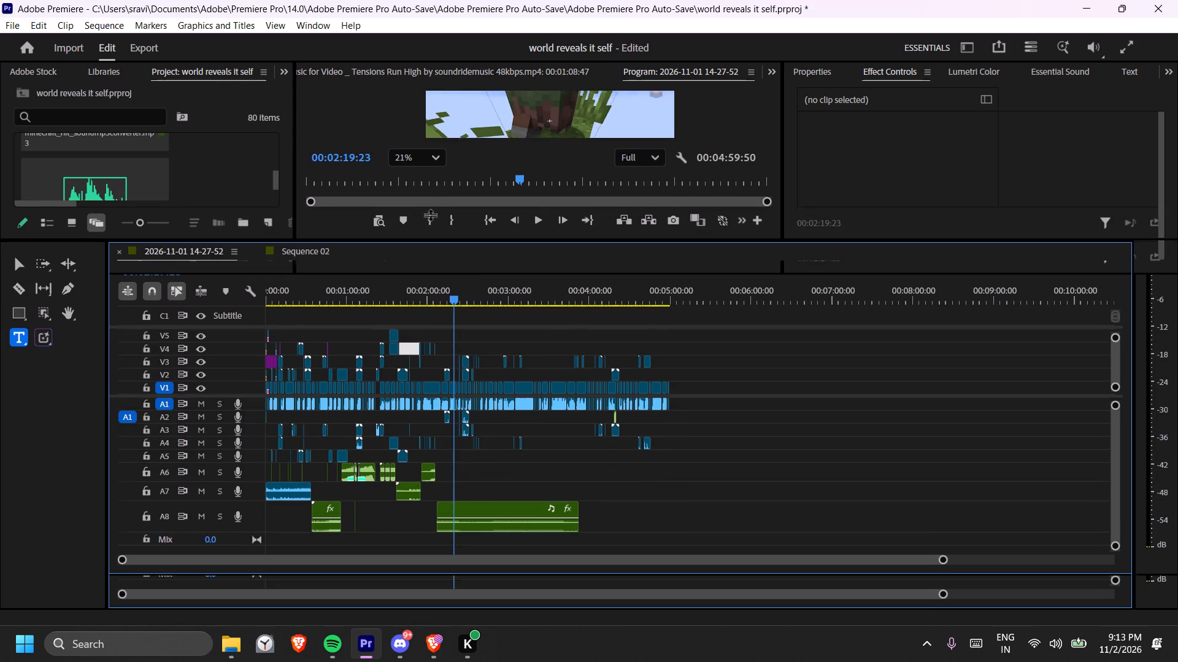
left_click_drag(430, 215, 434, 204)
scroll(552, 322, "up", 6)
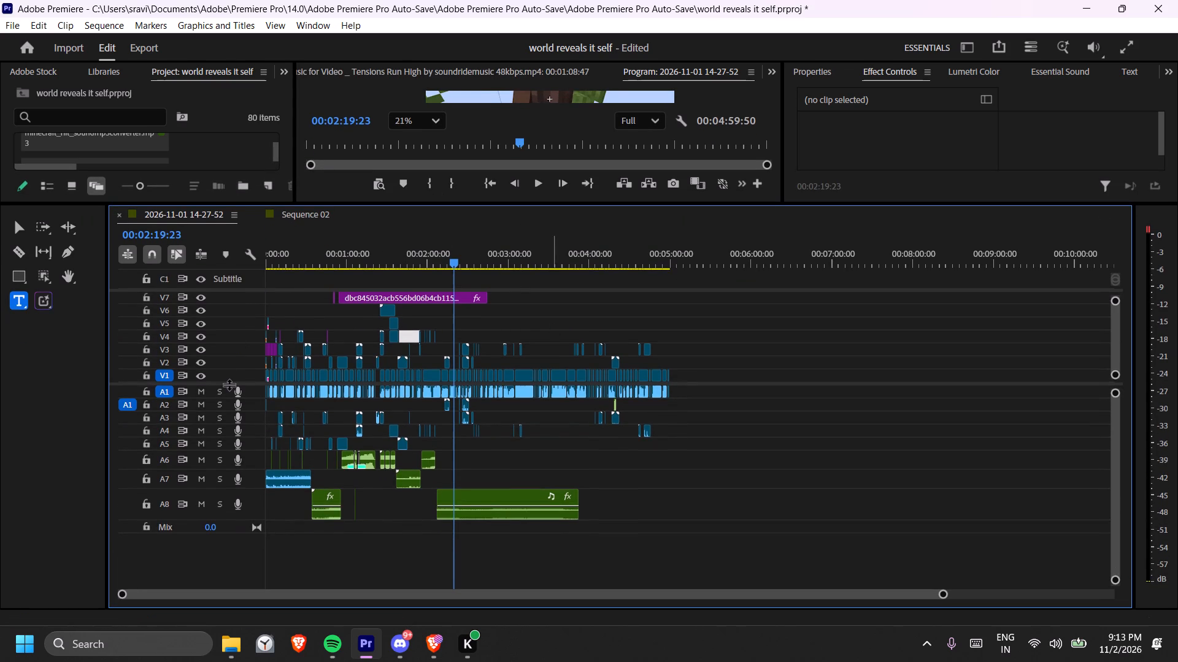
left_click_drag(229, 384, 228, 463)
left_click(414, 373)
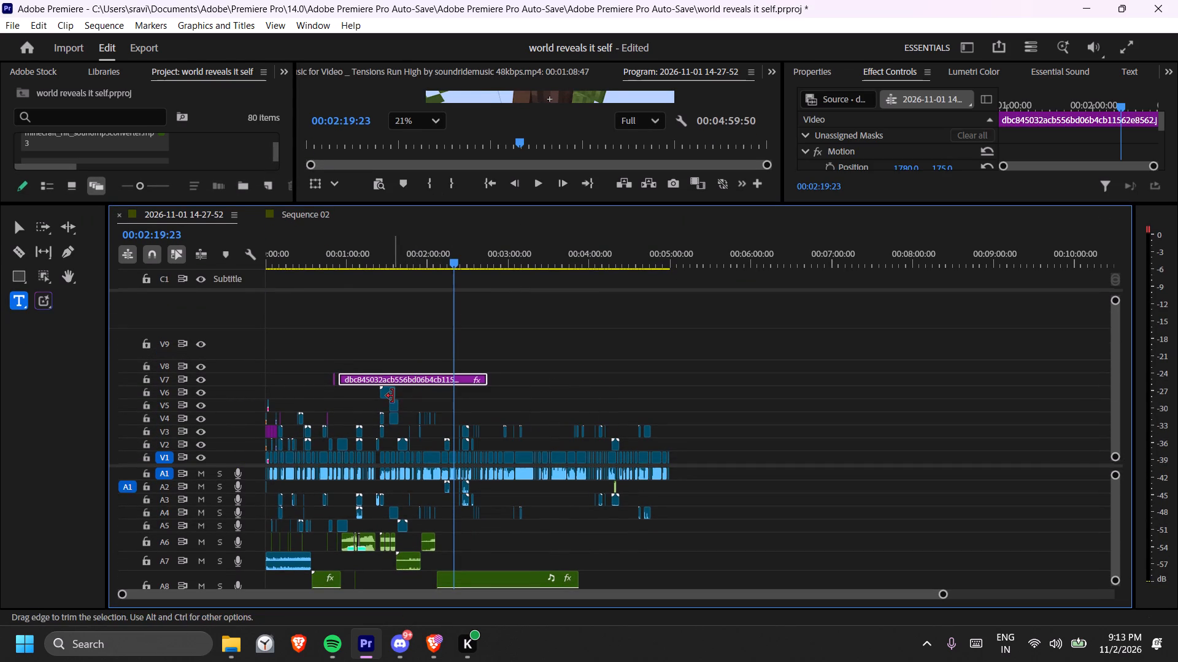
left_click_drag(383, 259, 390, 255)
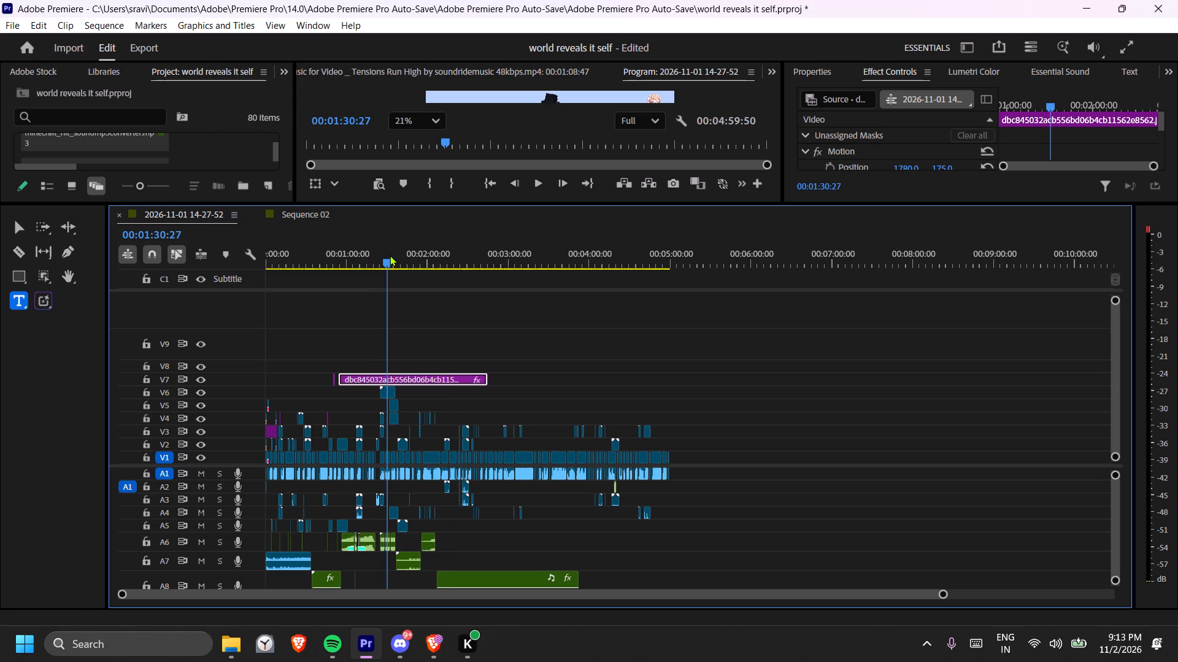
left_click_drag(390, 255, 389, 255)
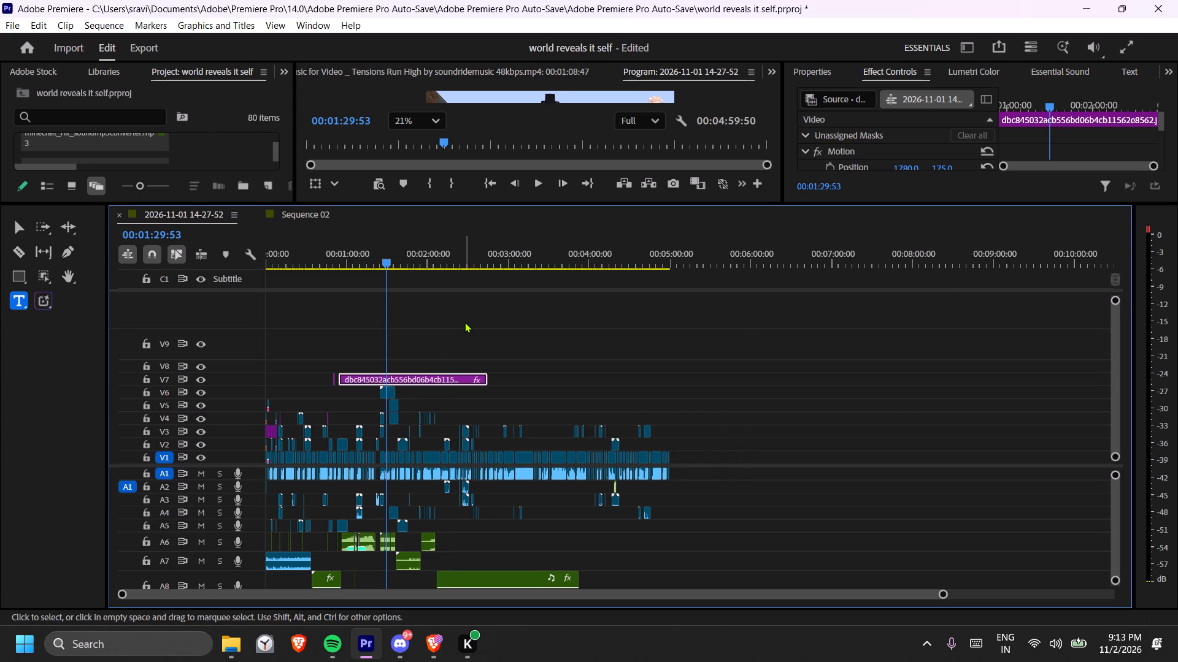
left_click(427, 381)
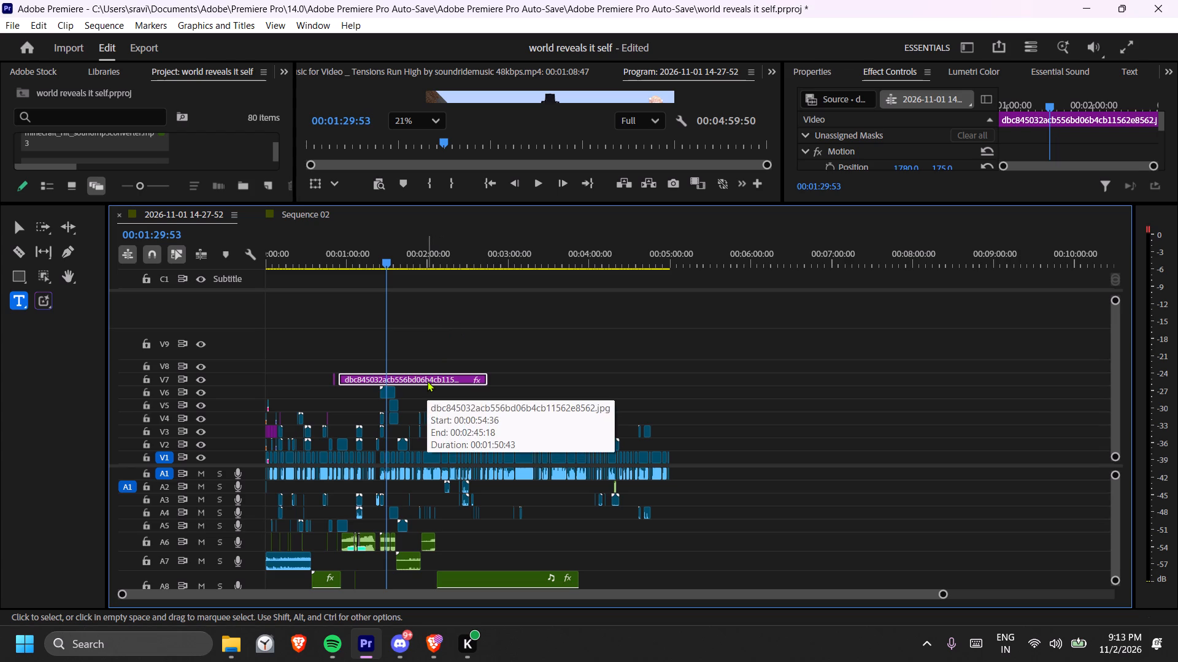
key("Delete")
Play the timeline in short stretches from about 00:00:45:41 to 00:00:52:28 to review where the block image overlay enters.
left_click(329, 259)
key("space")
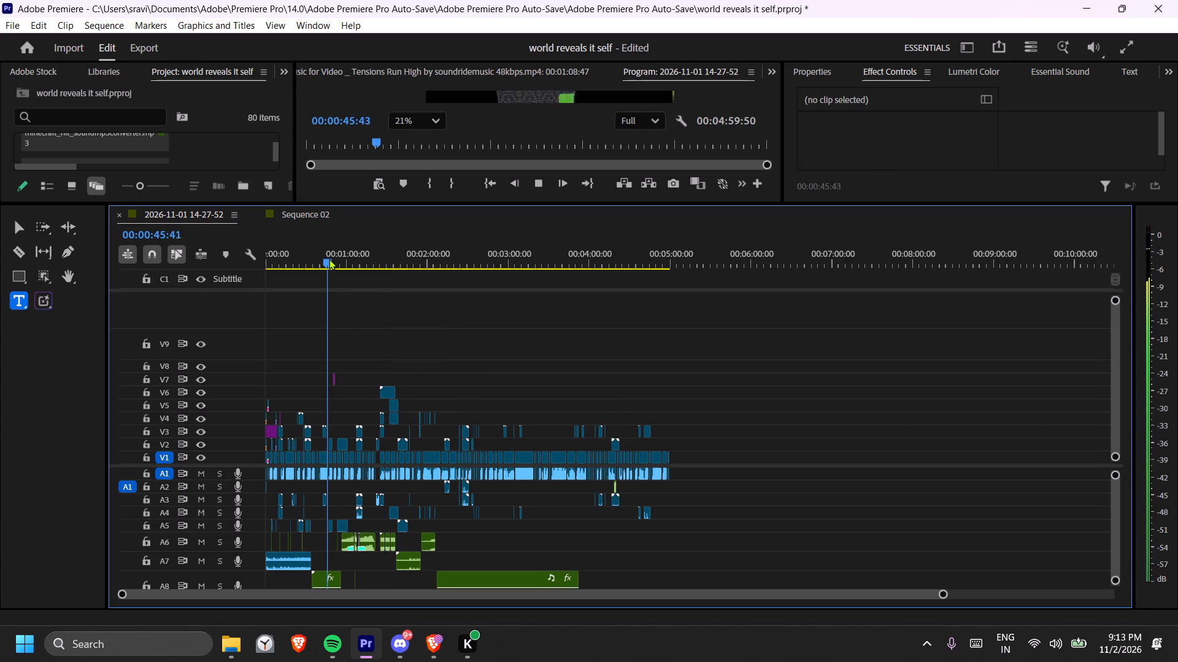
type("=")
key("equal")
key("space")
left_click_drag(569, 204, 561, 280)
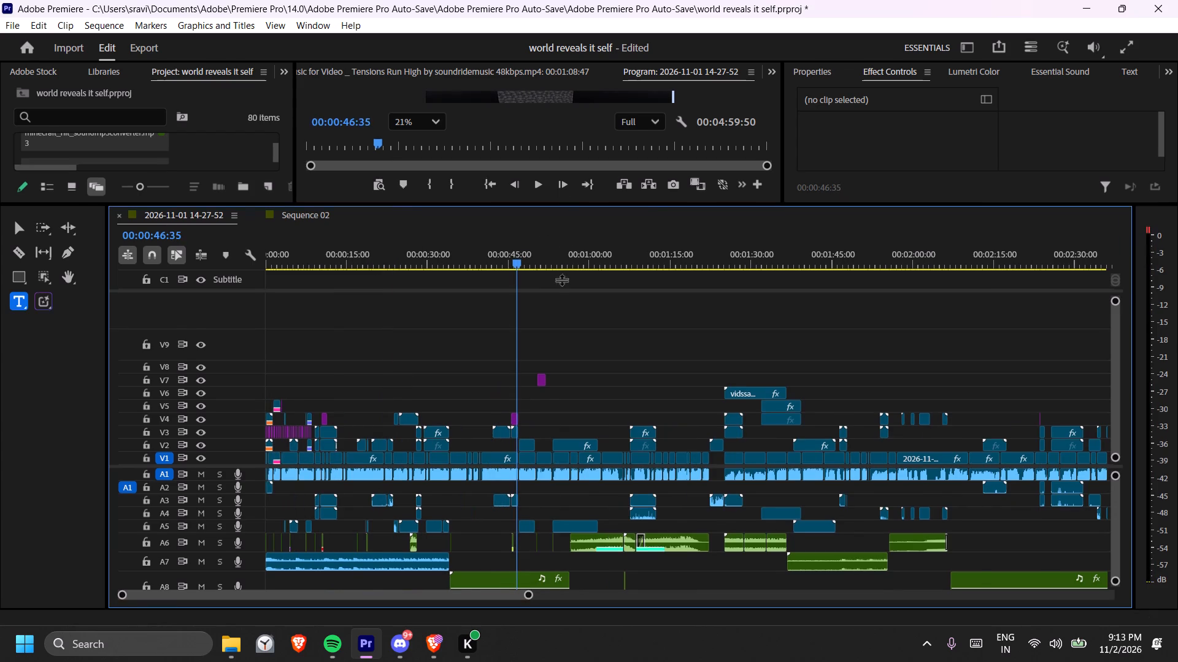
left_click_drag(561, 280, 548, 392)
key("space")
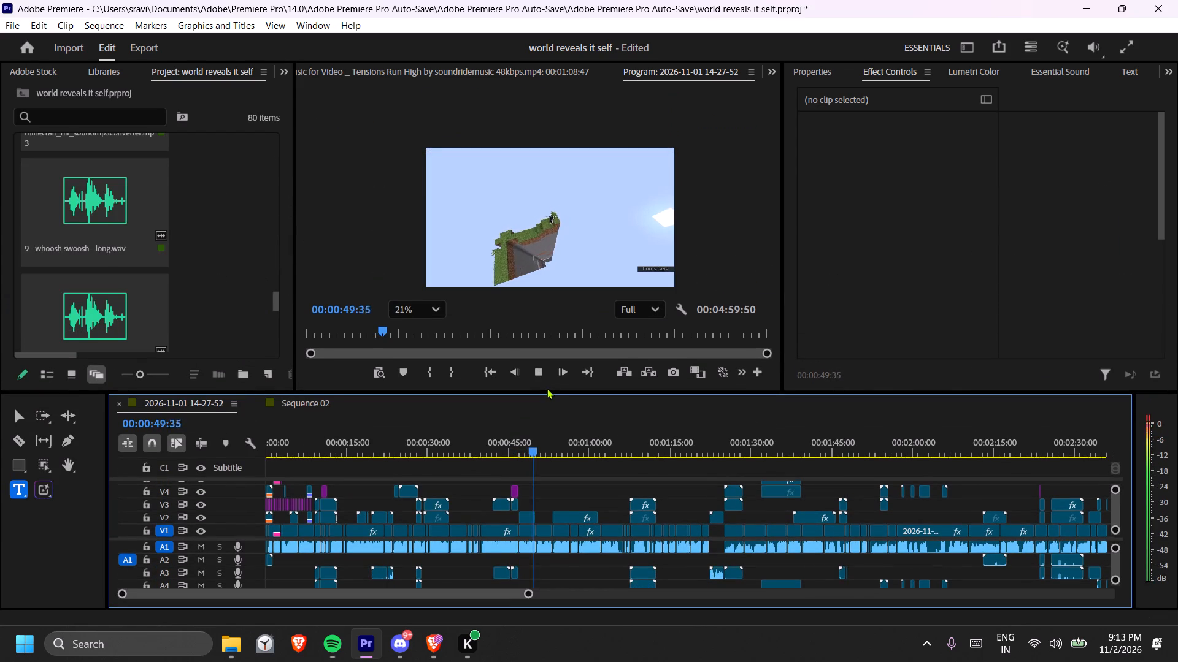
key("space")
key("space")
key("space")
key("space")
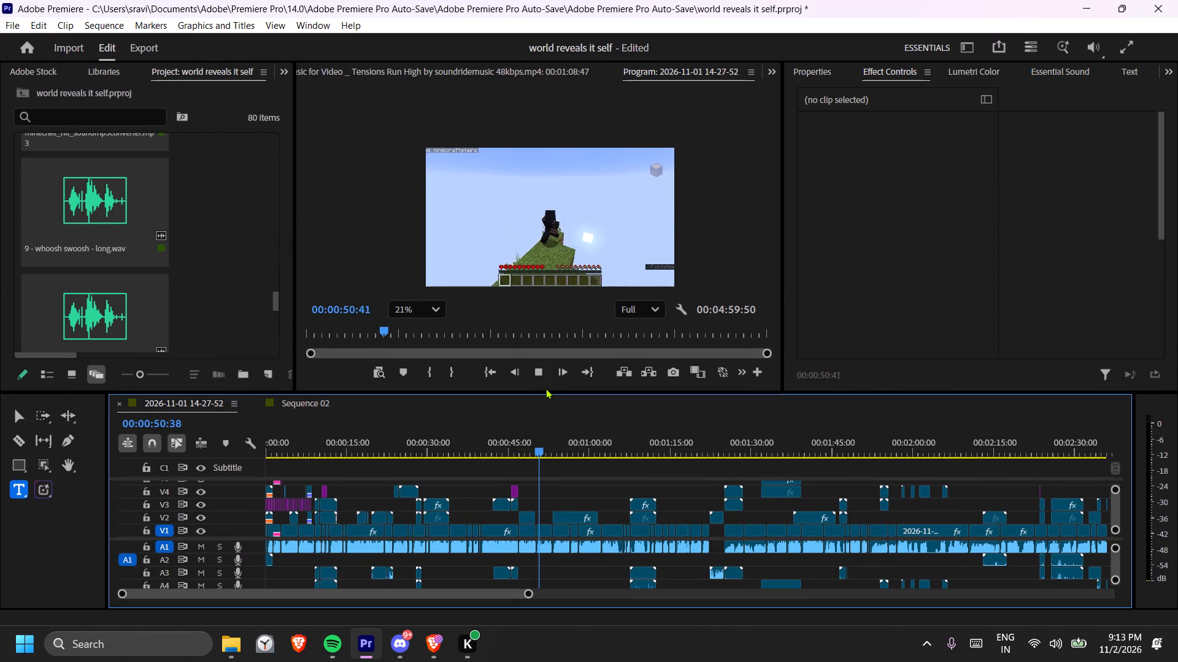
key("space")
key("space")
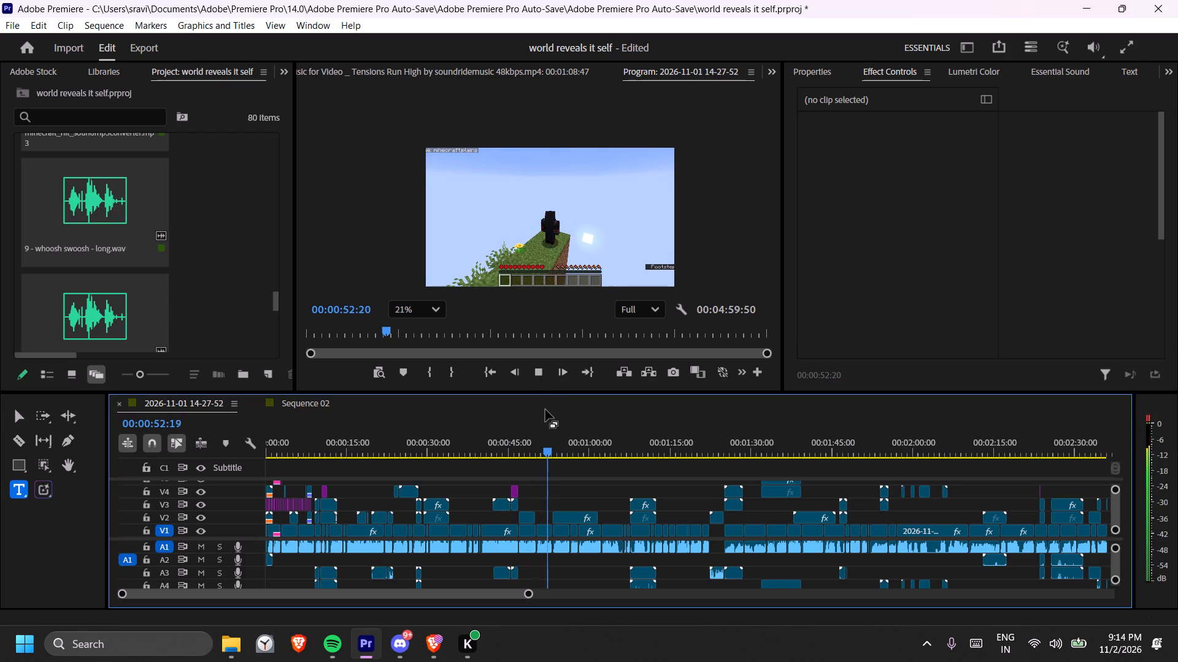
key("space")
Extend the end of the short block image clip on V7 to about 00:00:56.
left_click_drag(526, 392, 518, 327)
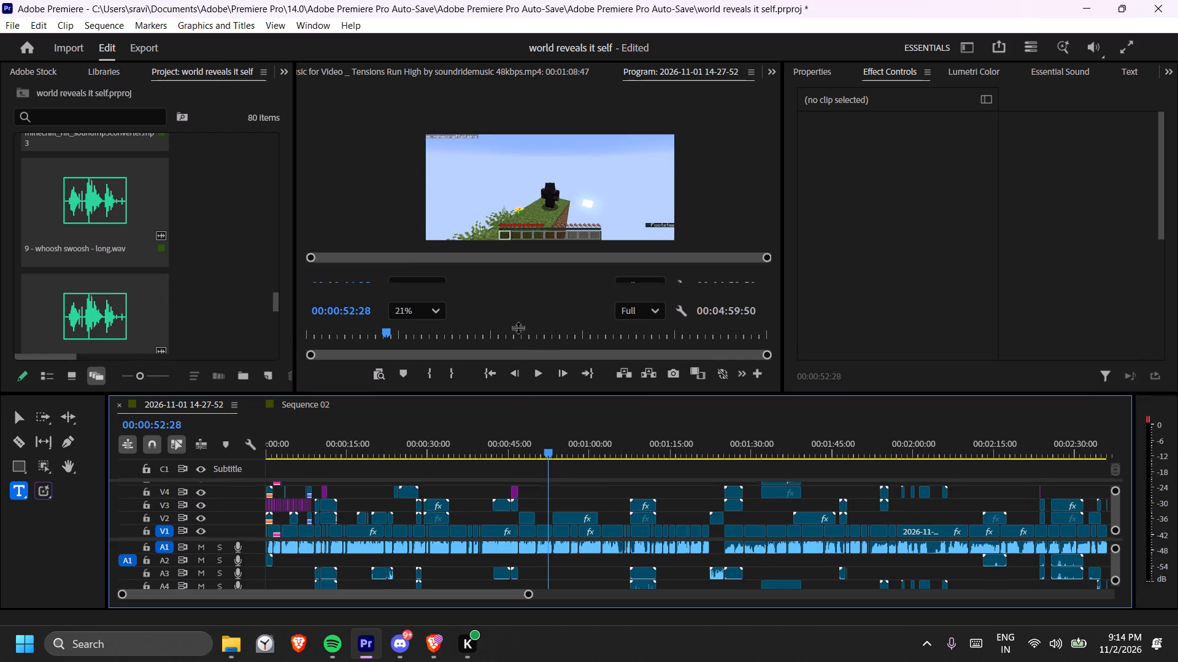
left_click_drag(518, 327, 520, 308)
left_click(540, 417)
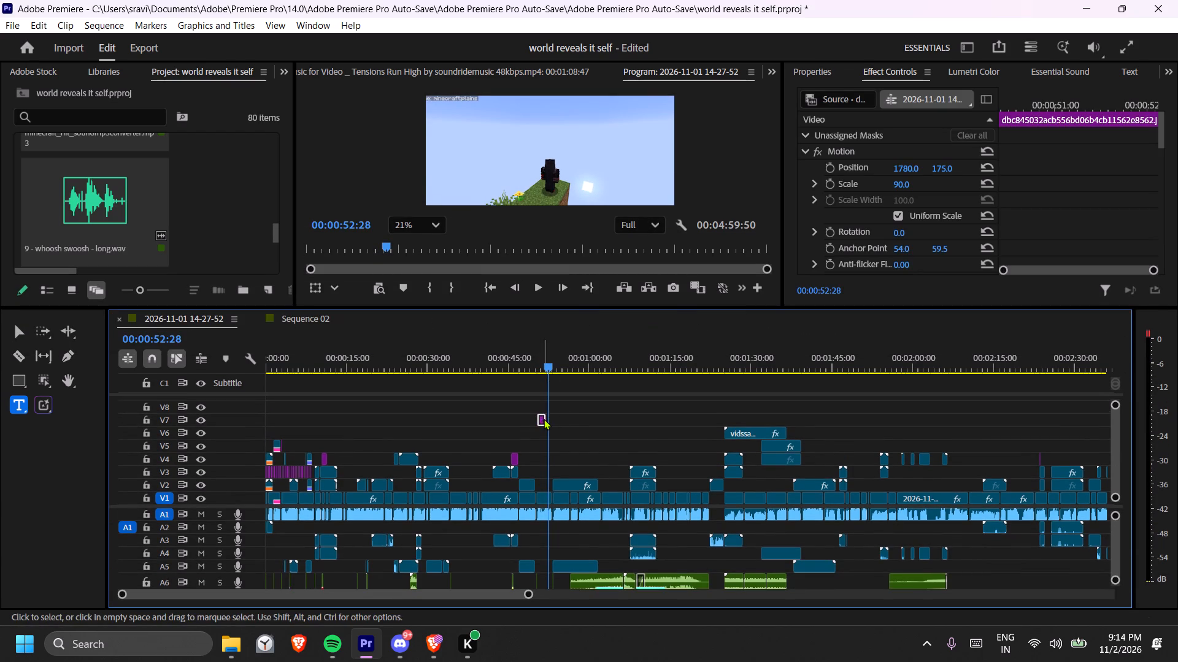
left_click_drag(547, 420, 575, 420)
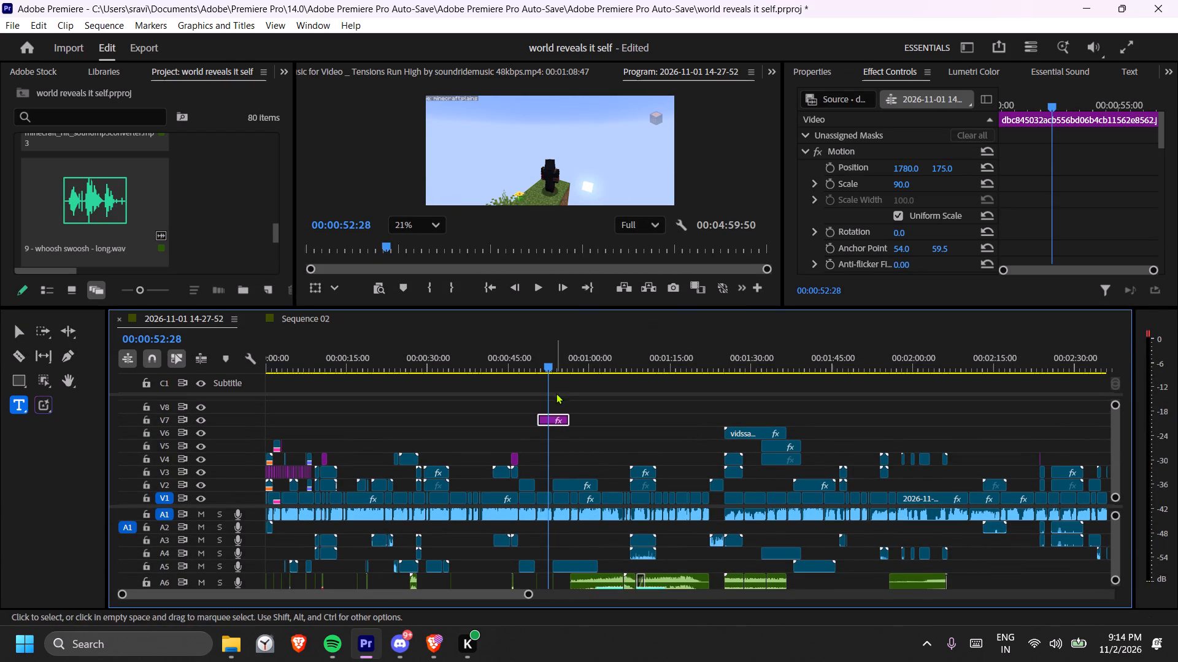
Scale the V7 block image to 198 and reposition it directly above the player, at a vertical position of about 423.
left_click(552, 417)
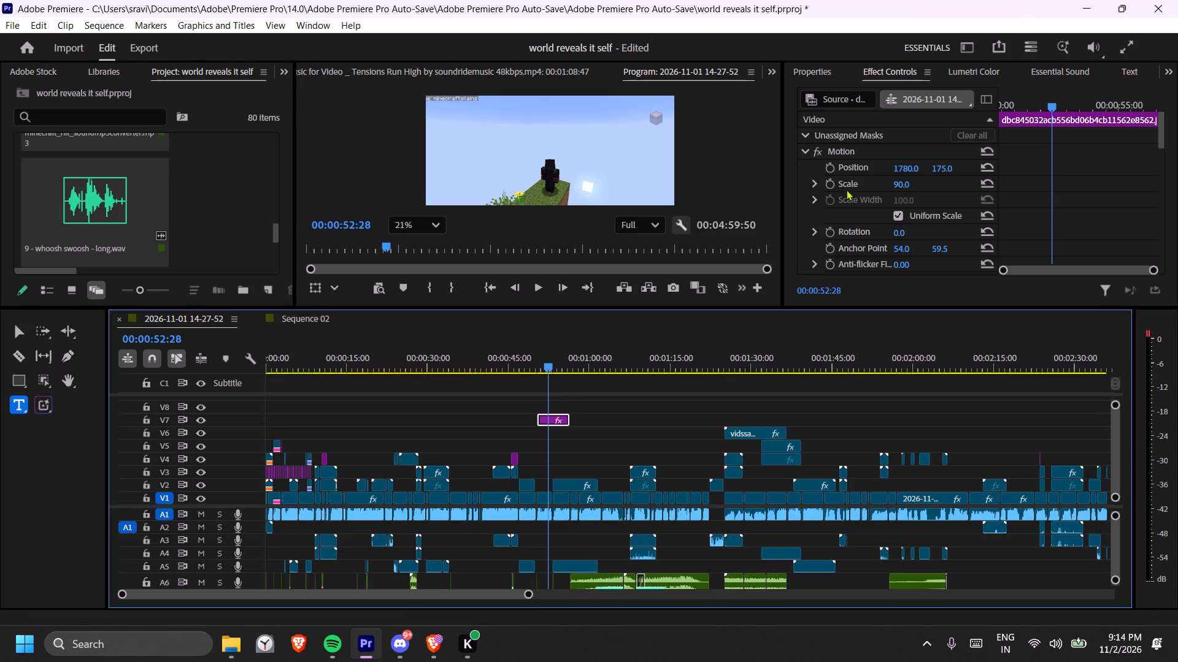
left_click_drag(899, 185, 983, 172)
left_click_drag(908, 167, 908, 166)
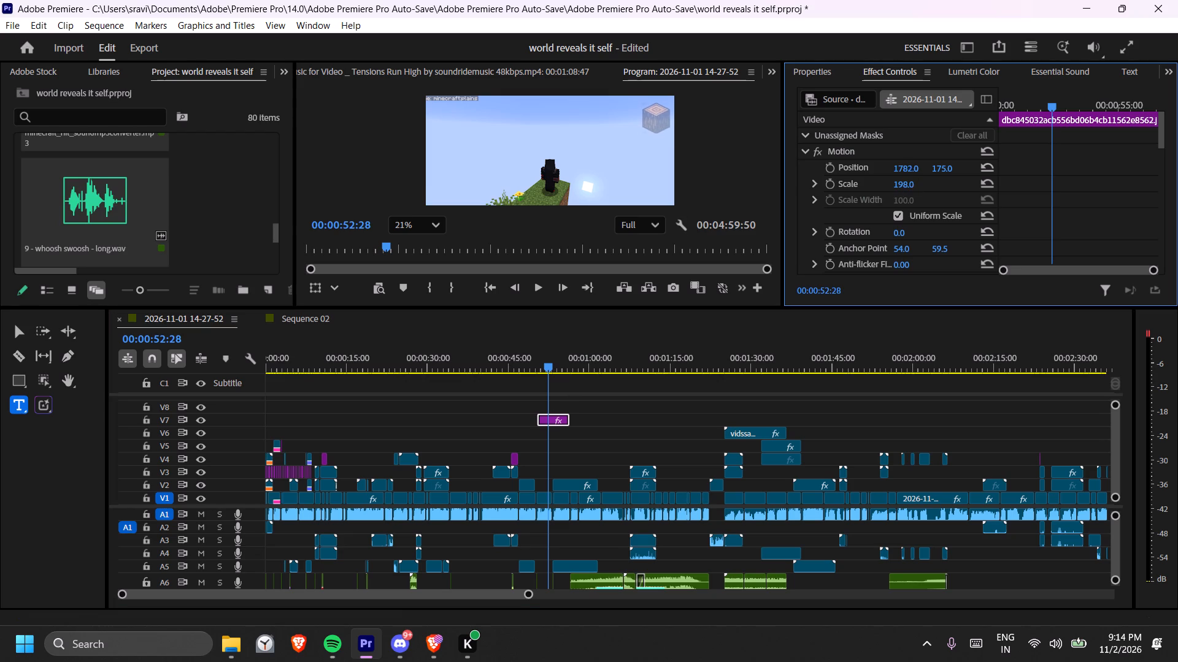
left_click_drag(908, 166, 427, 178)
left_click_drag(945, 165, 945, 167)
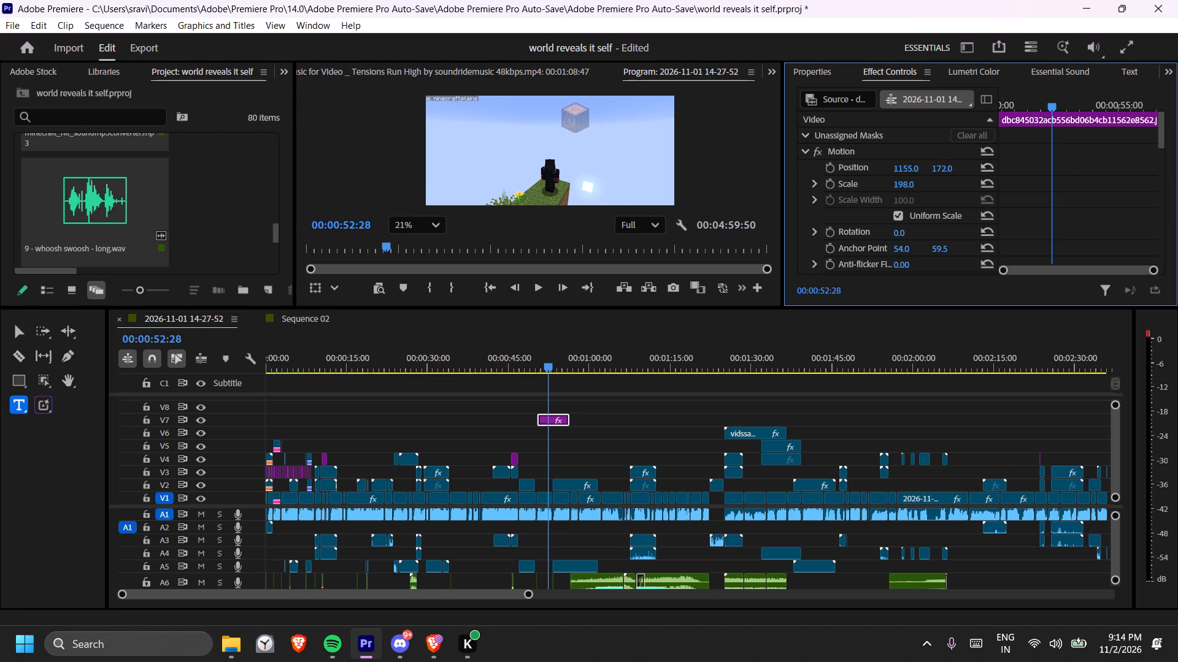
left_click_drag(945, 167, 1138, 156)
left_click_drag(904, 167, 782, 178)
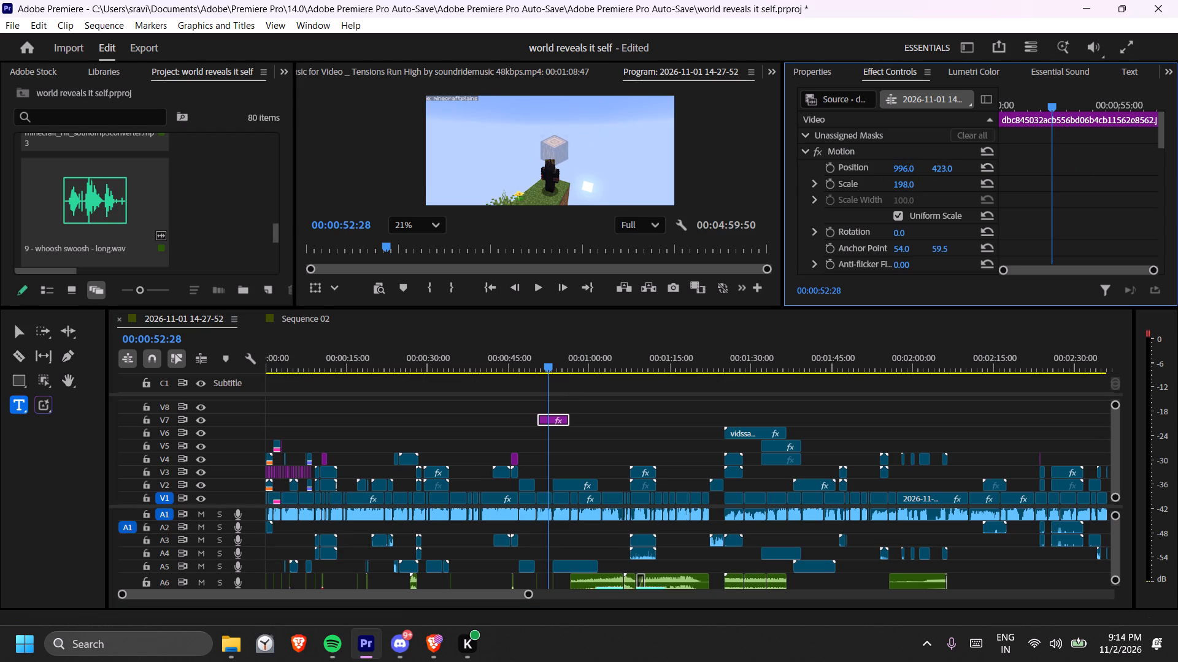
left_click_drag(782, 178, 756, 177)
Remove the Transform ([SHORT] SLIDE LEFT) effect from the V7 block image clip.
scroll(1070, 180, "down", 14)
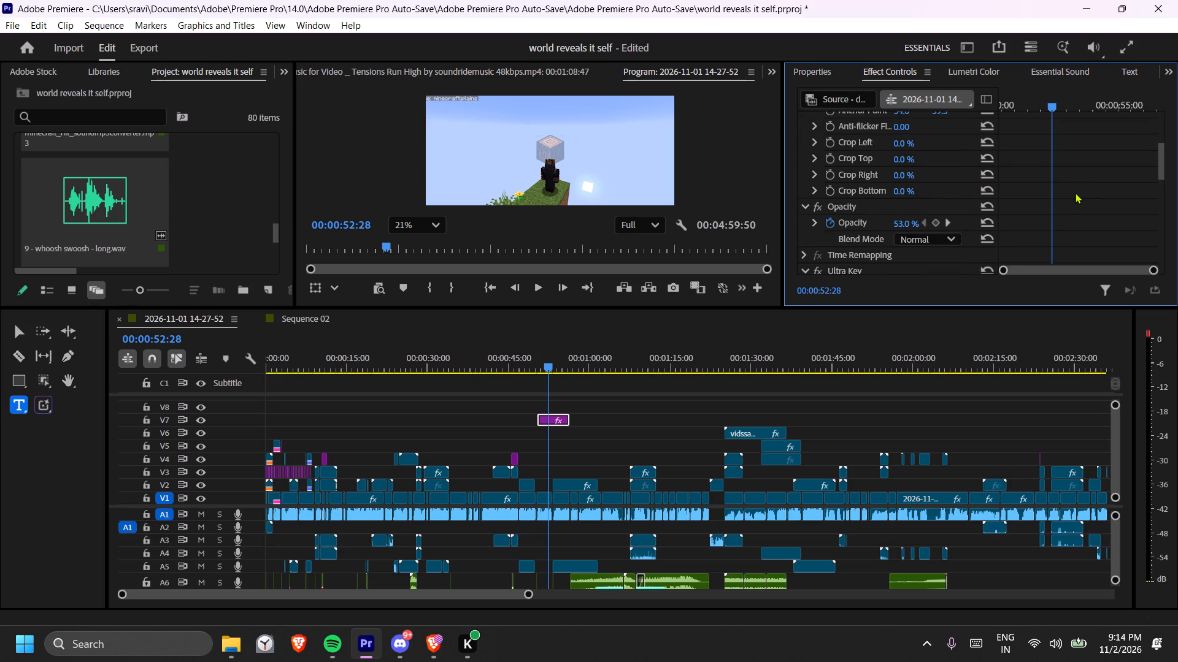
scroll(1074, 192, "down", 3)
scroll(929, 220, "down", 6)
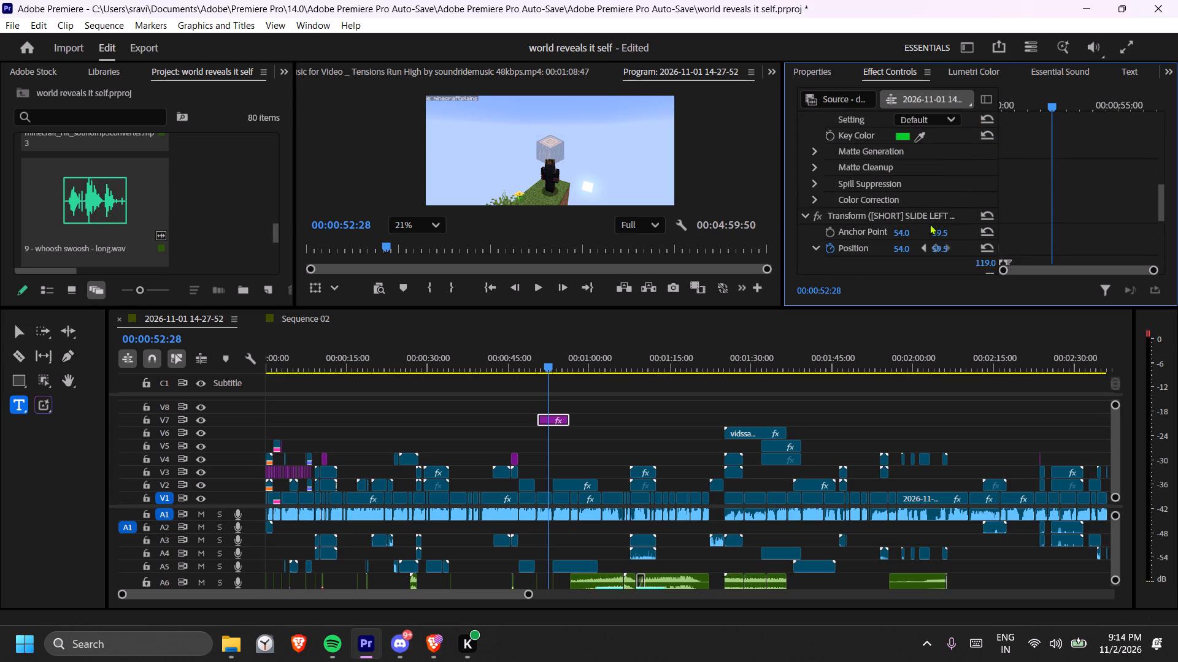
left_click(898, 184)
key("Delete")
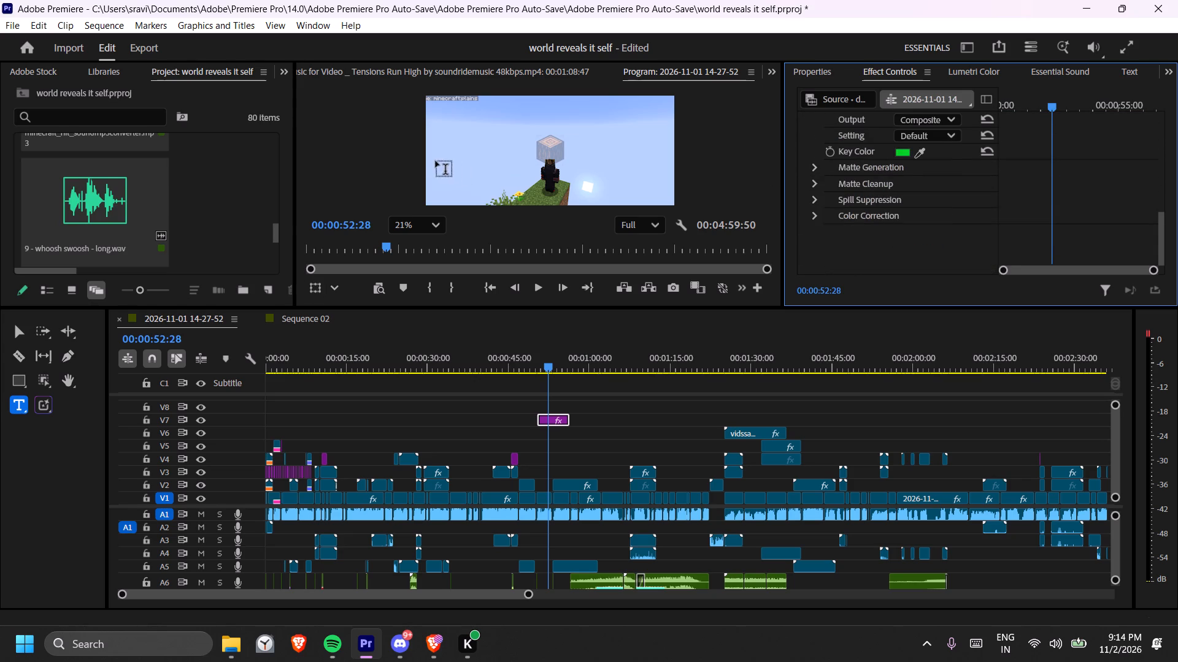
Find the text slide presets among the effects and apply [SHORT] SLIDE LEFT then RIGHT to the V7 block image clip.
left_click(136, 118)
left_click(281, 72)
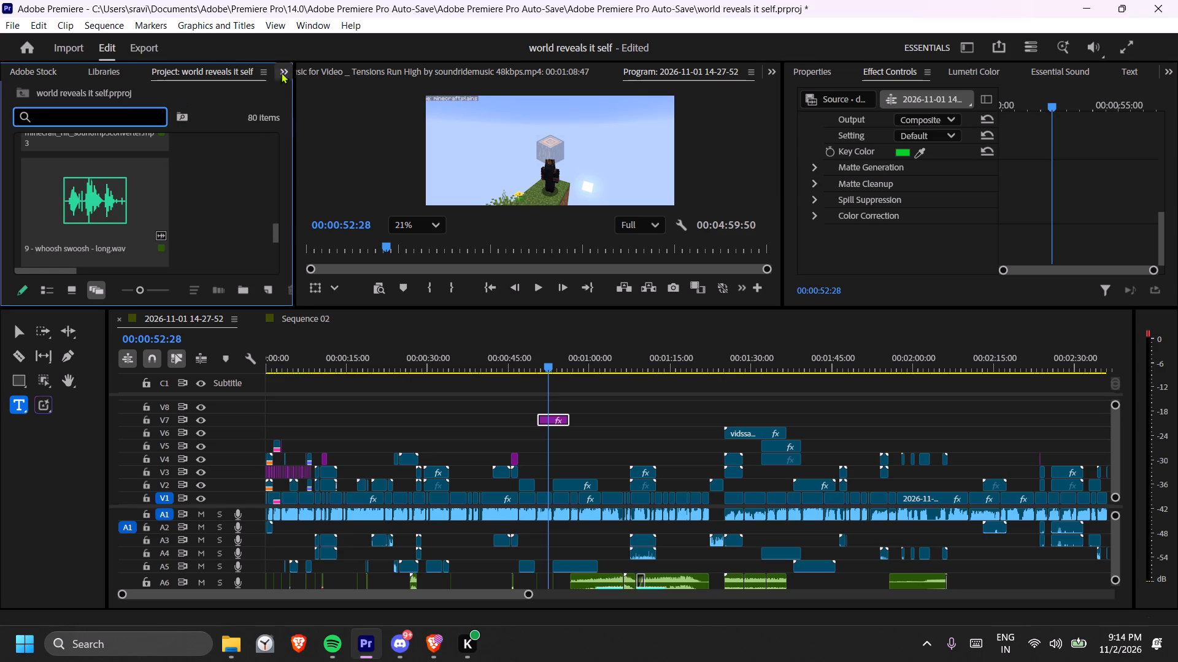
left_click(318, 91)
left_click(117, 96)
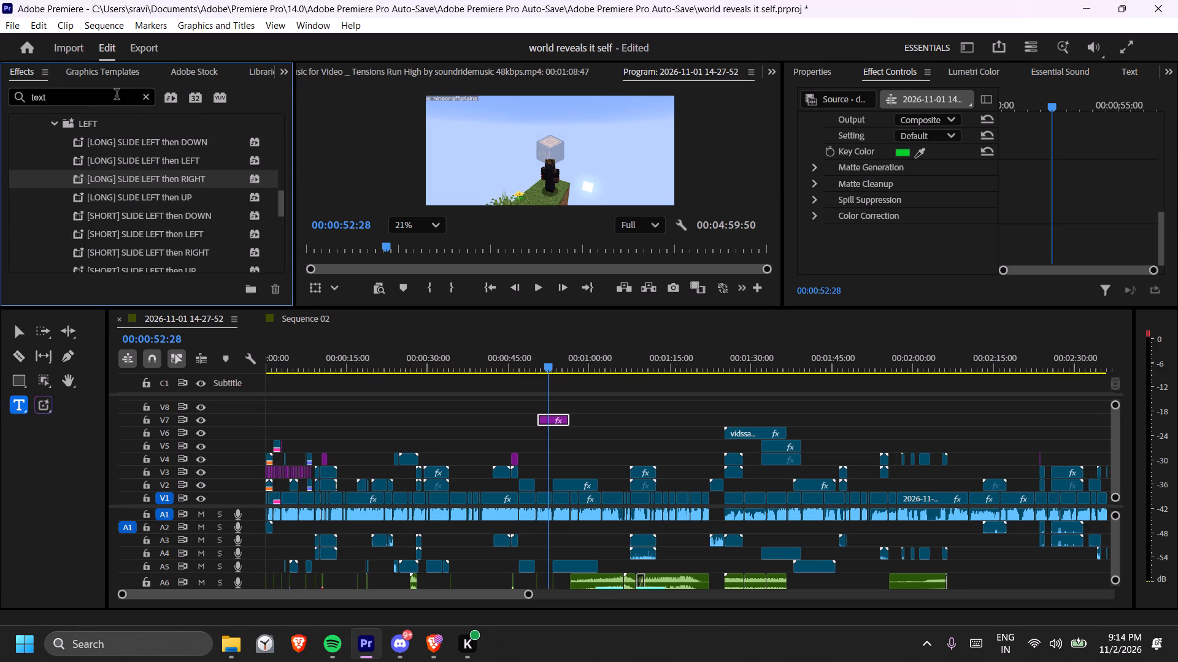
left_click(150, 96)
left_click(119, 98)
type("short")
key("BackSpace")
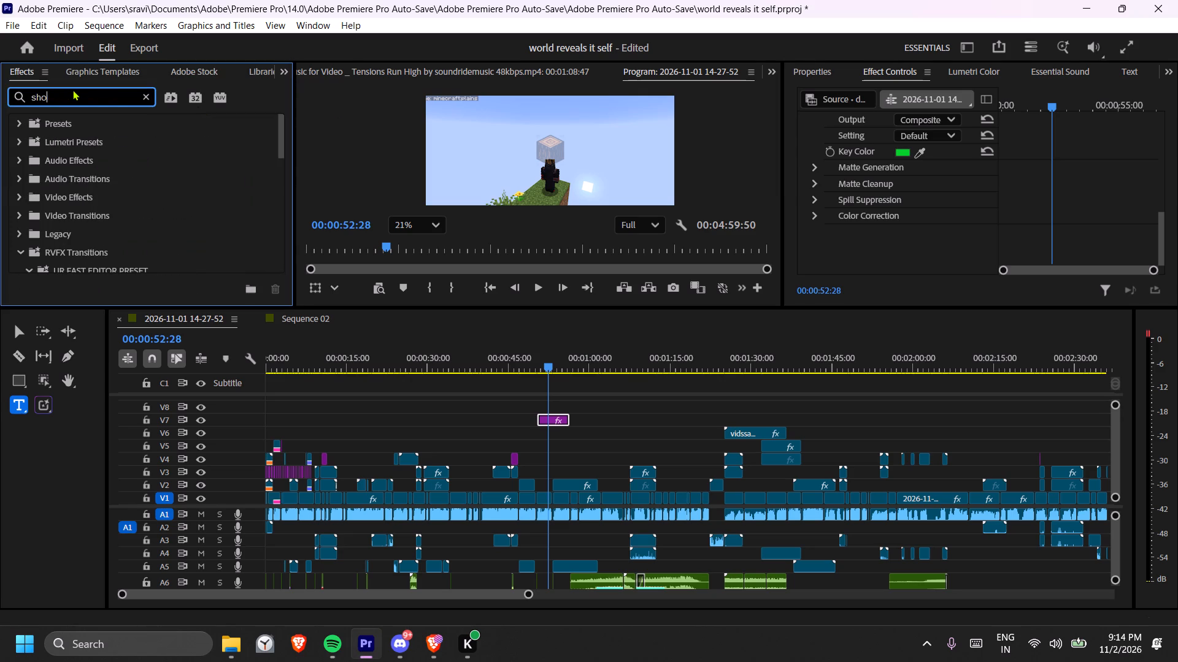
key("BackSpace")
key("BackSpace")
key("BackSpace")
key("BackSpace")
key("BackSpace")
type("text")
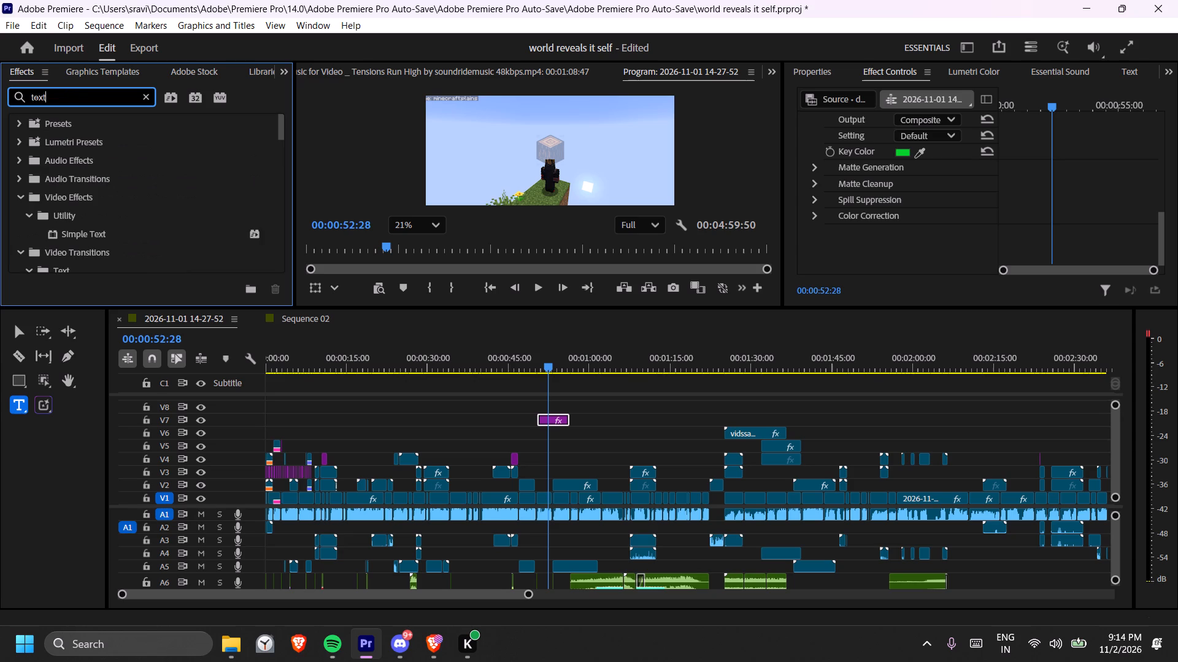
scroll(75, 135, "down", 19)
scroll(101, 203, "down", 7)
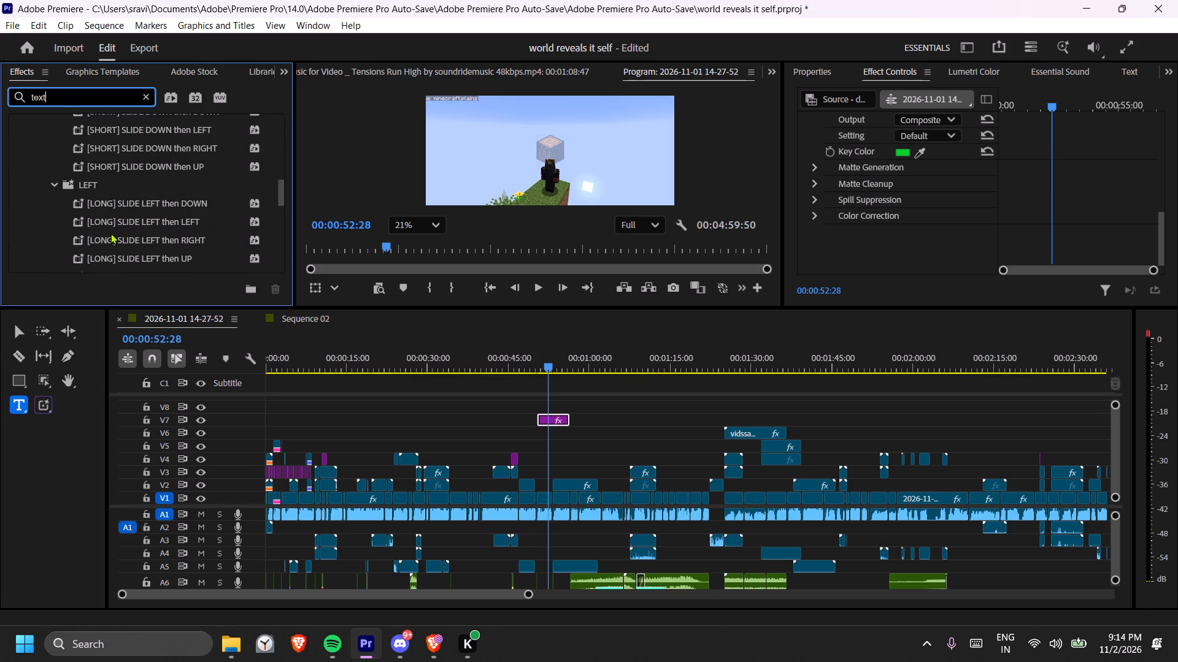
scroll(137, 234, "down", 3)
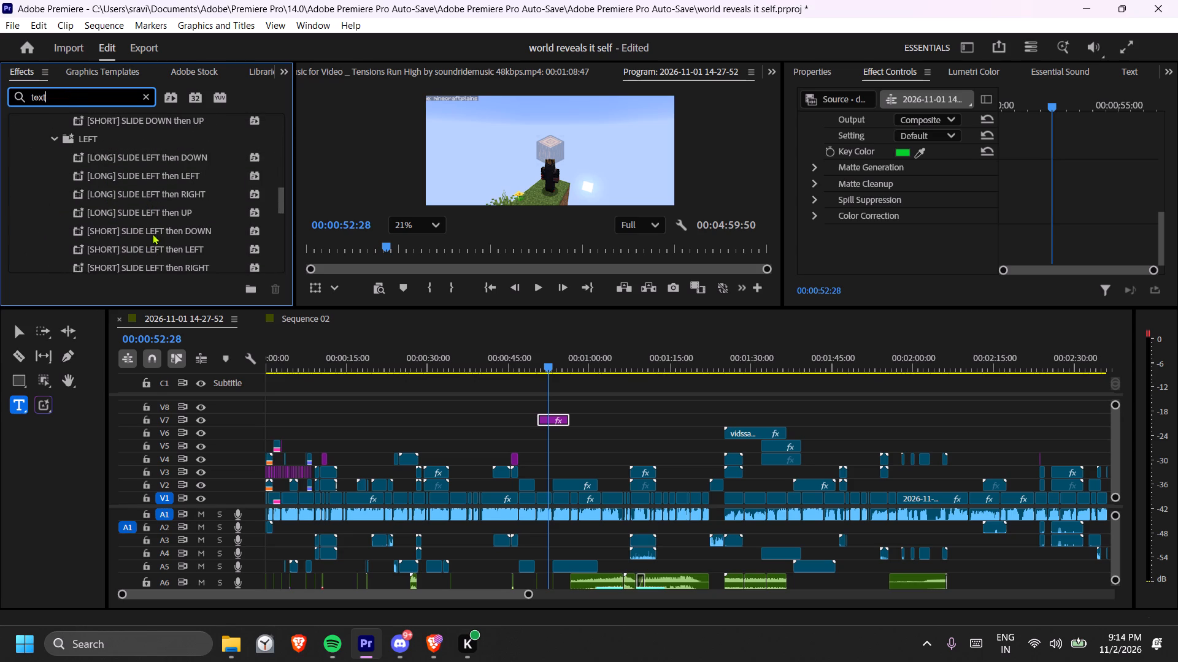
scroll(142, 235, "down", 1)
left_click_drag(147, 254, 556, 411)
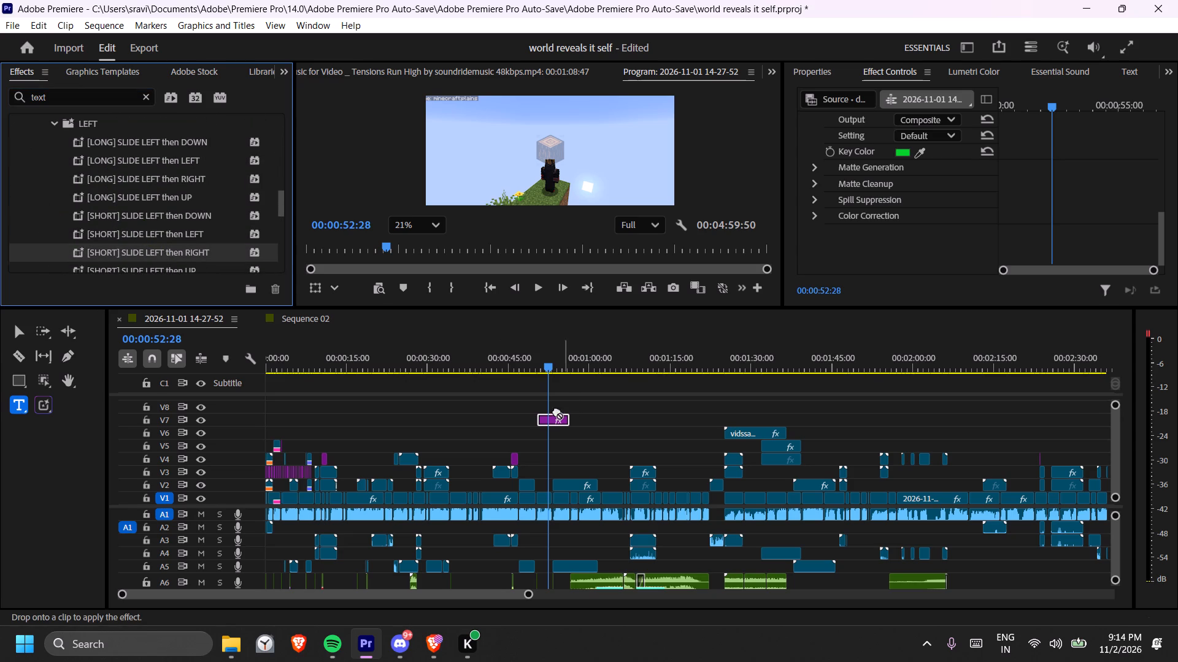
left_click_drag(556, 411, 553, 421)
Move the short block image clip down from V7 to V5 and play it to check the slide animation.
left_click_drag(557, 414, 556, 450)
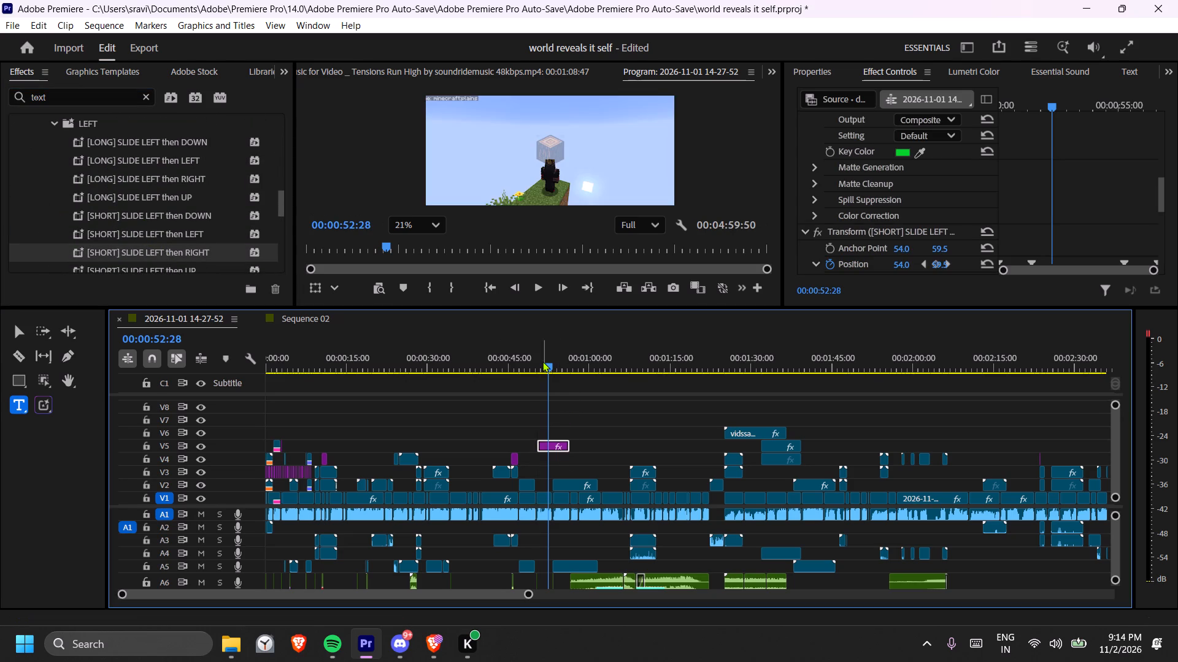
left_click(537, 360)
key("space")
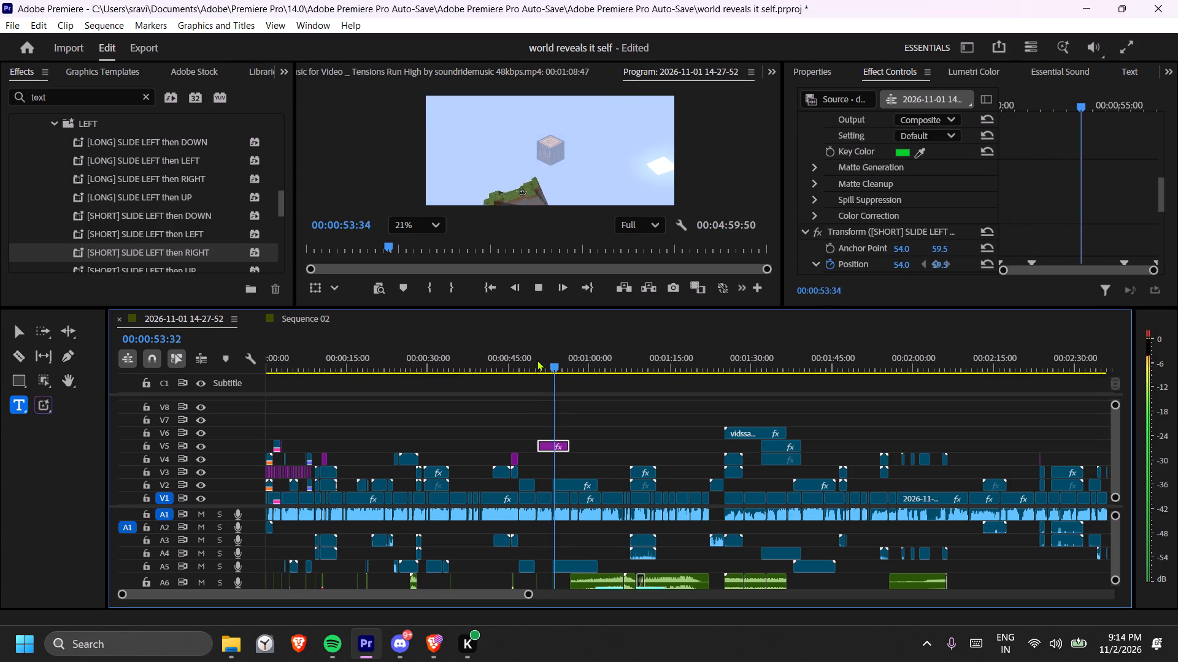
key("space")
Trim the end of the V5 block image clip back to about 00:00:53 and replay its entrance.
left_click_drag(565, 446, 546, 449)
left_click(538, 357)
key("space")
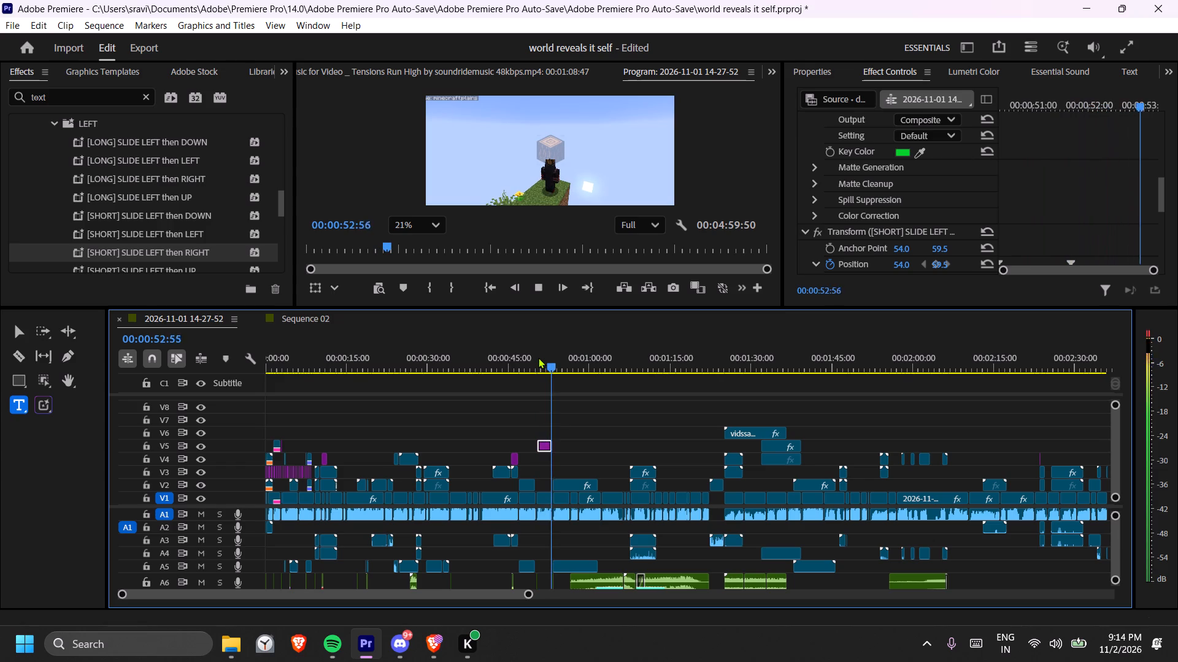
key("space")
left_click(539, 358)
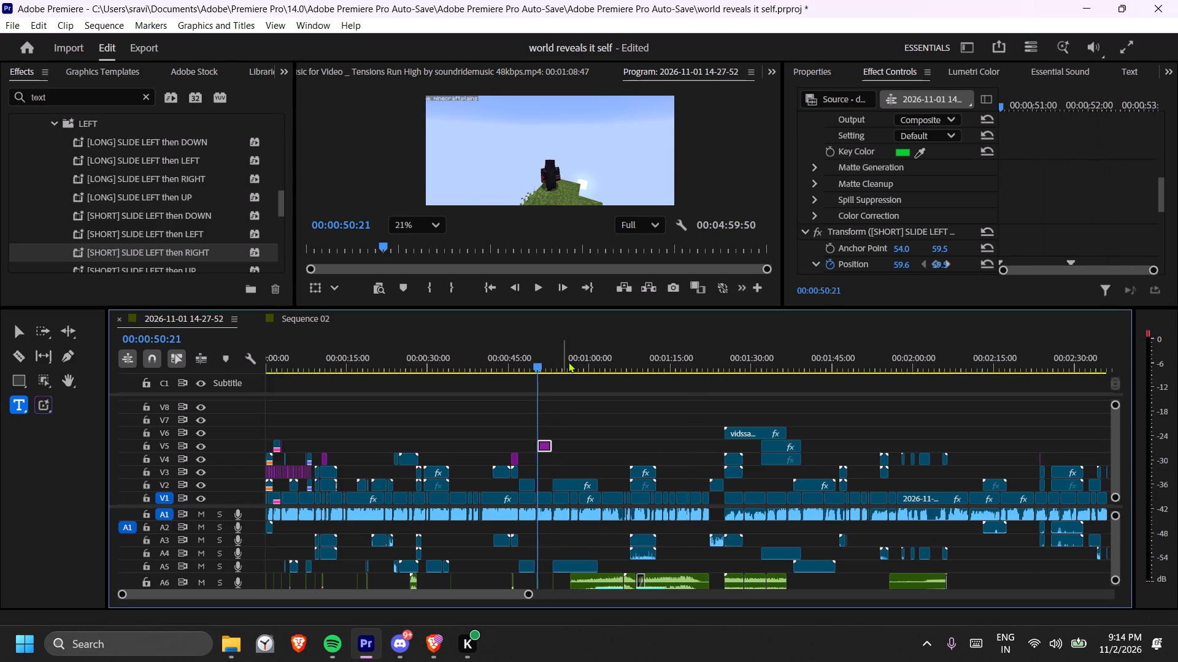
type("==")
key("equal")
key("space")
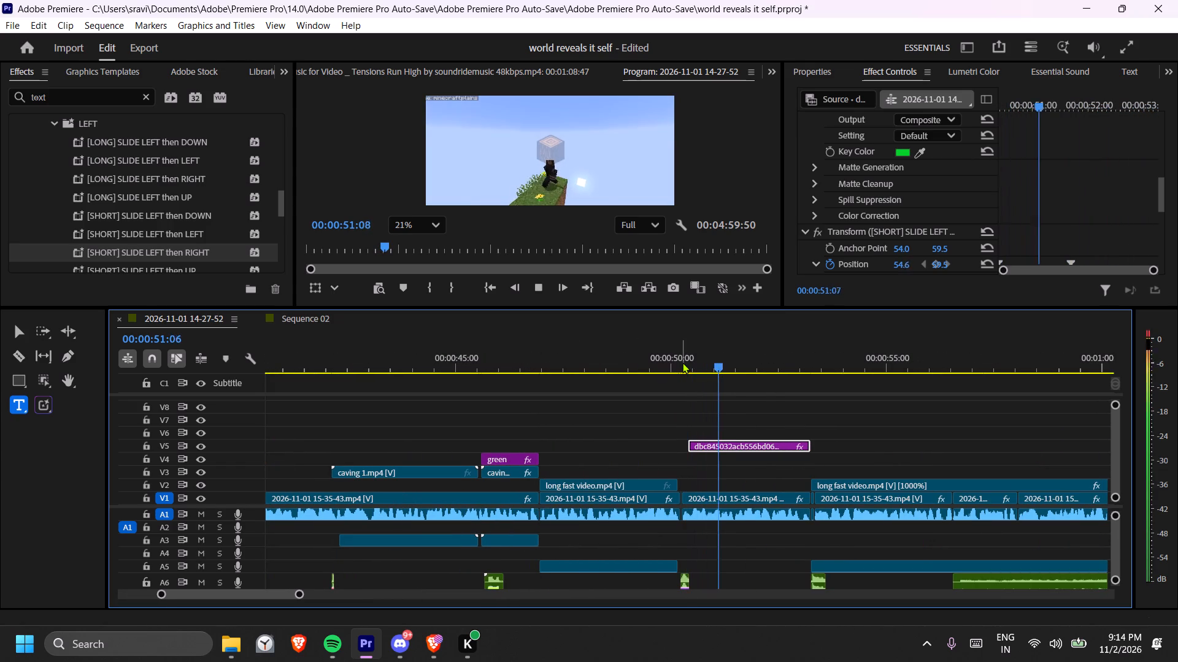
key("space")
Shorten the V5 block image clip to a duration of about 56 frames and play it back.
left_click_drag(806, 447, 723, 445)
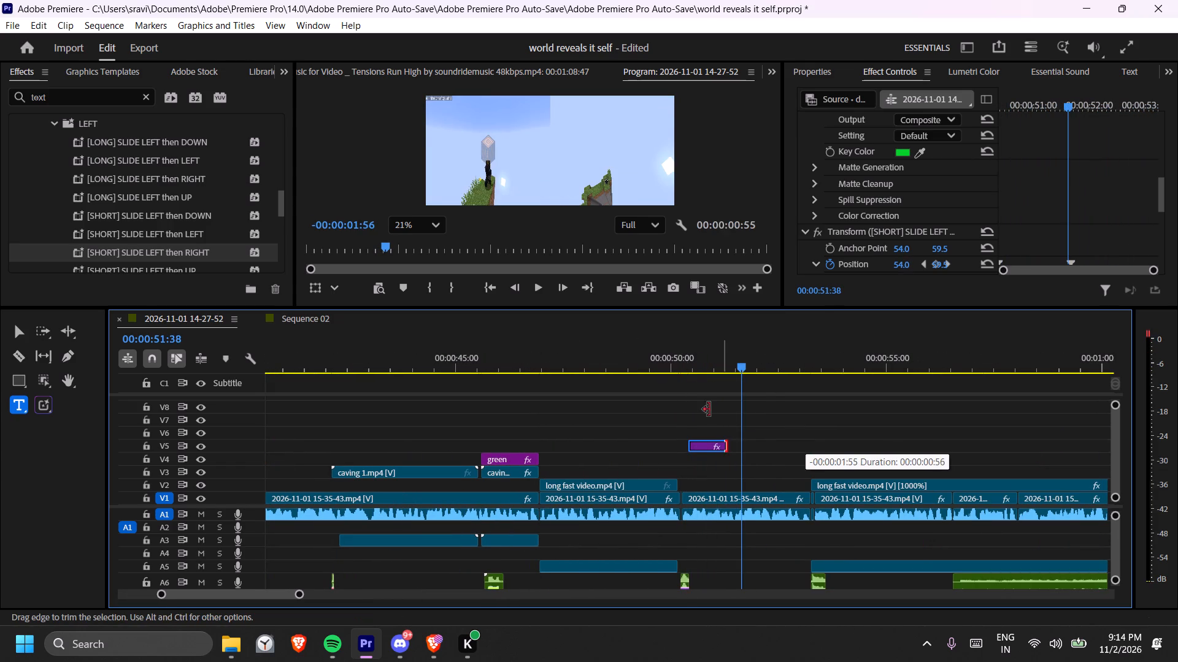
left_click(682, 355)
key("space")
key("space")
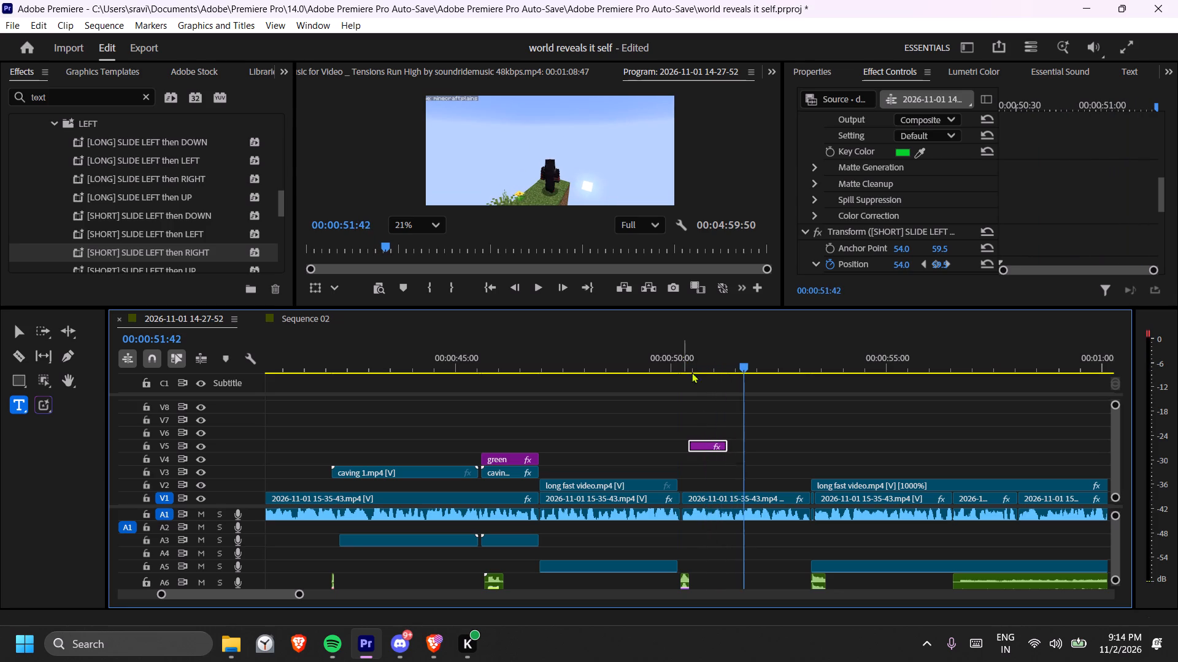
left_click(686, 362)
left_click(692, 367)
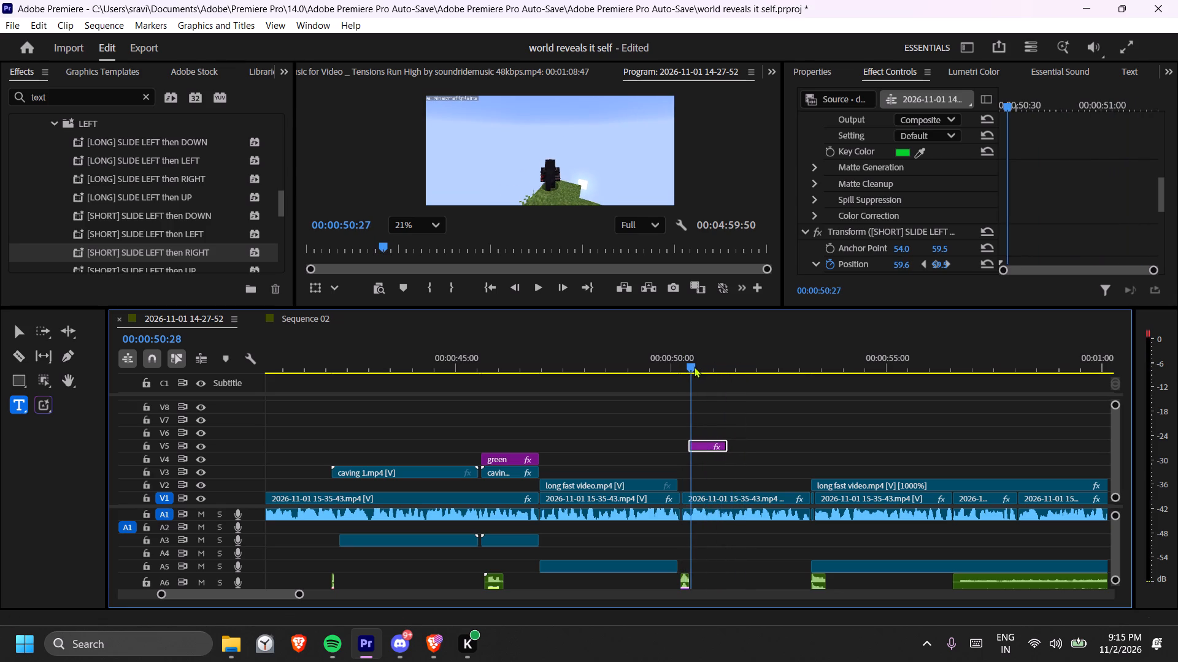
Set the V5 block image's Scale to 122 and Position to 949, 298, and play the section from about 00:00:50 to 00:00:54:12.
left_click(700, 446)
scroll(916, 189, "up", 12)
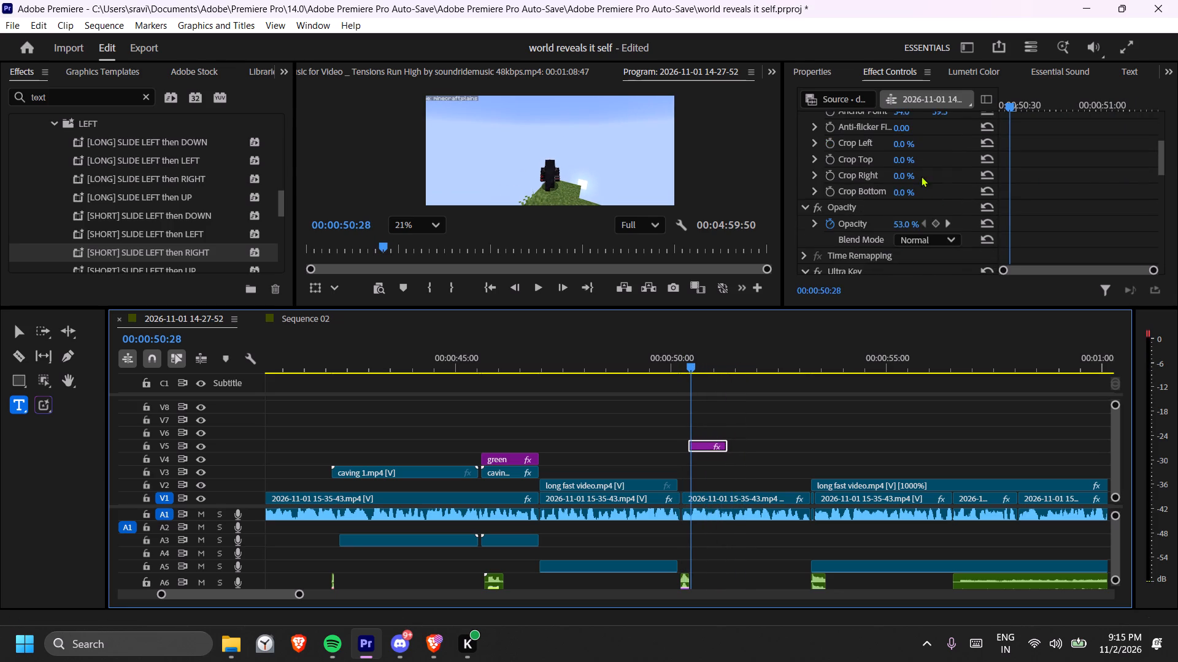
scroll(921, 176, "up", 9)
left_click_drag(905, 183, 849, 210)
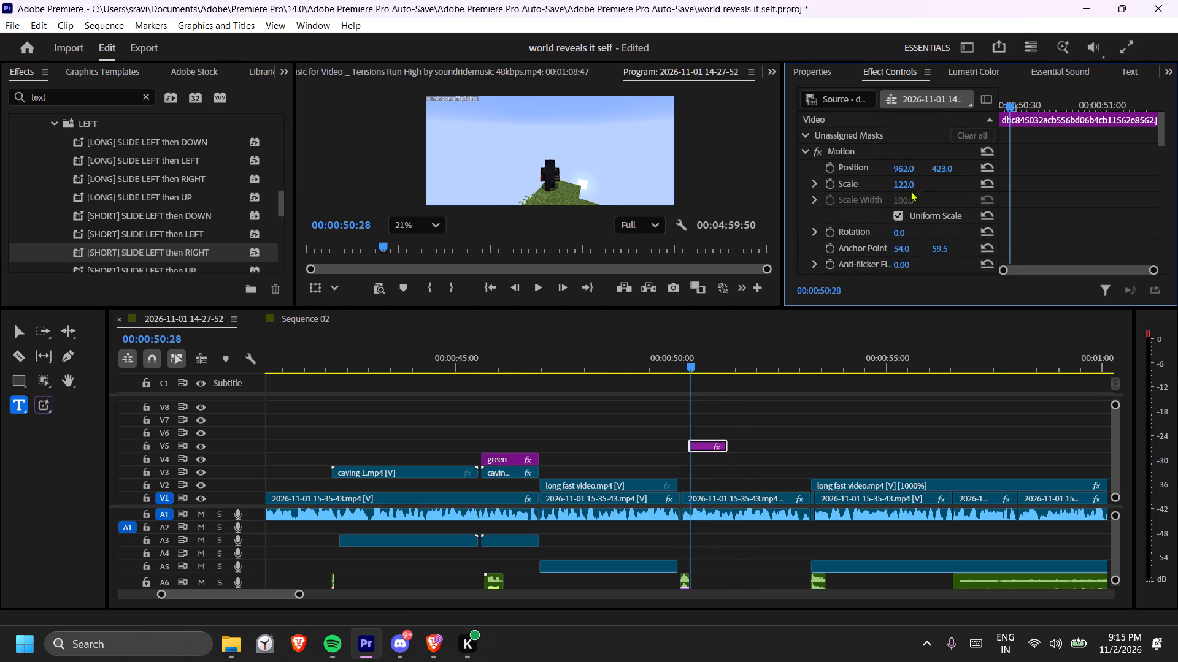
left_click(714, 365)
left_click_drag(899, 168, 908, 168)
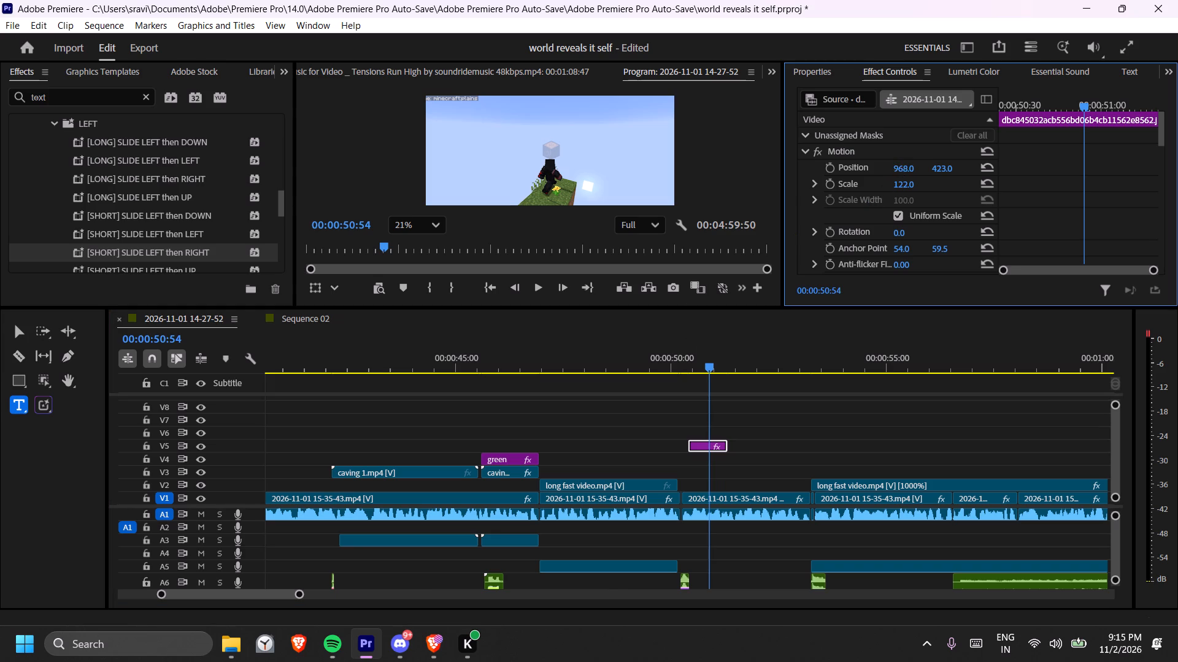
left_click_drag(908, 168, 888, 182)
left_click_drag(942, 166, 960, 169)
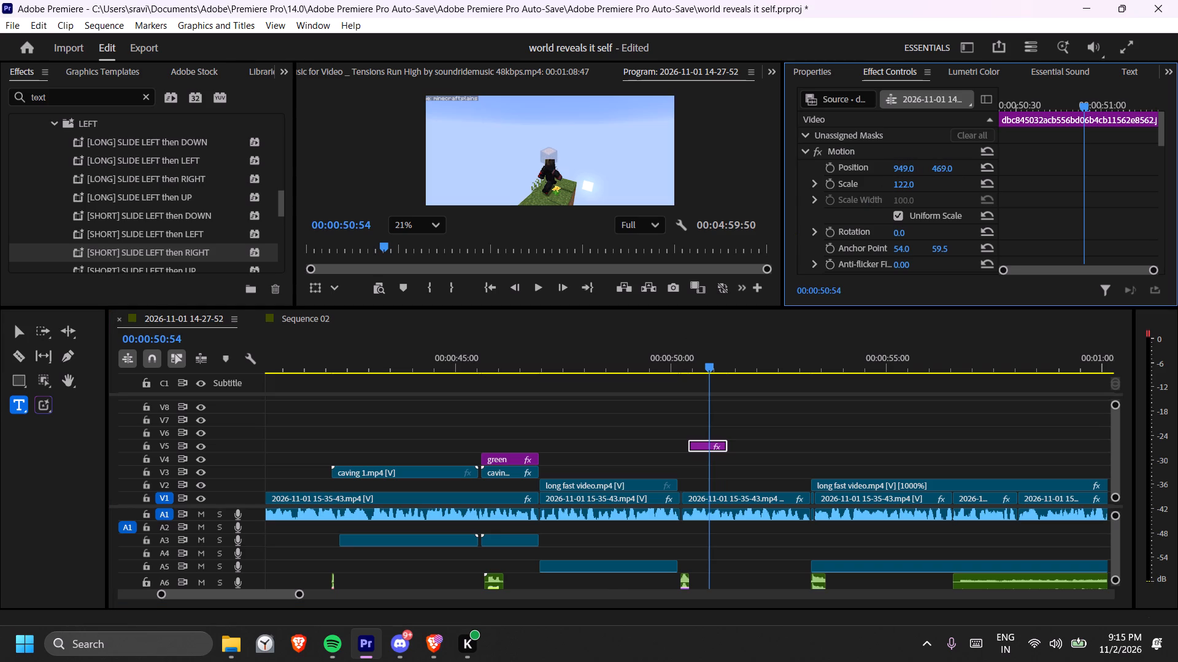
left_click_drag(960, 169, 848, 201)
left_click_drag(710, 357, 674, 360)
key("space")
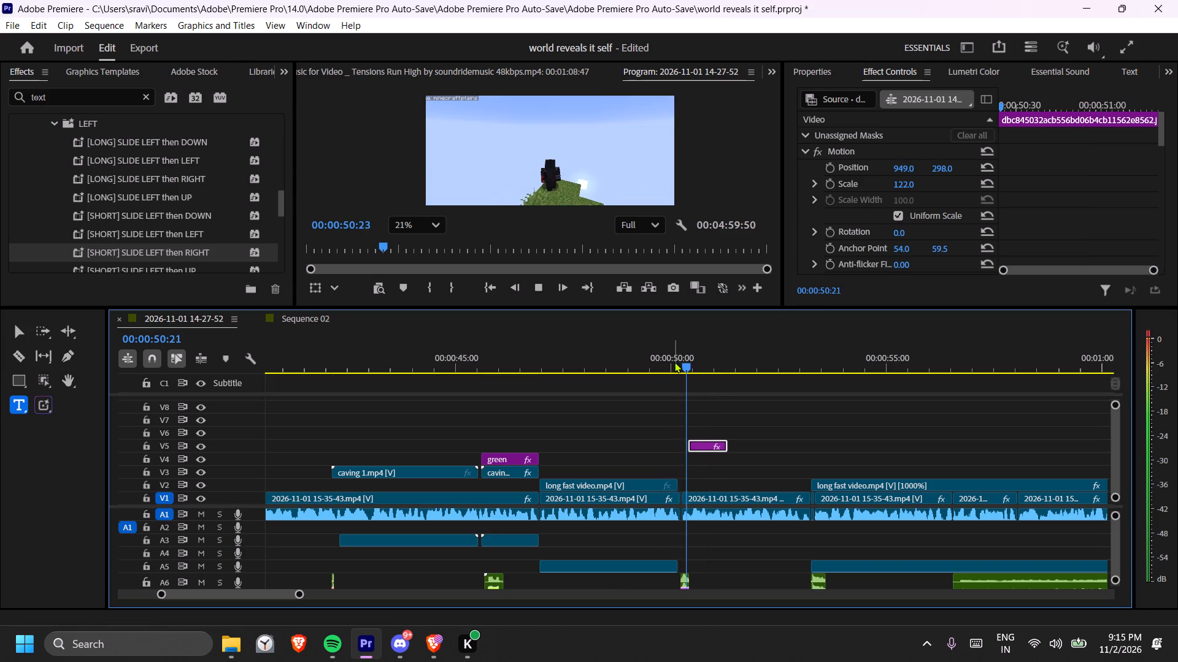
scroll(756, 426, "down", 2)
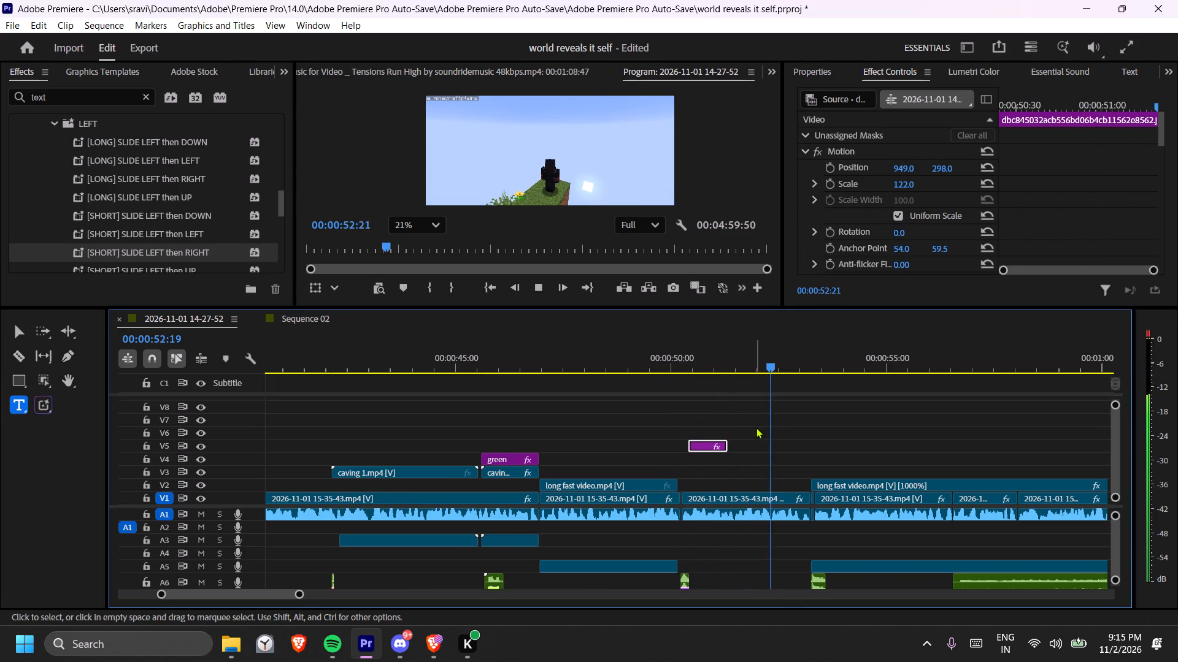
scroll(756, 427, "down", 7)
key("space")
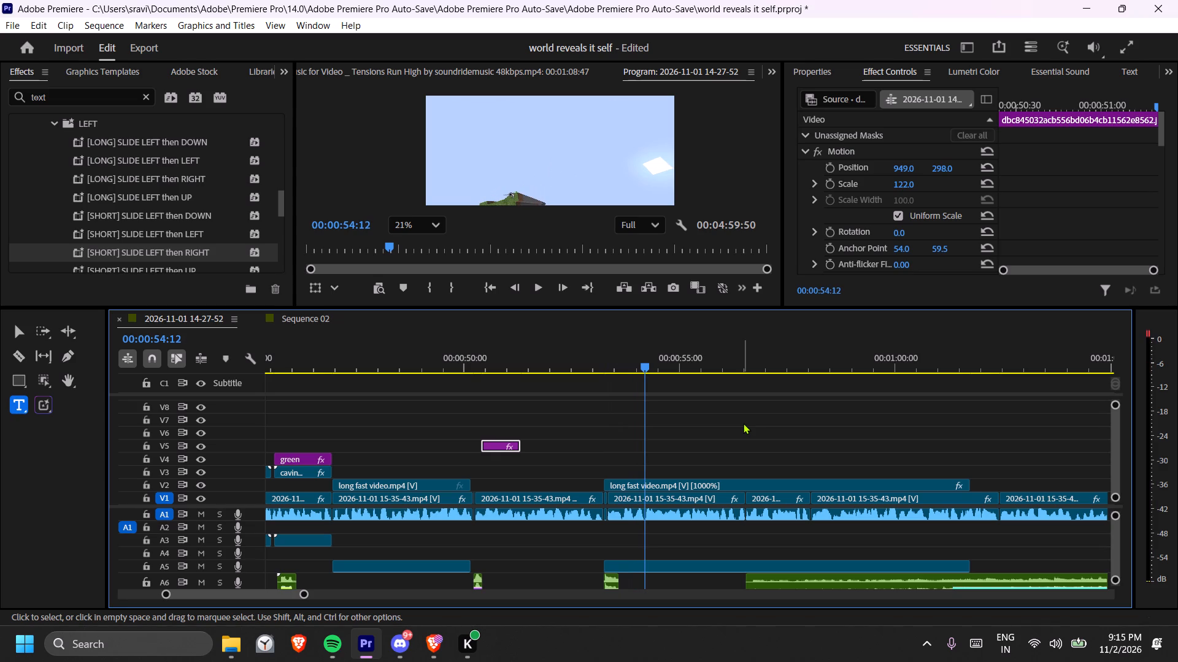
Undo the short block image clip's edits, back to the version with the long block image on V7 starting at about 00:00:54.
left_click(743, 423)
type("--")
key("minus")
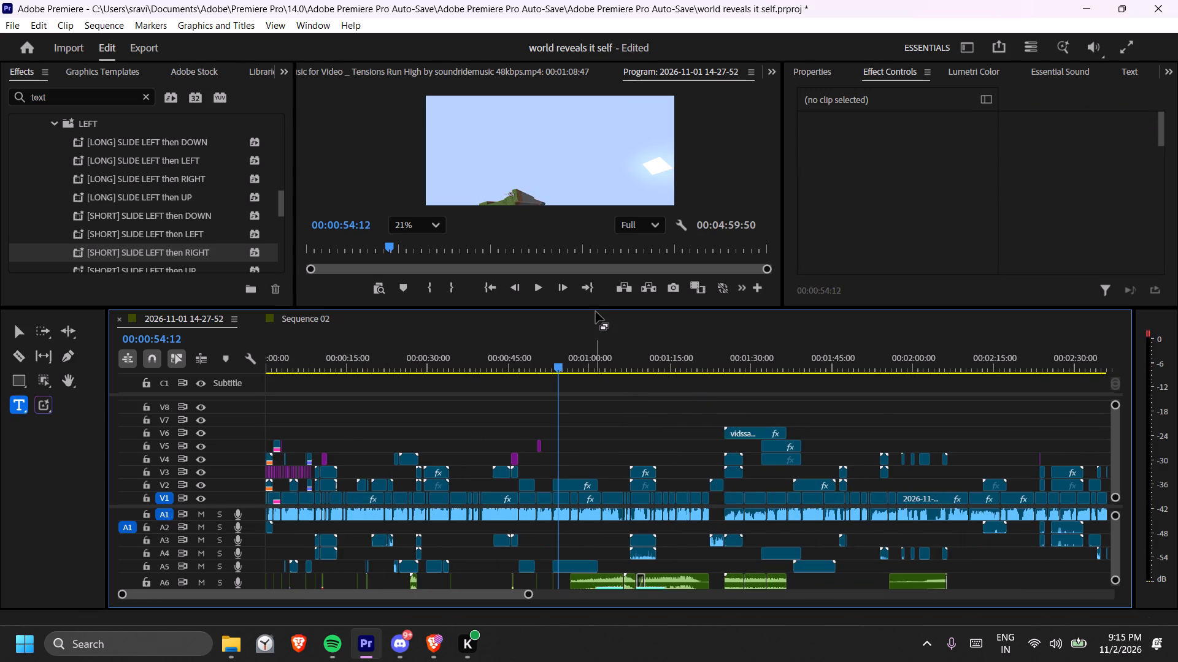
left_click_drag(598, 308, 615, 210)
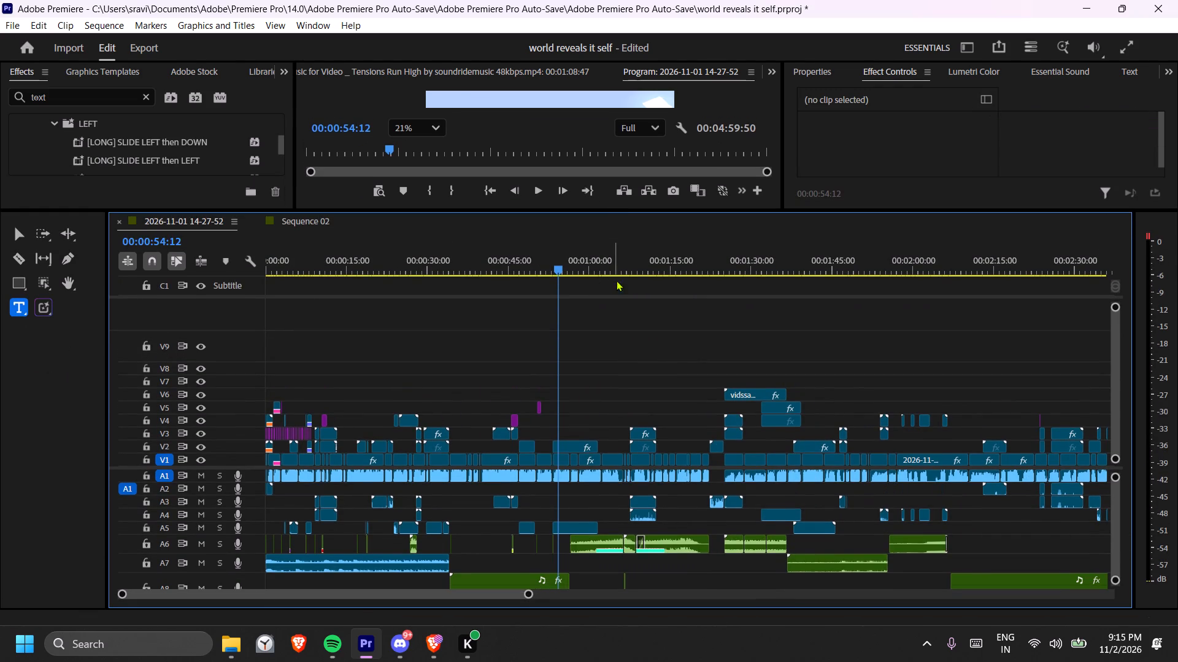
left_click(620, 344)
key("ctrl+z")
key("ctrl+z")
key("ctrl+z")
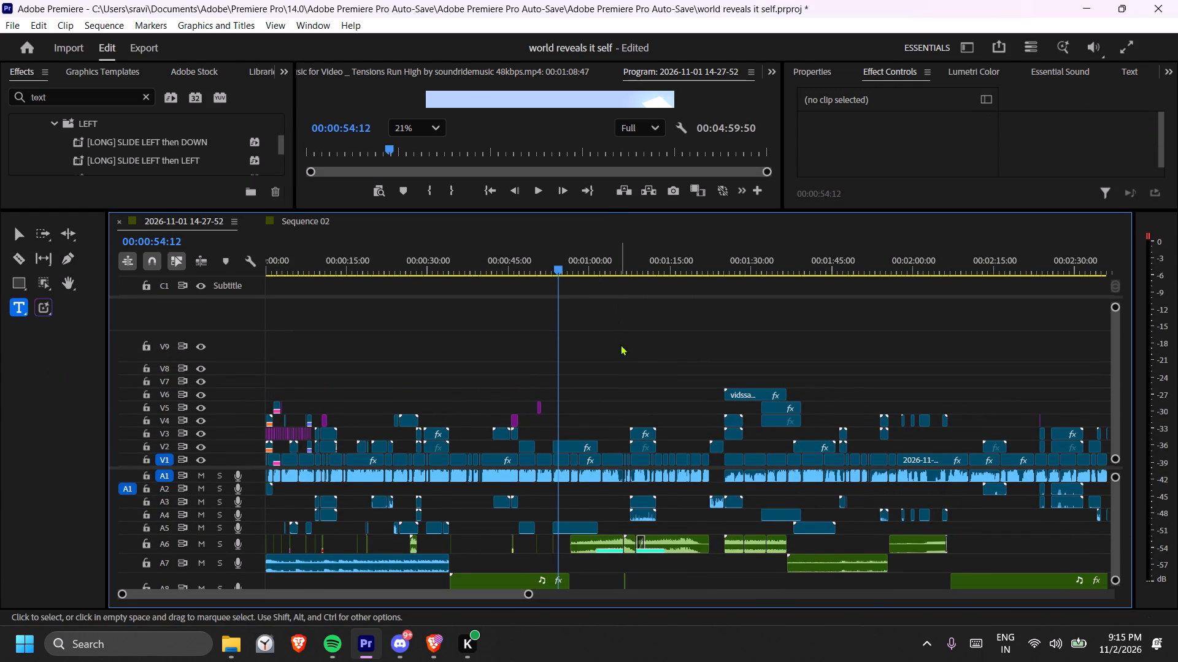
key("ctrl+z")
left_click(620, 344)
key("ctrl+z")
key("ctrl+z")
key("ctrl+z")
key("ctrl+z")
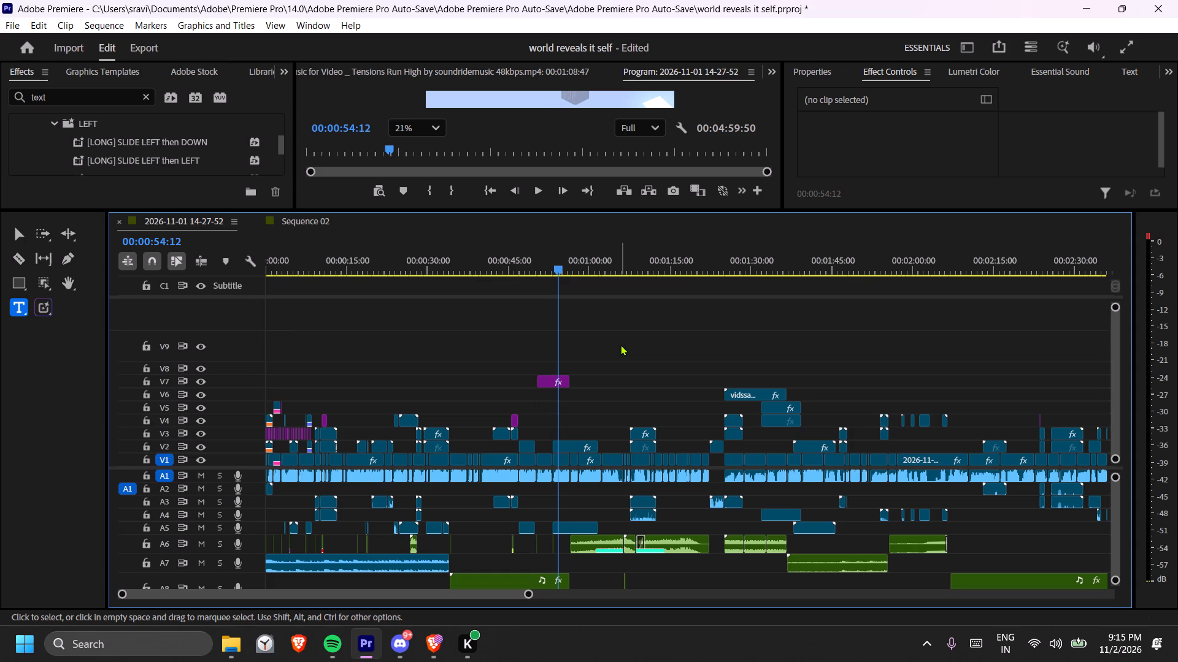
key("ctrl+z")
key("ctrl+z")
key("ctrl+z")
key("ctrl+z")
left_click(620, 344)
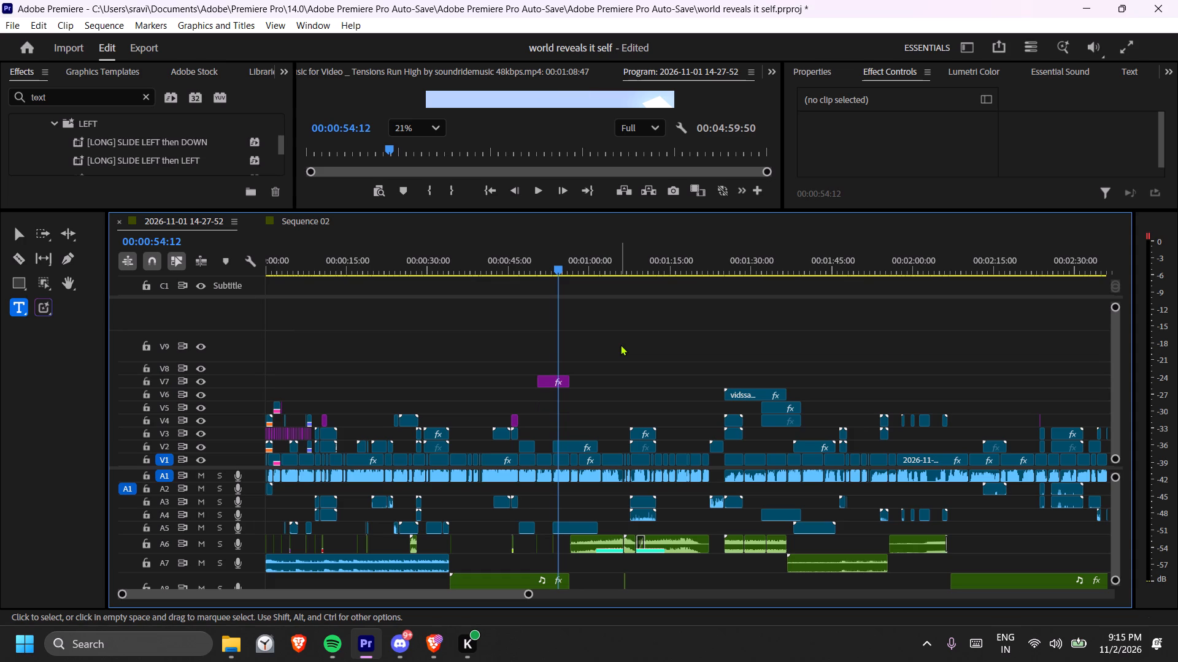
key("ctrl+z")
key("ctrl+z")
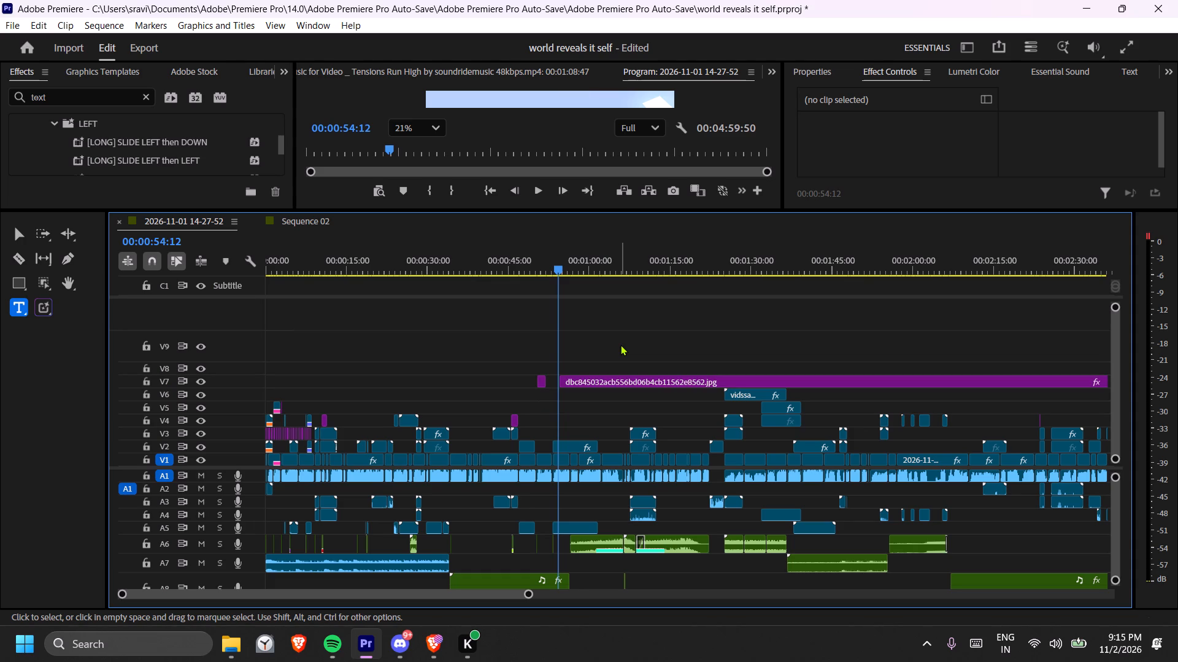
key("ctrl+z")
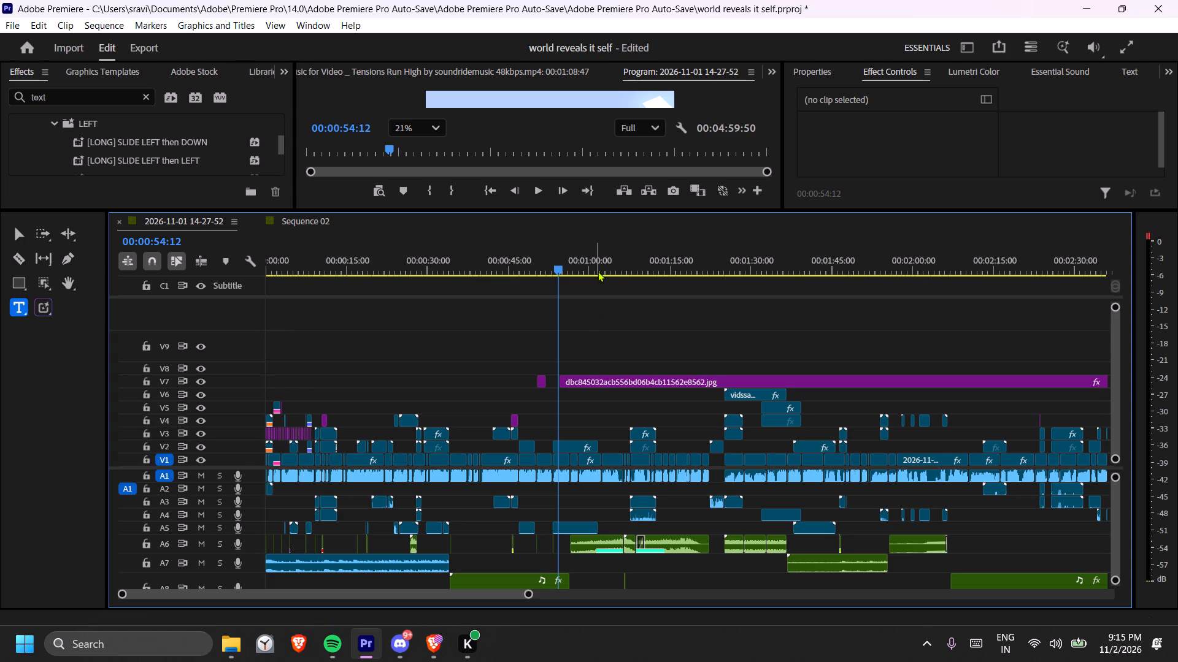
Duplicate the long block image clip from V7 onto V8 directly above it.
left_click_drag(611, 380, 618, 368, "alt")
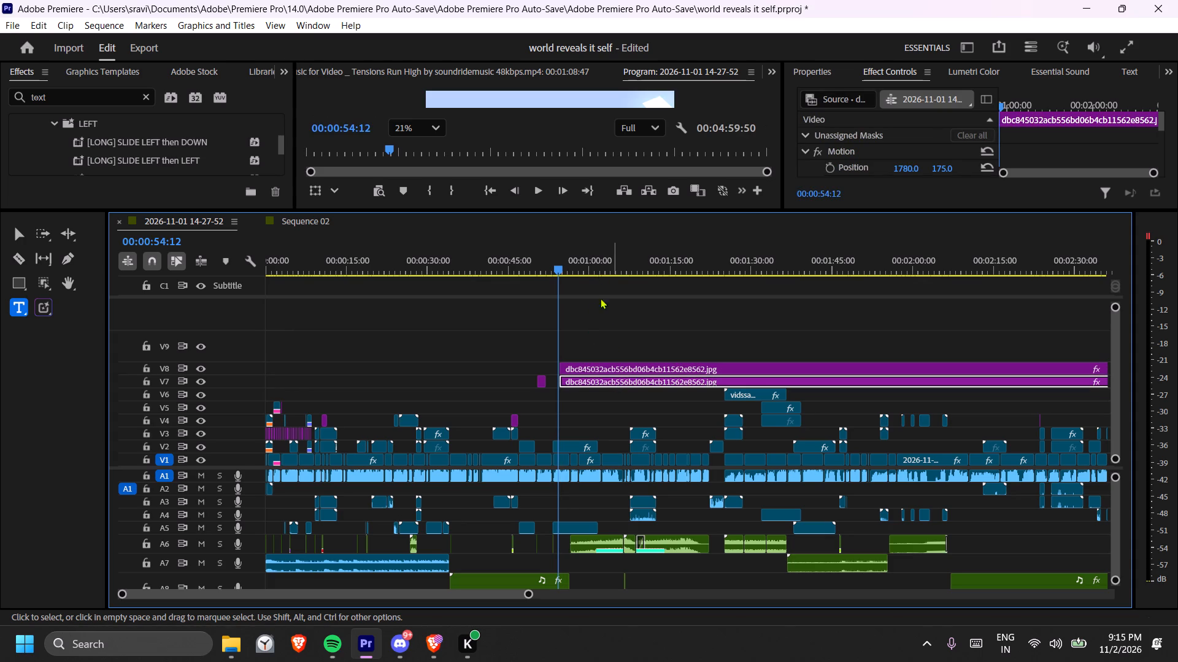
Play from 00:00:54:12 to about 00:01:02 to review the corner block image, resizing the preview and the video track area.
left_click_drag(593, 210, 595, 367)
key("space")
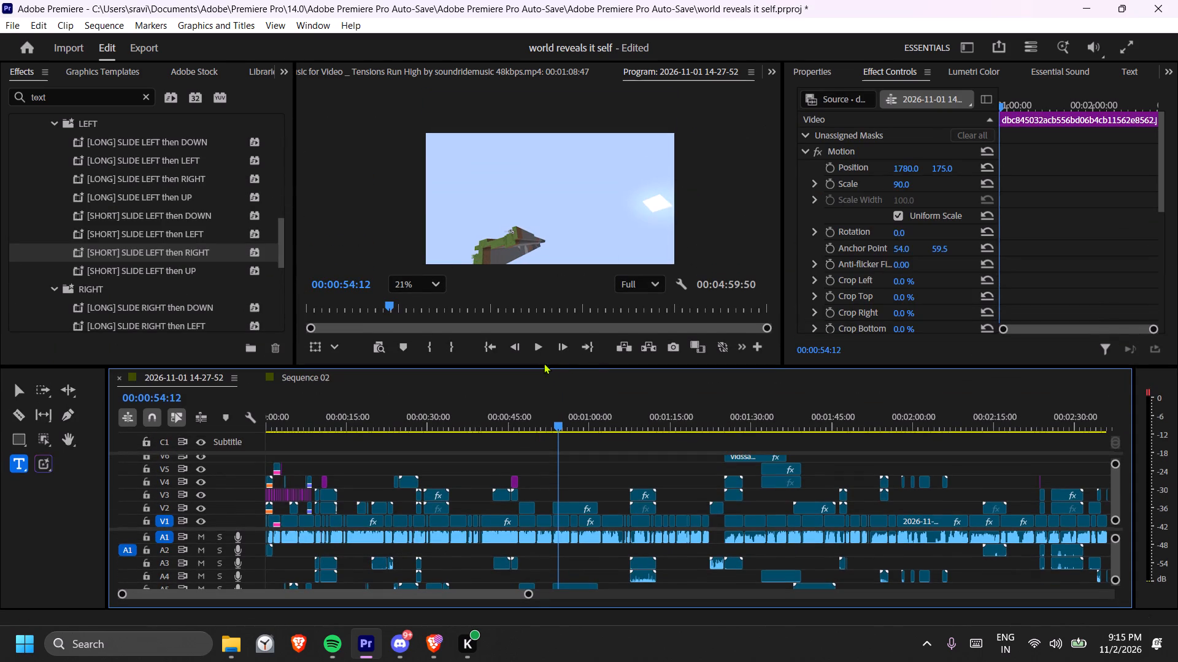
left_click_drag(543, 367, 564, 344)
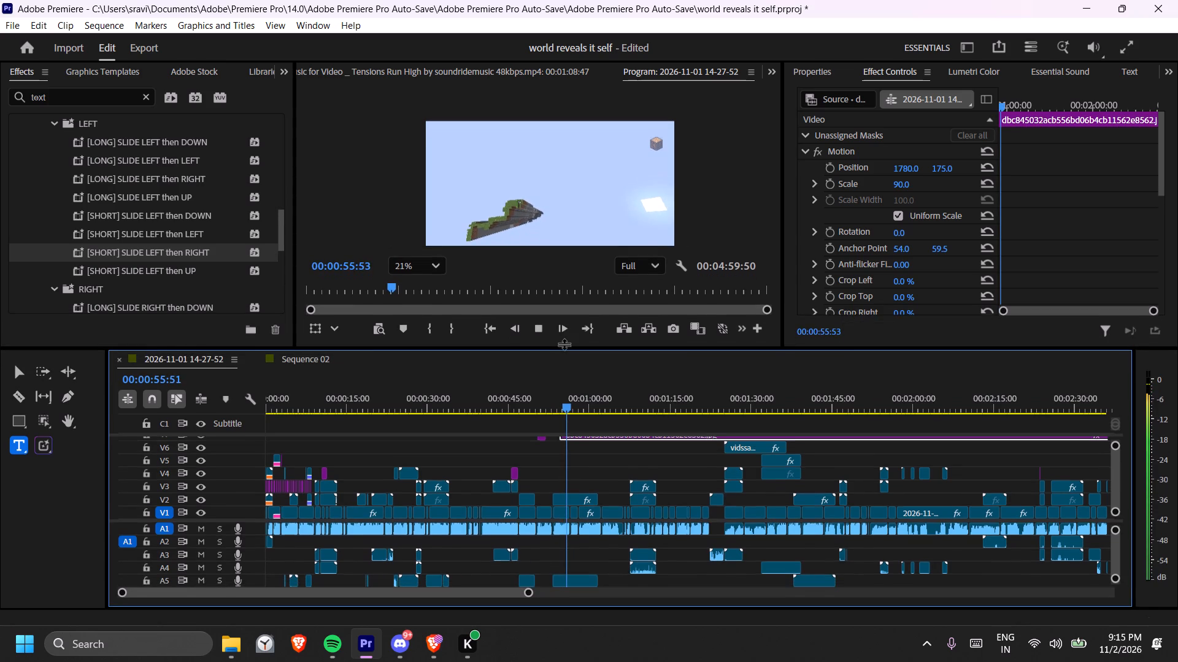
left_click_drag(564, 344, 577, 337)
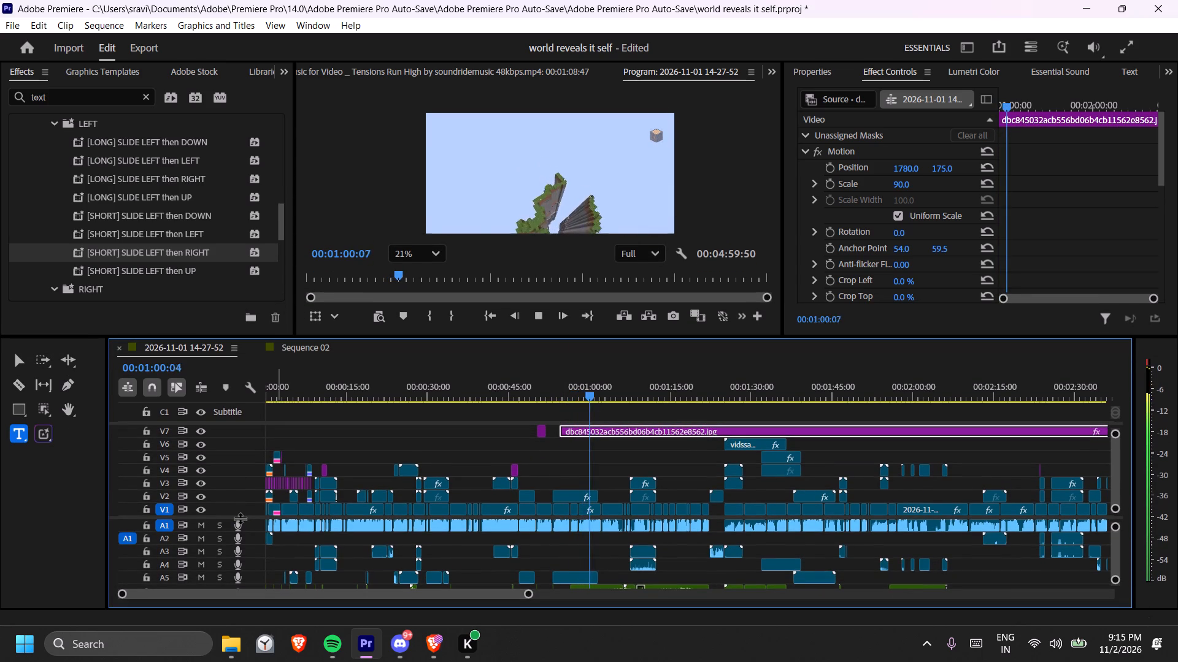
left_click_drag(243, 518, 247, 551)
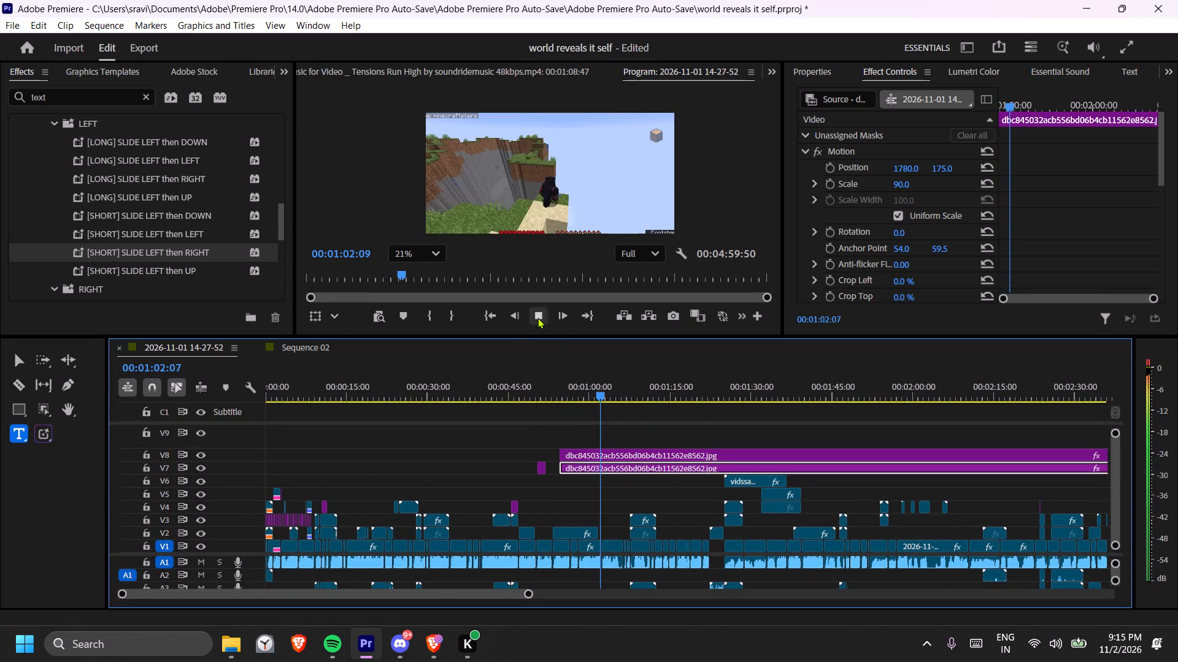
left_click(537, 318)
Turn on Crop Left keyframing for the V8 block image at 00:00:55:11, near the clip's start.
left_click(595, 458)
left_click_drag(606, 384, 583, 393)
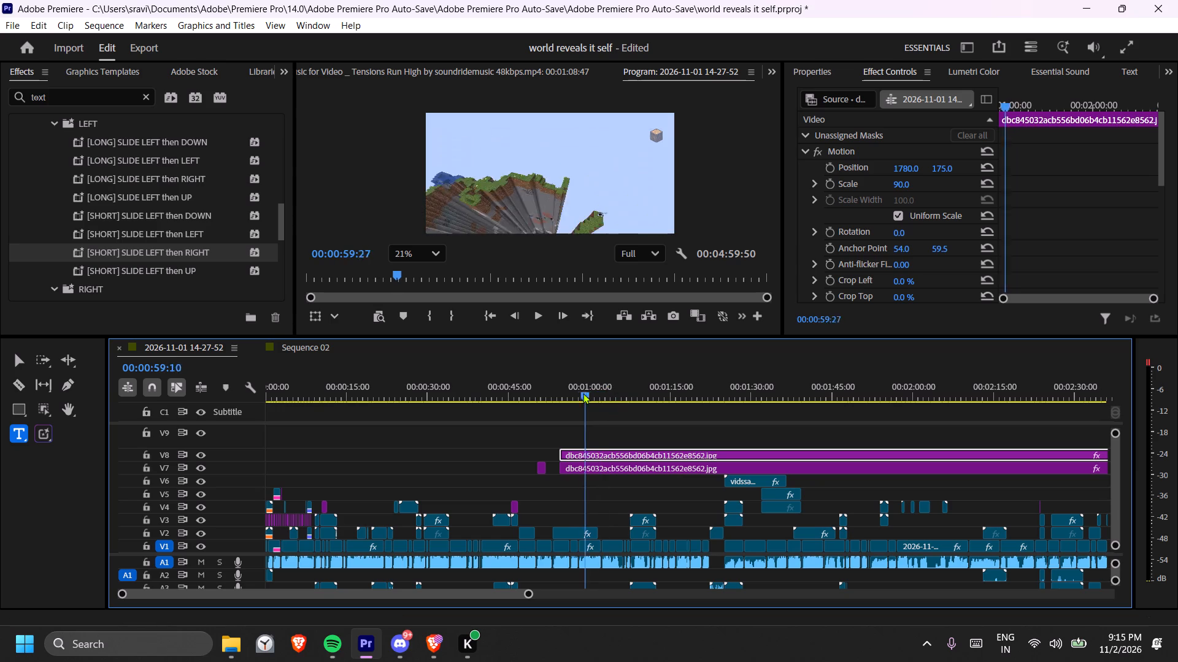
left_click_drag(583, 393, 564, 396)
scroll(938, 212, "down", 6)
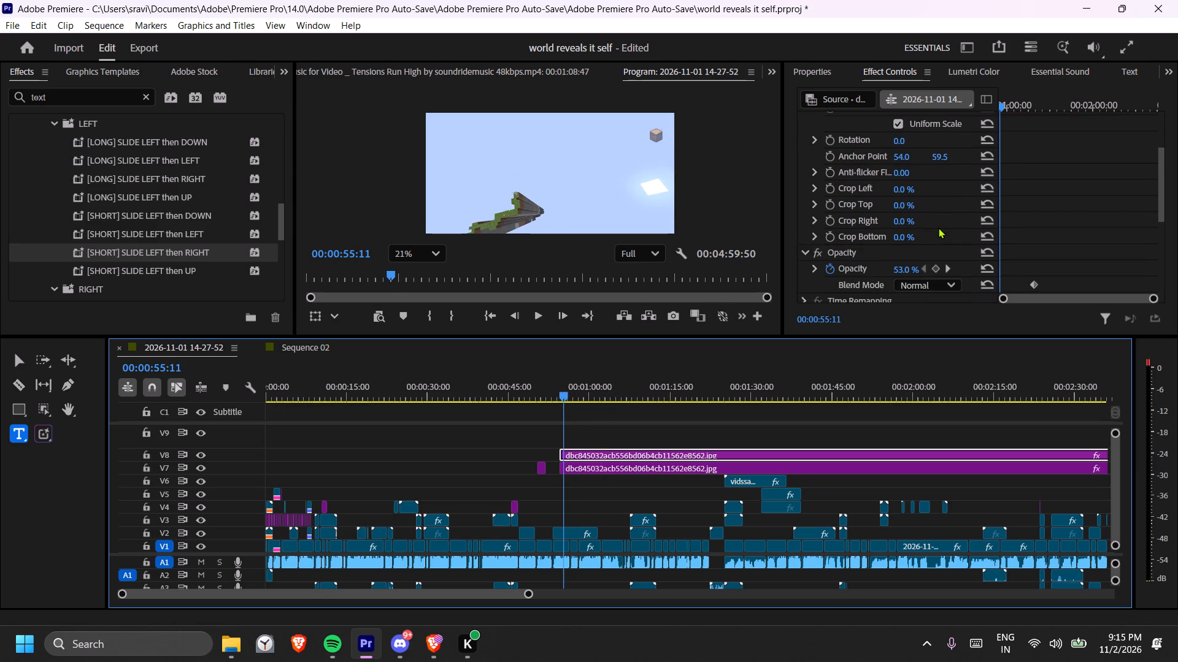
scroll(938, 230, "up", 8)
scroll(938, 230, "down", 5)
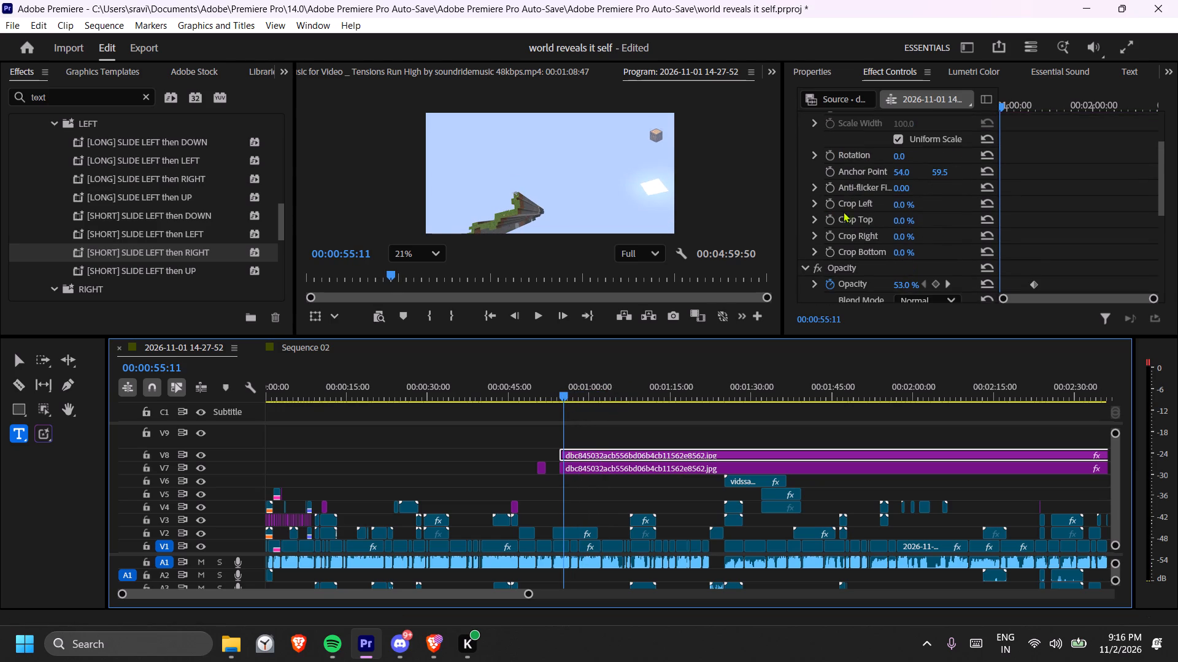
left_click(829, 205)
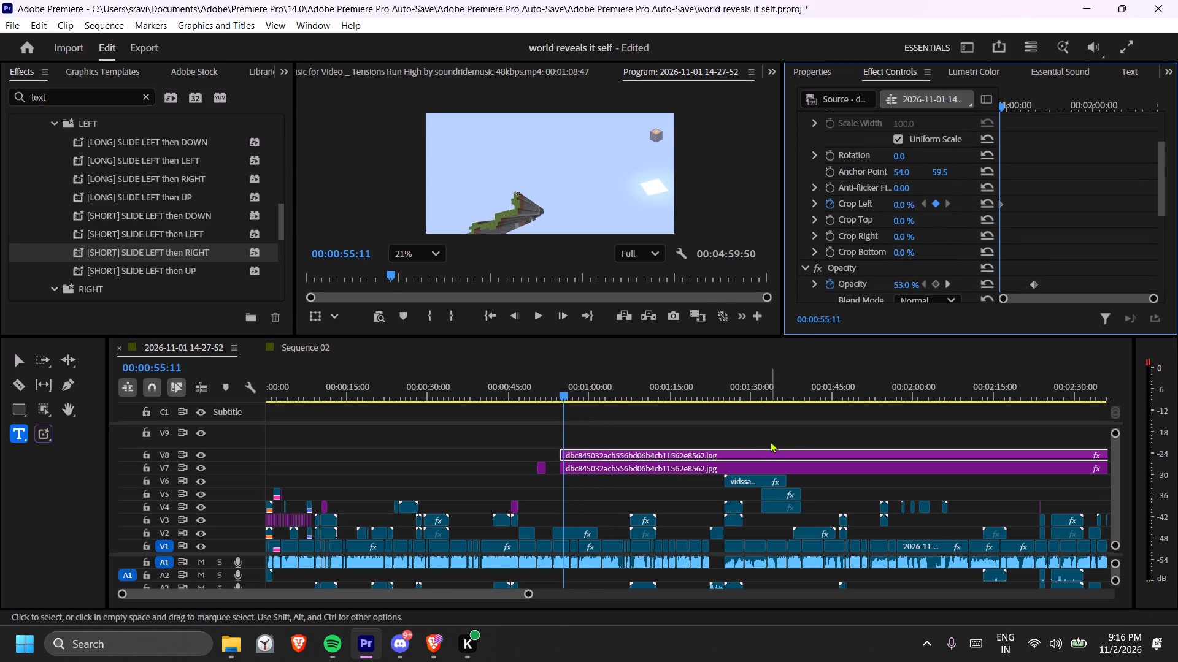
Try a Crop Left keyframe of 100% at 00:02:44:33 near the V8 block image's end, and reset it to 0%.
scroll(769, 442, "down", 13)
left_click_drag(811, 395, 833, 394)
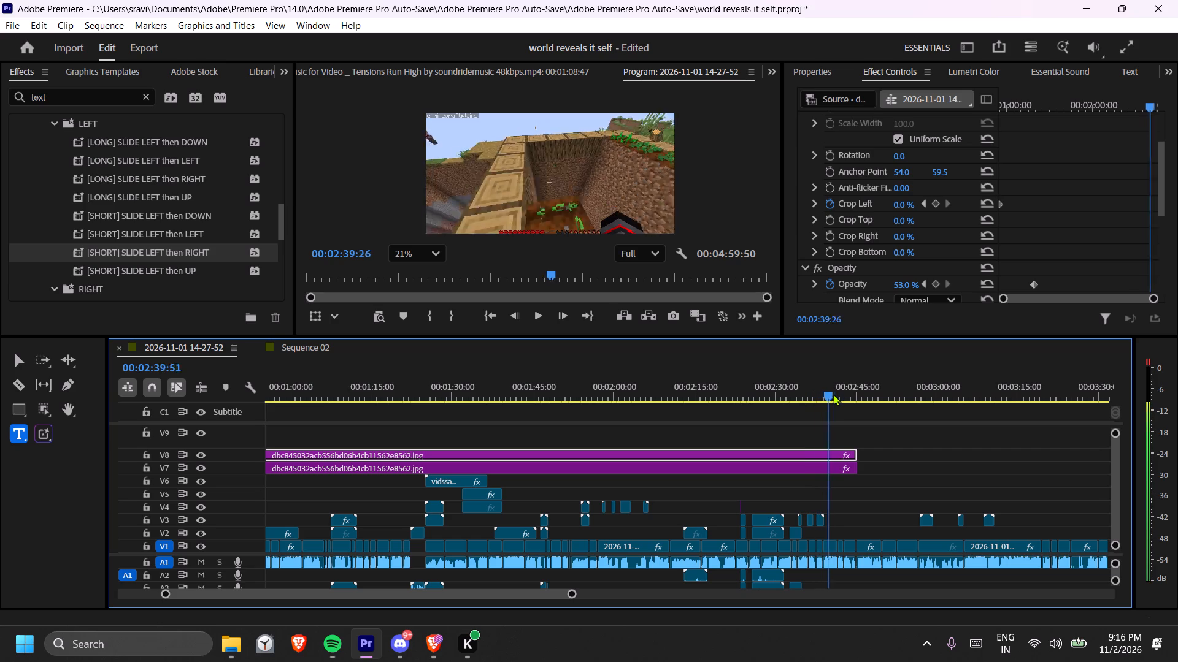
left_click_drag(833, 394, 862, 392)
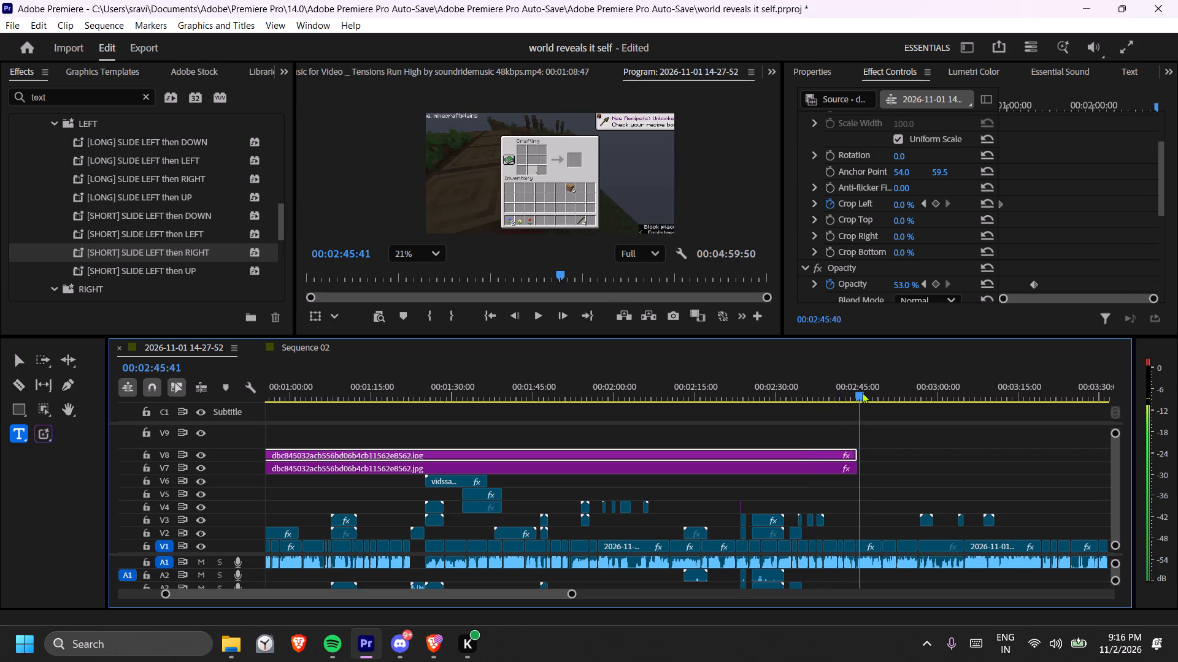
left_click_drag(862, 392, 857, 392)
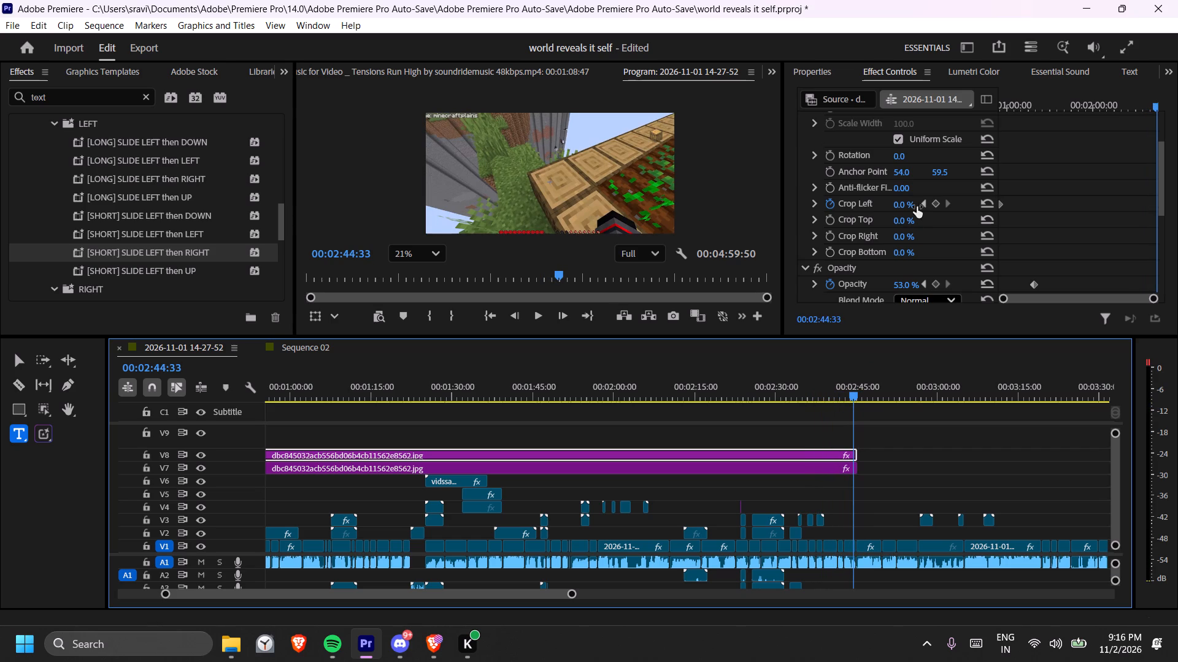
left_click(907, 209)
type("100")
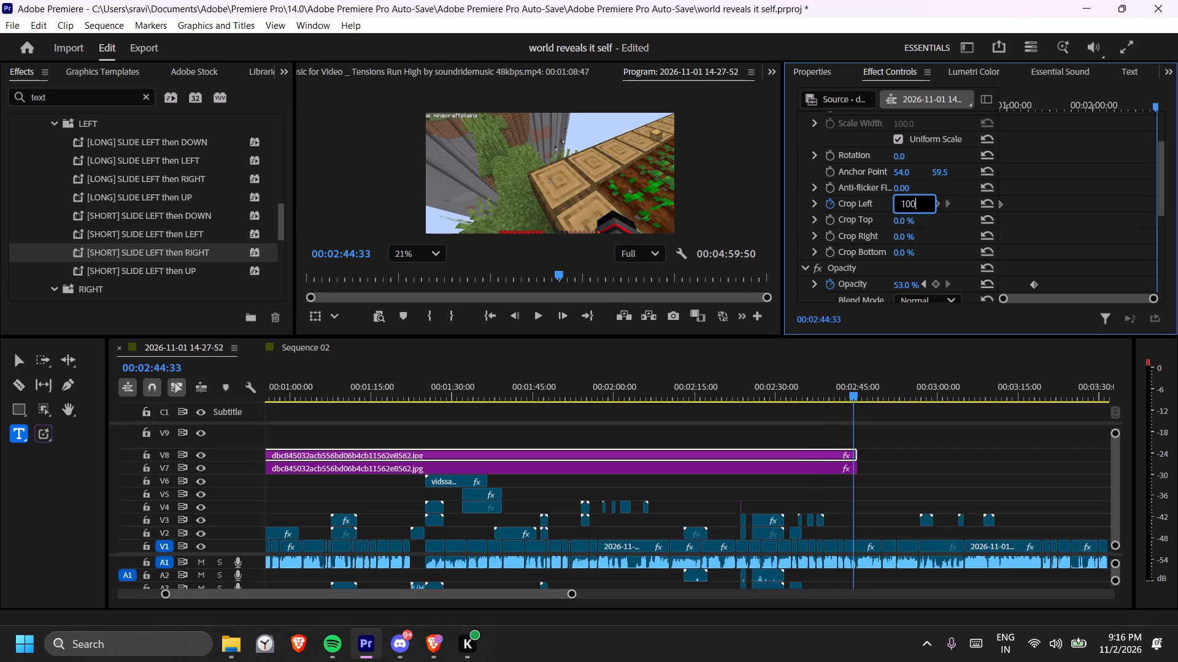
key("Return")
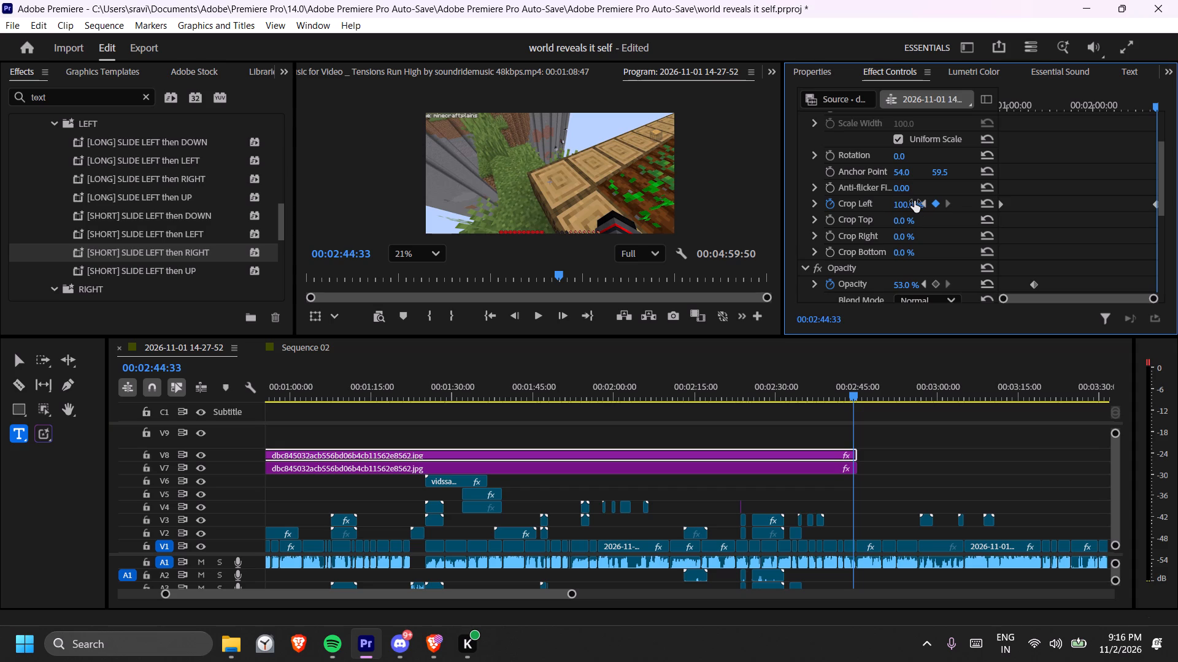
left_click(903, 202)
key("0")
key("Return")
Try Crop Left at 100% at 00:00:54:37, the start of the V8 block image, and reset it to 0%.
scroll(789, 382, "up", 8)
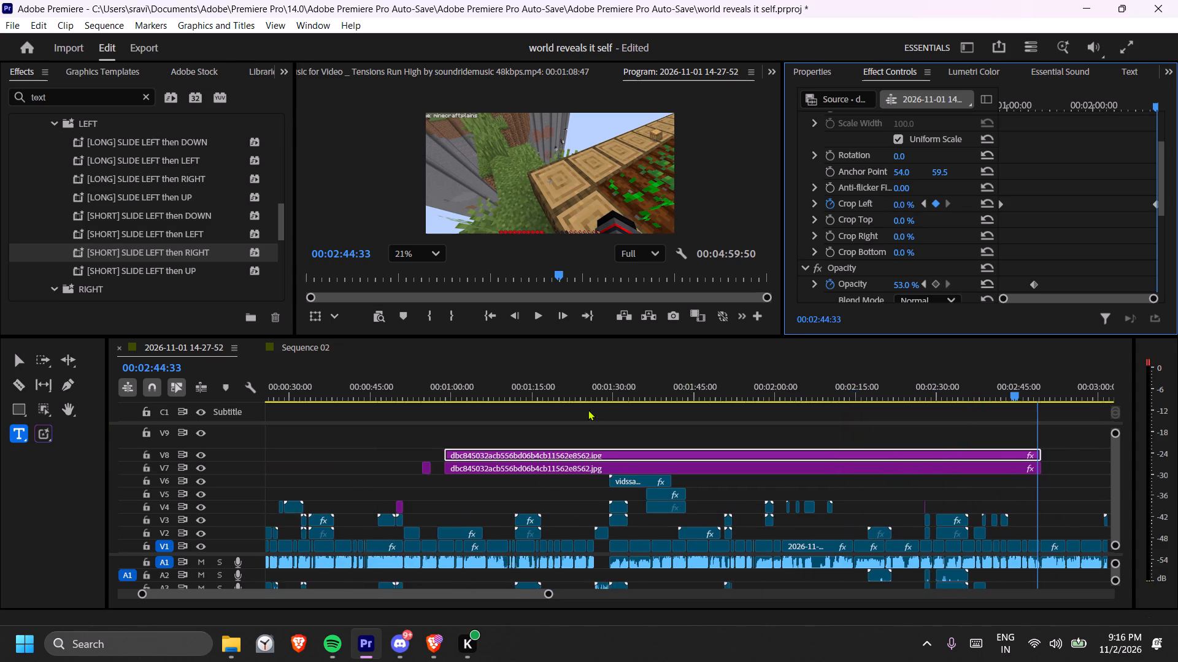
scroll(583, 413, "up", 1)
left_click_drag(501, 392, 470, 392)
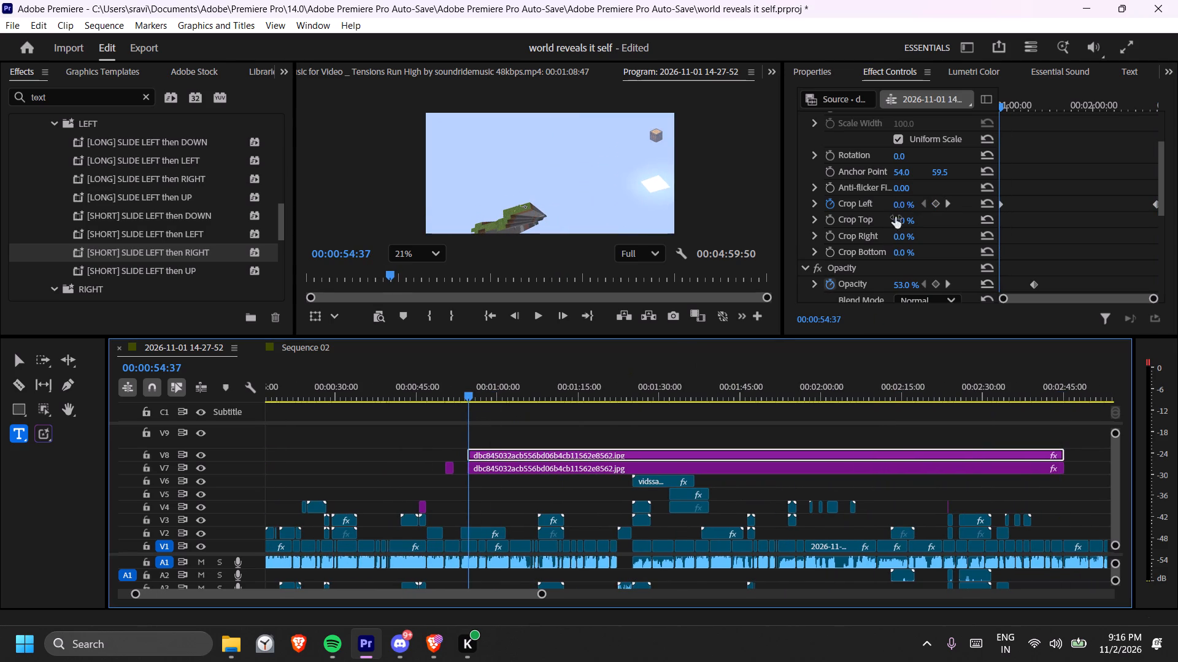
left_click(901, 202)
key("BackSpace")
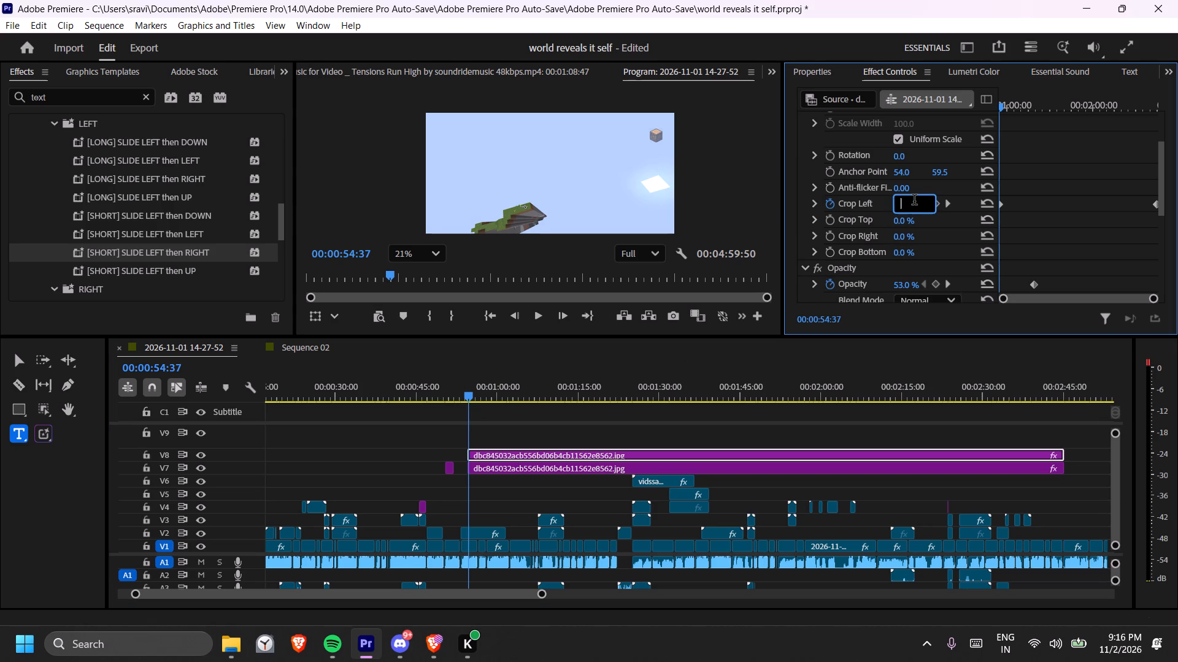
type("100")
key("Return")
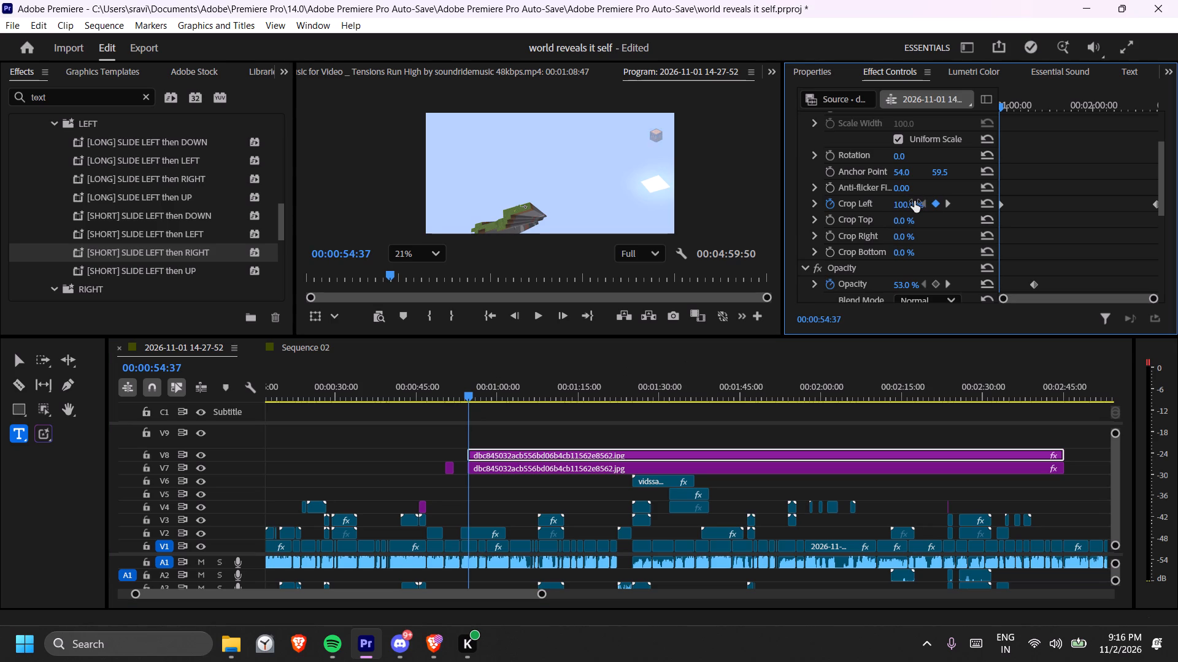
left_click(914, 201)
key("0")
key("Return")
Delete all Crop Left keyframes at the start and end of the V8 block image.
scroll(928, 412, "down", 5)
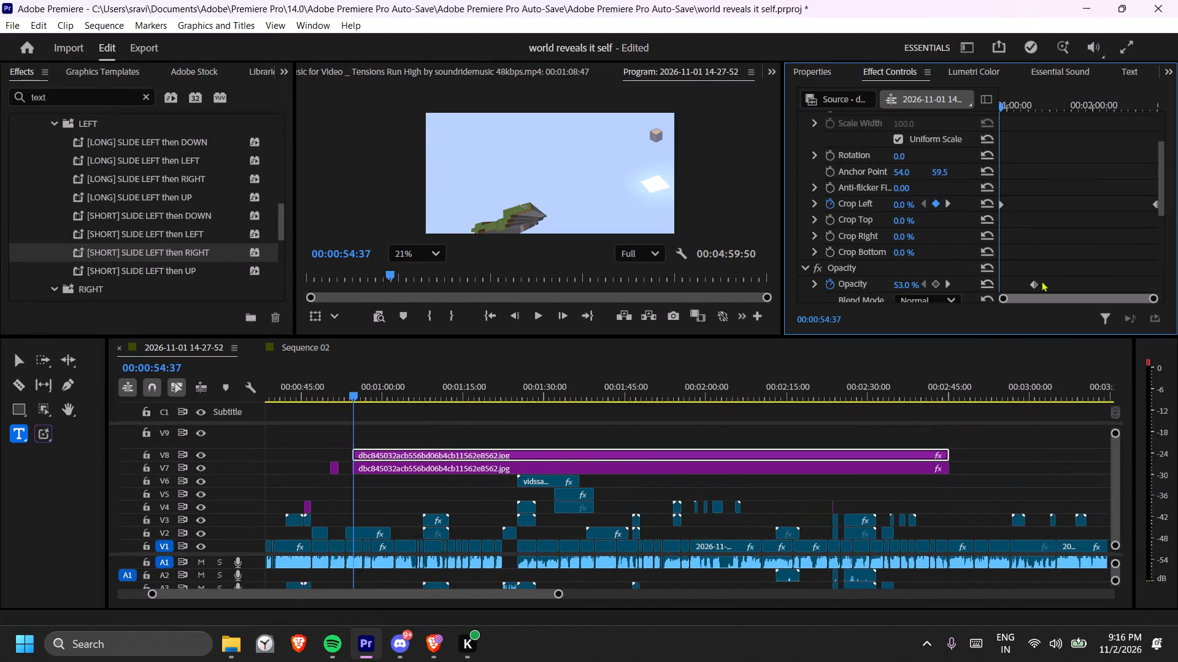
left_click(943, 382)
left_click_drag(1030, 200, 972, 239)
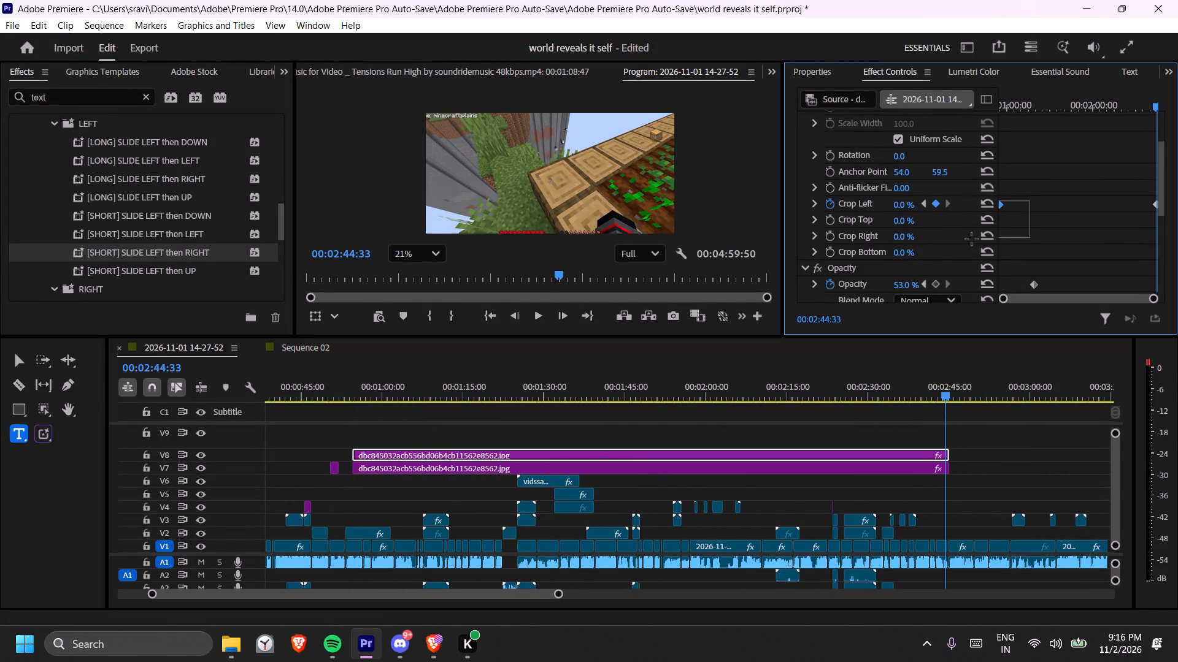
left_click_drag(972, 239, 972, 243)
key("Delete")
left_click_drag(1136, 178, 1163, 231)
key("Delete")
Remove the V8 block image's Opacity keyframes and set its Opacity to 100%.
scroll(709, 379, "up", 6)
left_click_drag(517, 394, 498, 398)
left_click_drag(503, 394, 495, 394)
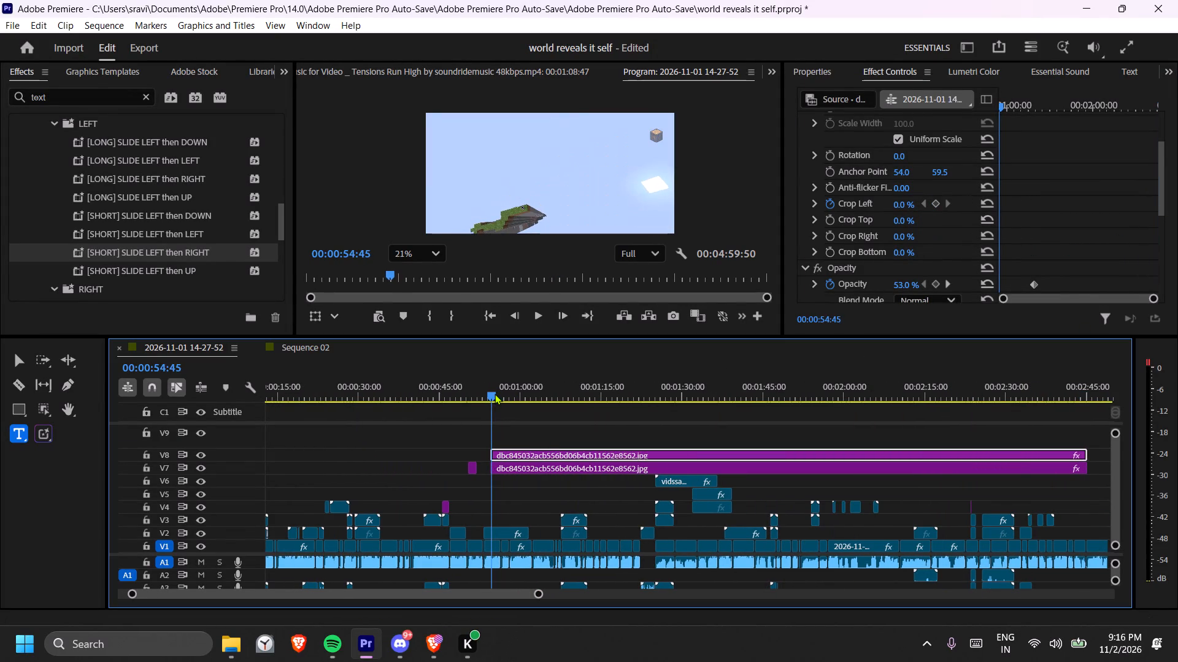
left_click_drag(495, 394, 498, 395)
scroll(952, 228, "down", 6)
left_click(832, 191)
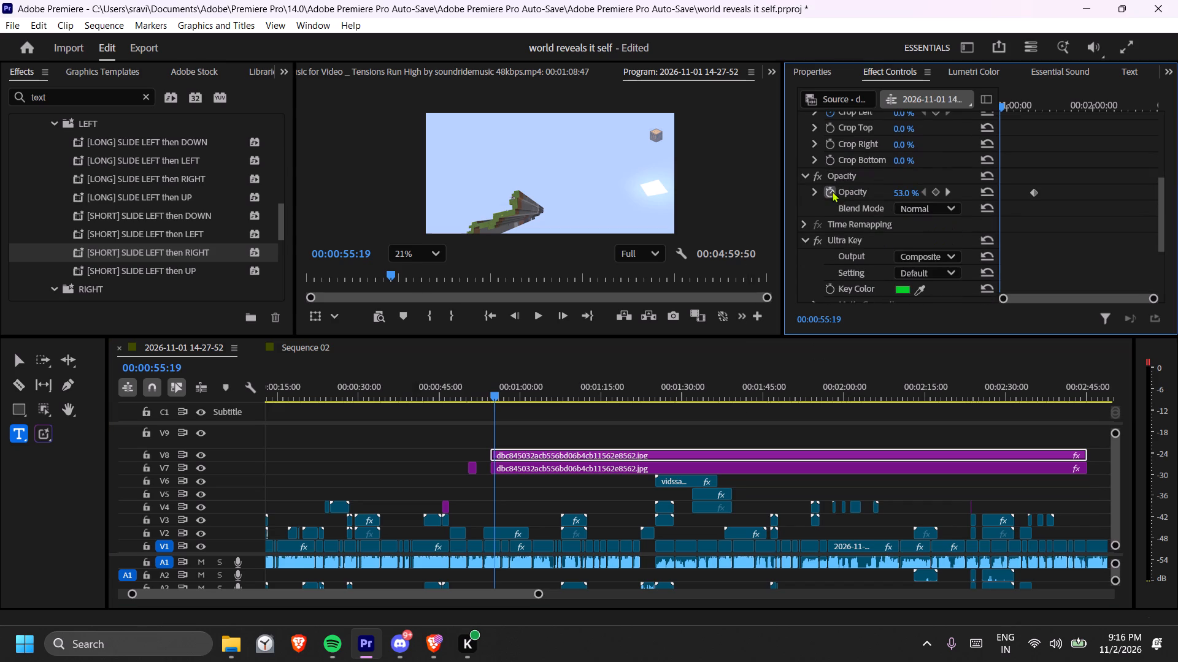
left_click(658, 376)
scroll(896, 227, "up", 2)
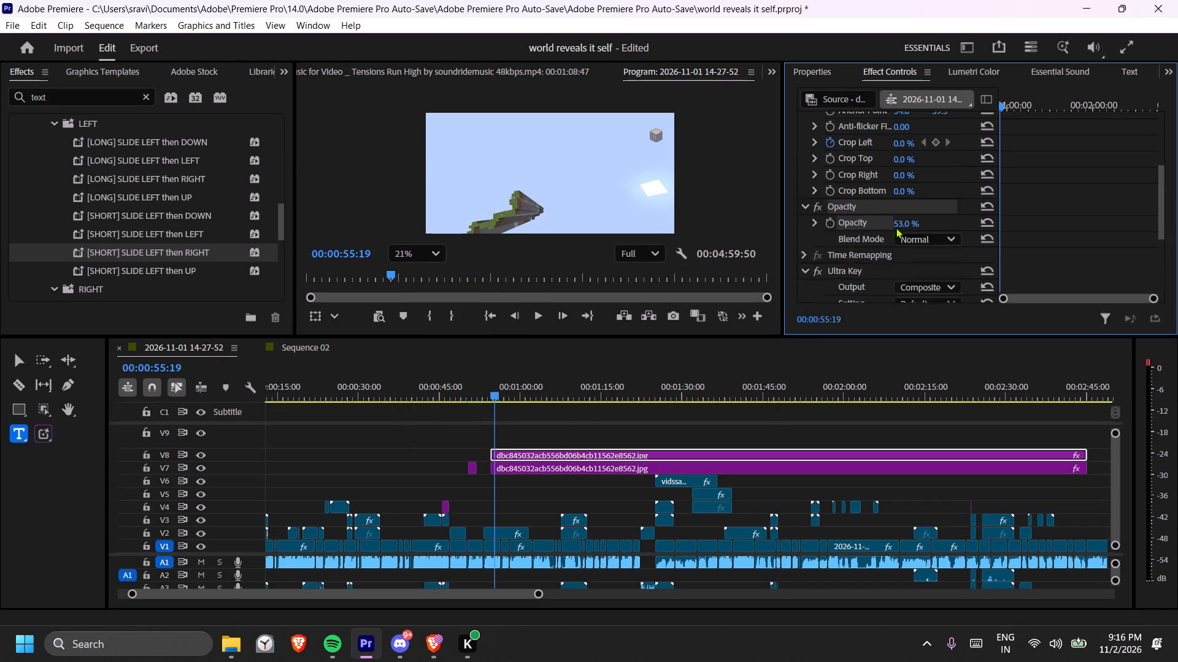
scroll(896, 227, "up", 2)
left_click(903, 253)
type("100")
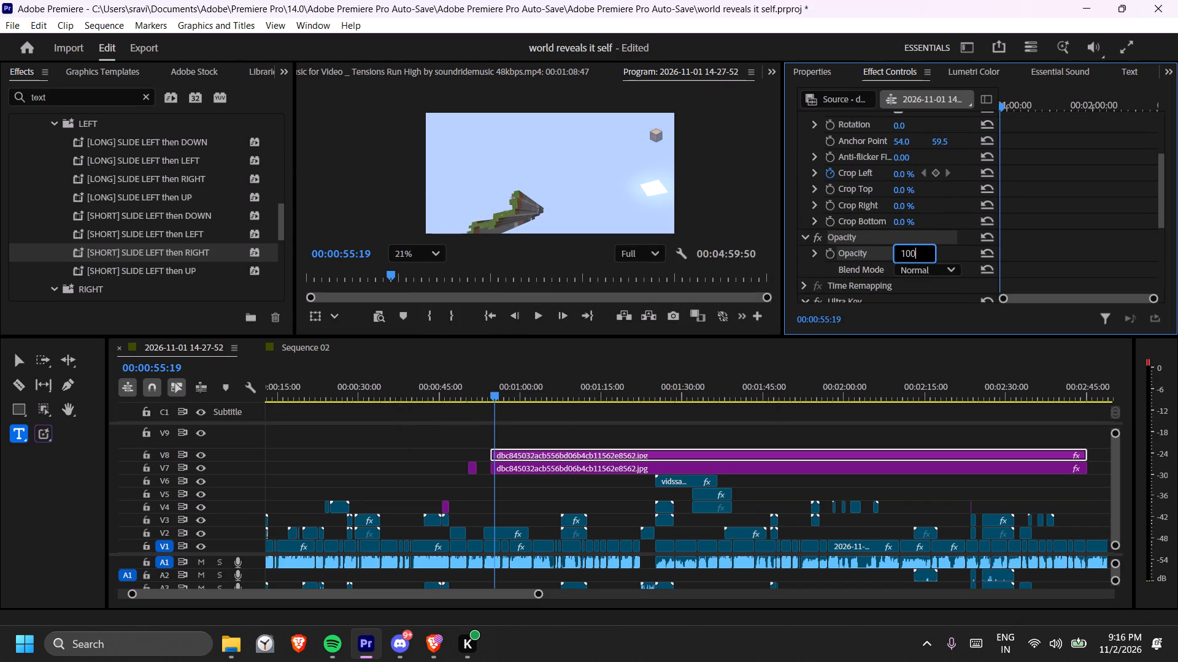
key("Return")
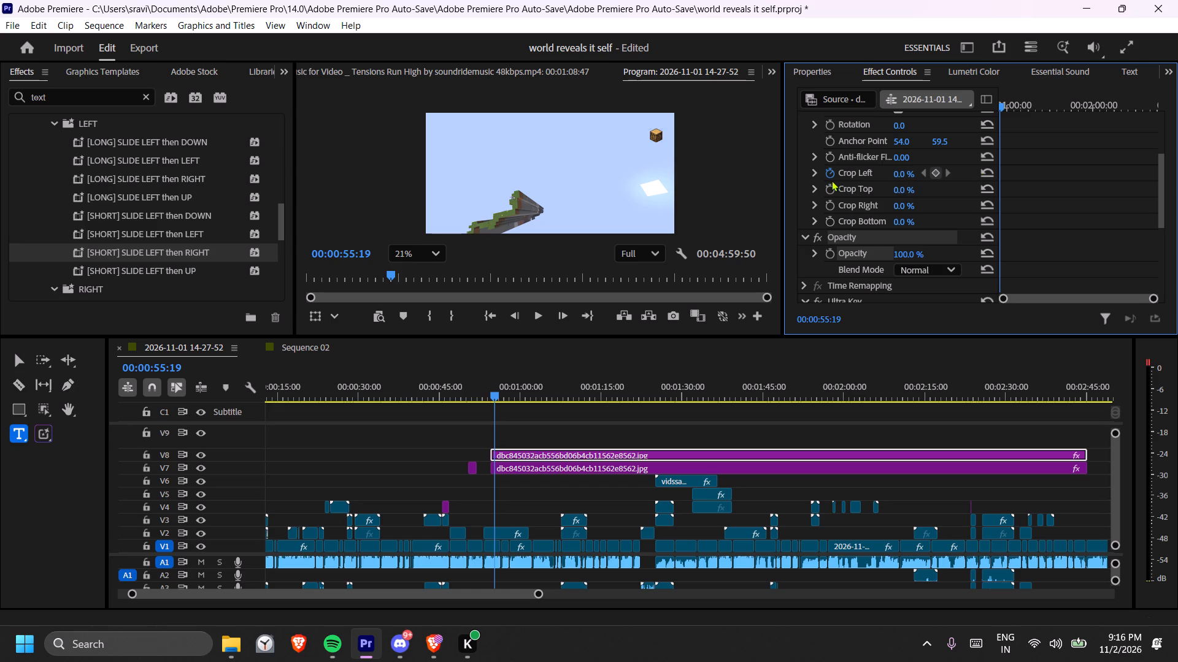
Animate the V8 block image's Crop Left from 100% at 00:00:54:37 to 0% at 00:02:45:07, and preview it around 00:01:48.
left_click(495, 393)
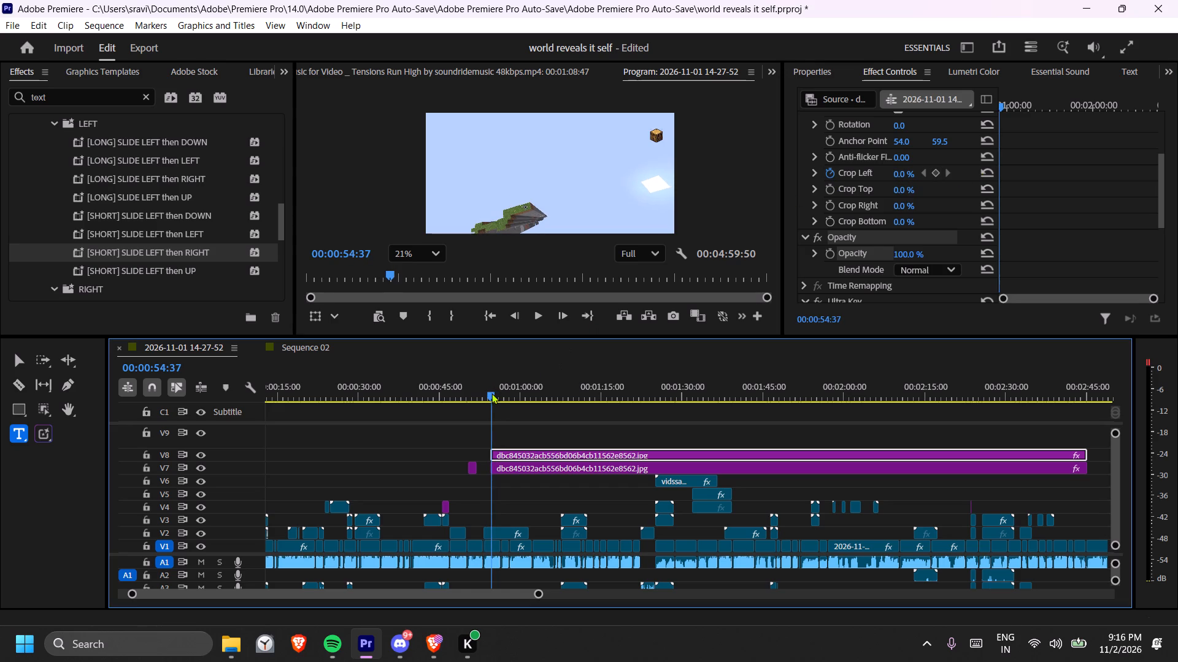
left_click(899, 172)
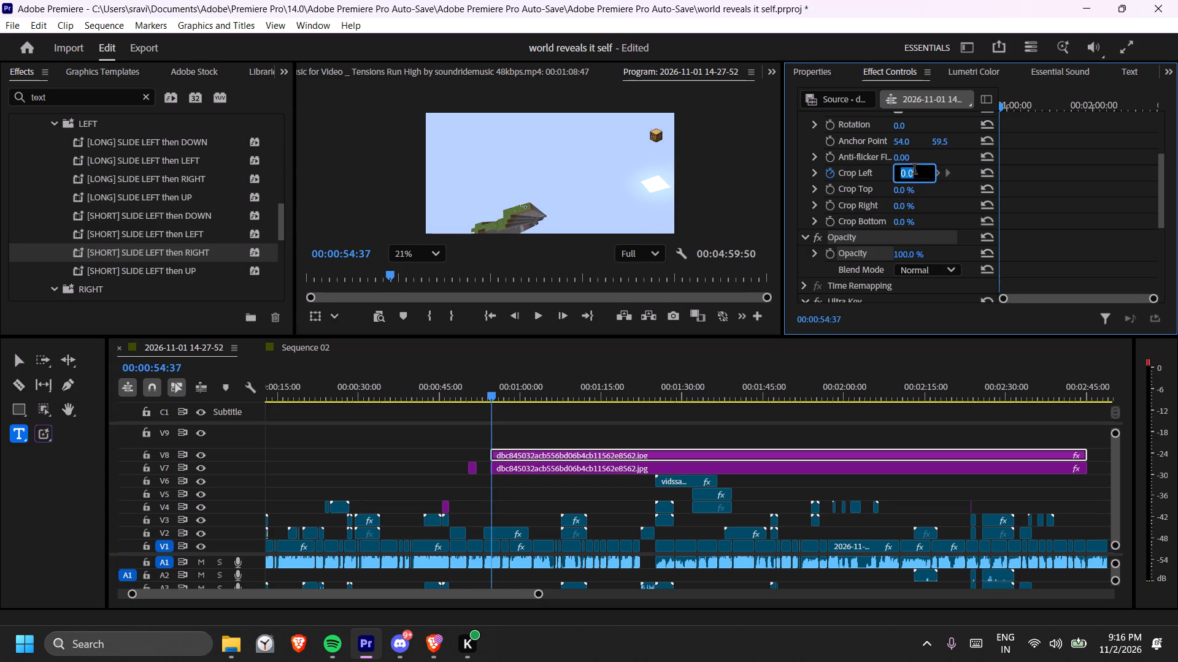
type("100")
key("Return")
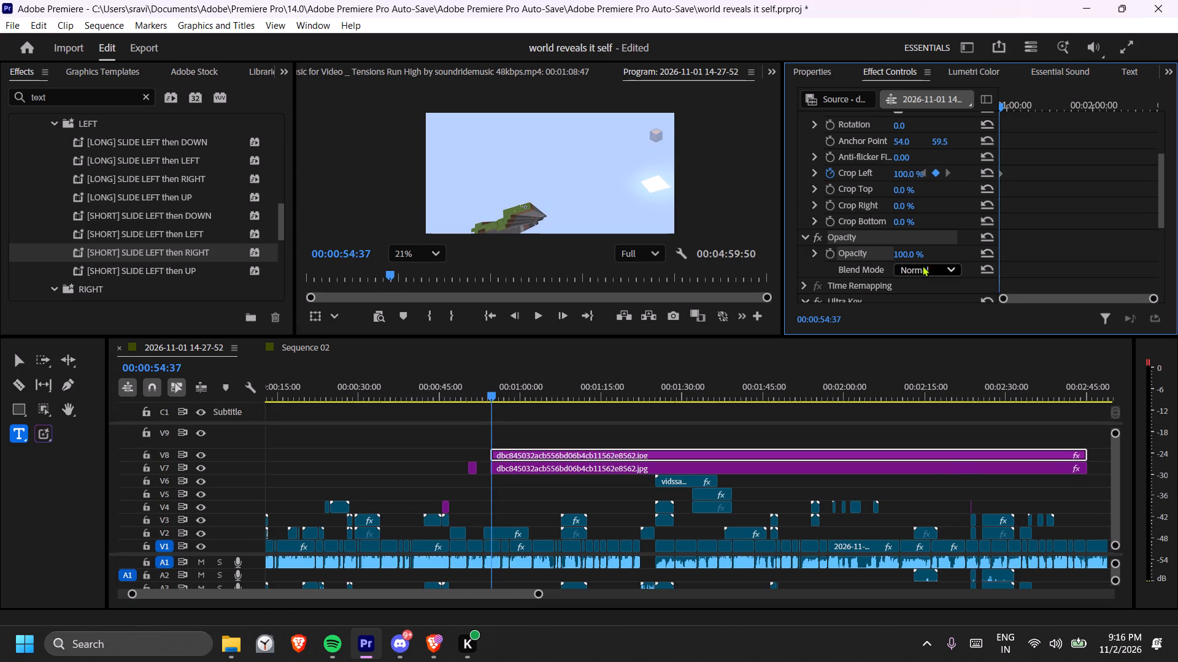
scroll(937, 466, "down", 7)
left_click(928, 395)
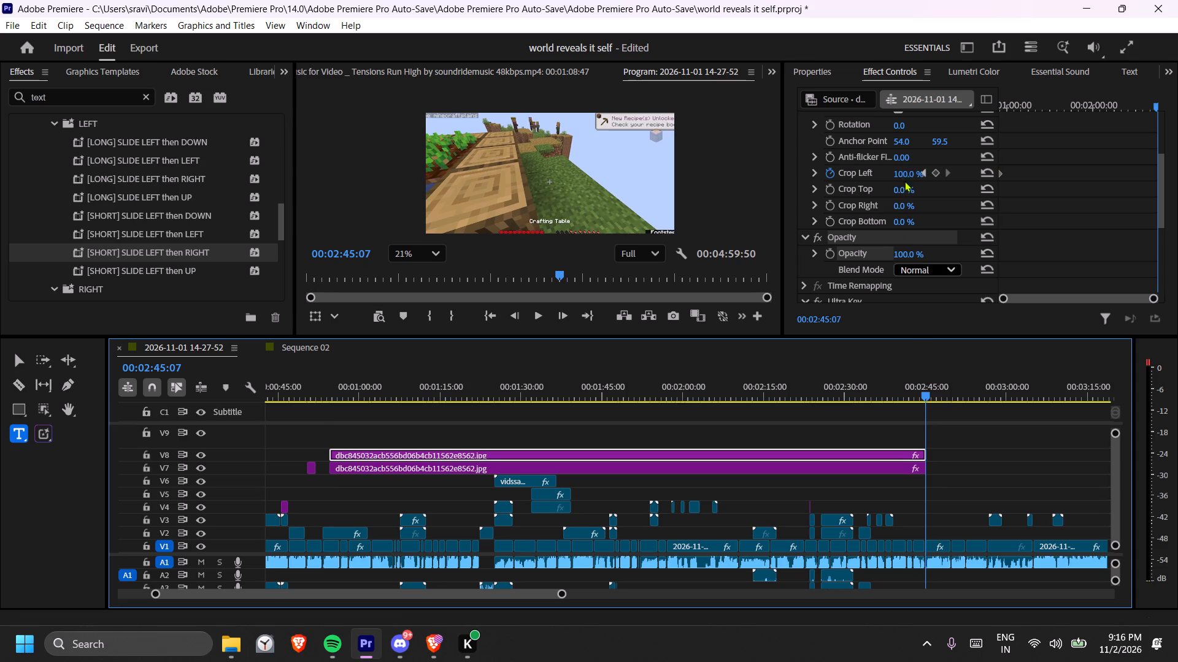
left_click(904, 177)
key("0")
key("Return")
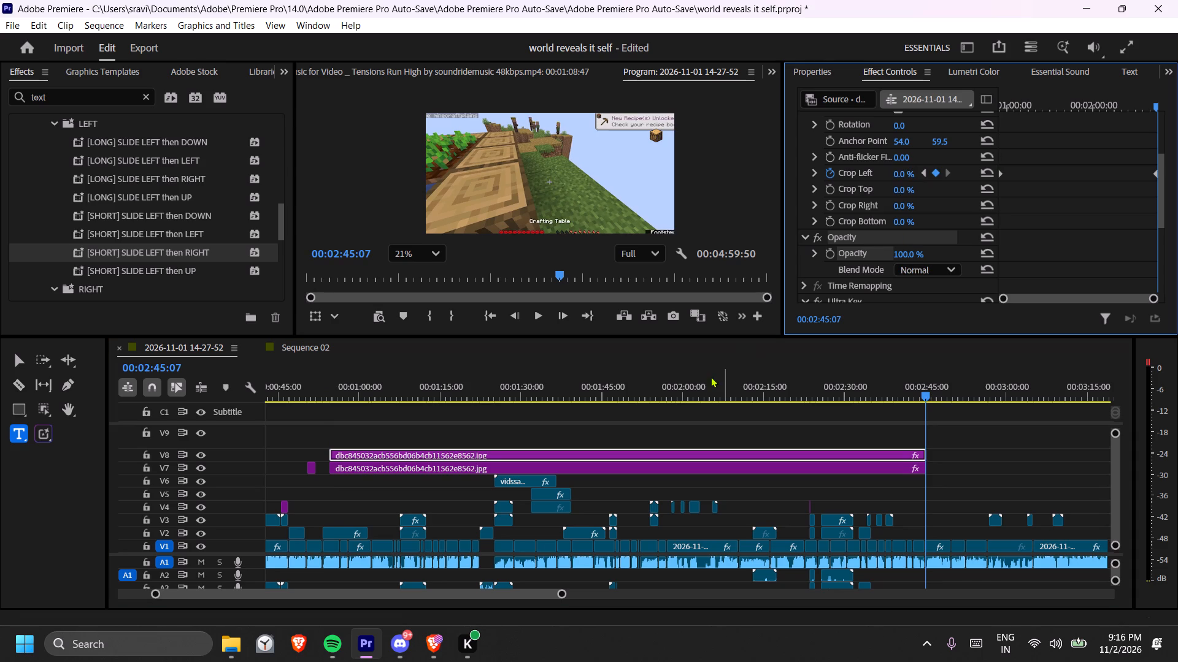
left_click(620, 390)
key("space")
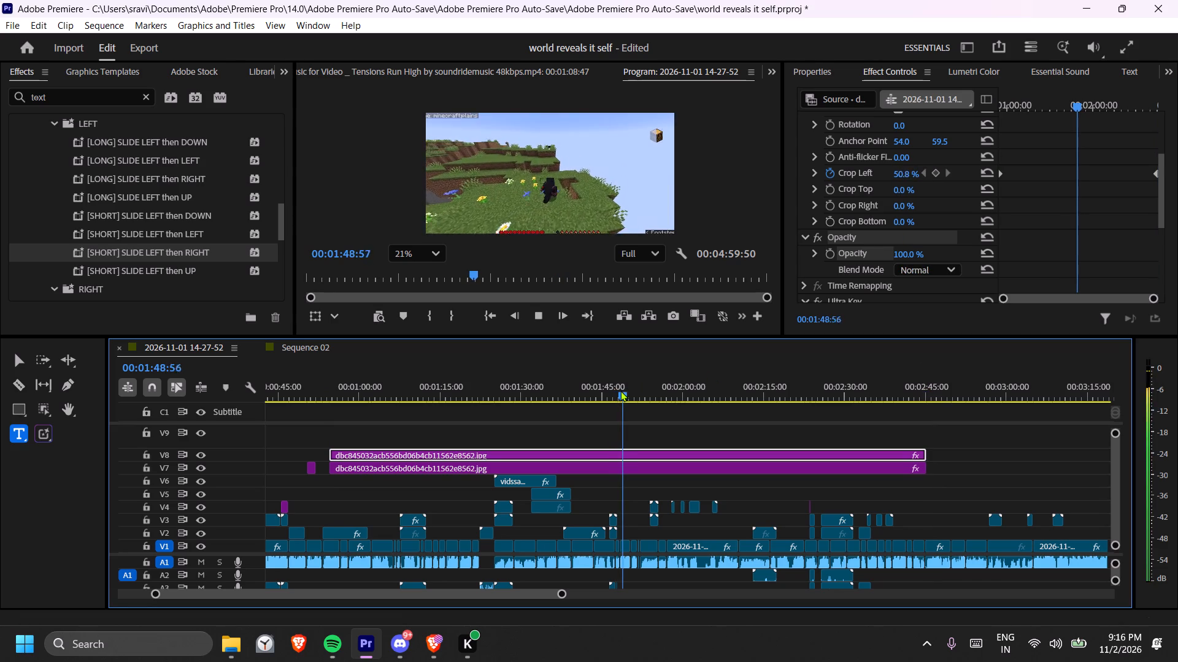
key("space")
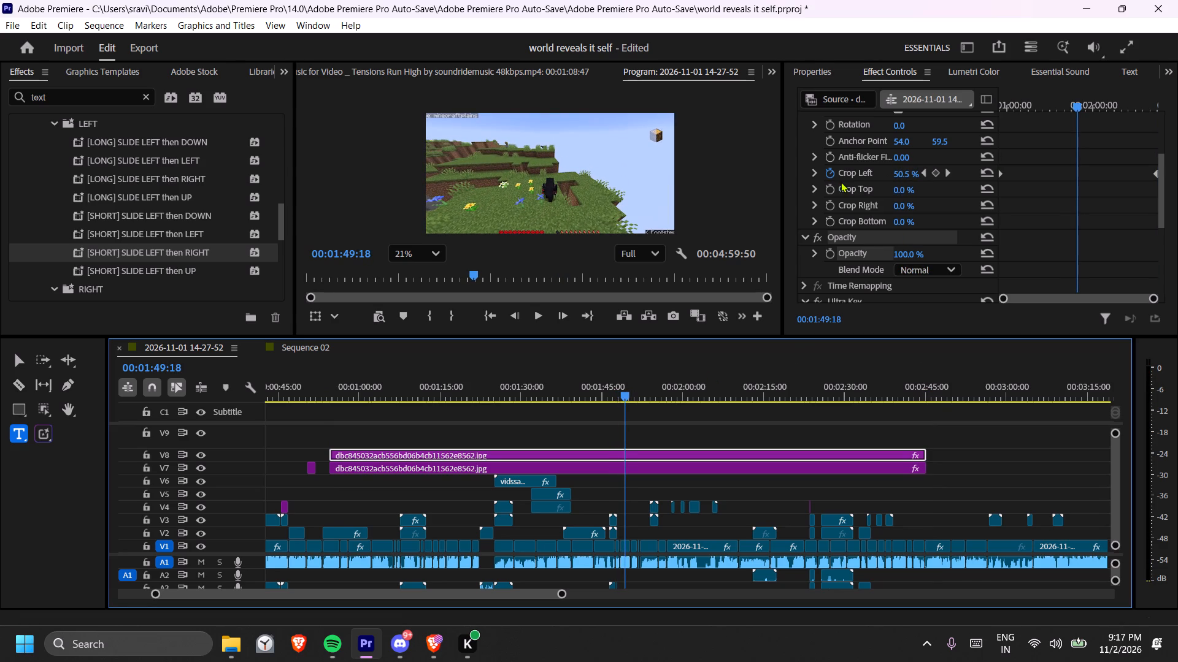
Widen the keyframe area and copy the V8 block image's start and end Crop Left keyframes.
left_click(1146, 201)
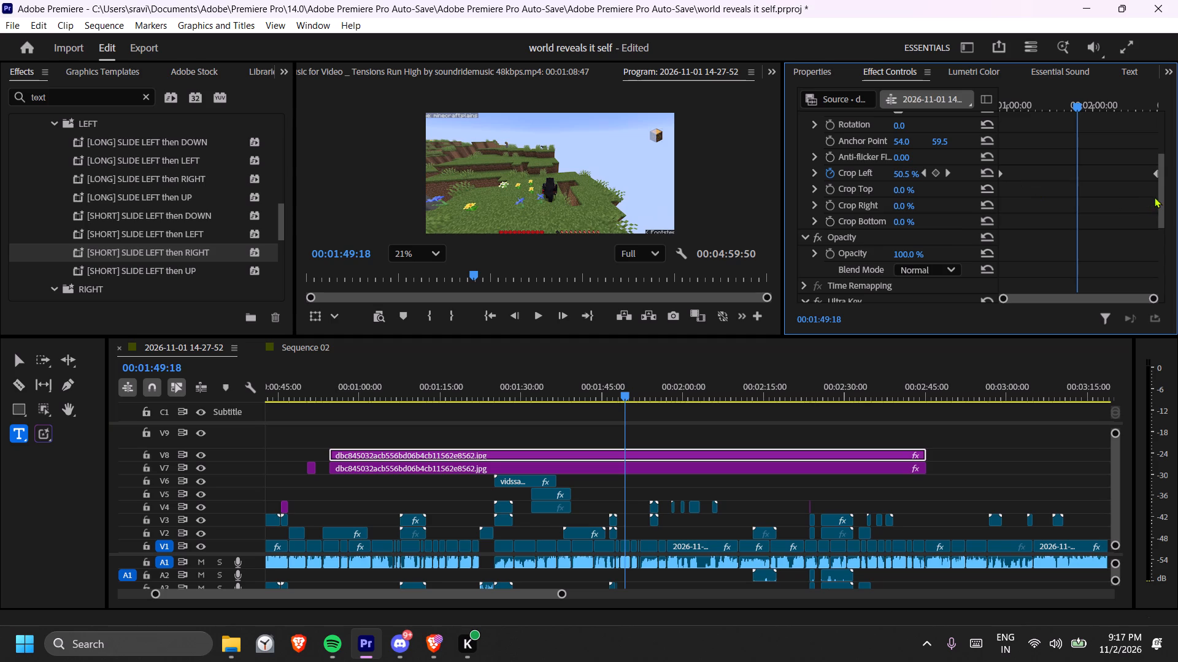
left_click_drag(999, 170, 996, 186)
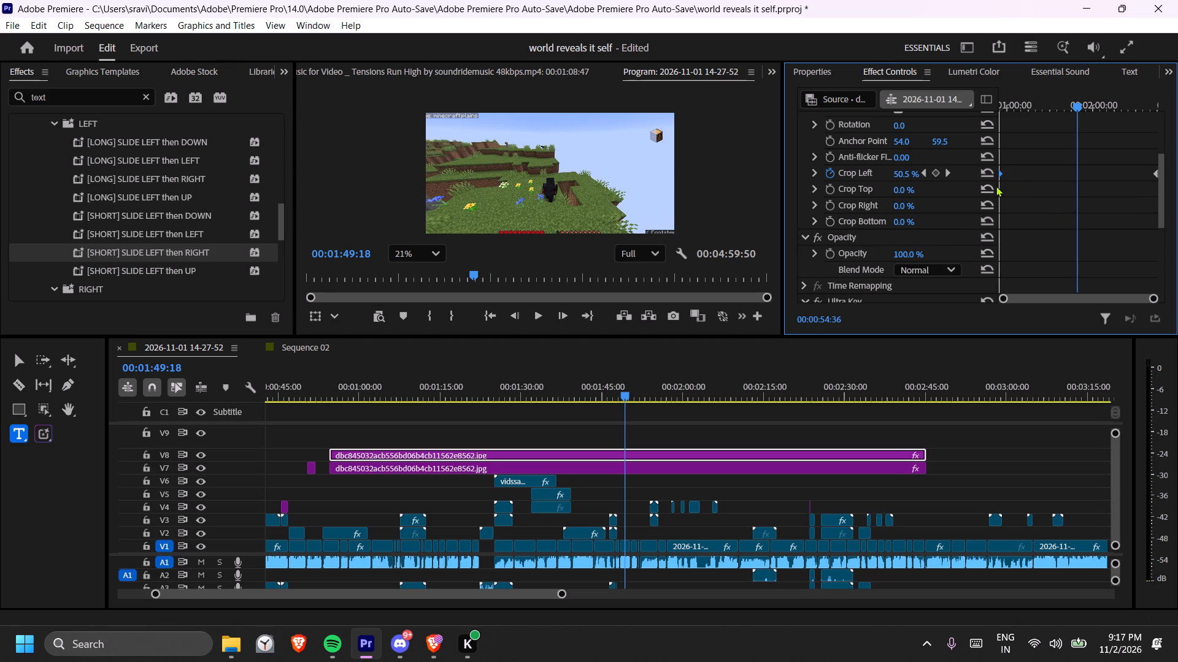
left_click_drag(996, 186, 996, 191)
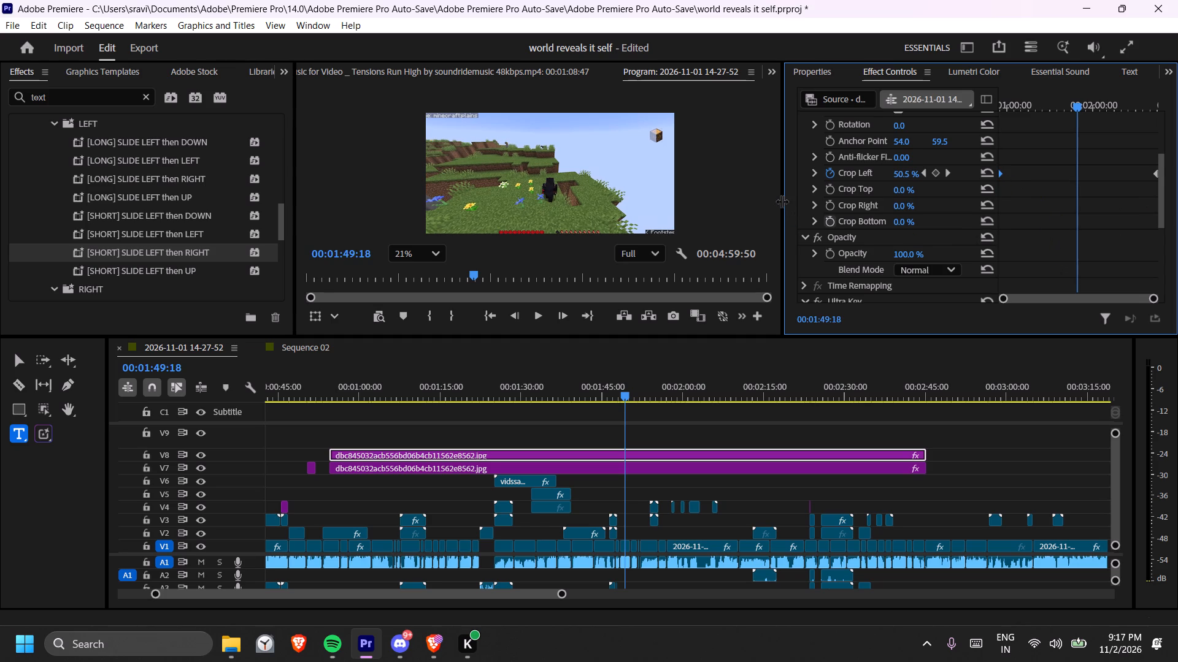
left_click_drag(782, 201, 514, 216)
left_click(1147, 183)
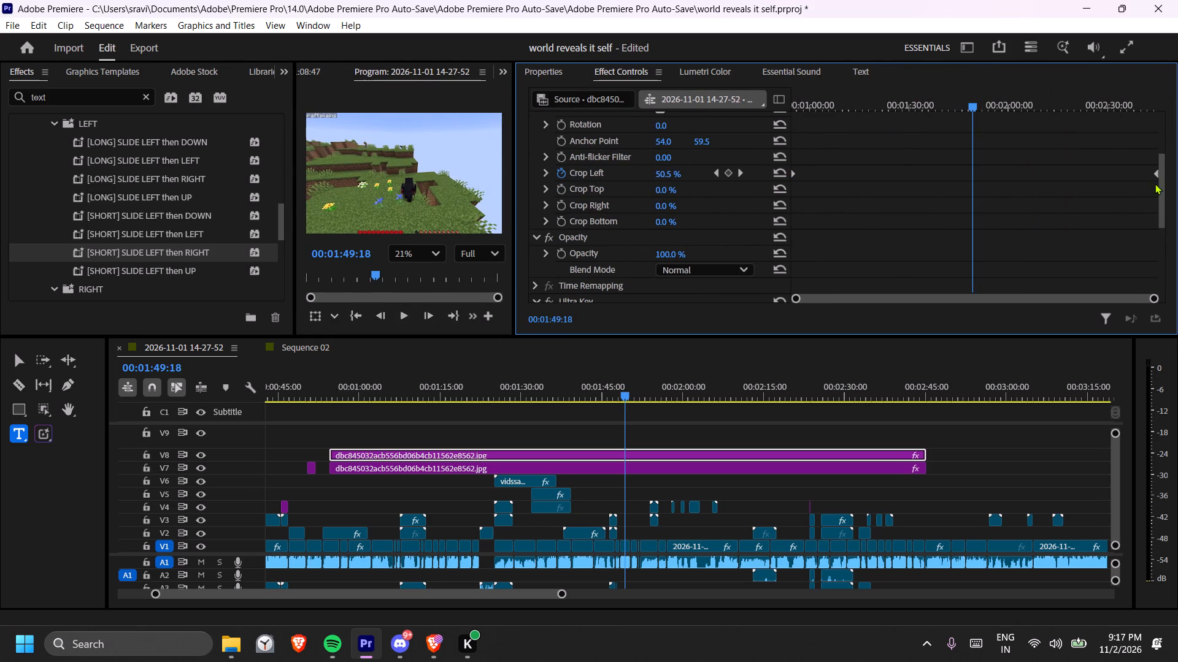
left_click_drag(1155, 183, 1149, 155)
key("ctrl+a")
key("ctrl+c")
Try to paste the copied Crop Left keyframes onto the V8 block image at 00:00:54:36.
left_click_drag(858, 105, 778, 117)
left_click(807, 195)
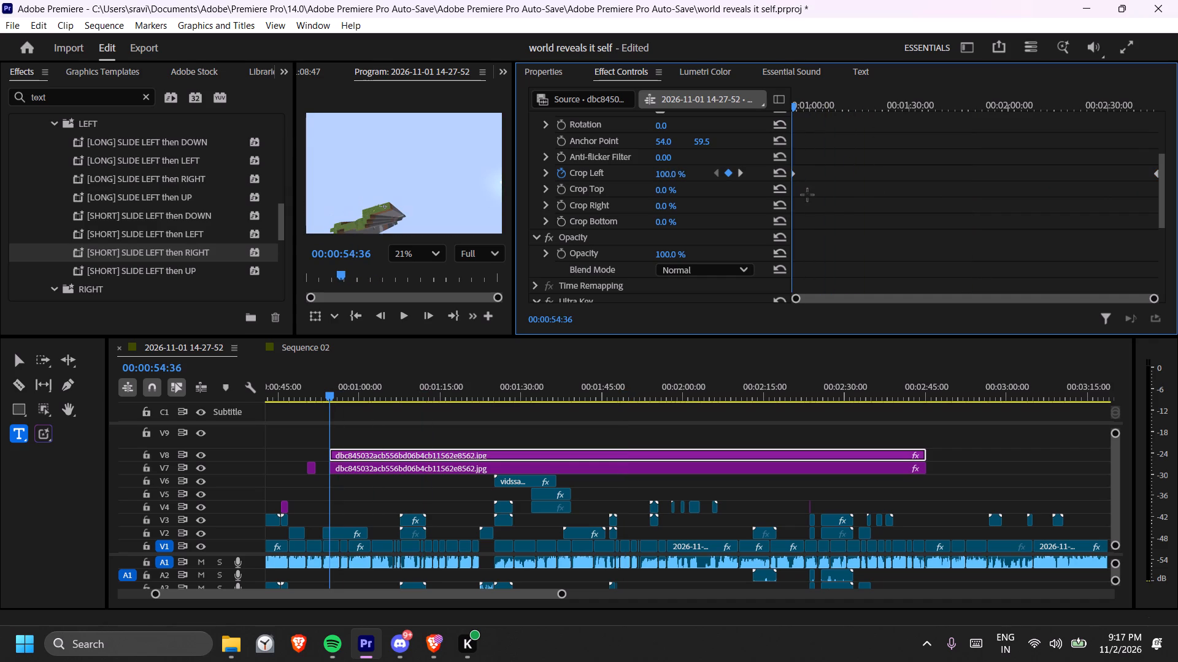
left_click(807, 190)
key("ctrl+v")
Undo the V8 block image's Crop Left keyframes and switch keyframing from Crop Left to Crop Top.
key("ctrl+z")
key("ctrl+z")
key("ctrl+z")
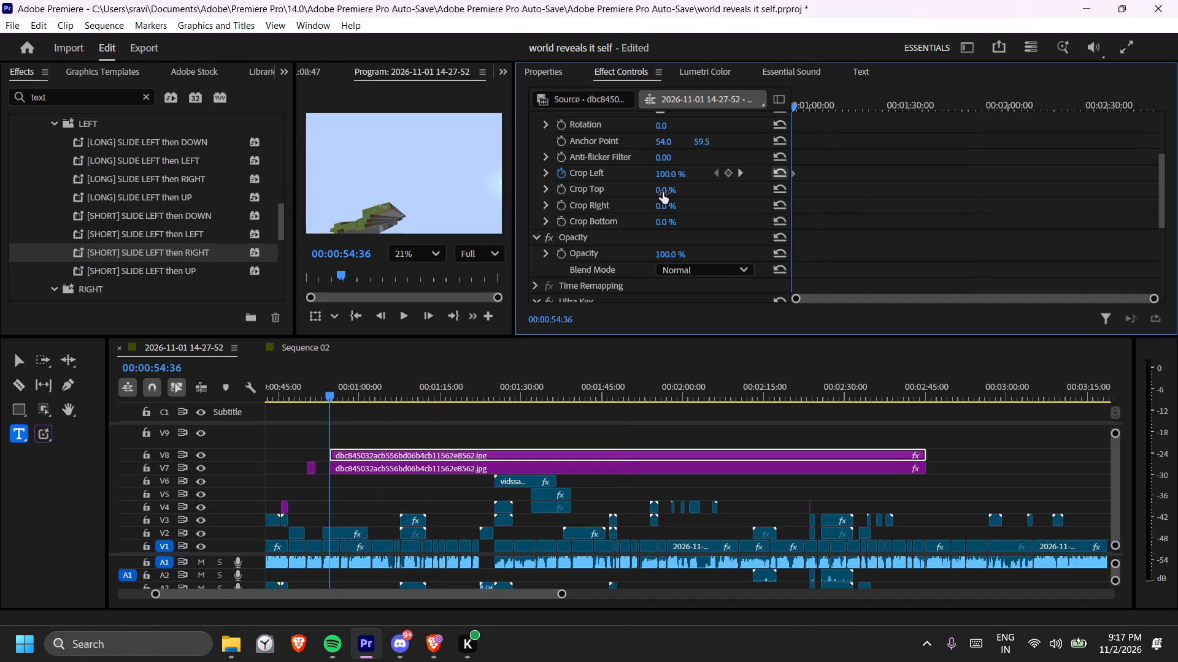
key("ctrl+z")
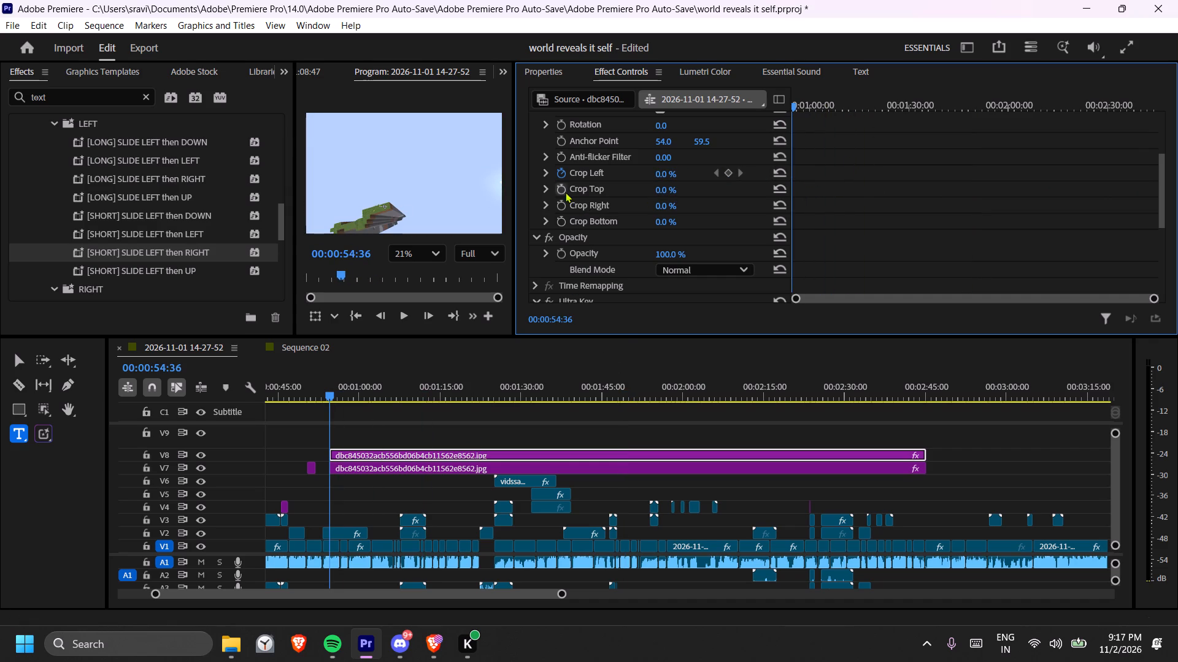
left_click(556, 191)
left_click(564, 173)
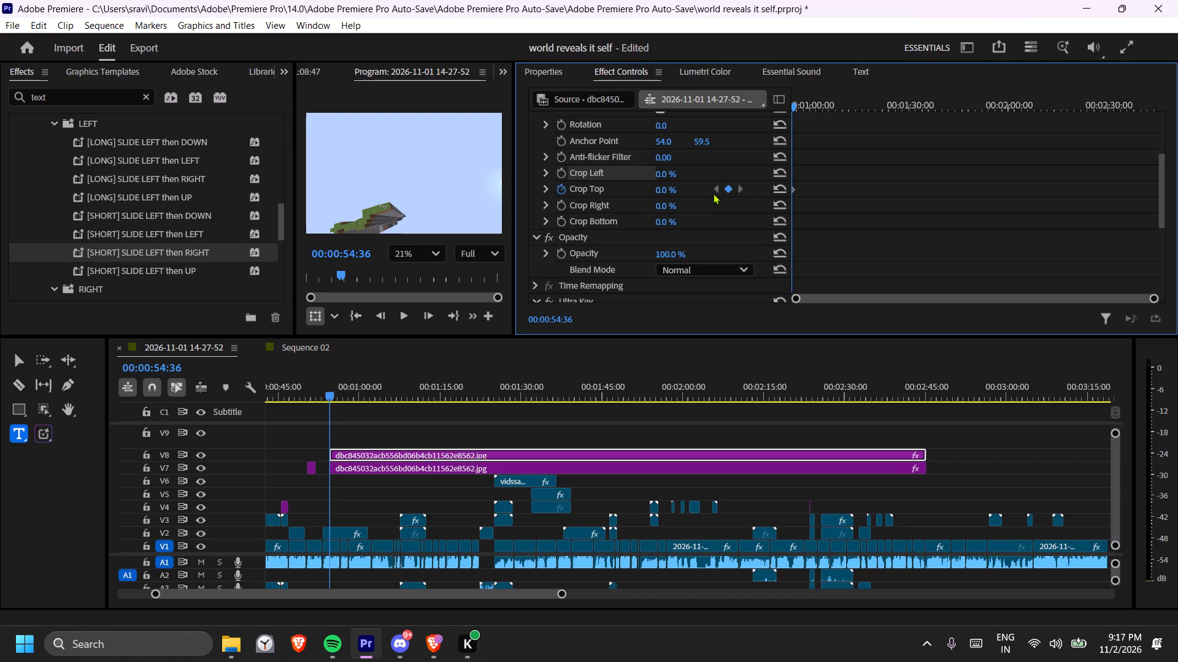
Set the V8 block image's Crop Top to 100% at its start, 00:00:54:36, with the block framed close up in the preview.
scroll(416, 188, "down", 7)
scroll(416, 188, "up", 2)
middle_click_drag(439, 181, 381, 182)
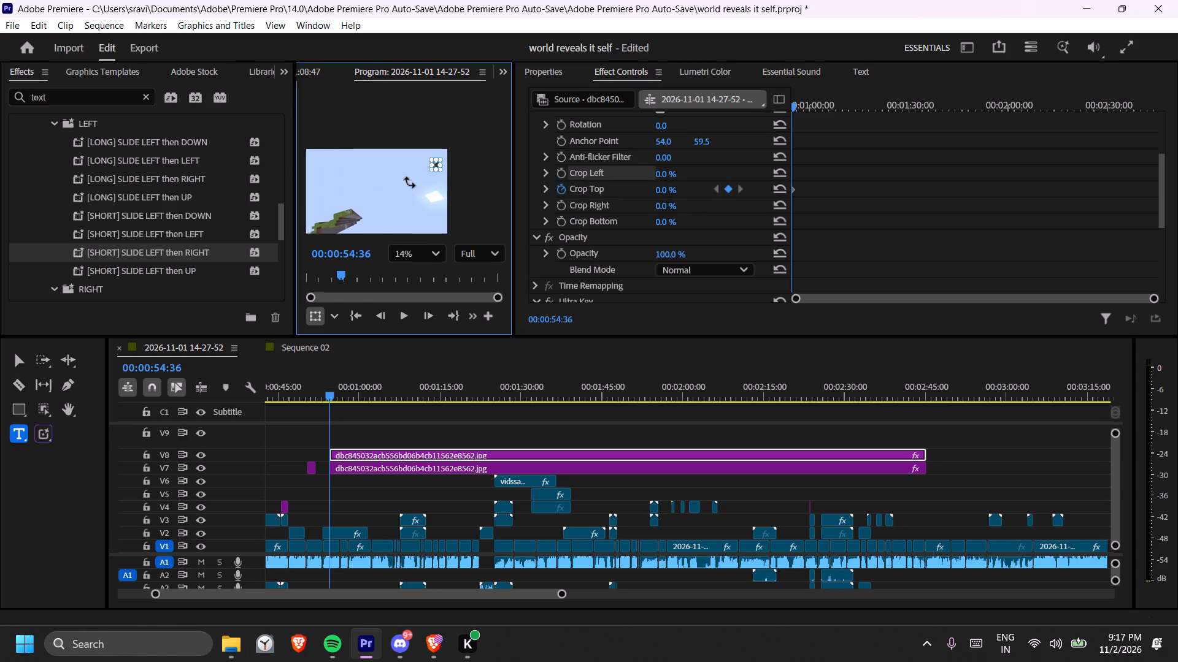
scroll(410, 182, "up", 12)
middle_click_drag(445, 165, 445, 194)
scroll(445, 194, "up", 1)
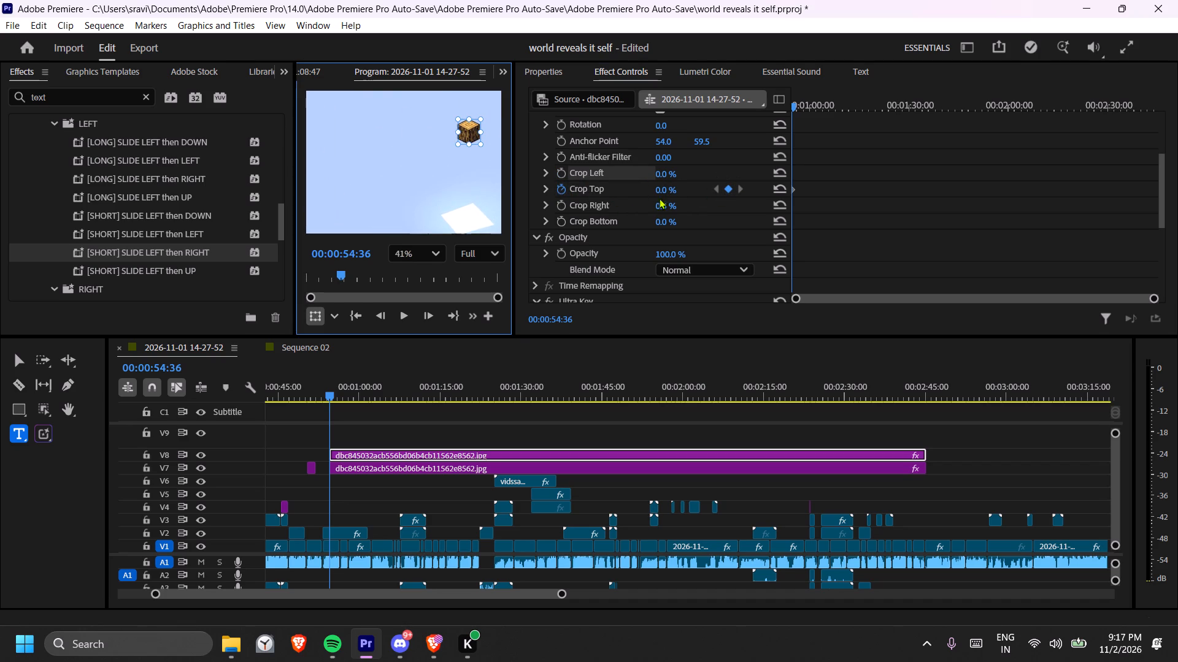
left_click(660, 189)
type("100")
key("Return")
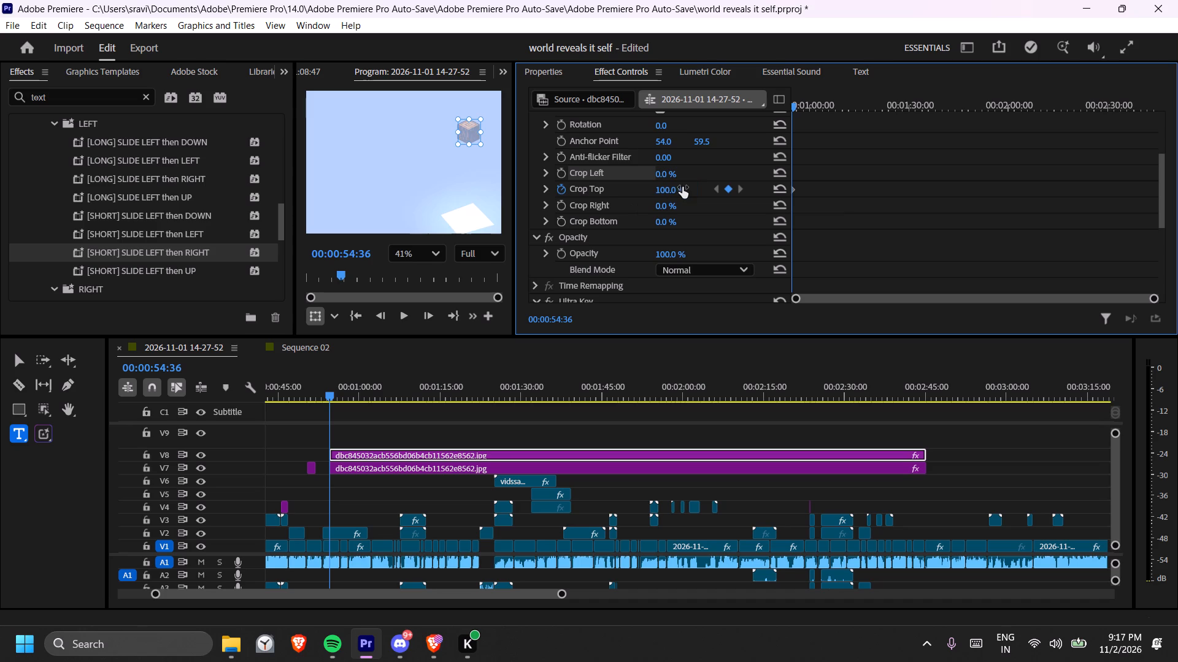
Add a Crop Top keyframe of 0% at the end of the V8 block image, 00:02:45:18.
scroll(984, 186, "down", 6)
scroll(990, 184, "up", 6)
left_click_drag(815, 97, 982, 100)
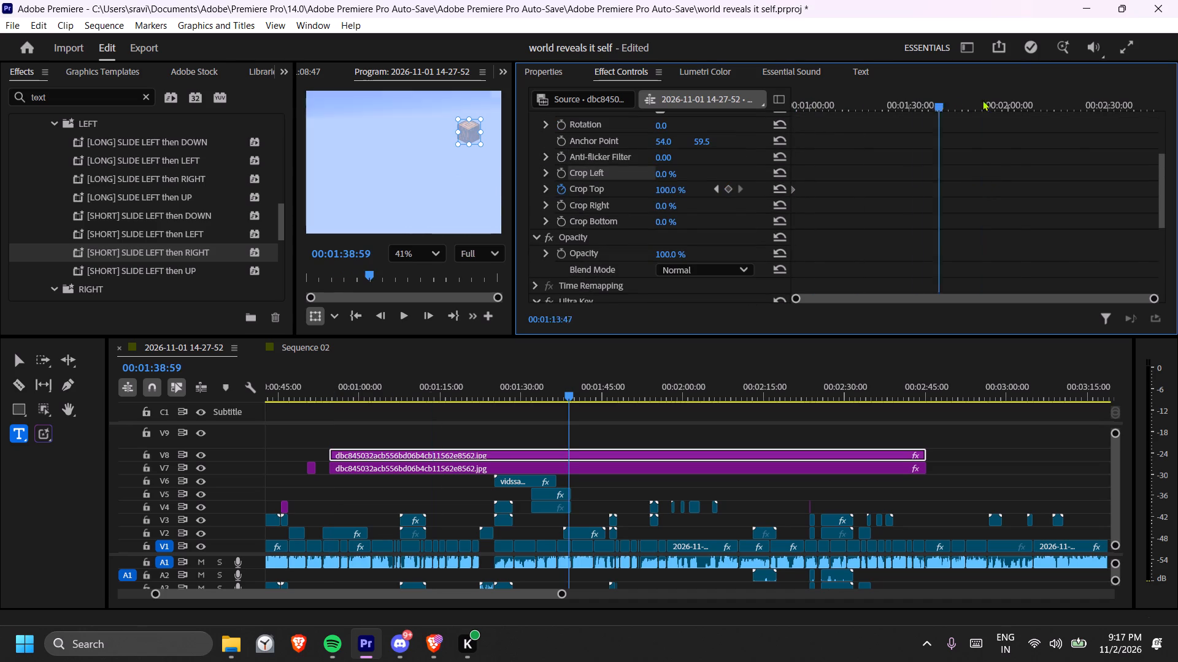
left_click_drag(982, 100, 1177, 107)
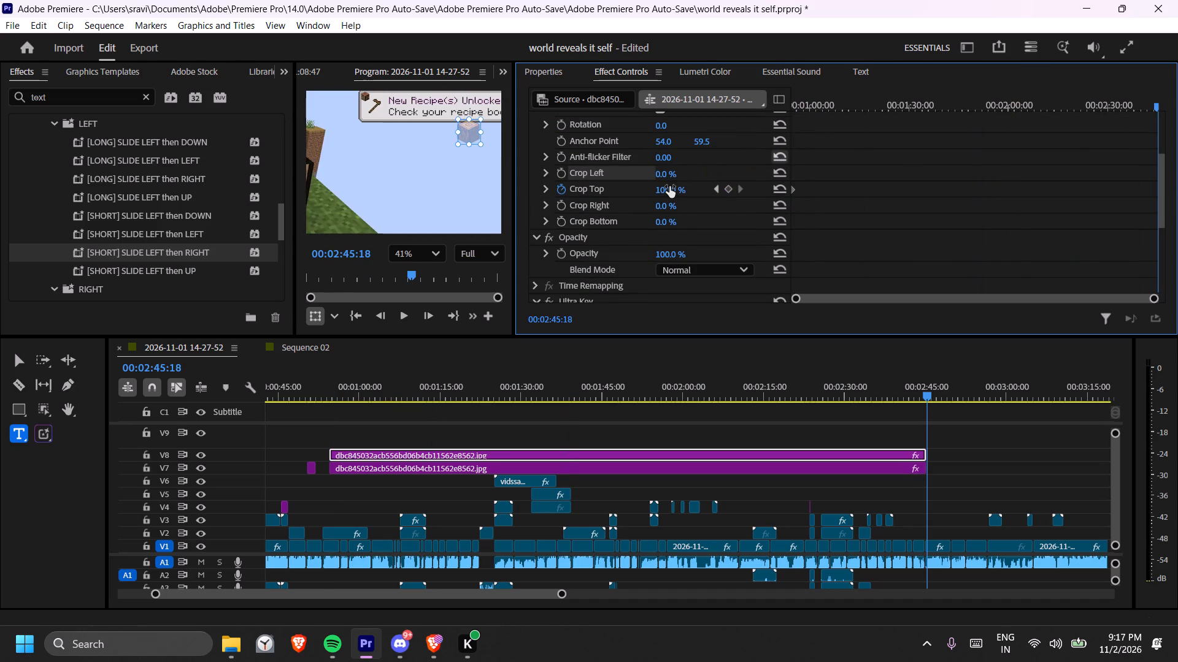
left_click(668, 189)
key("0")
key("Return")
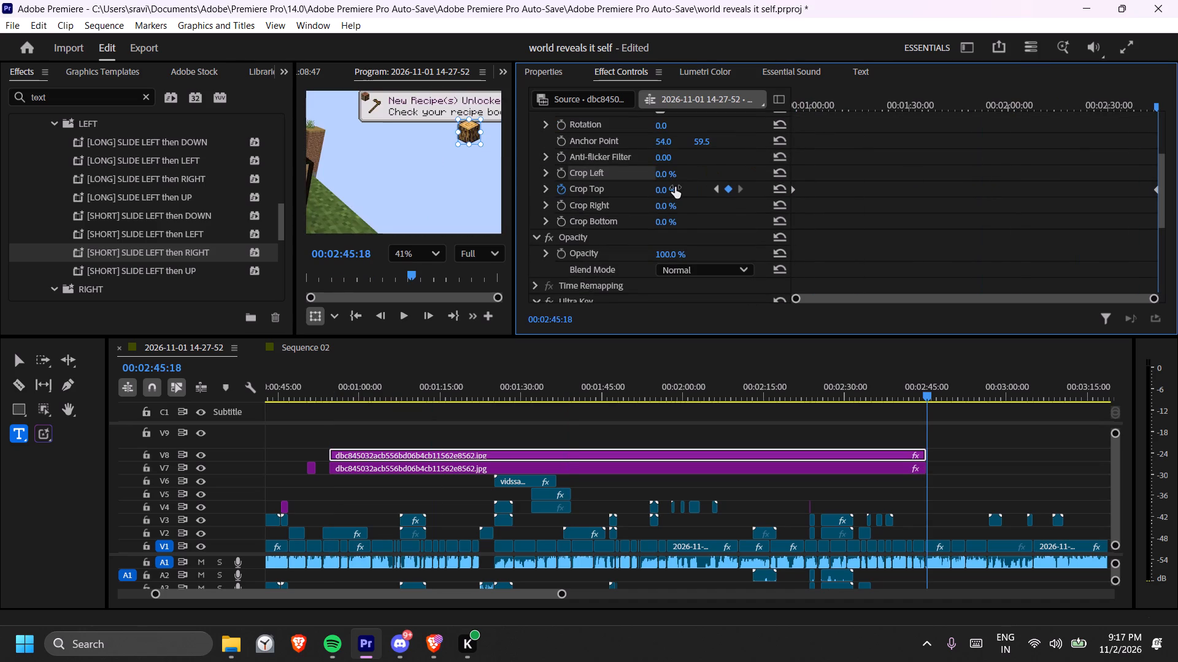
Play the block reveal from about 00:00:54, widening the program monitor and framing the whole picture at 19% zoom.
left_click(331, 390)
key("space")
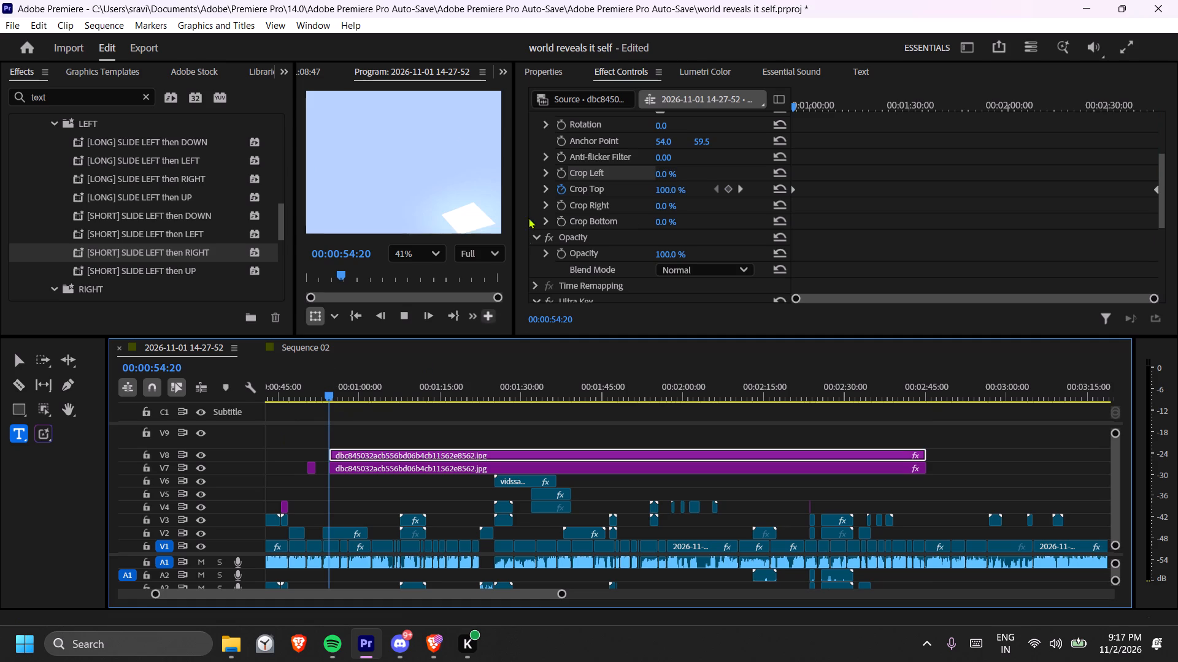
left_click_drag(514, 188, 798, 200)
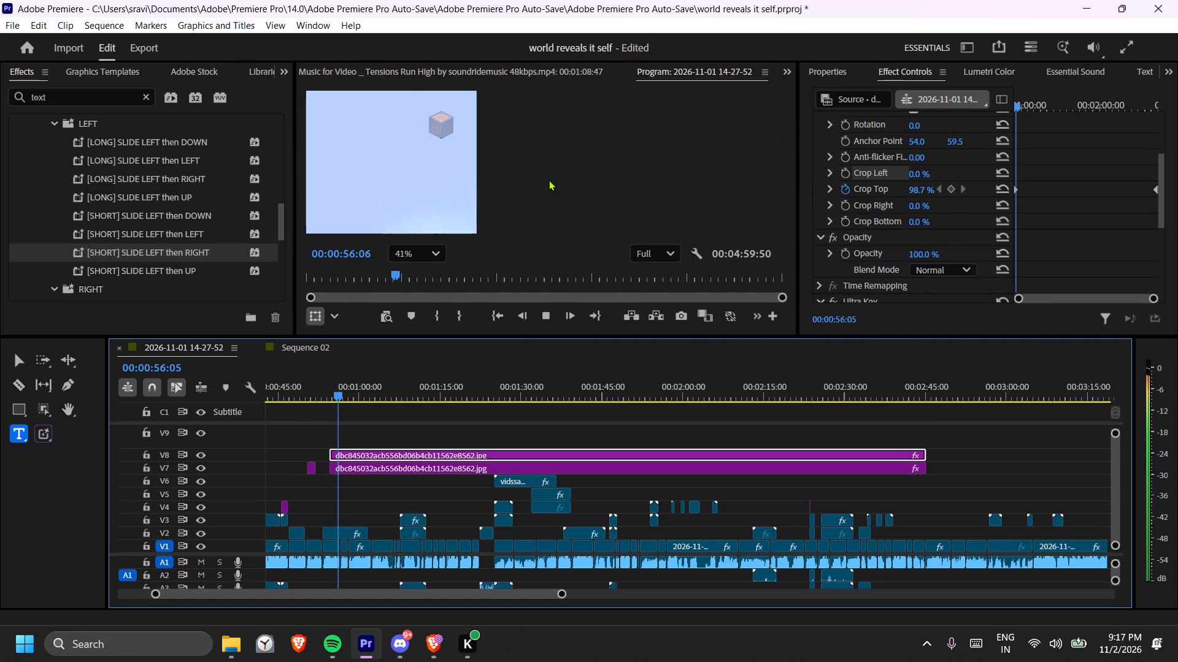
scroll(558, 169, "down", 5)
middle_click_drag(526, 174, 622, 170)
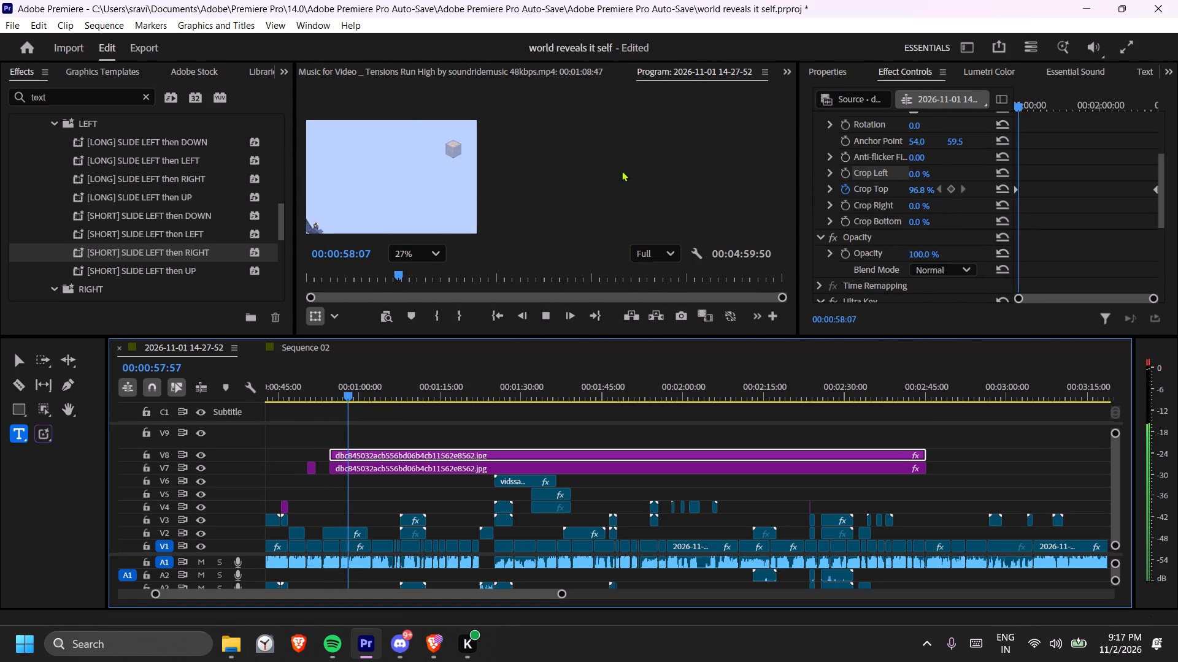
middle_click_drag(622, 170, 699, 167)
middle_click_drag(414, 165, 582, 159)
middle_click_drag(412, 168, 512, 167)
middle_click_drag(413, 180, 474, 177)
scroll(408, 183, "up", 3)
scroll(408, 183, "down", 1)
middle_click_drag(357, 181, 460, 183)
middle_click_drag(447, 178, 698, 159)
scroll(696, 159, "down", 3)
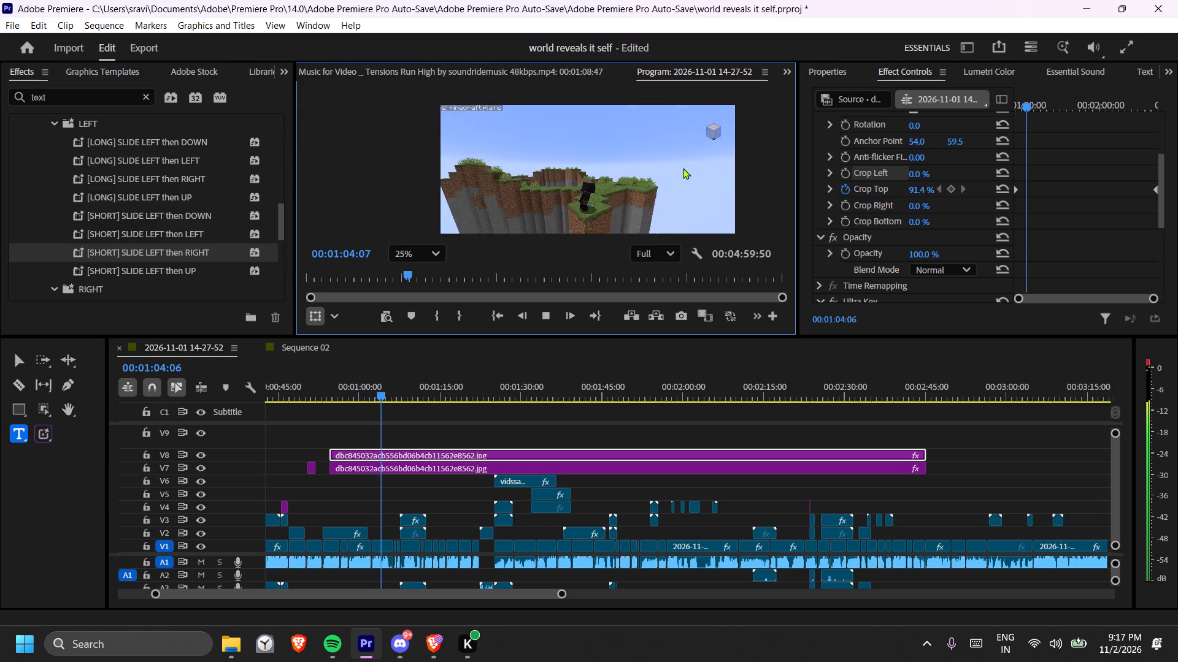
scroll(681, 171, "down", 1)
middle_click_drag(666, 185, 627, 143)
middle_click_drag(656, 172, 622, 154)
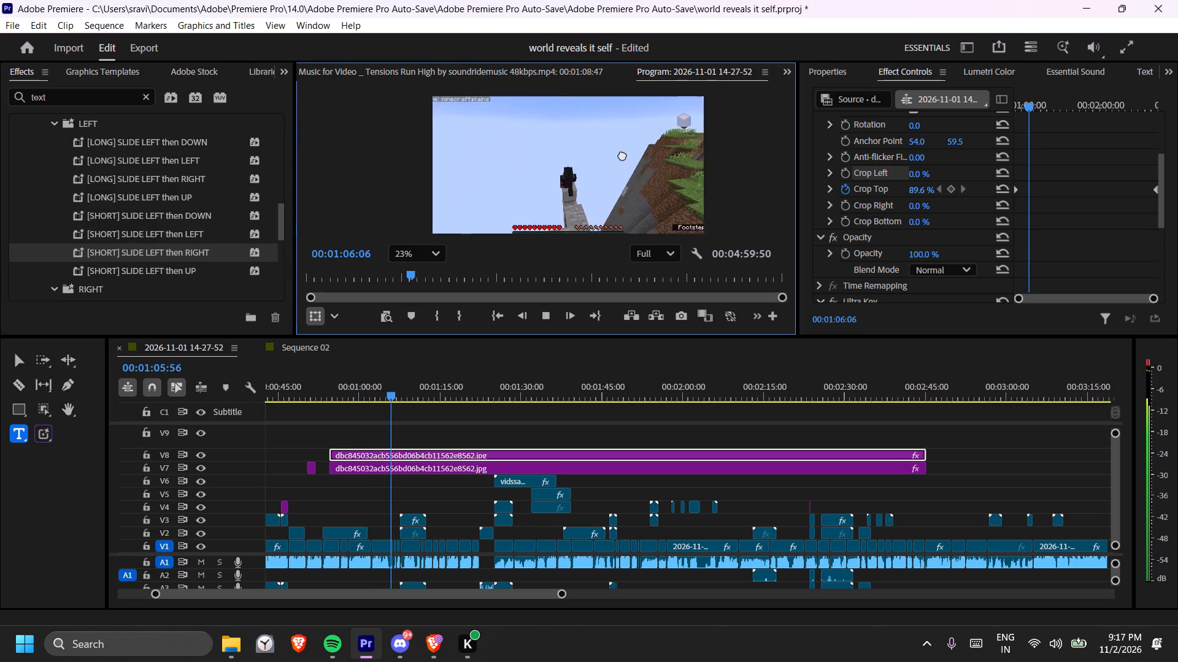
middle_click_drag(622, 154, 604, 143)
scroll(604, 143, "down", 2)
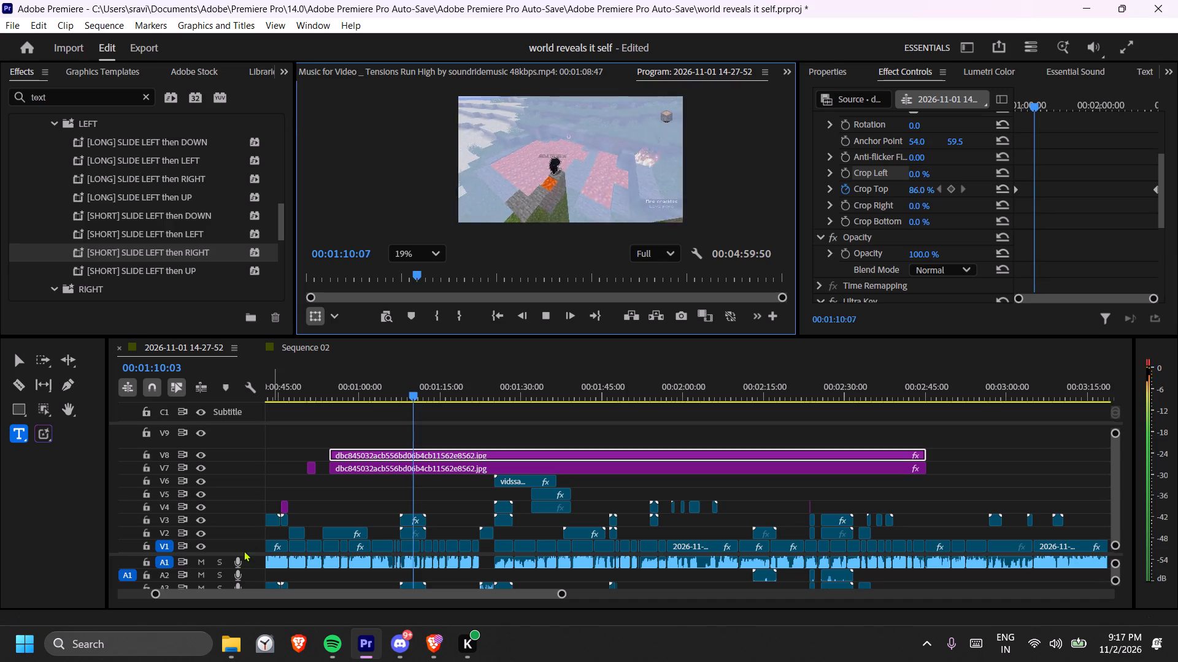
Watch the block reveal play on to about 00:01:48 while expanding the timeline's audio area to show tracks down to A8.
left_click_drag(244, 554, 254, 525)
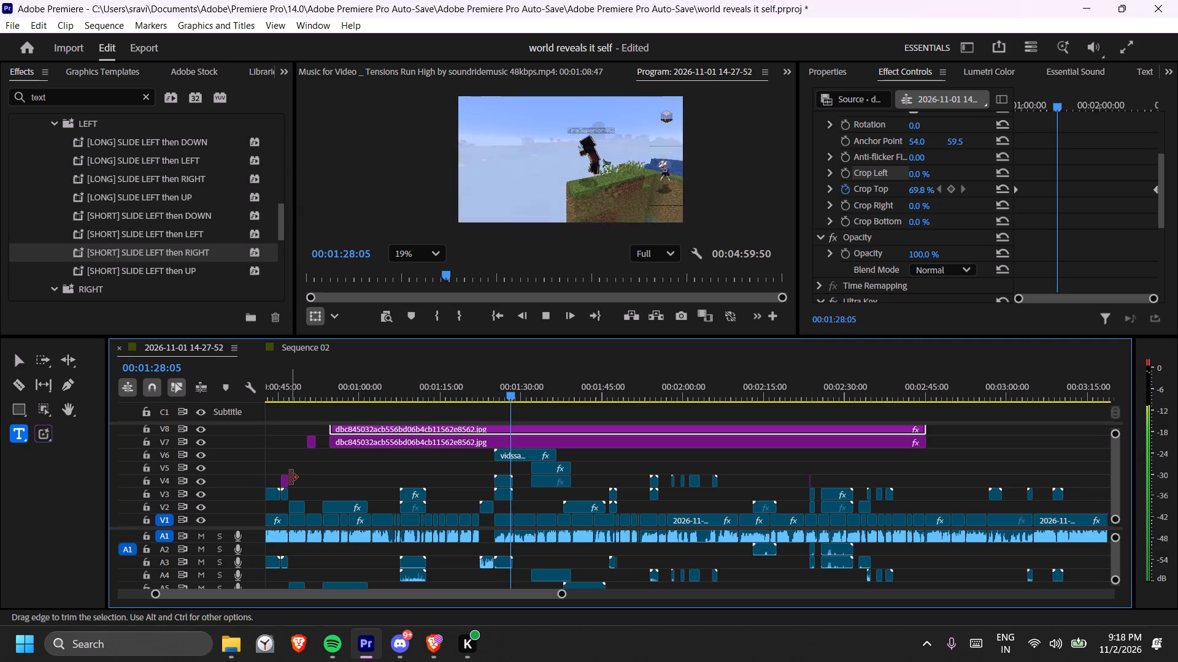
scroll(442, 480, "down", 3)
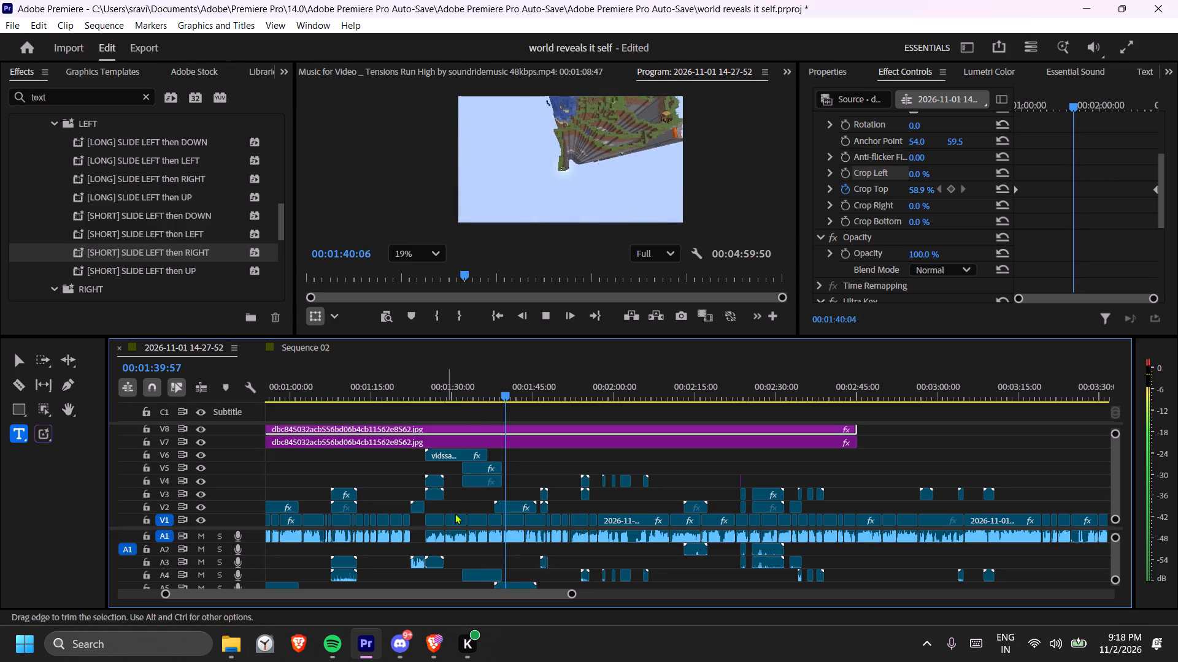
left_click_drag(218, 527, 220, 505)
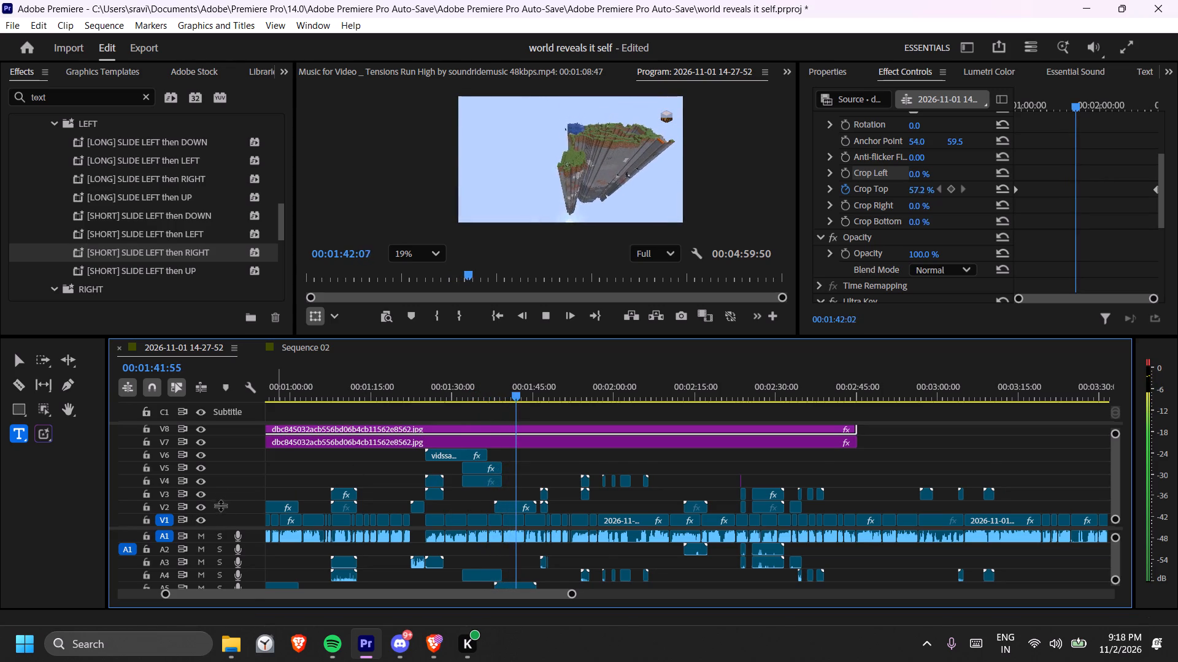
left_click_drag(220, 505, 247, 439)
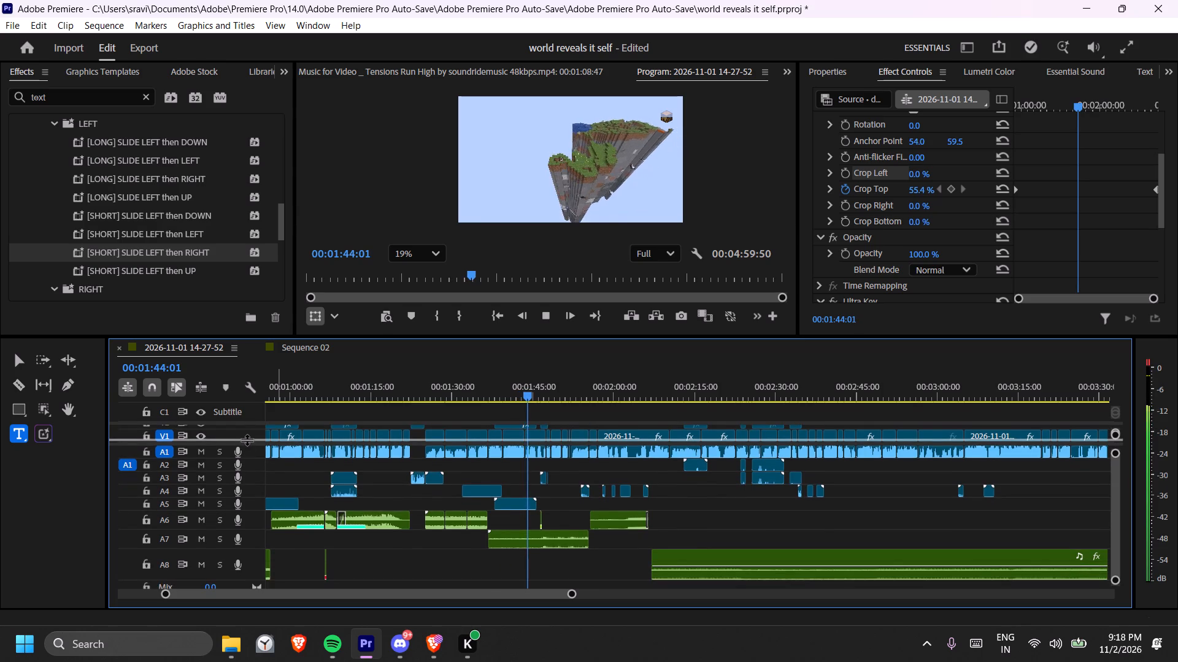
left_click_drag(247, 439, 261, 449)
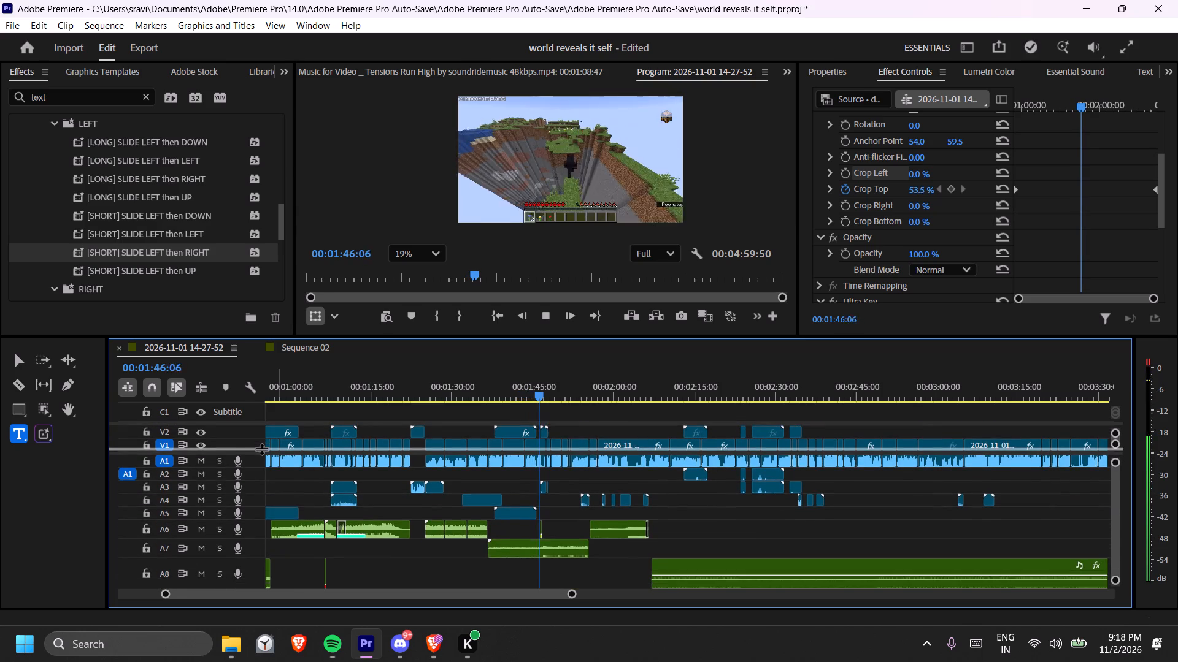
left_click_drag(261, 449, 261, 447)
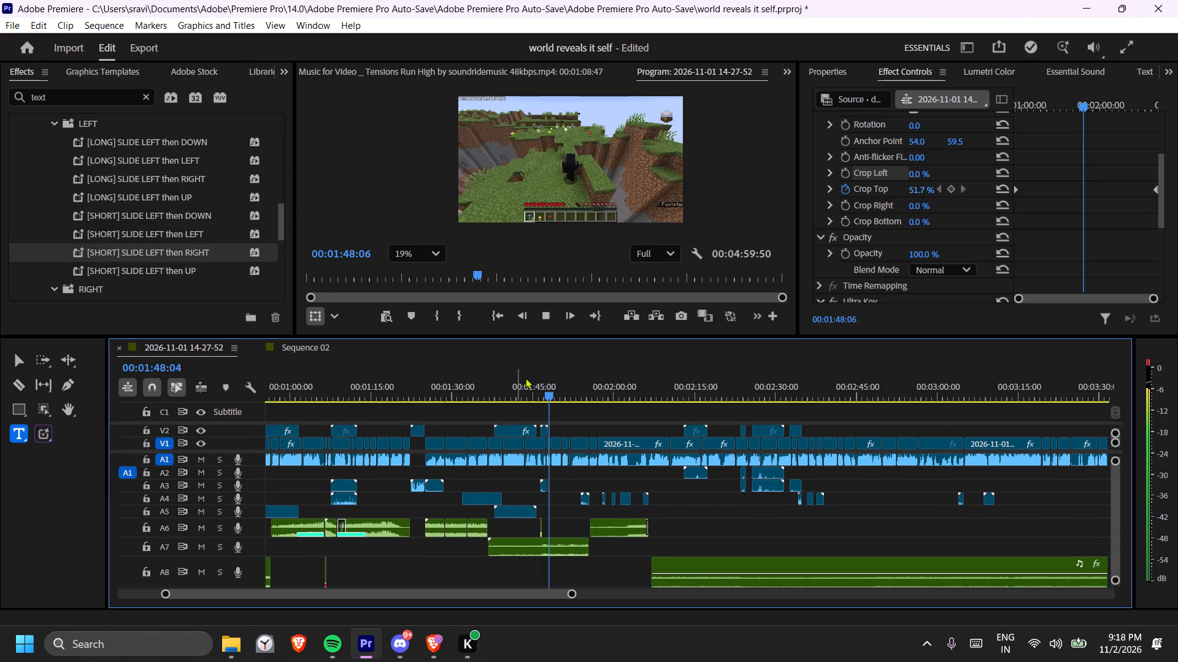
key("space")
Play short stretches of the opening between about 00:00:05 and 00:00:09 to locate a sound effect for reuse.
scroll(442, 522, "up", 6)
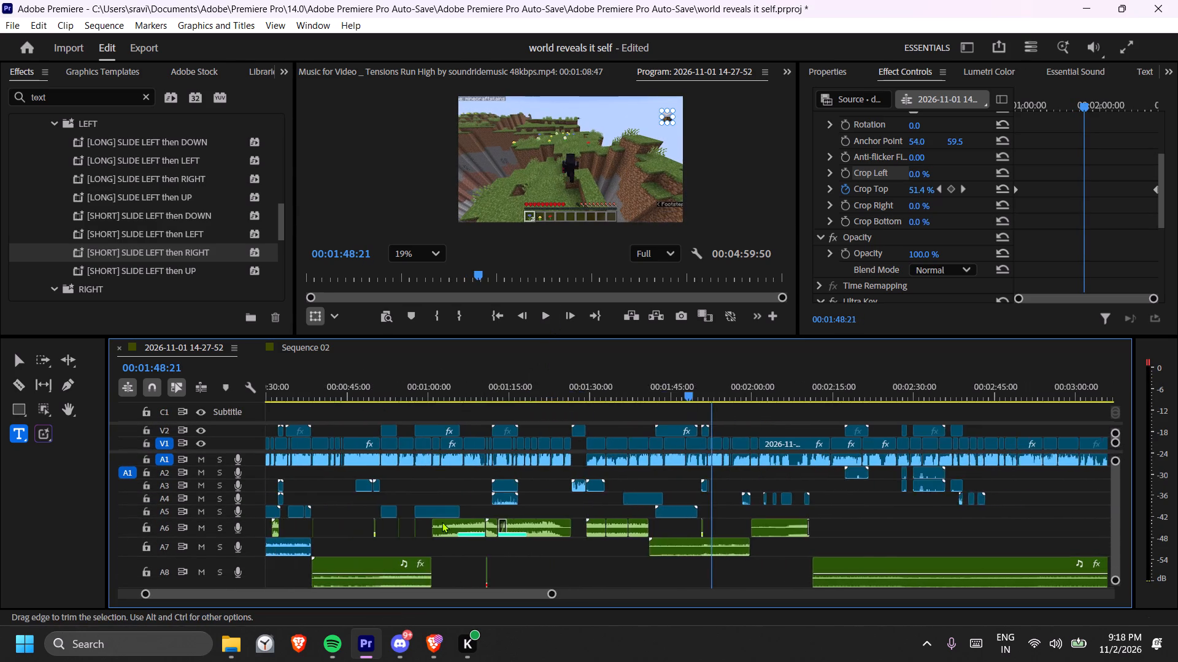
scroll(442, 522, "up", 17)
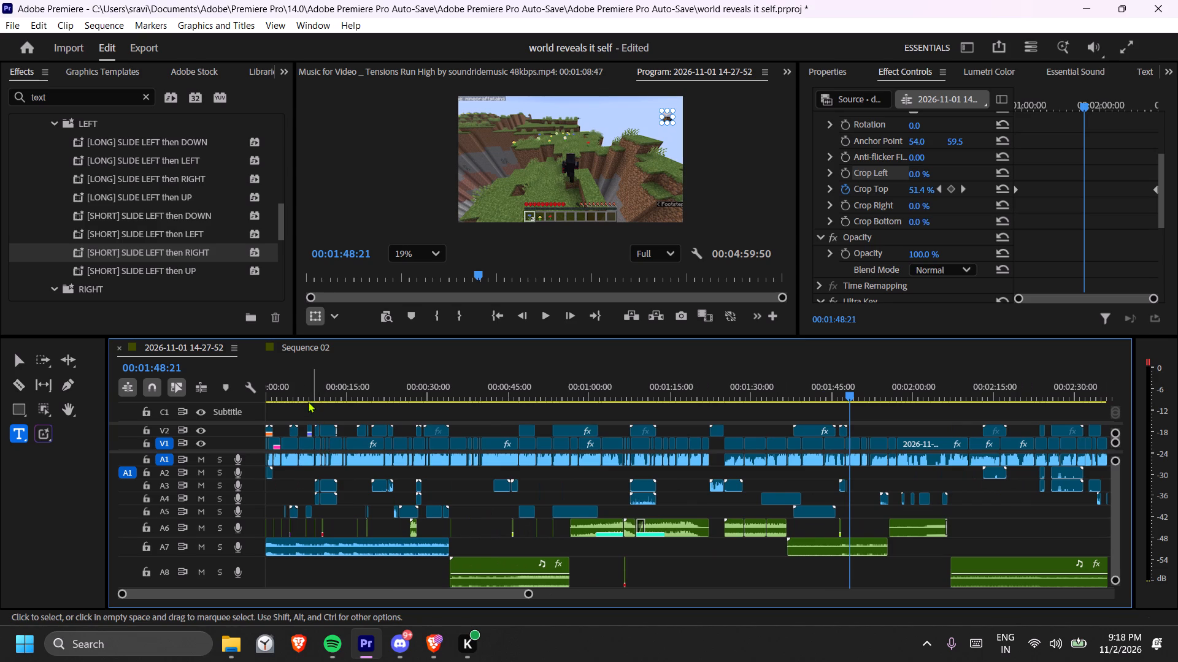
left_click_drag(308, 397, 321, 397)
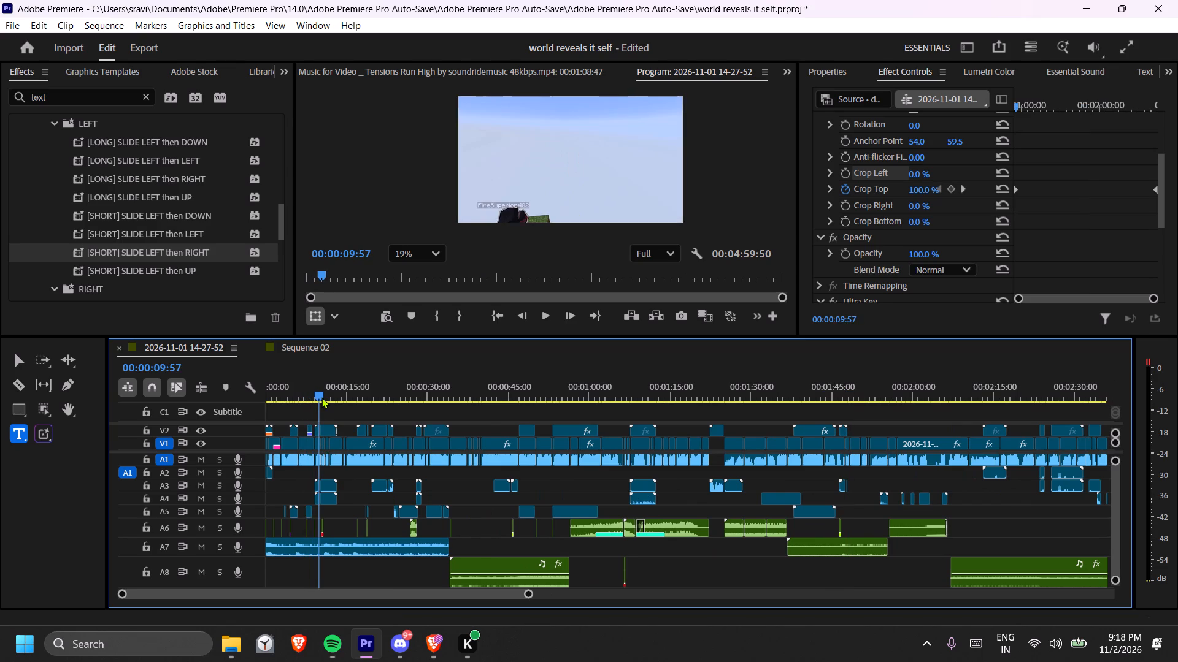
key("space")
key("space")
left_click(308, 396)
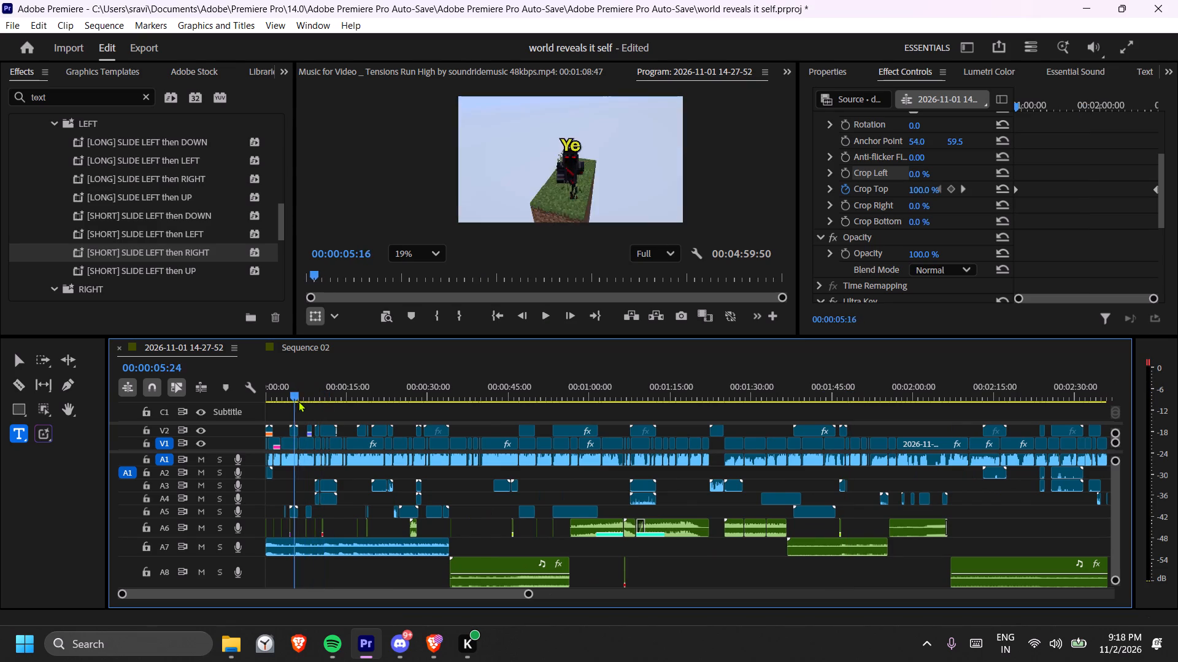
key("space")
key("space")
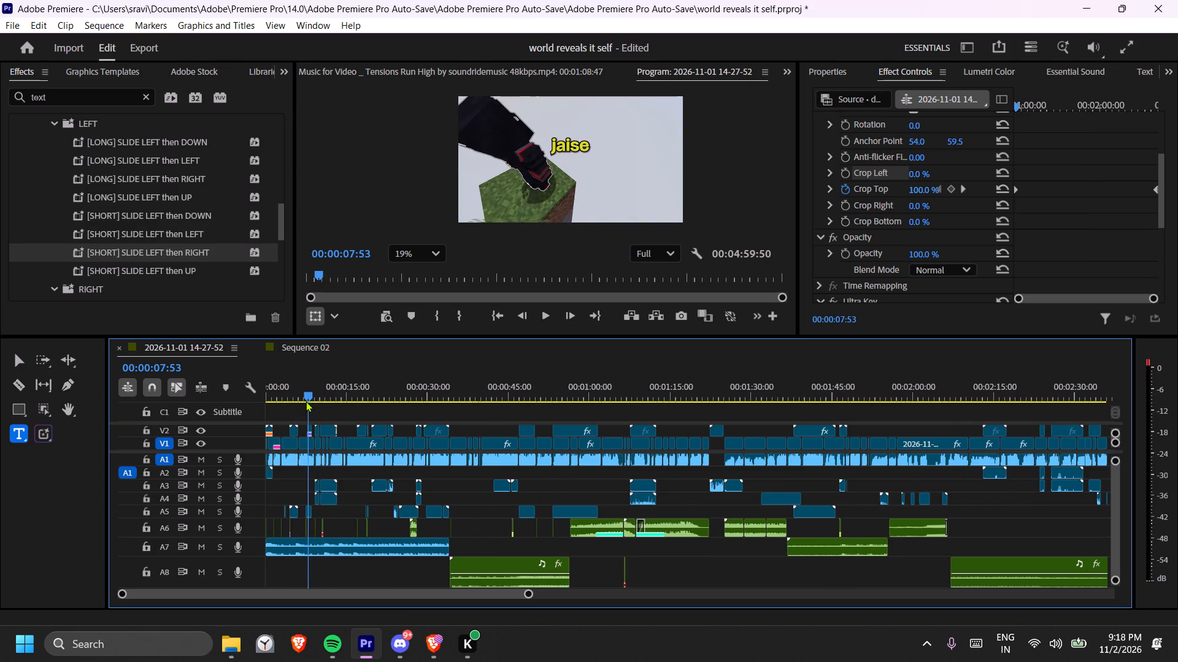
key("space")
key("space")
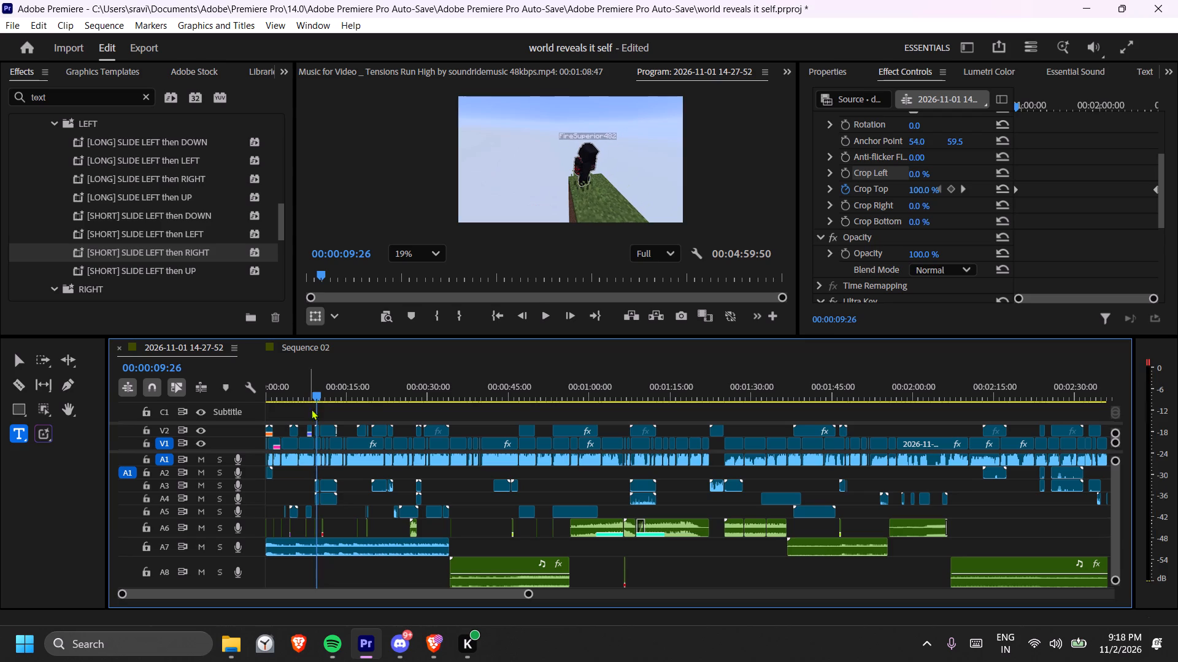
Copy the simple whoosh sound clip on A6 near 00:00:09.
left_click(312, 528)
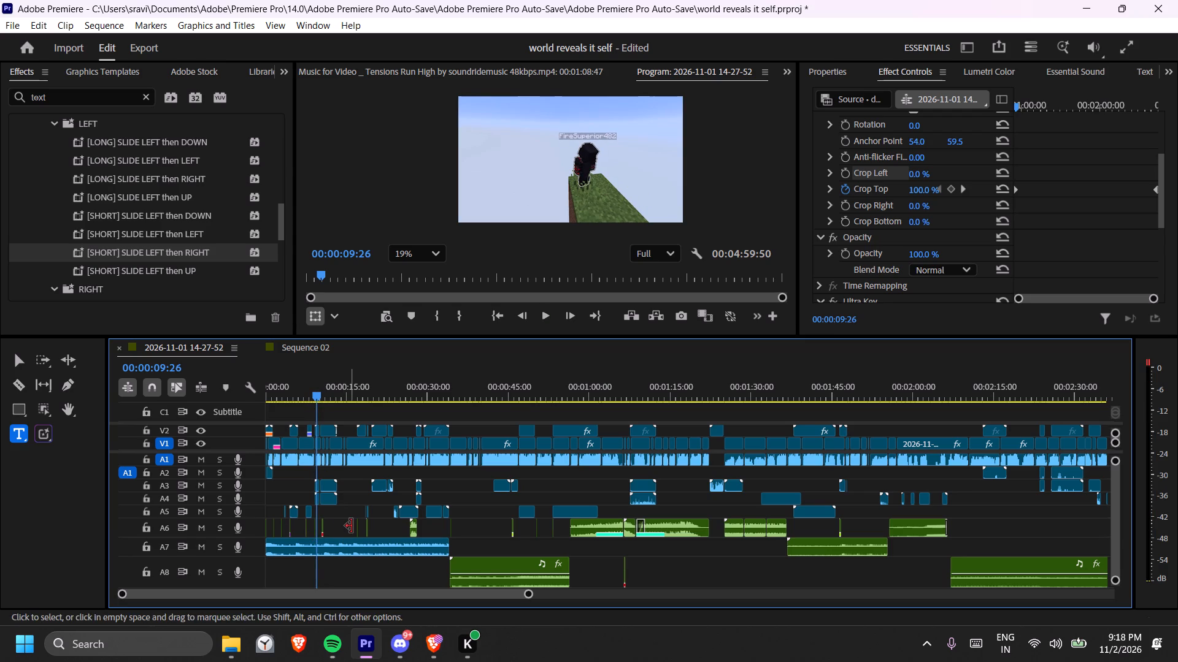
left_click(352, 526)
type("==")
key("equal")
key("equal")
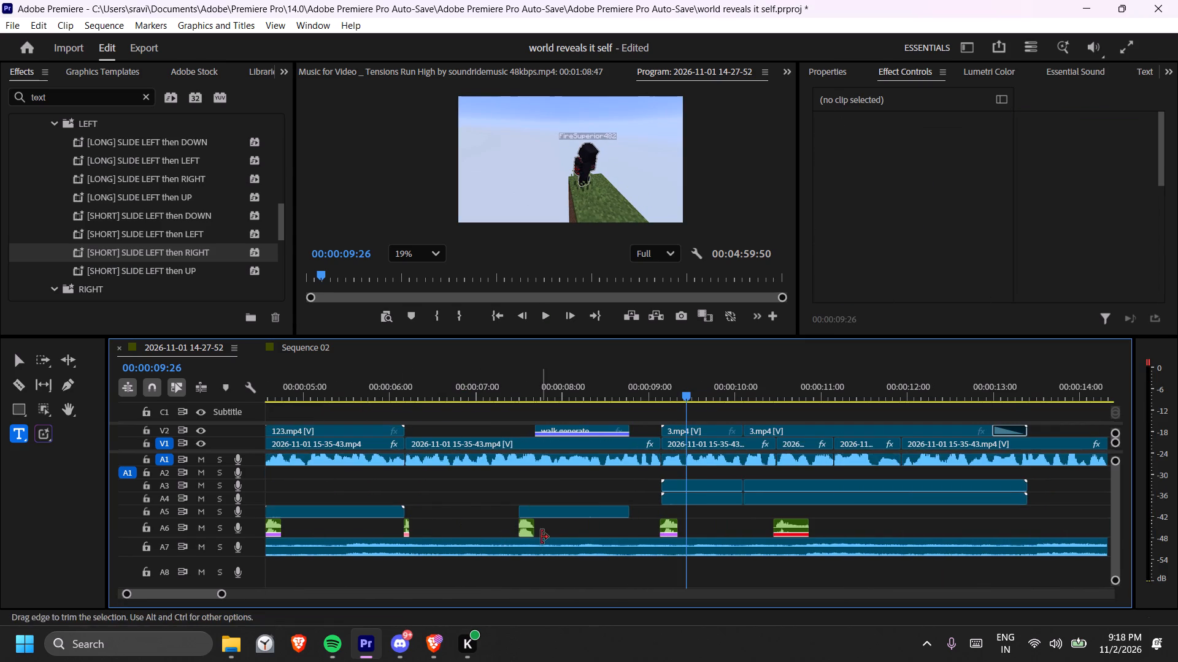
left_click(669, 521)
right_click(669, 521)
left_click(727, 45)
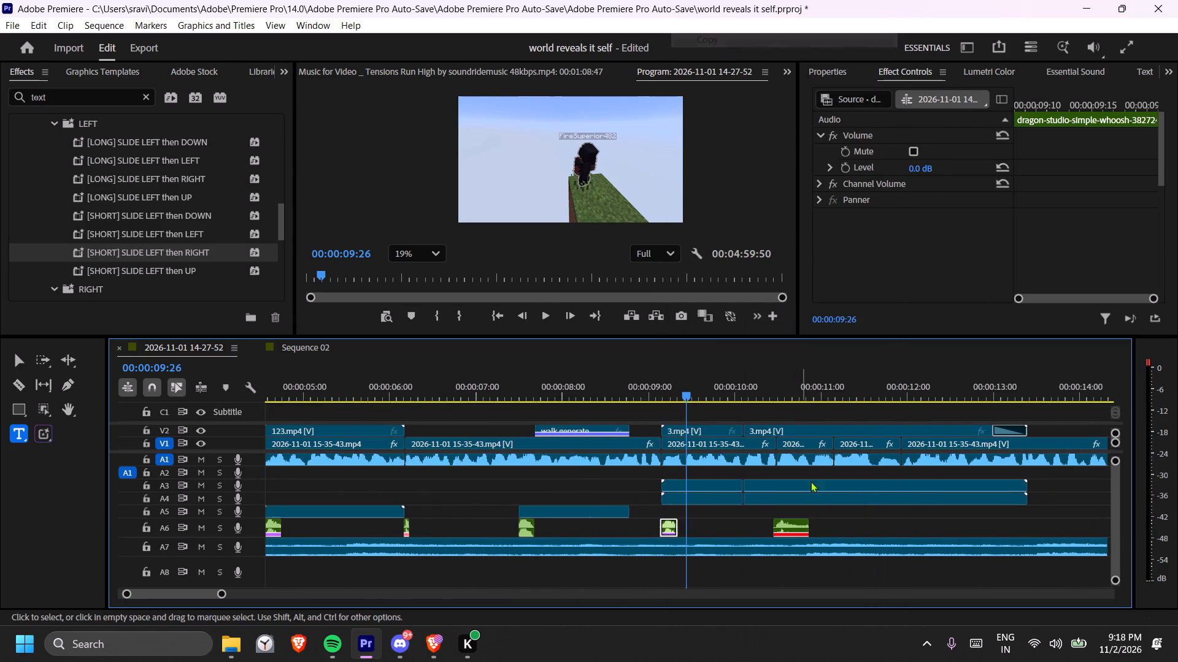
Find the cut right after the long fast video 2.mp4 clip and paste the copied whoosh onto A6 at about 00:01:45:57.
left_click(877, 514)
type("--")
key("minus")
key("minus")
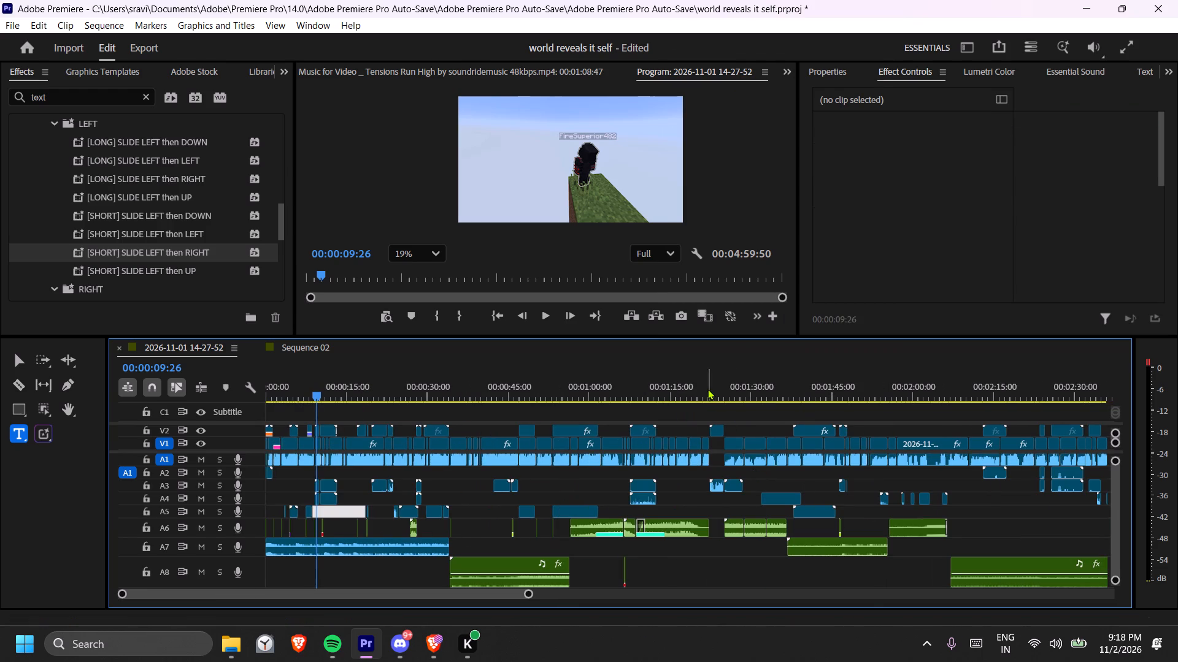
left_click(684, 387)
left_click_drag(675, 387, 666, 389)
key("space")
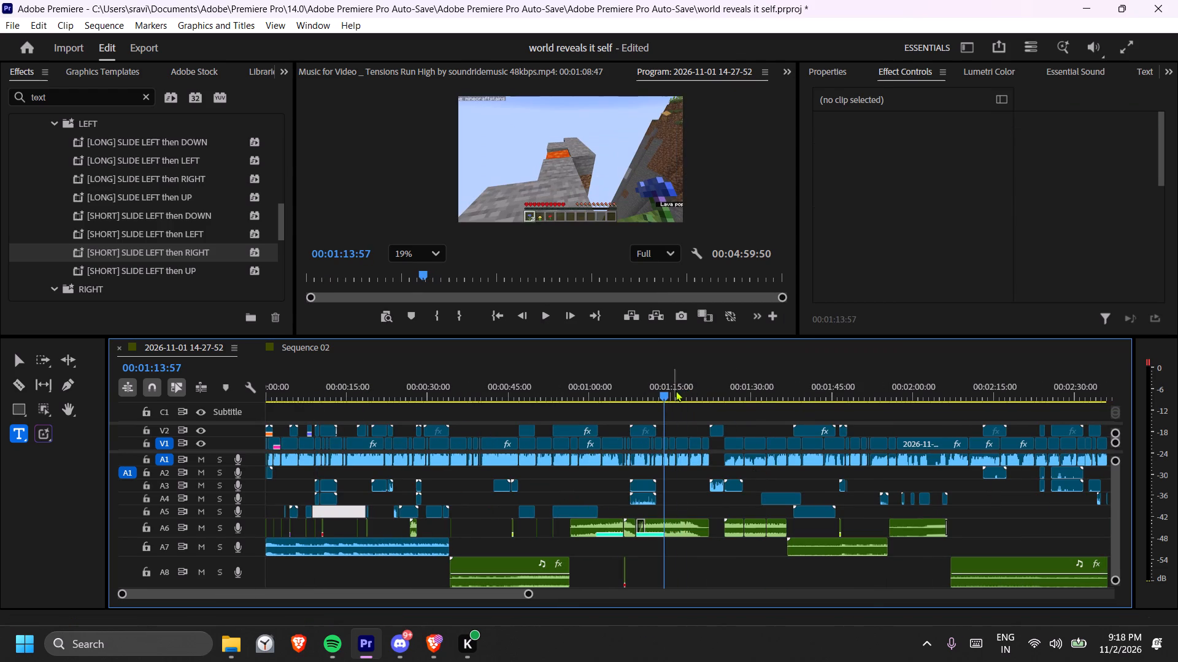
left_click_drag(736, 395, 857, 390)
key("space")
scroll(696, 482, "down", 3)
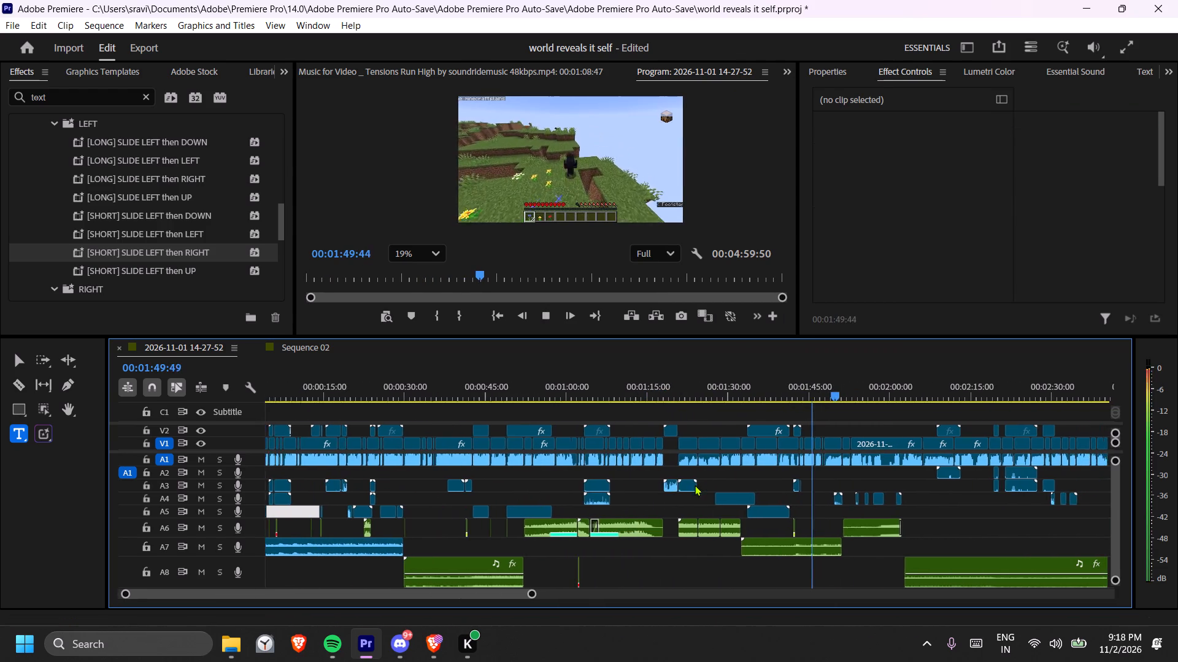
scroll(695, 485, "down", 2)
left_click(681, 395)
key("space")
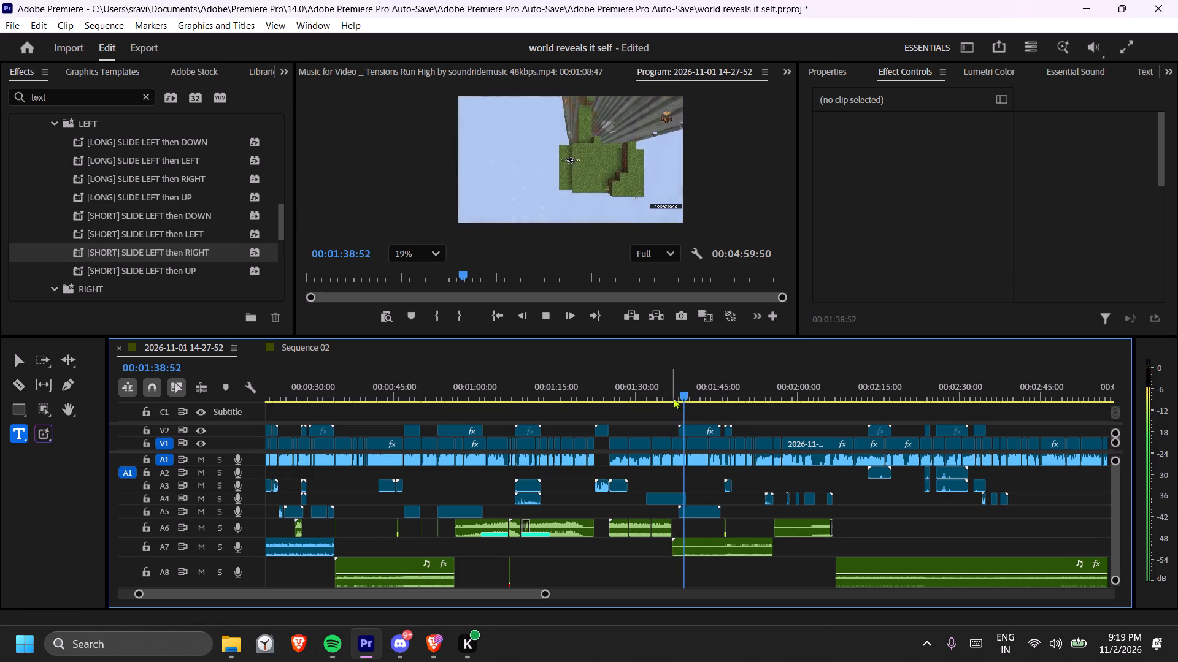
key("space")
left_click_drag(688, 401, 676, 399)
left_click_drag(685, 390, 731, 394)
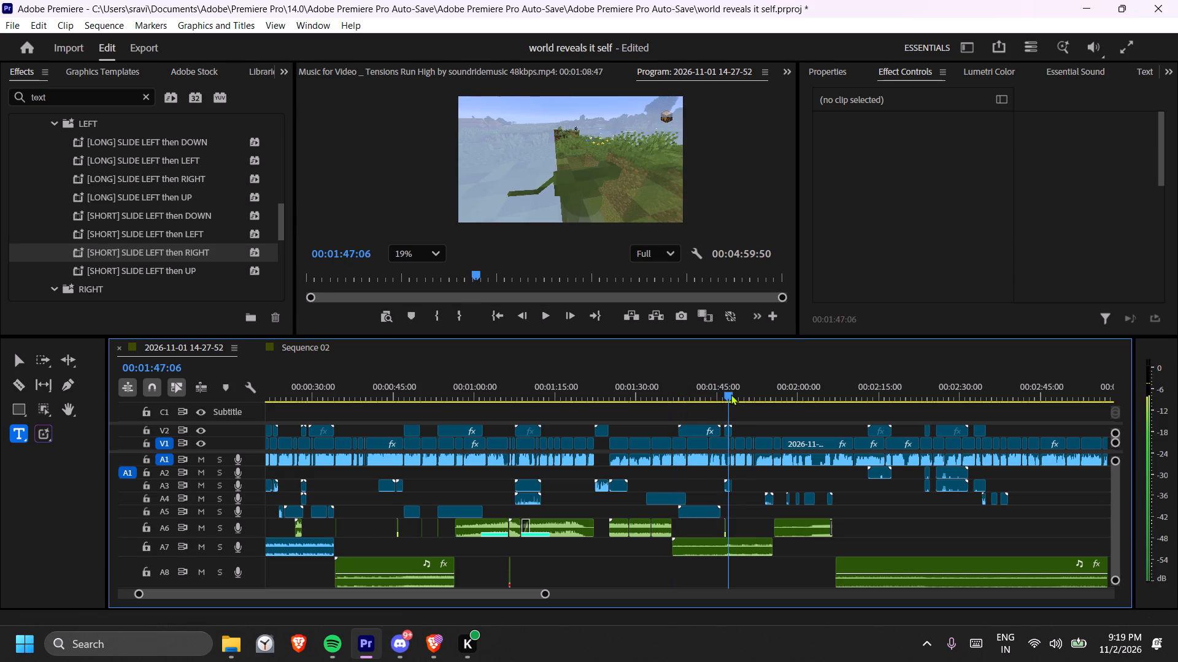
left_click_drag(731, 394, 725, 394)
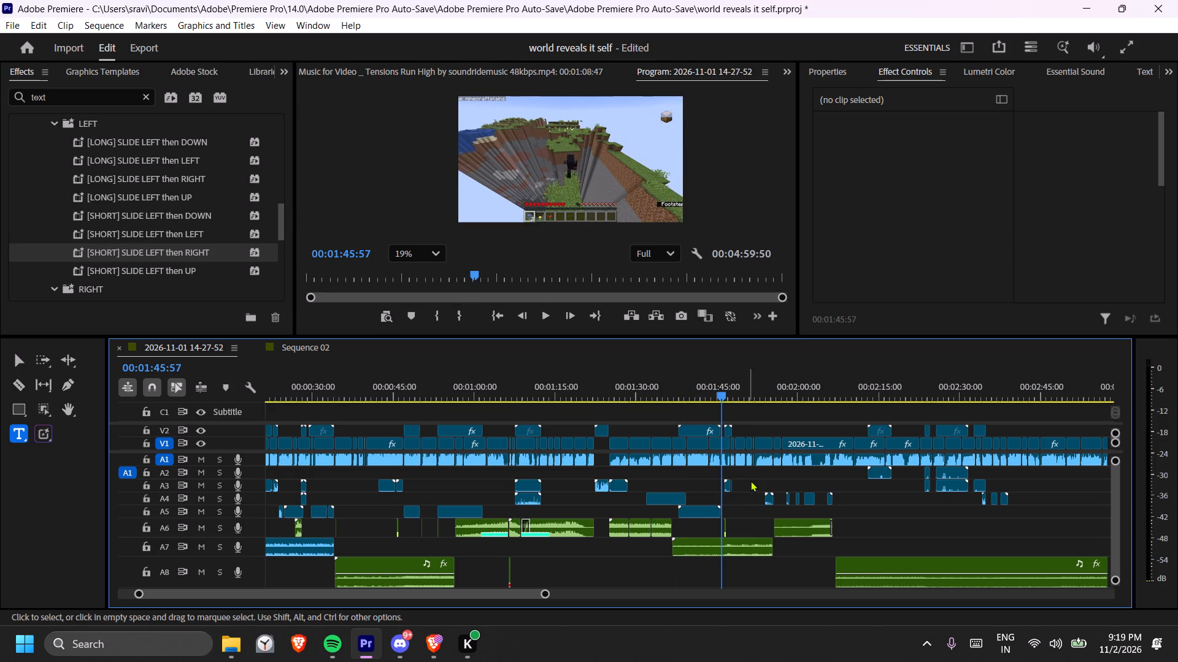
key("ctrl+v")
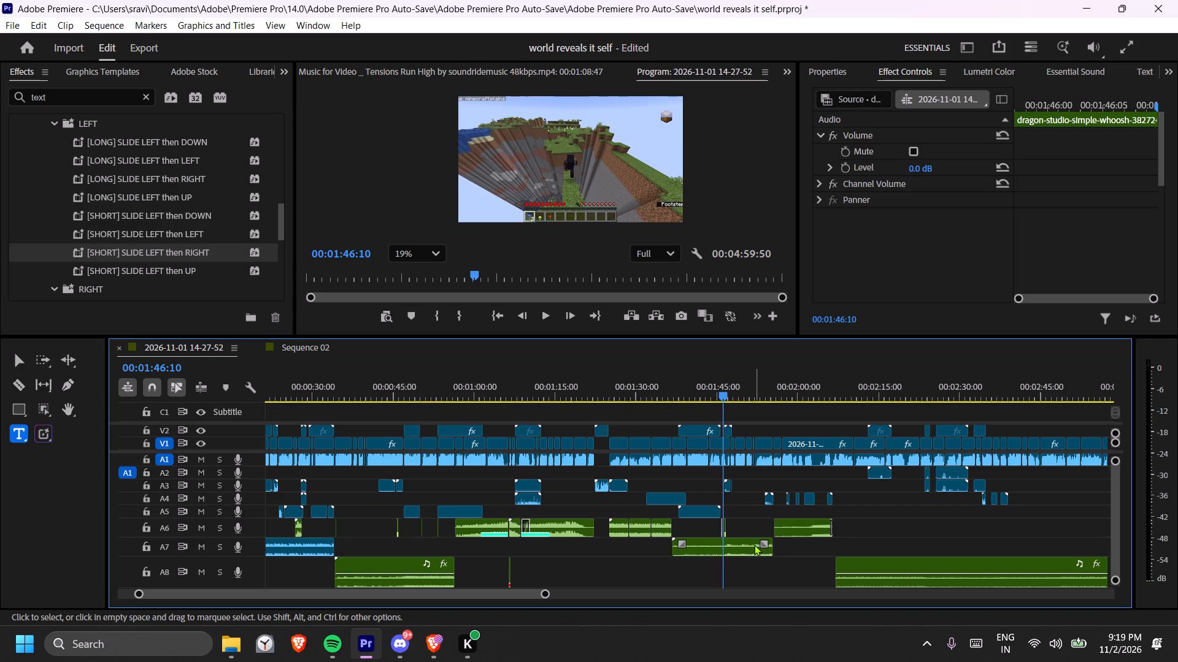
Play back the pasted whoosh from about 00:01:45:34 to check its timing against the cut.
key("equal")
key("equal")
key("equal")
key("space")
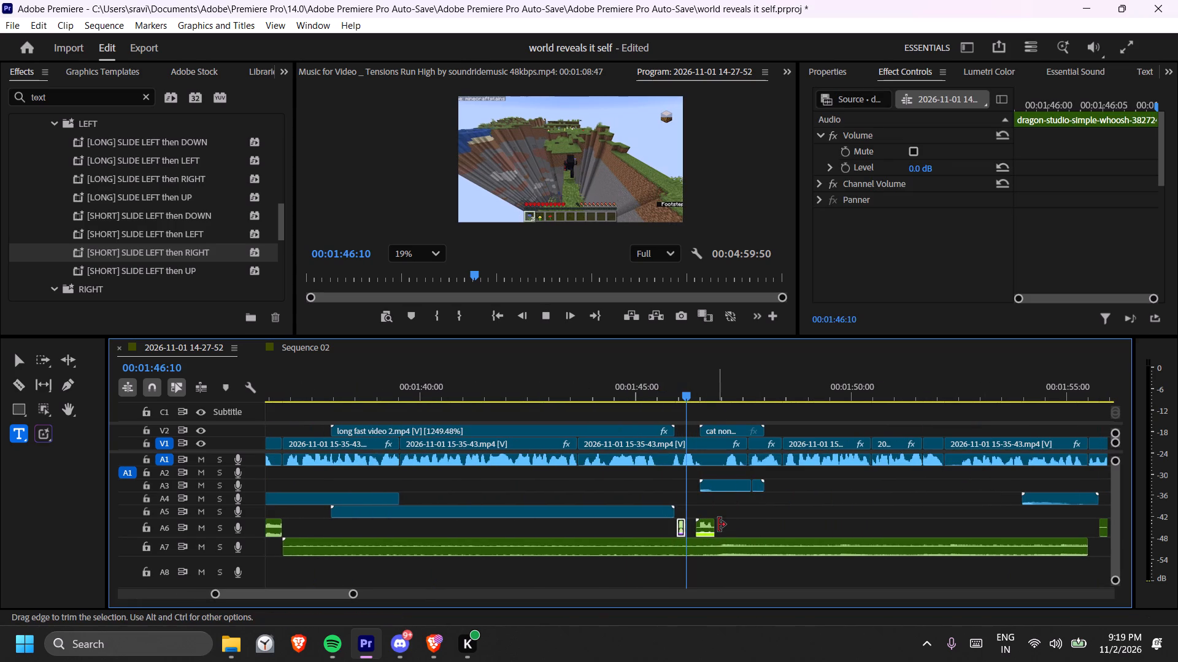
key("space")
left_click_drag(663, 373, 661, 378)
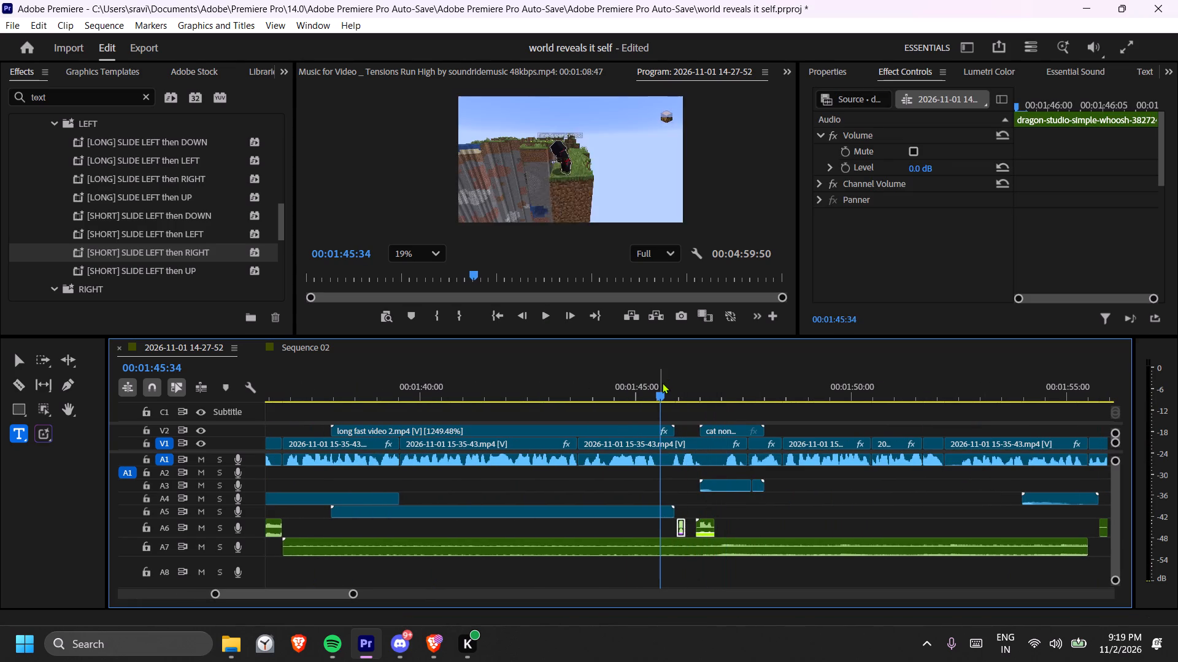
key("space")
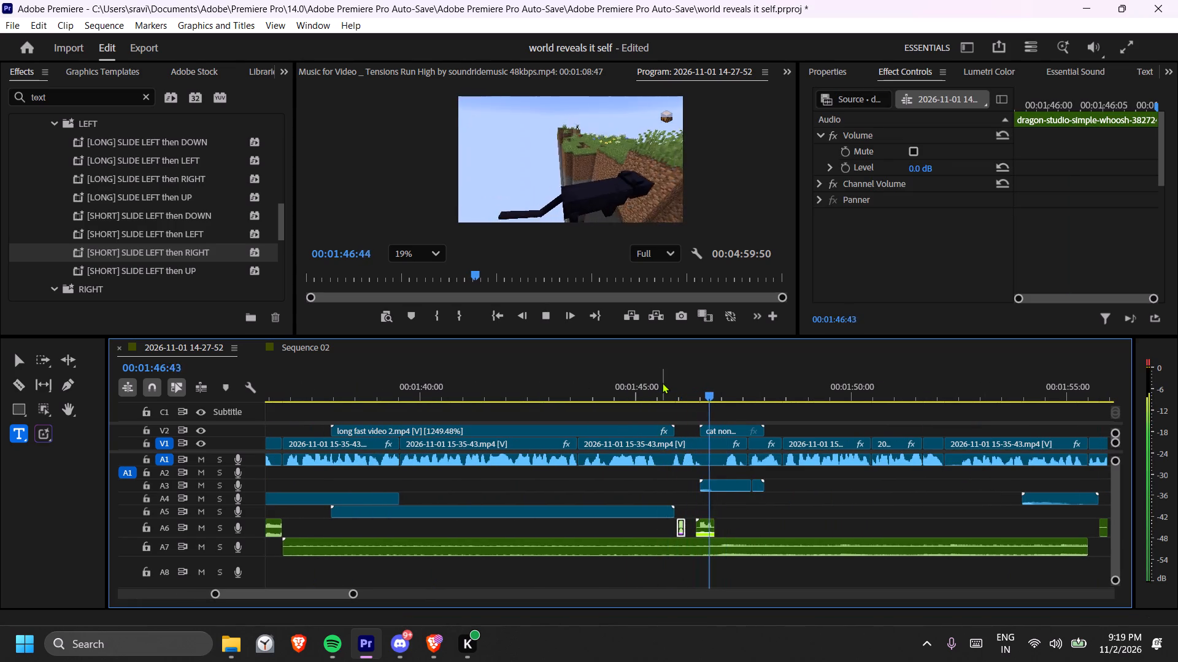
Paste another copy of the whoosh onto A6 at about 00:01:50:25.
key("minus")
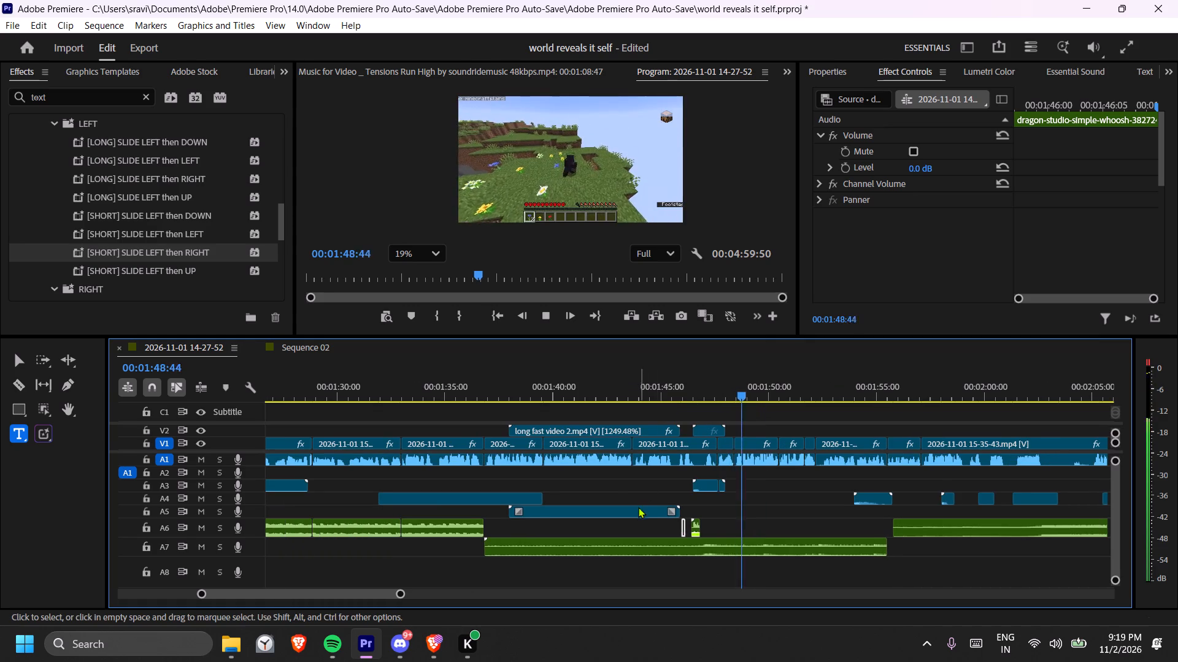
scroll(633, 510, "down", 3)
key("space")
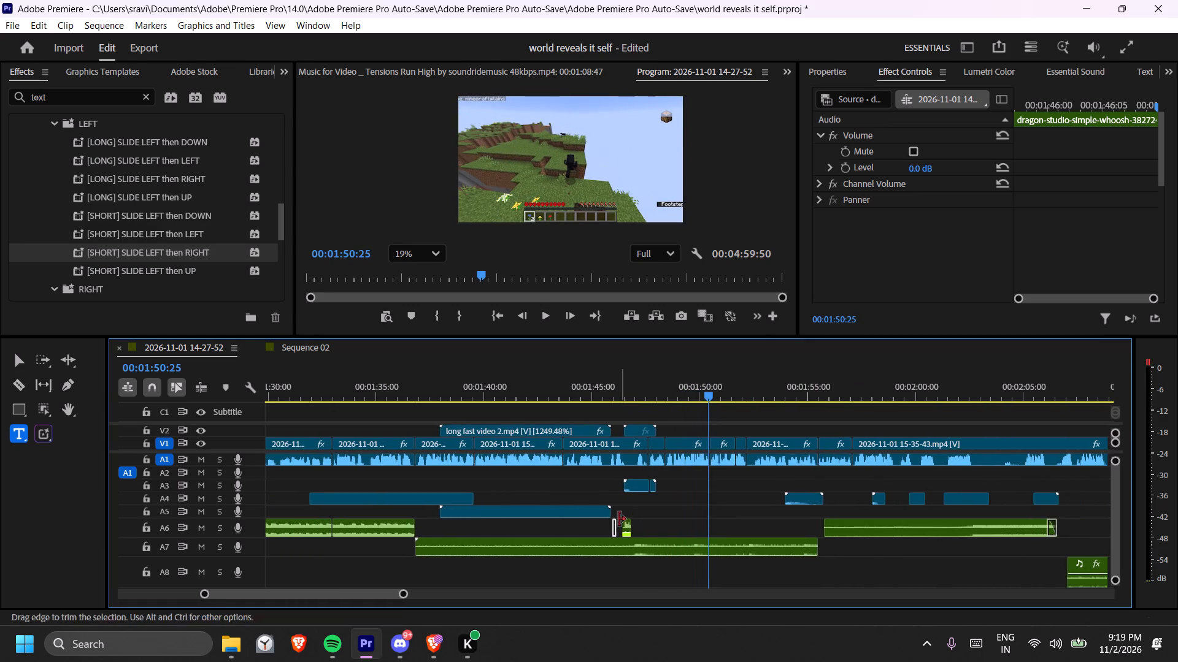
key("ctrl+v")
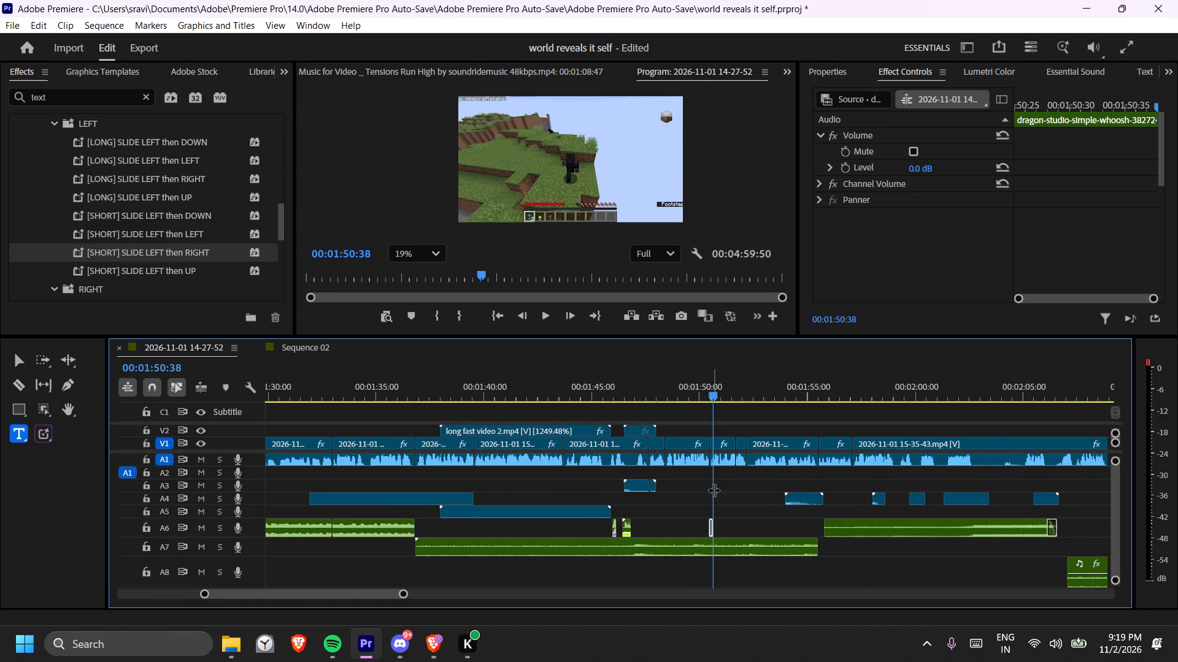
Play from just before the second whoosh through to about 00:01:55 to check how it sounds.
left_click(706, 394)
key("space")
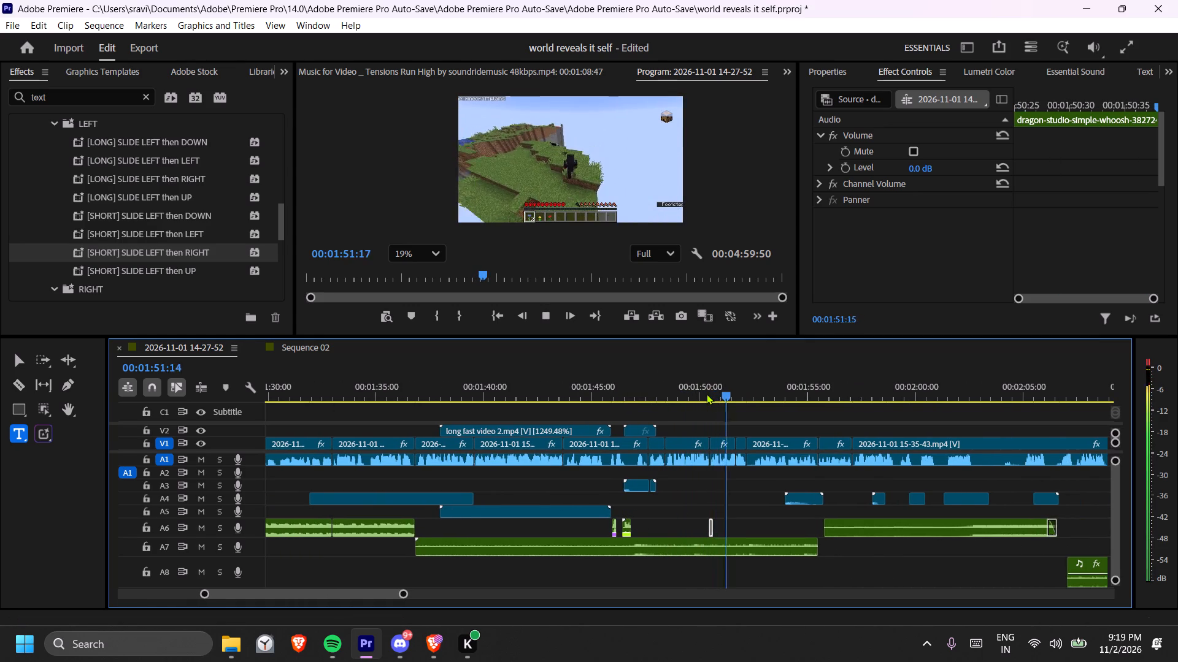
scroll(655, 433, "down", 3)
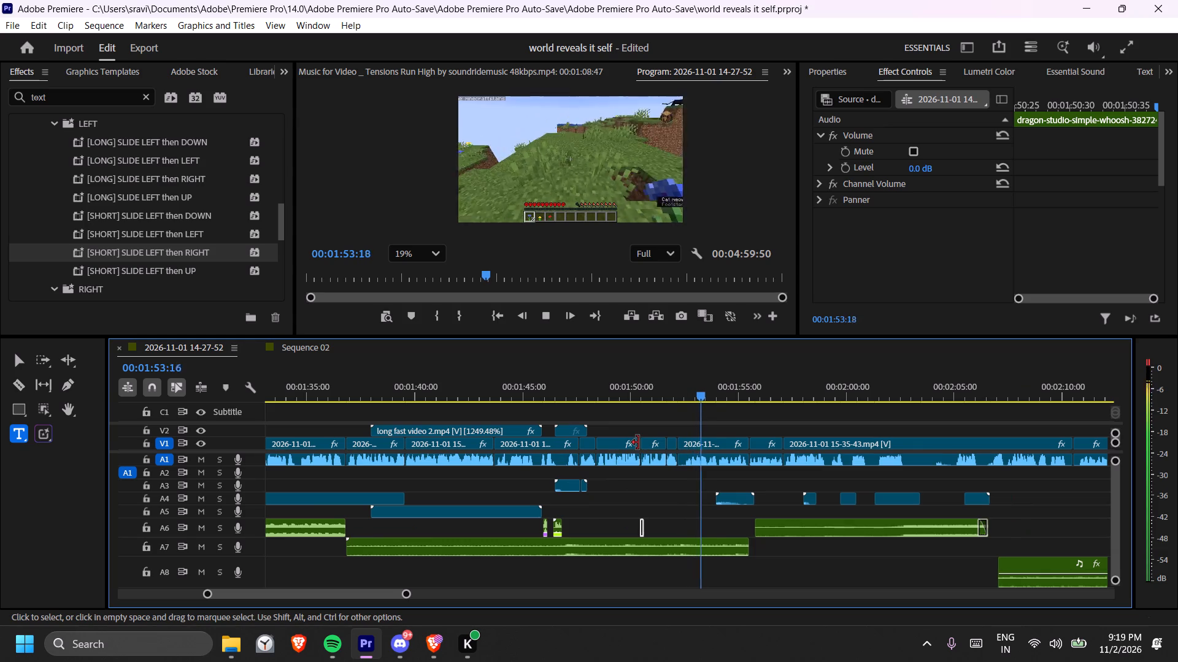
key("space")
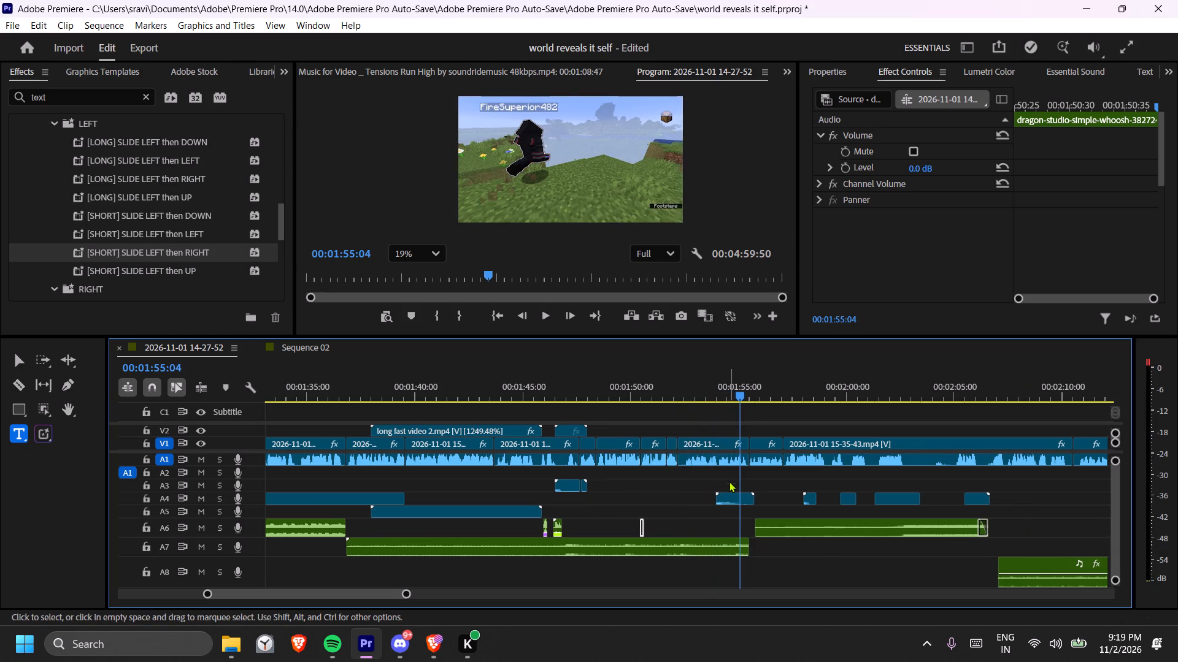
Check the audio gain setting of the gen fish.mp4 clip on A4 near 00:01:55, keeping it at 0 dB.
left_click_drag(728, 498, 693, 502)
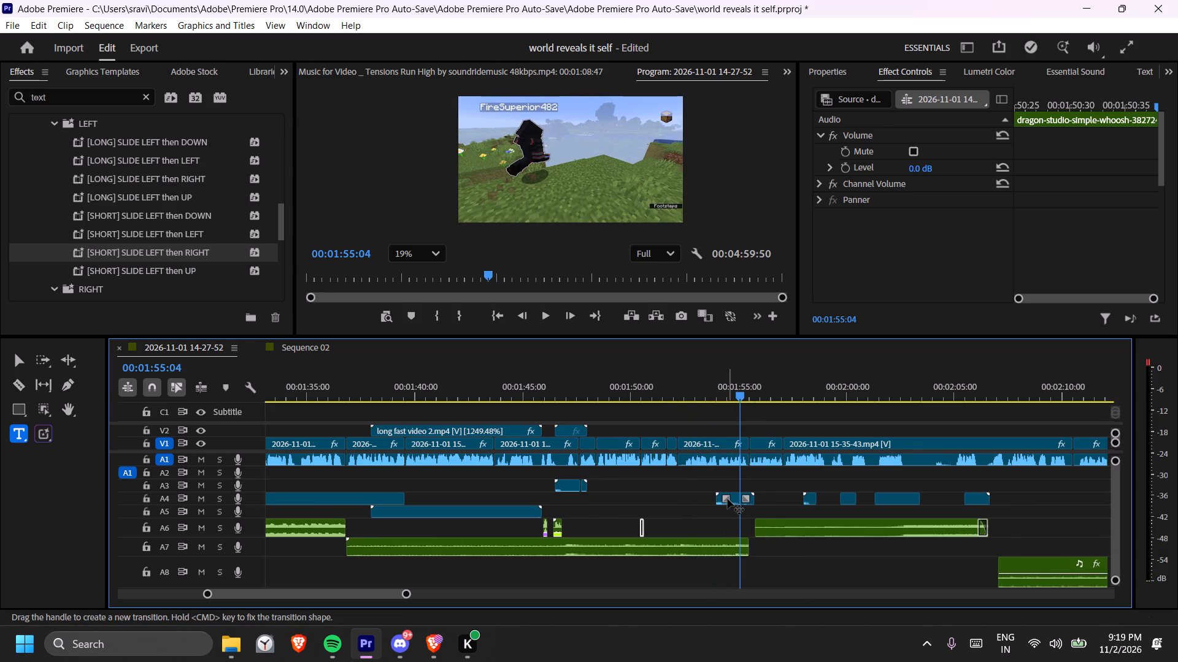
left_click_drag(728, 499, 712, 499)
left_click(738, 498)
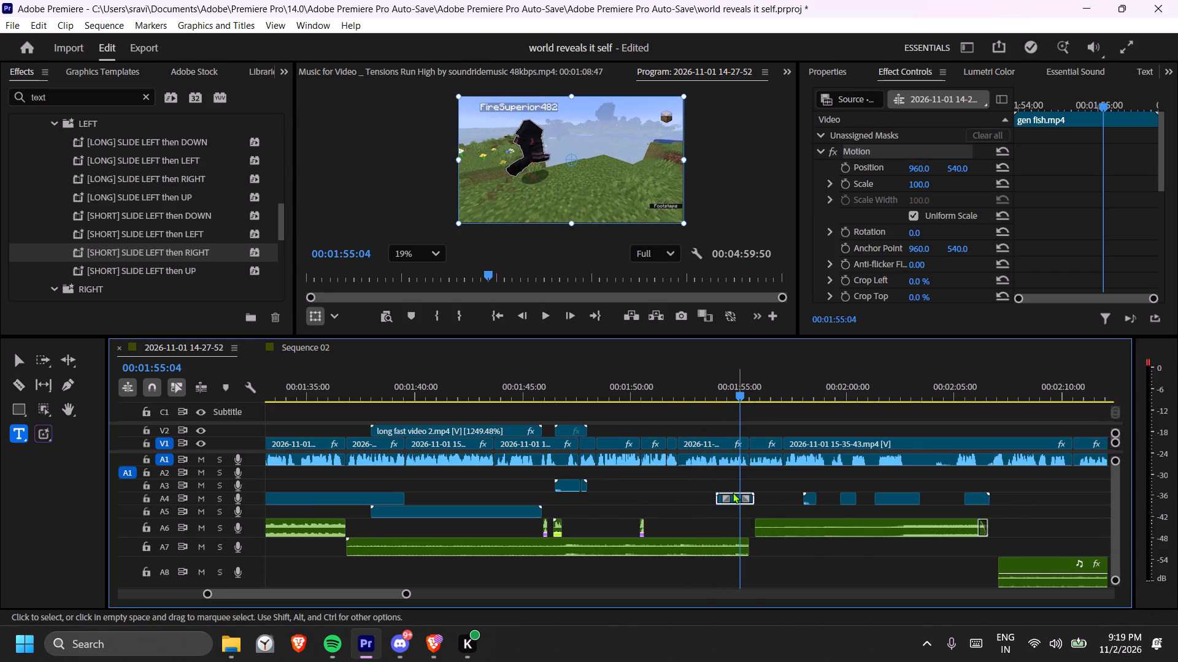
scroll(717, 445, "up", 5)
scroll(717, 445, "down", 6)
right_click(712, 499)
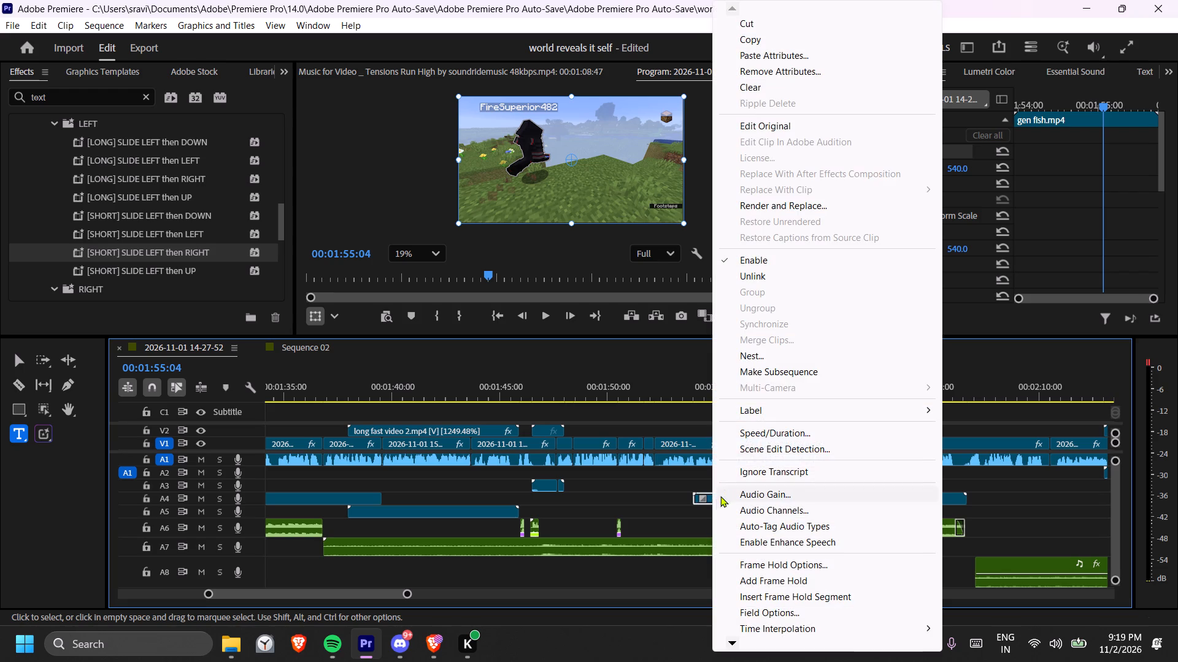
left_click(744, 489)
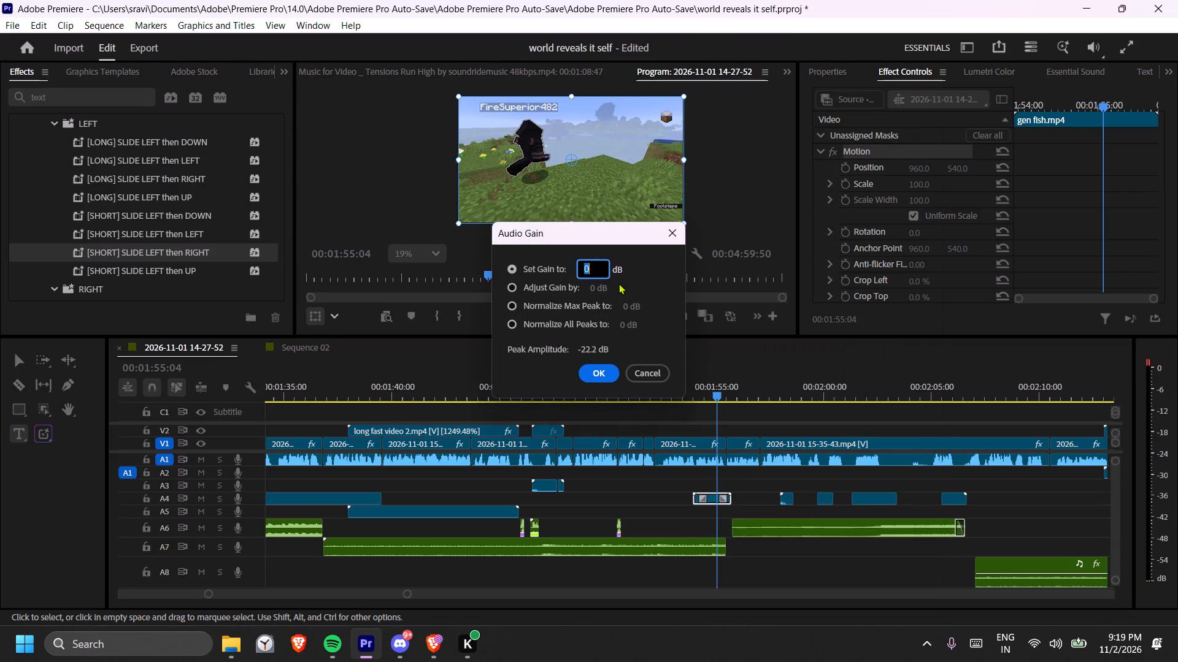
left_click(539, 275)
left_click_drag(588, 270, 686, 276)
left_click(595, 378)
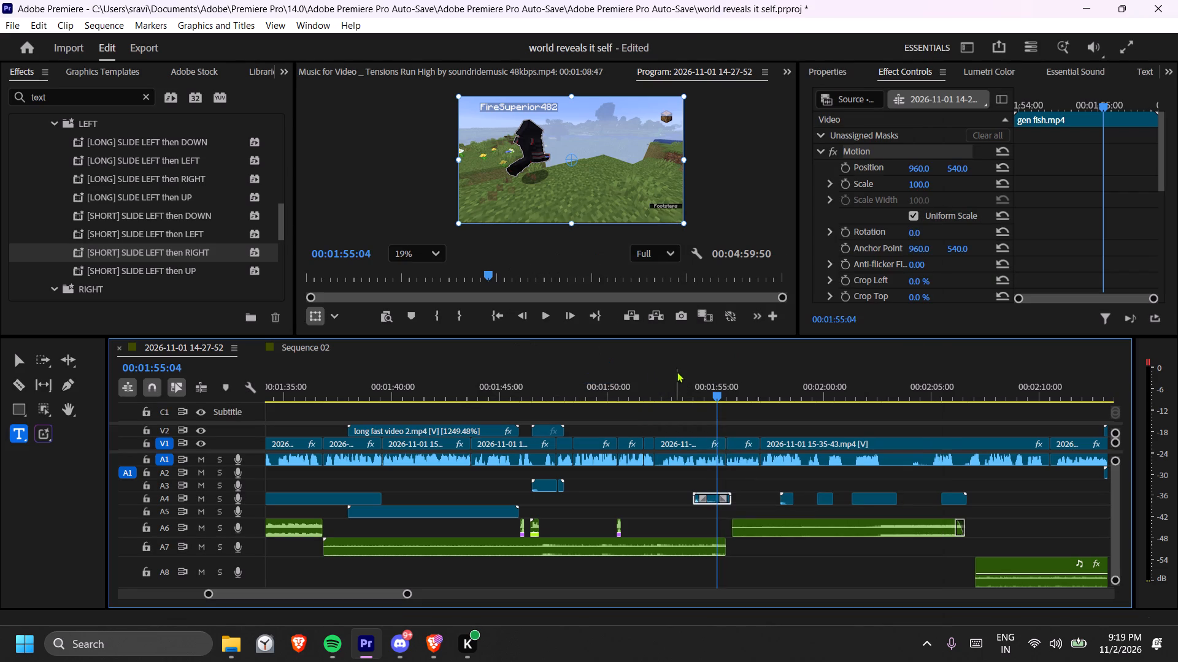
Play the video from the gen fish.mp4 section on to about 00:02:13, listening for places that need a sound effect.
left_click(680, 379)
key("space")
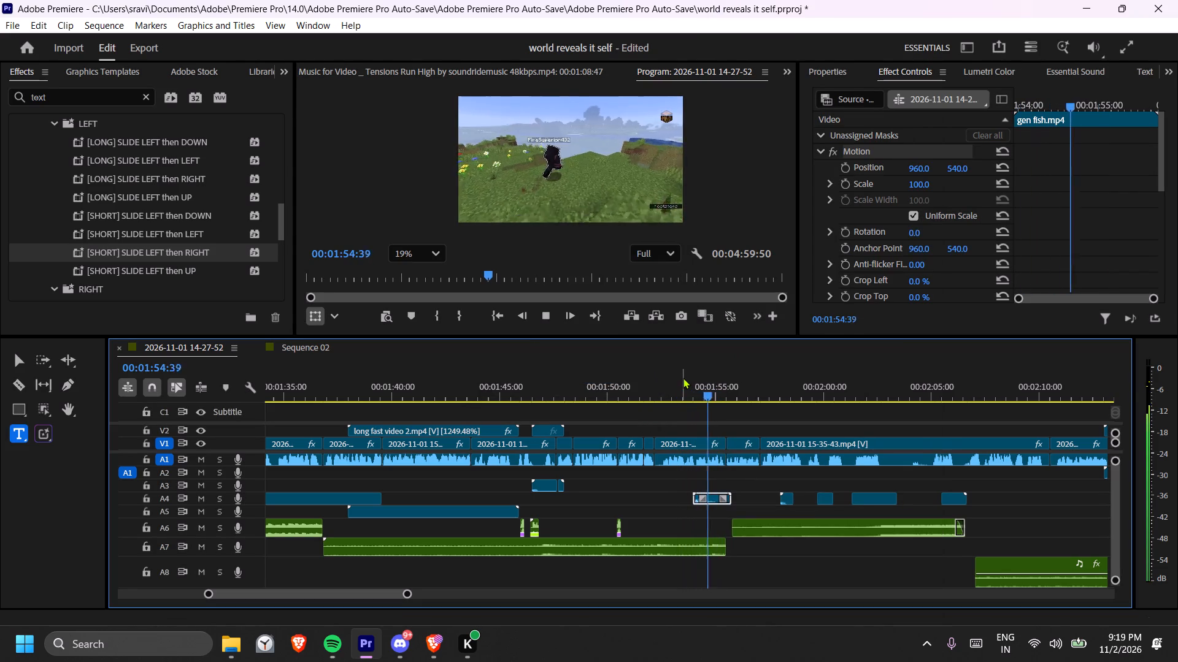
key("space")
scroll(655, 482, "down", 2)
key("space")
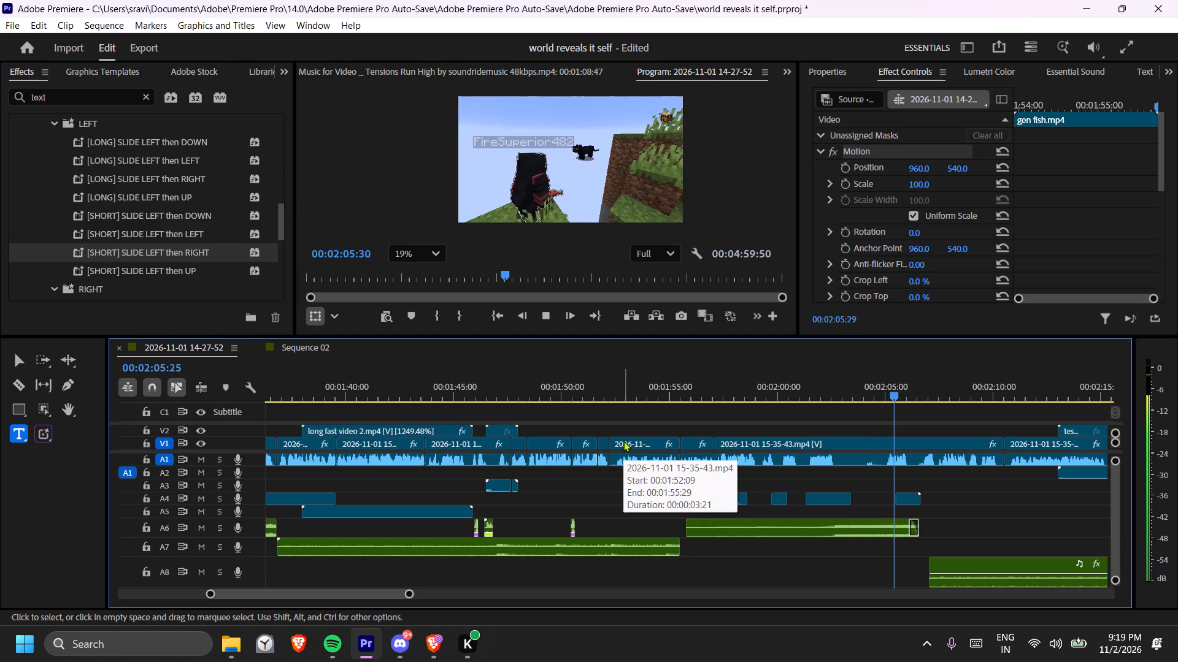
key("space")
key("space")
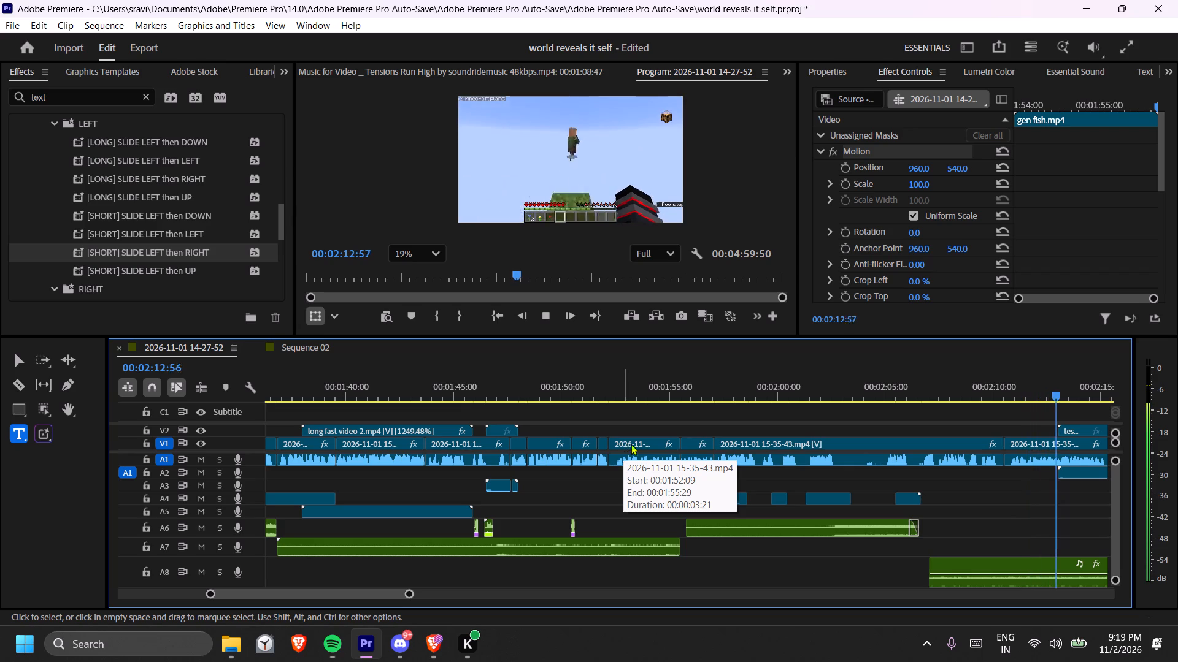
Paste the whoosh onto A6 at the start of the testqwe.mp4 clip, at about 00:02:13.
scroll(670, 498, "down", 5)
key("space")
left_click_drag(931, 385, 932, 385)
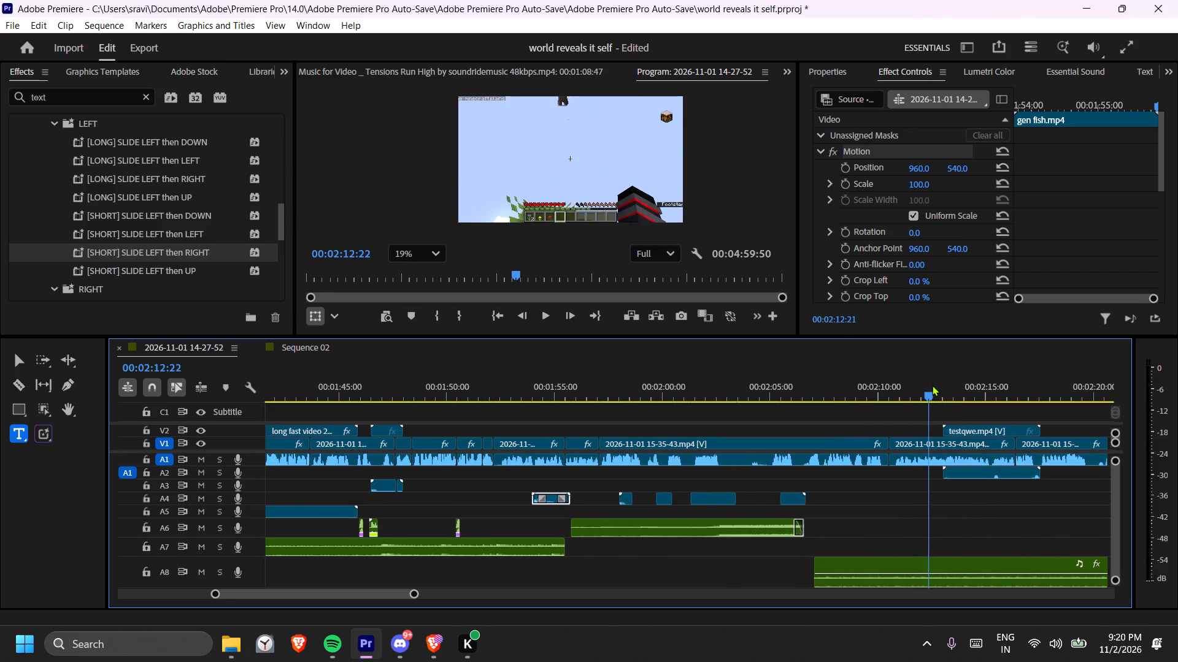
left_click_drag(932, 385, 945, 385)
key("ctrl+v")
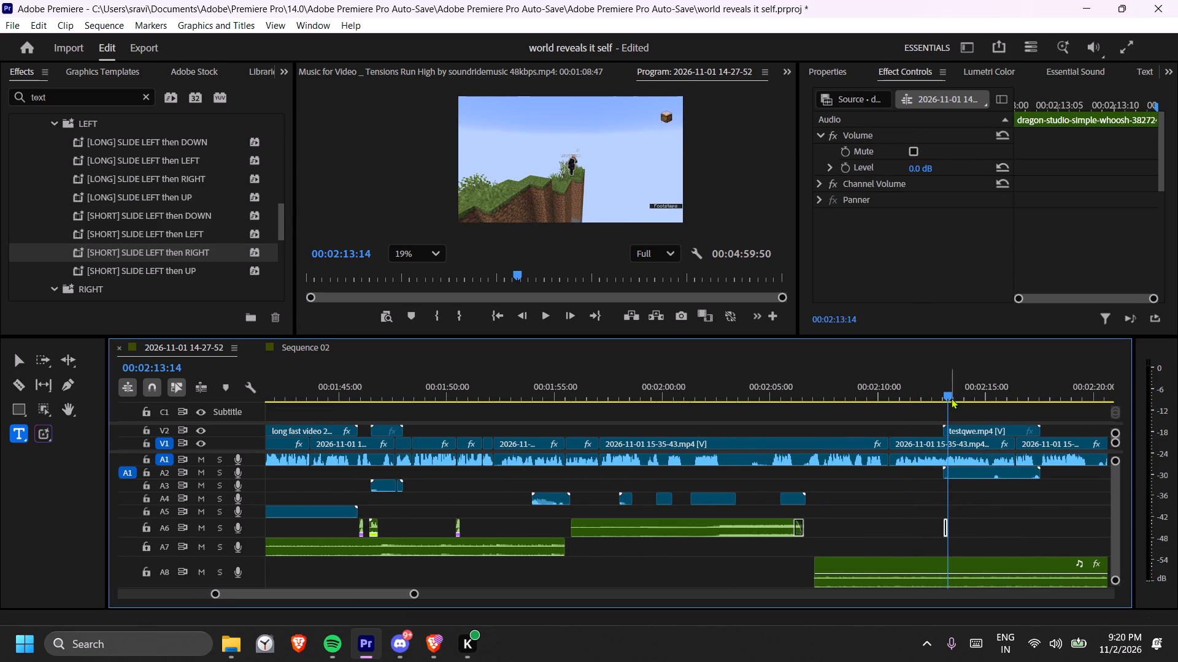
Play the testqwe.mp4 section from about 00:02:12 to 00:02:16 to check the pasted whoosh.
left_click(931, 389)
key("space")
scroll(789, 485, "down", 2)
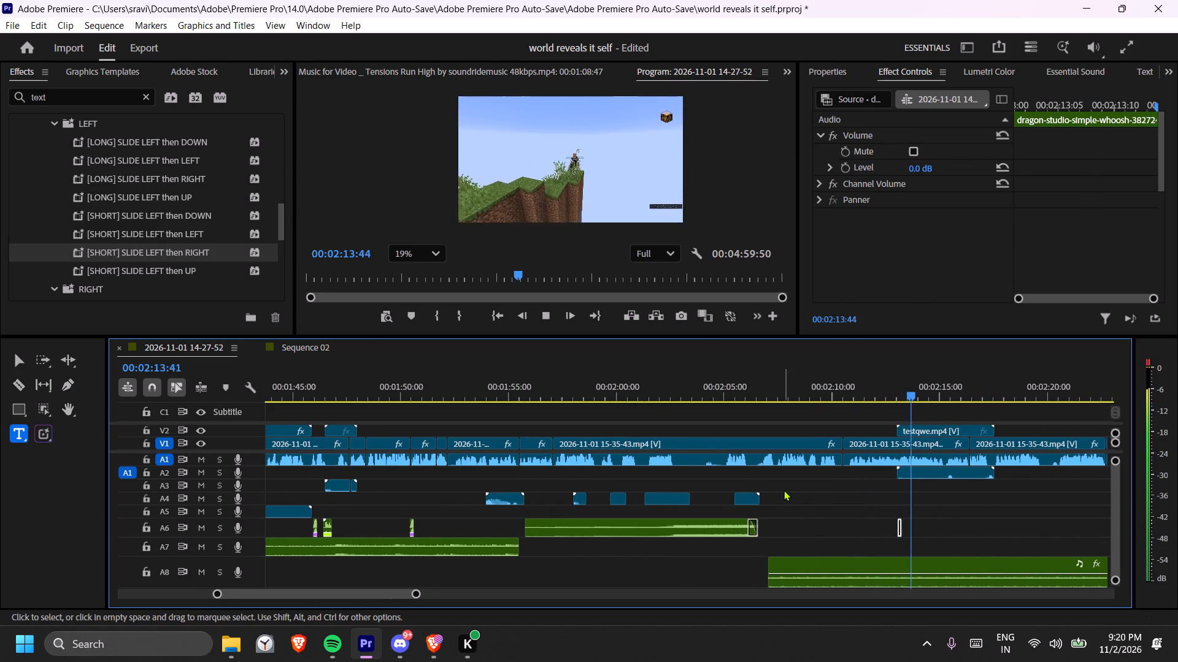
scroll(783, 490, "down", 5)
scroll(720, 492, "down", 4)
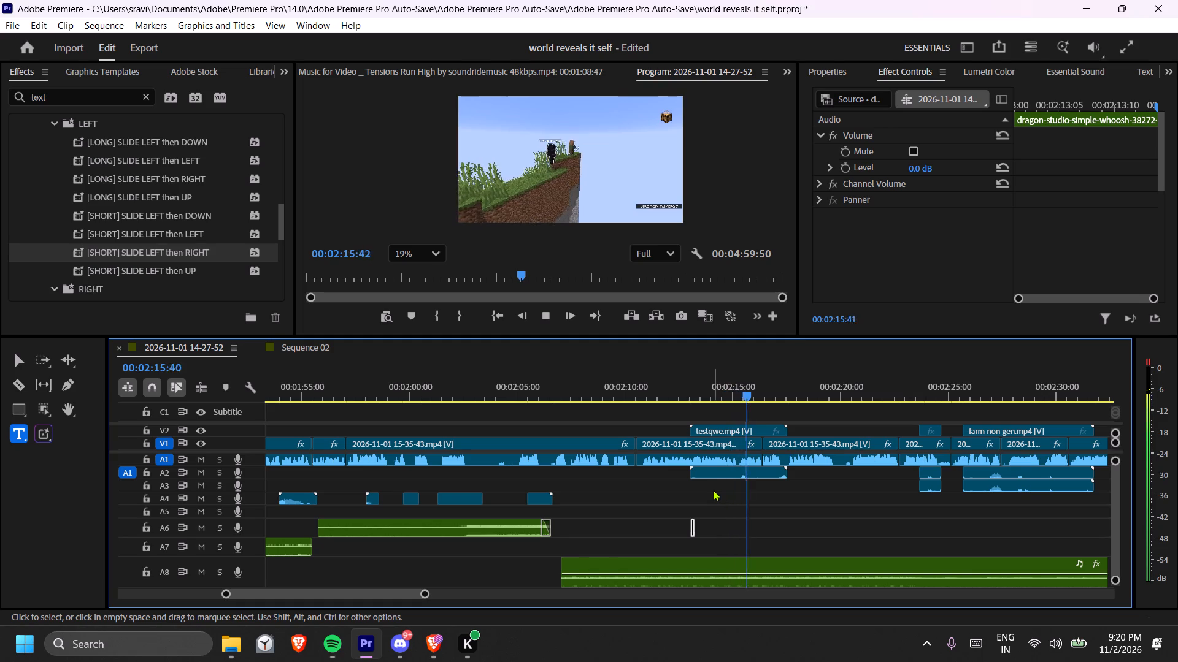
key("space")
Audition and copy the Breast Twitch.mp3 sound clip on A6 near 00:01:46.
scroll(696, 490, "up", 5)
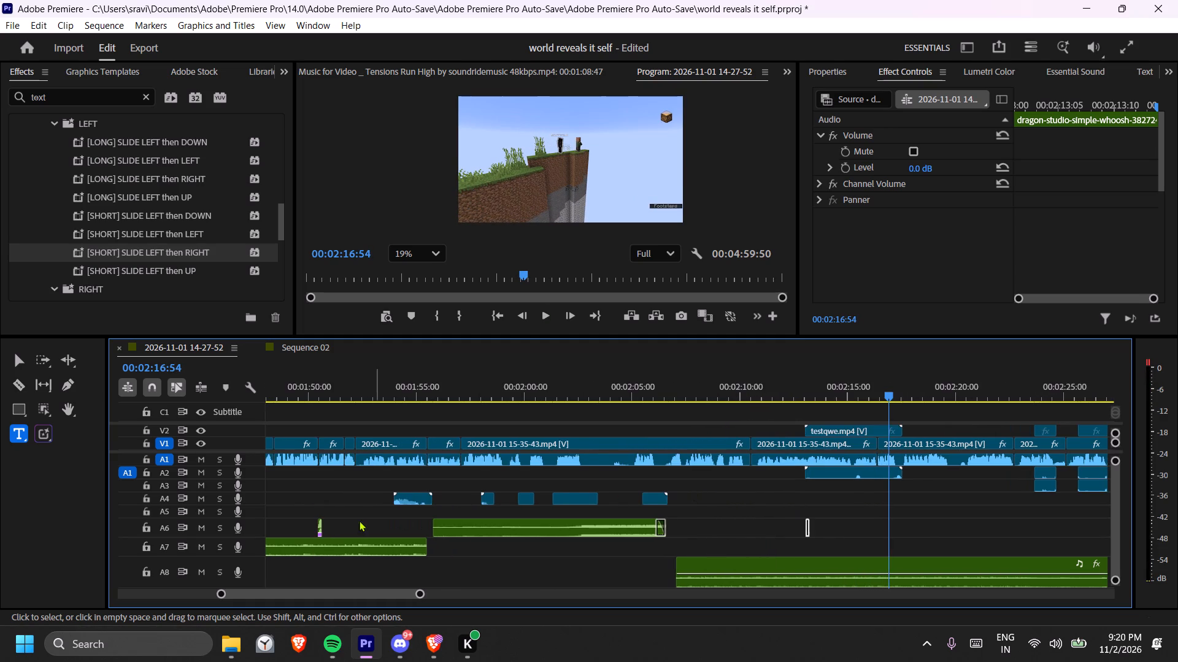
scroll(378, 512, "up", 5)
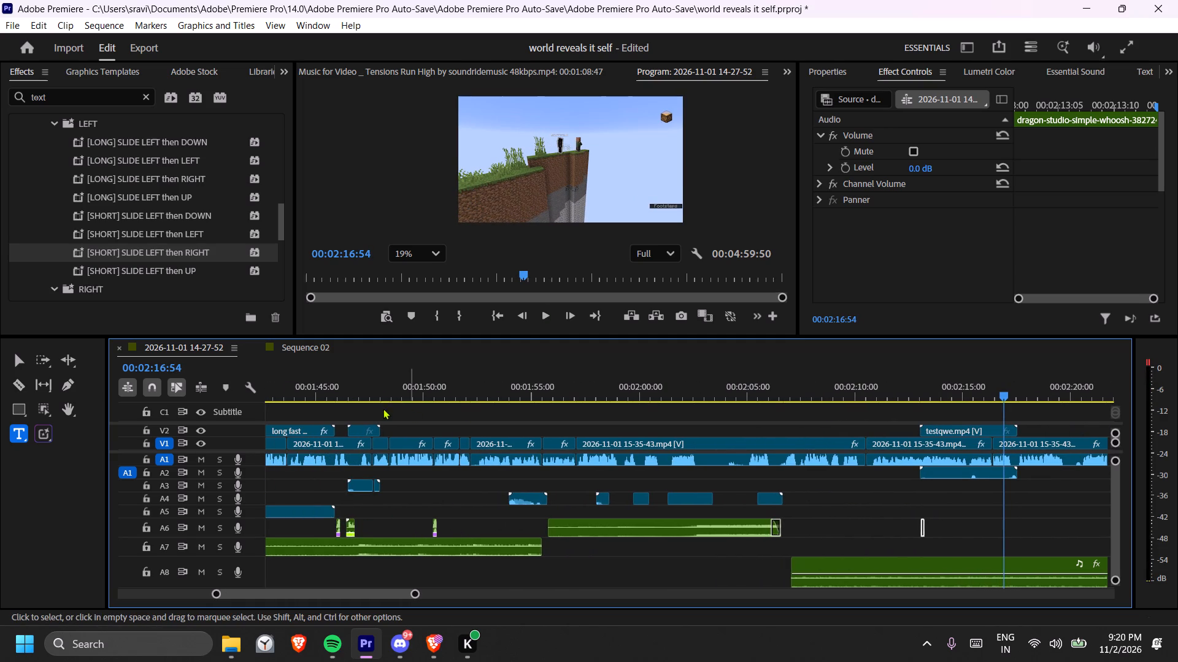
left_click(351, 392)
key("space")
key("space")
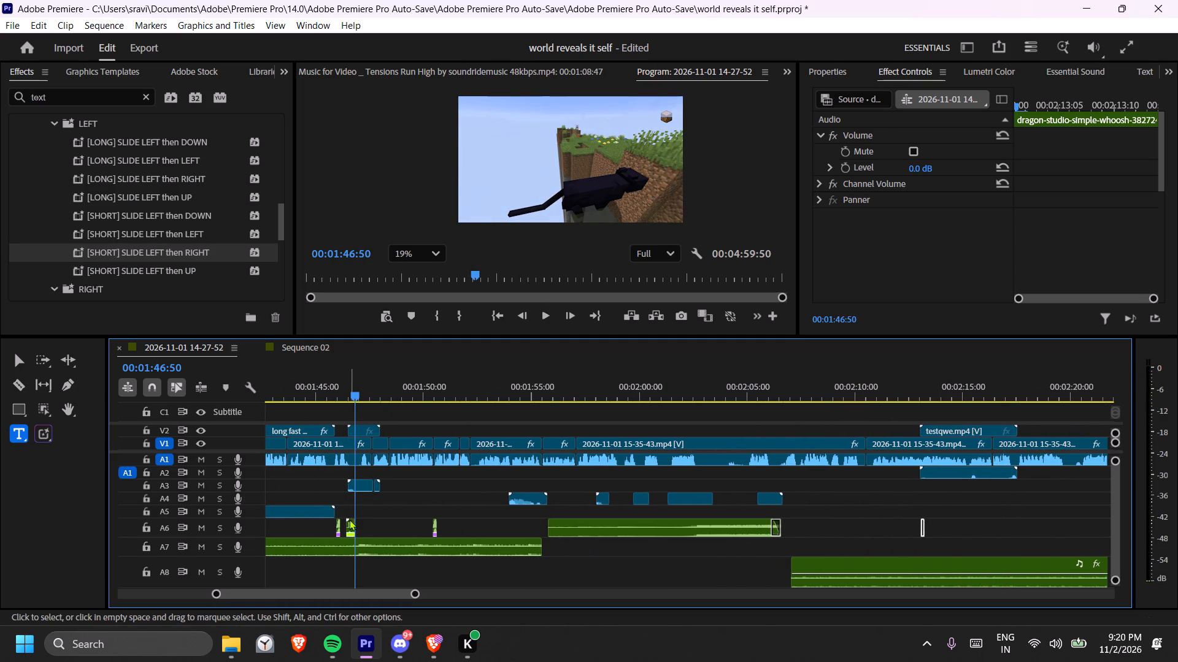
left_click(349, 525)
key("ctrl+c")
Paste the Breast Twitch.mp3 sound on A6 under the short V2 overlay before farm non gen.mp4, at about 00:02:24.
scroll(741, 474, "down", 12)
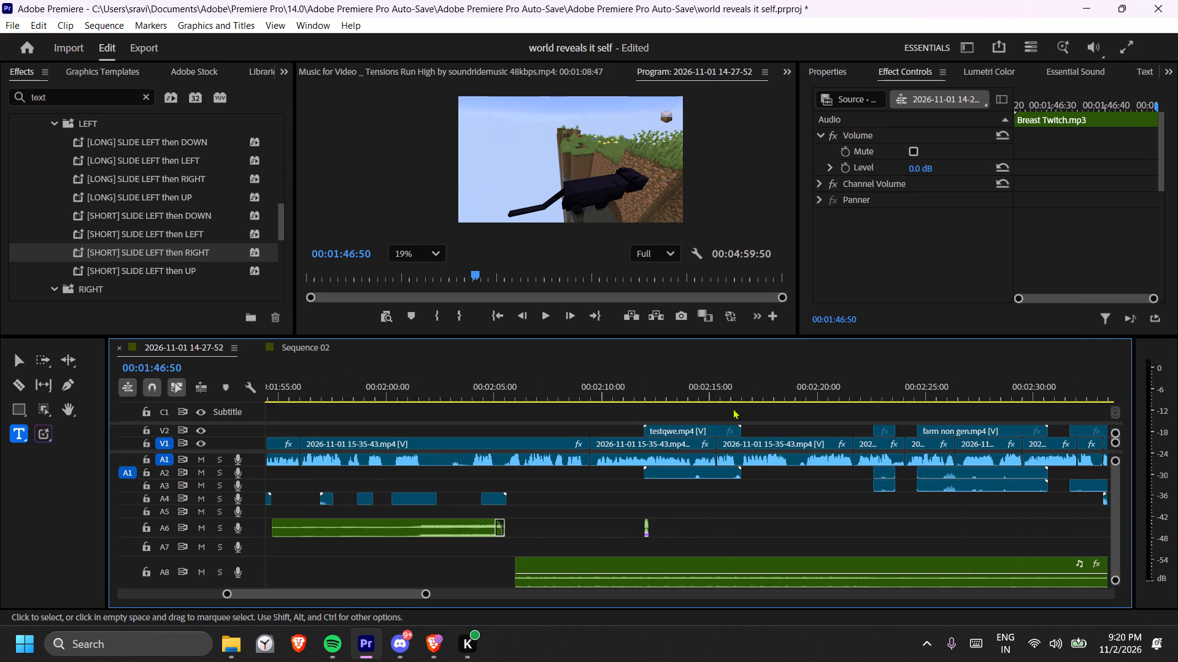
left_click_drag(723, 390, 764, 394)
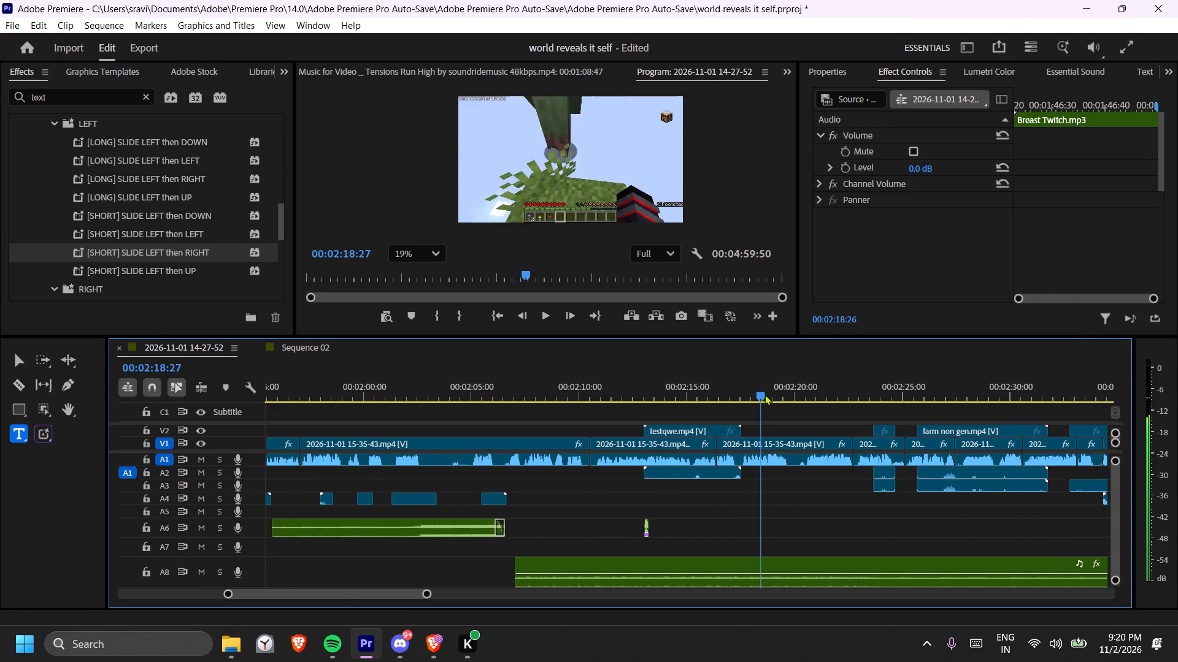
left_click_drag(764, 394, 874, 401)
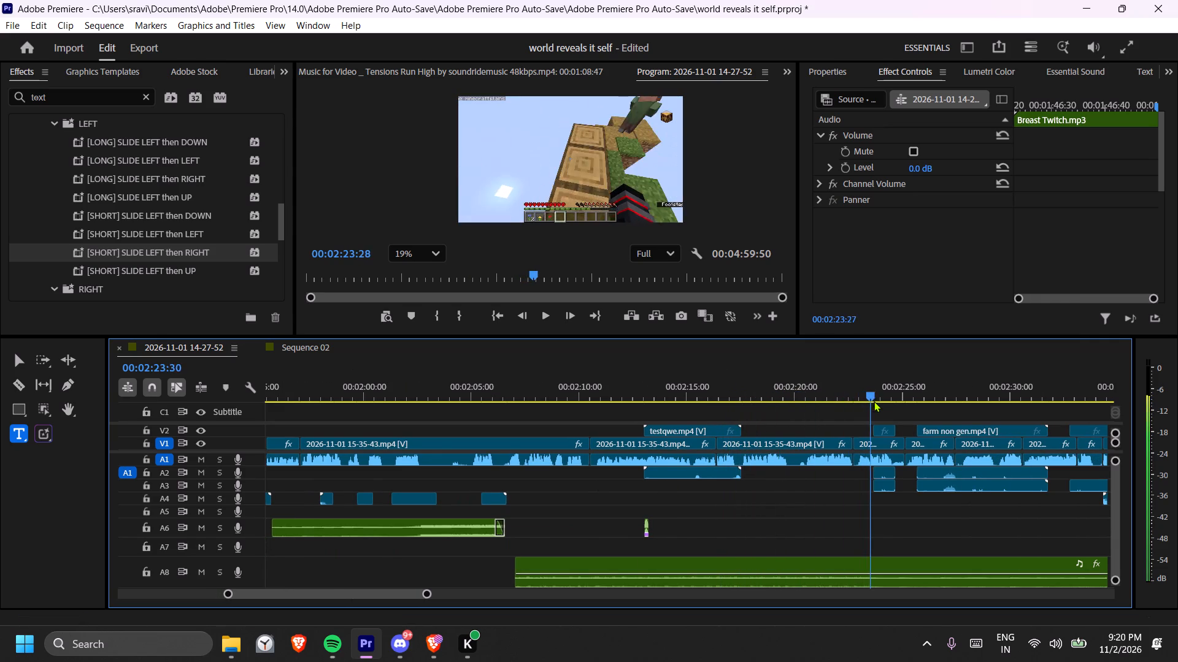
left_click_drag(874, 401, 895, 403)
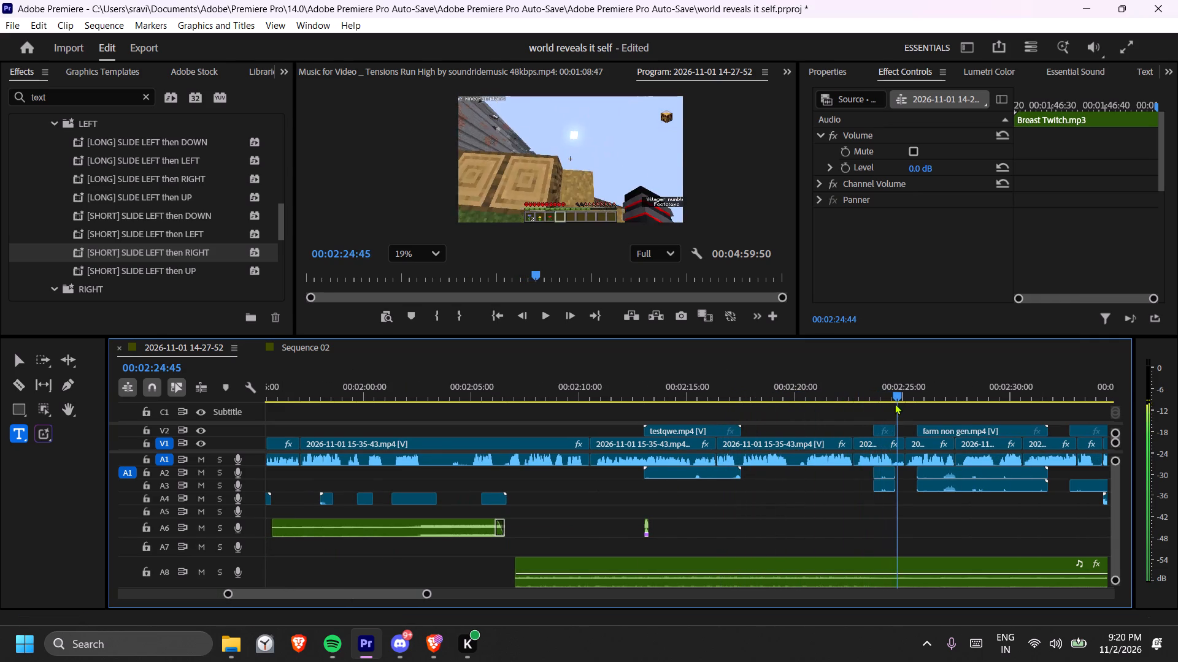
left_click_drag(895, 403, 877, 403)
key("ctrl+v")
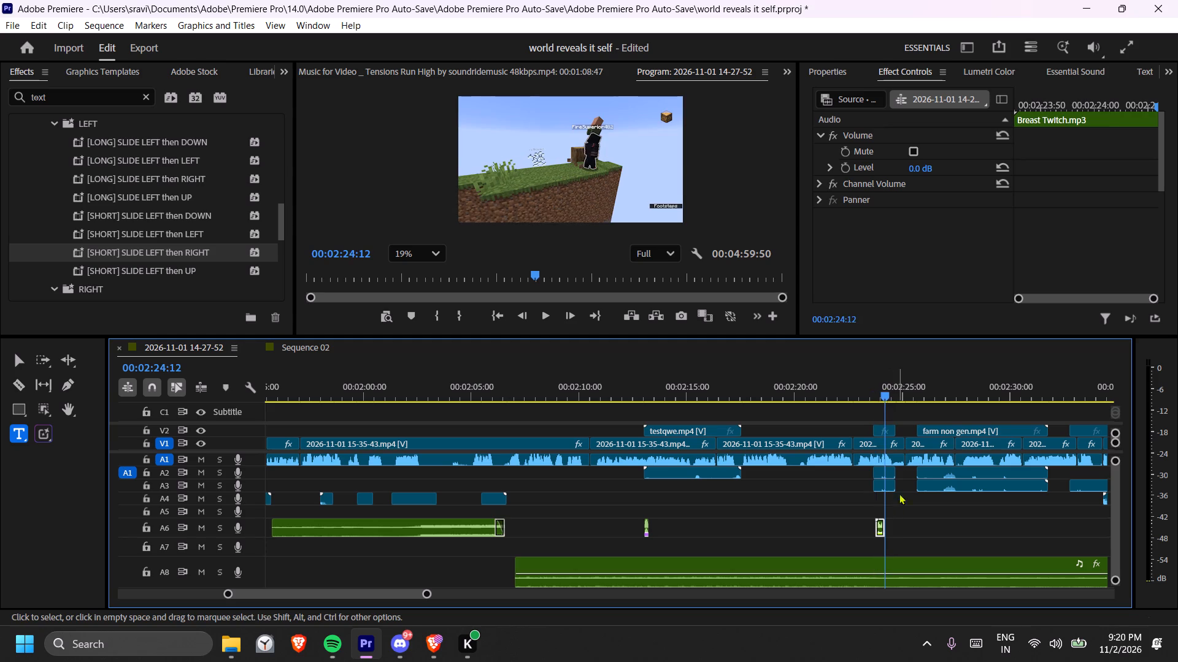
Play the section from about 00:02:23 to 00:02:26 to check the pasted Breast Twitch.mp3 sound.
left_click(879, 391)
key("space")
key("space")
left_click(859, 393)
key("space")
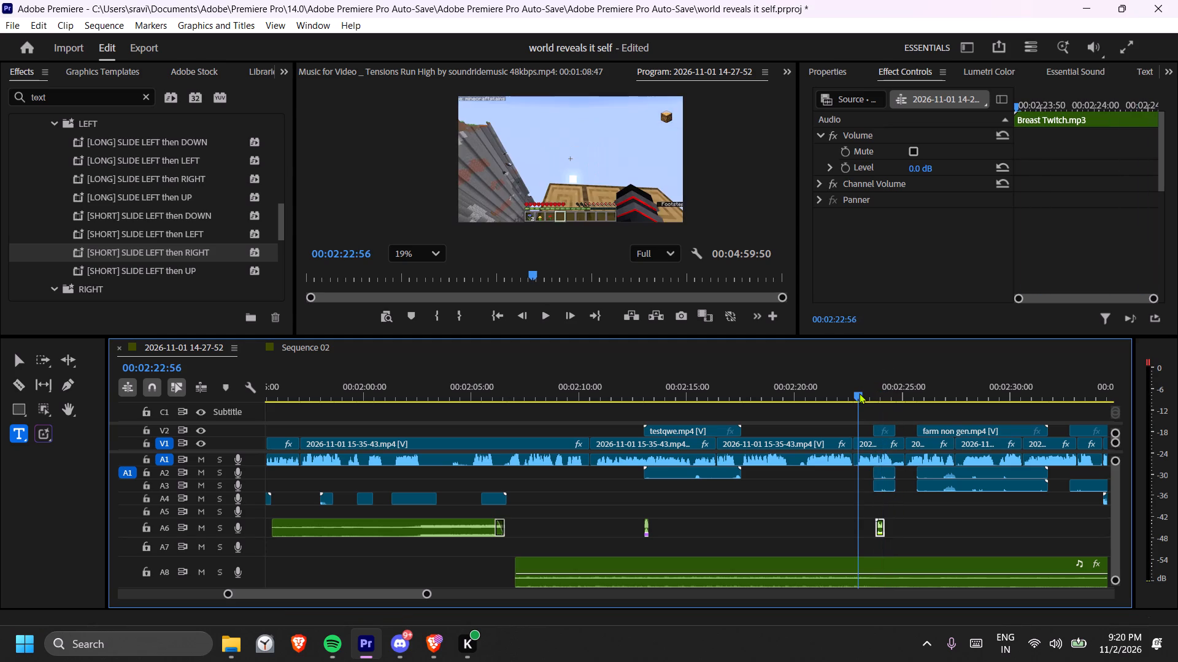
key("space")
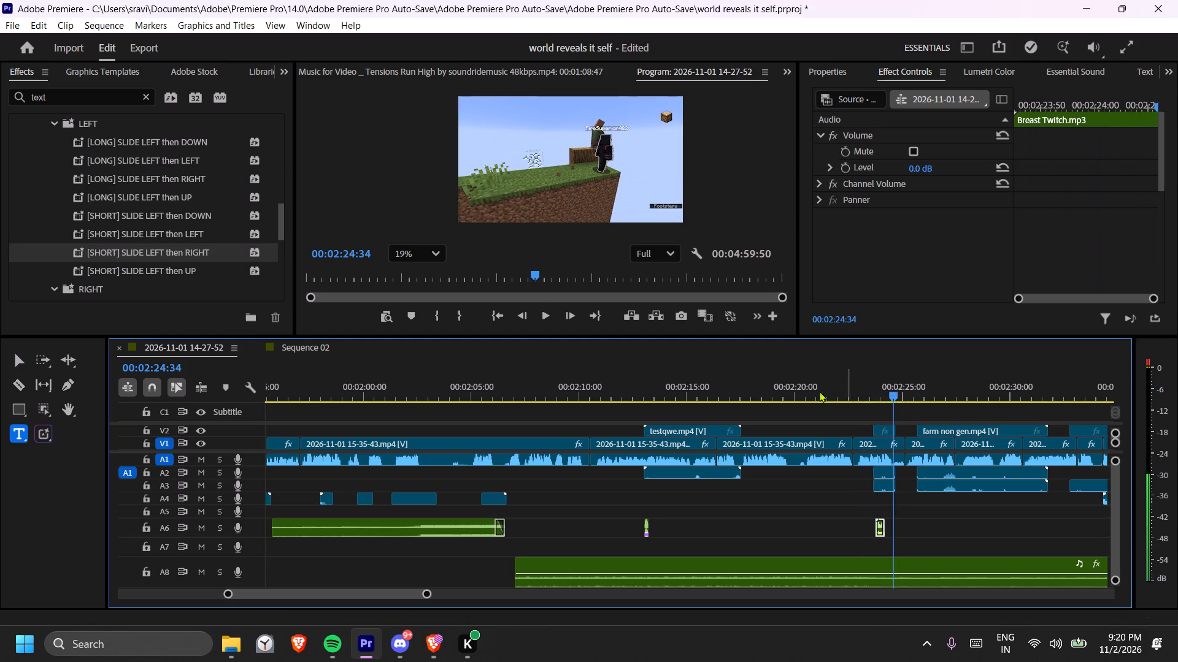
key("space")
scroll(637, 444, "down", 3)
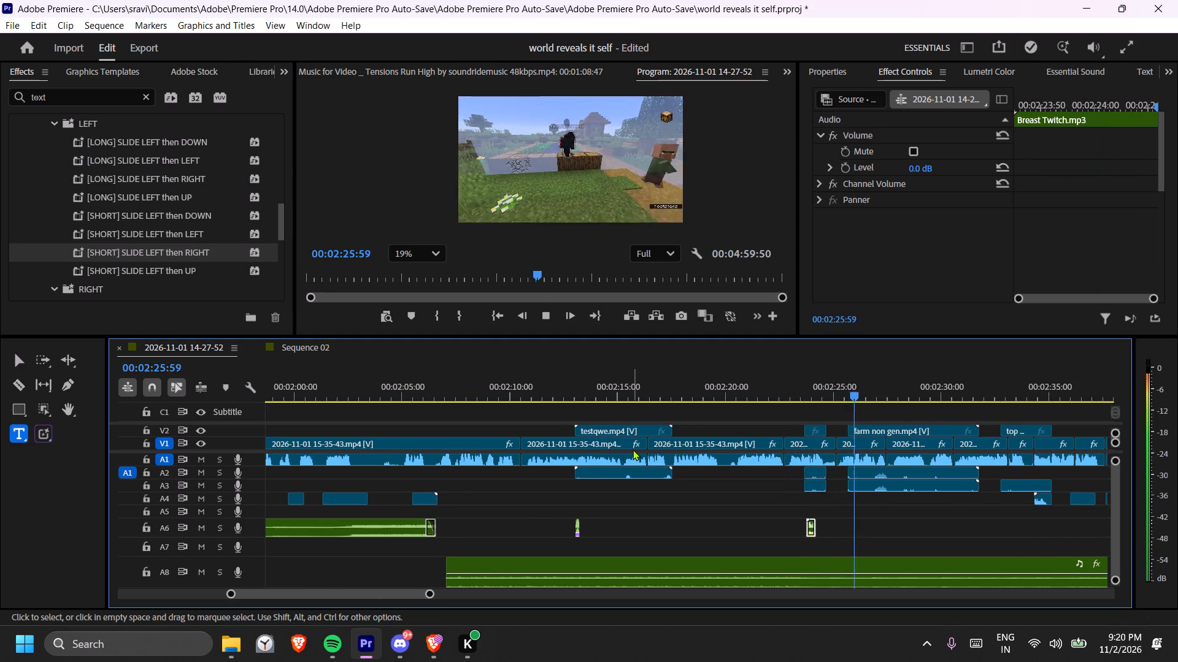
key("space")
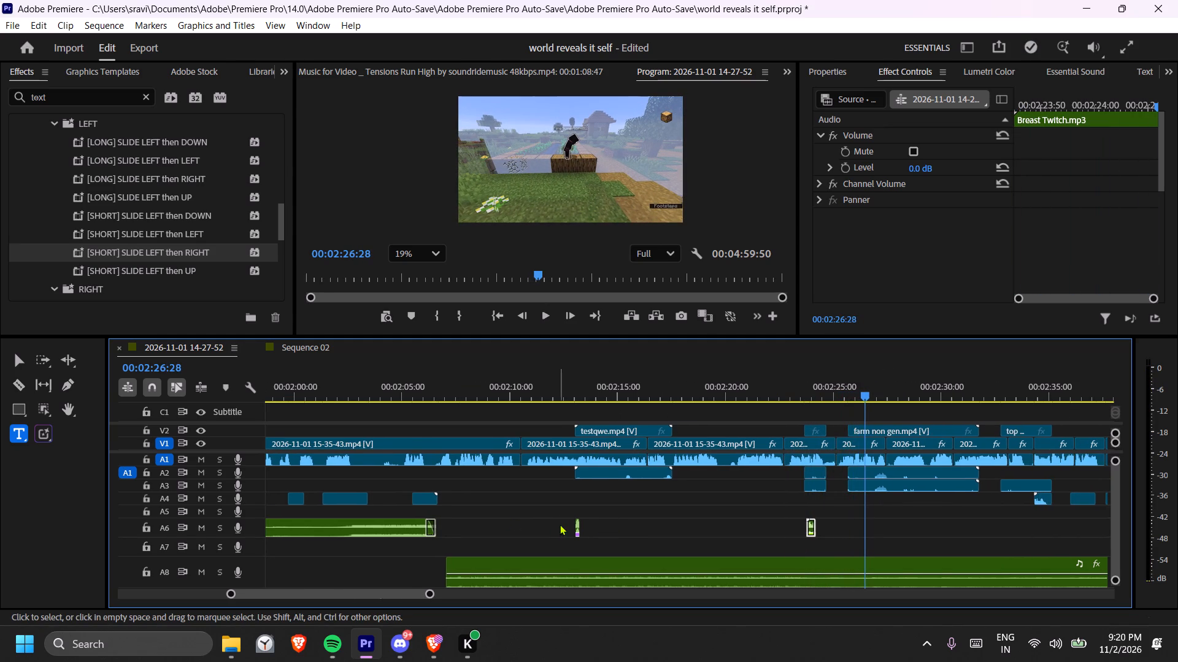
Copy the whoosh clip from A6 under testqwe.mp4 and paste it at the start of farm non gen.mp4, at 00:02:25:40.
left_click(578, 524)
key("ctrl+c")
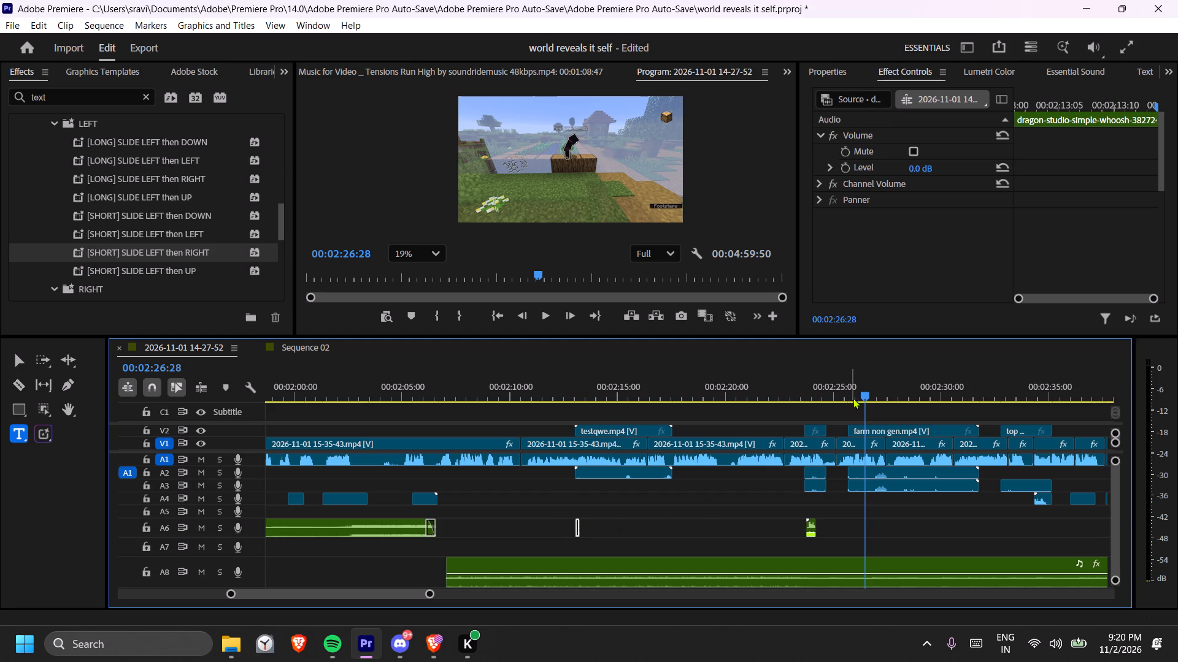
left_click_drag(868, 390, 856, 397)
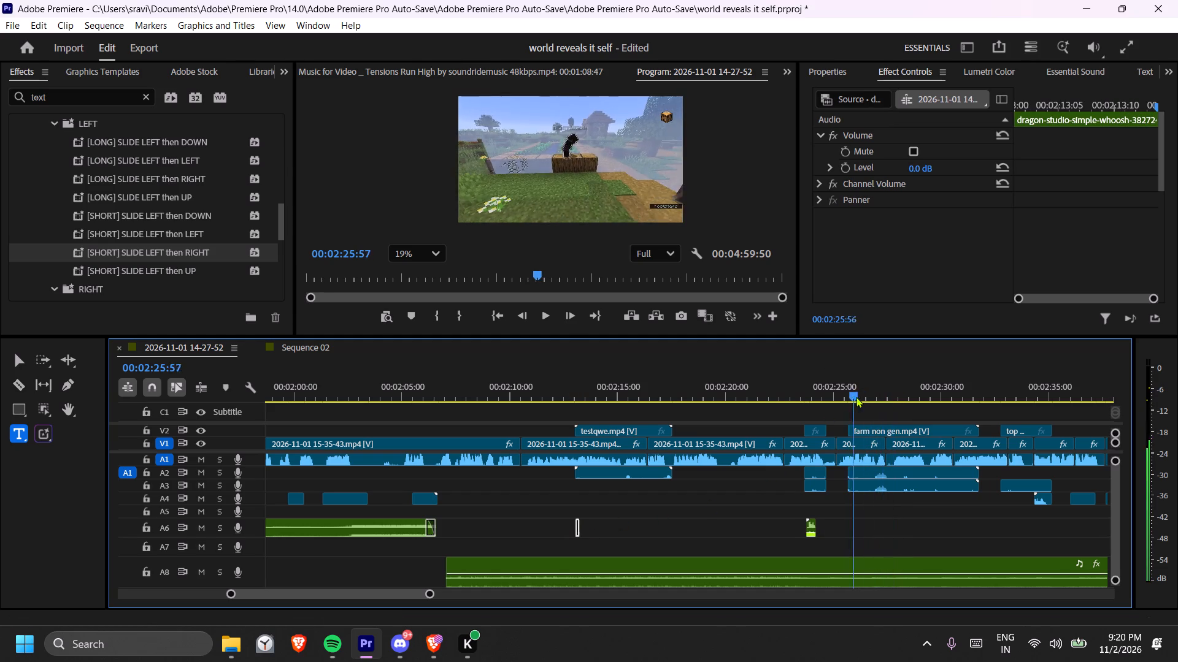
left_click_drag(856, 397, 863, 405)
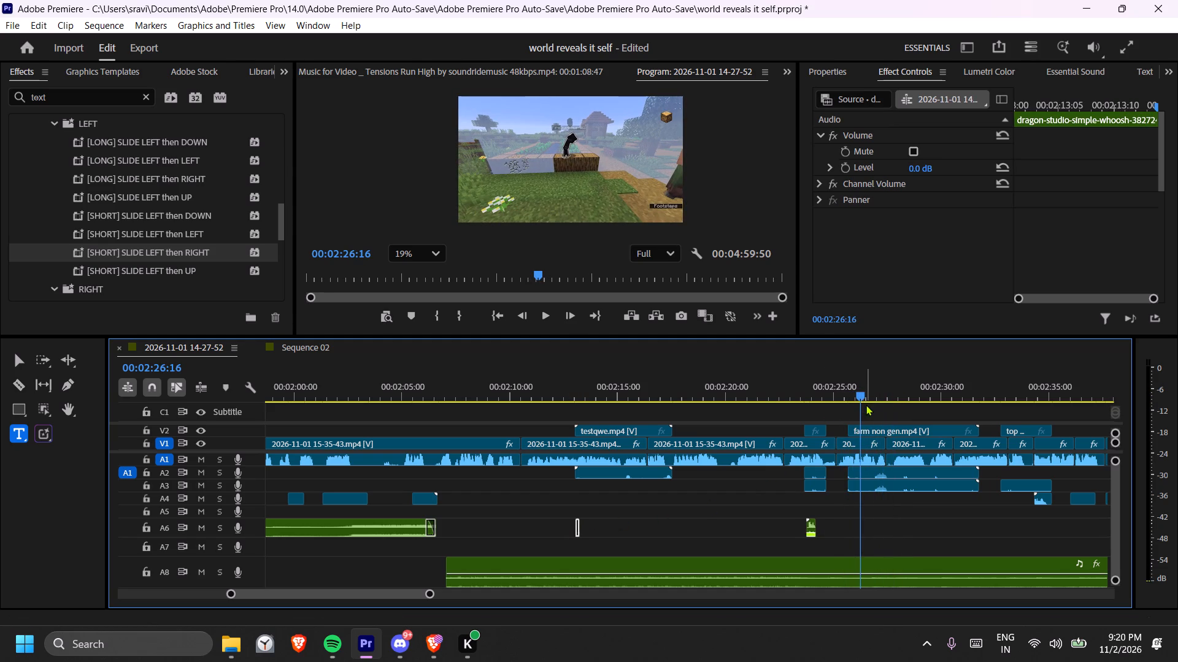
left_click_drag(860, 396, 848, 395)
key("ctrl+v")
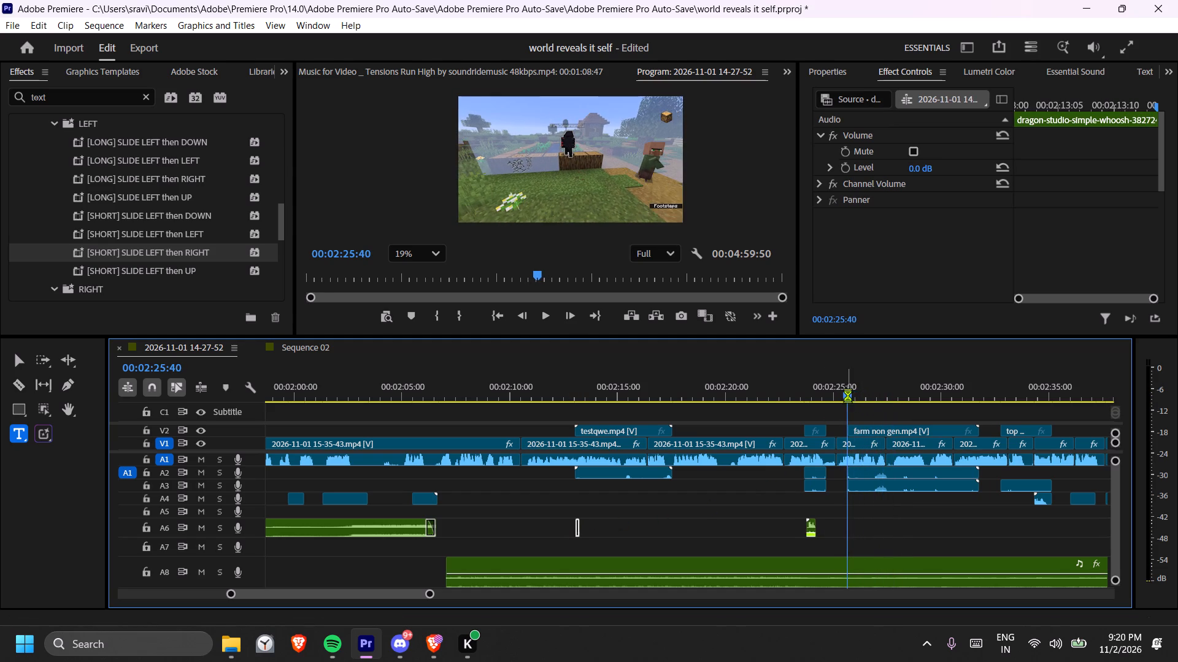
Play on from farm non gen.mp4 and paste the whoosh on A6 at the V1 cut at about 00:02:45.
left_click(848, 395)
key("space")
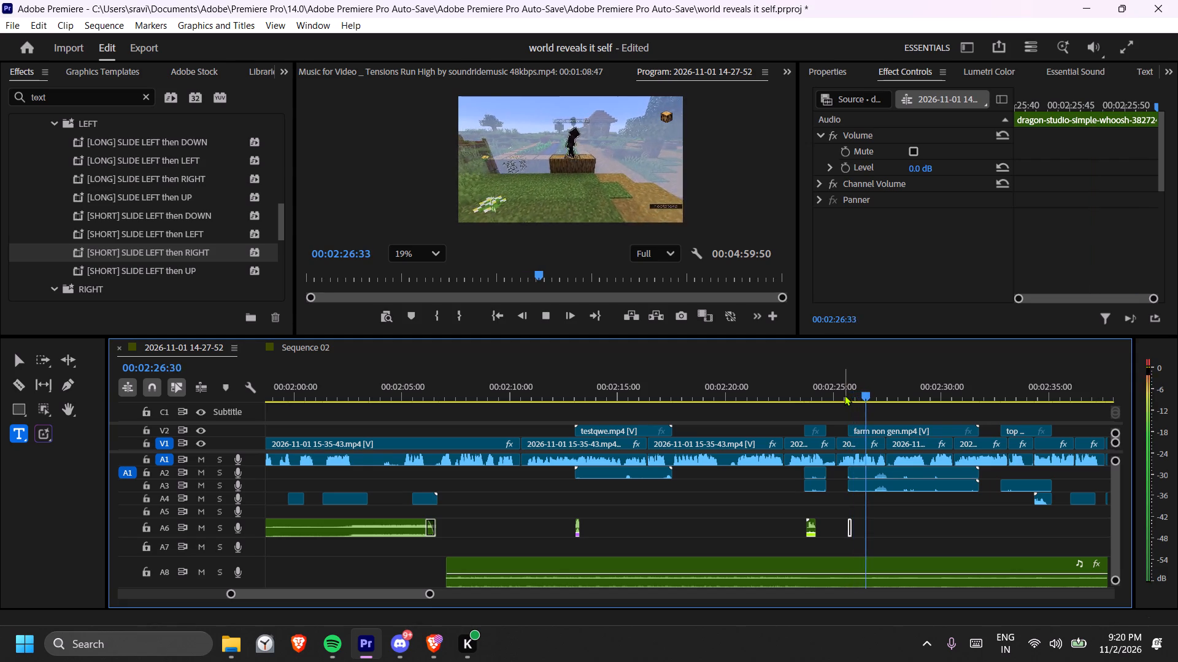
scroll(784, 431, "down", 6)
scroll(691, 453, "down", 4)
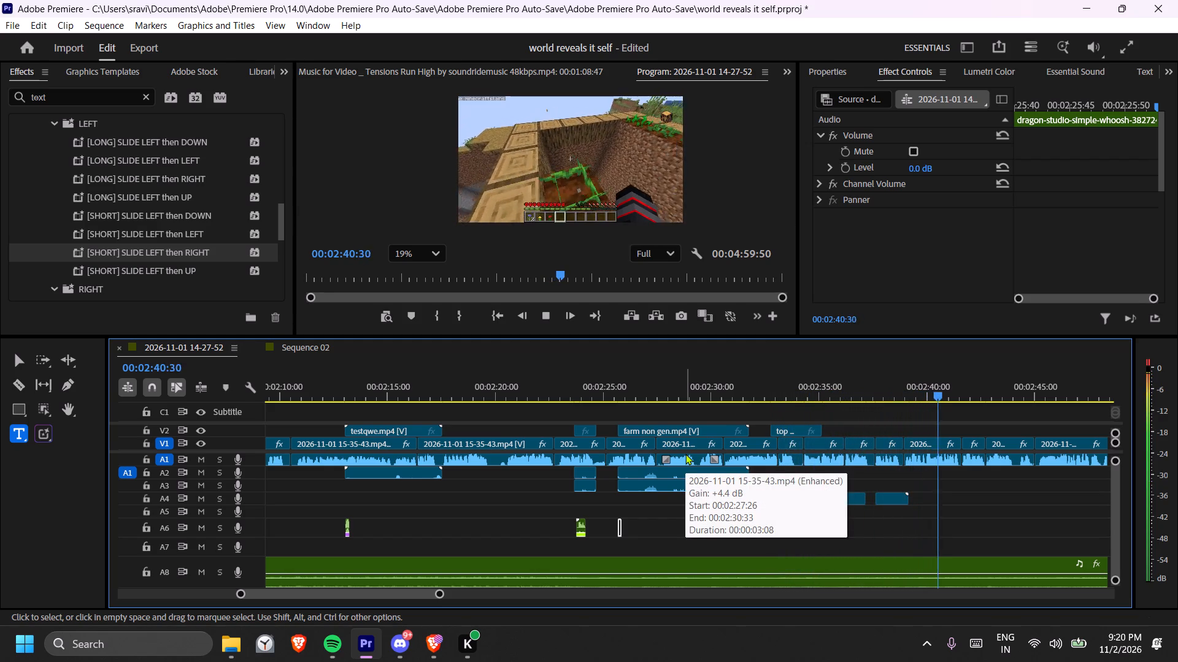
scroll(736, 511, "down", 4)
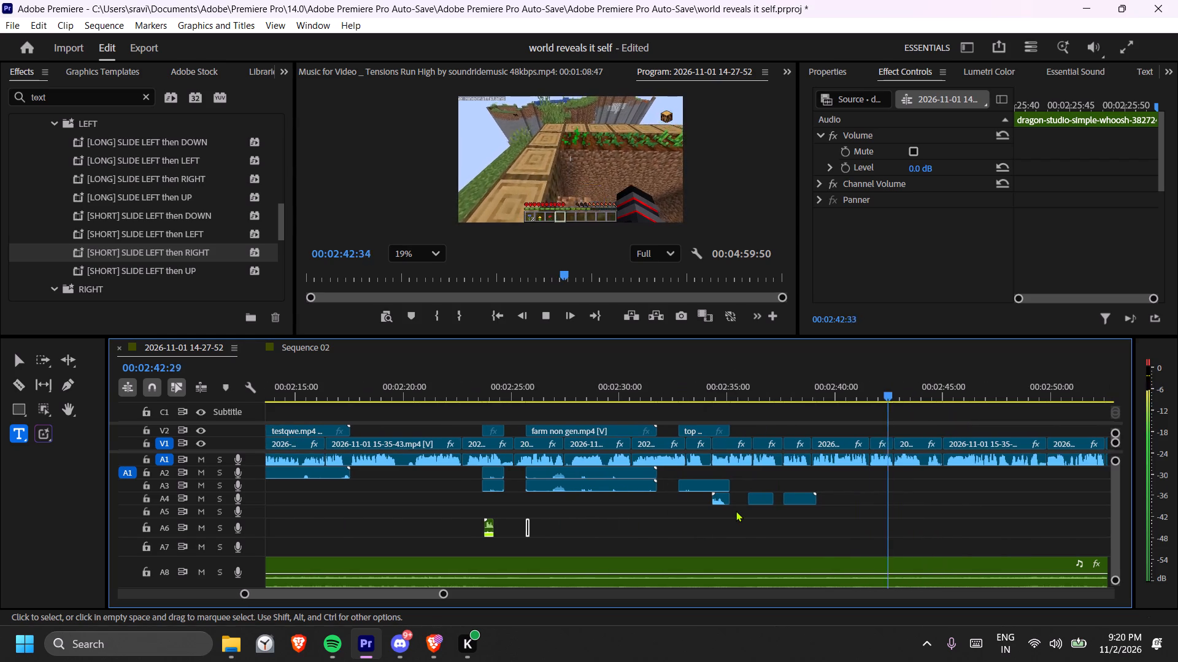
scroll(737, 511, "down", 1)
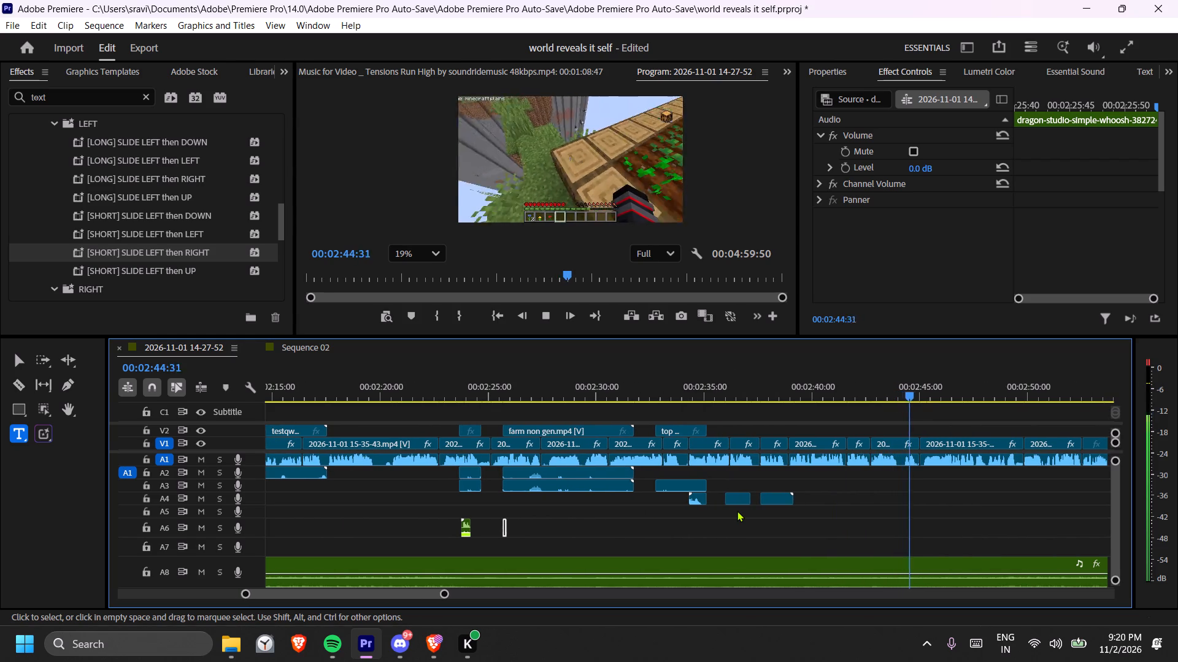
key("space")
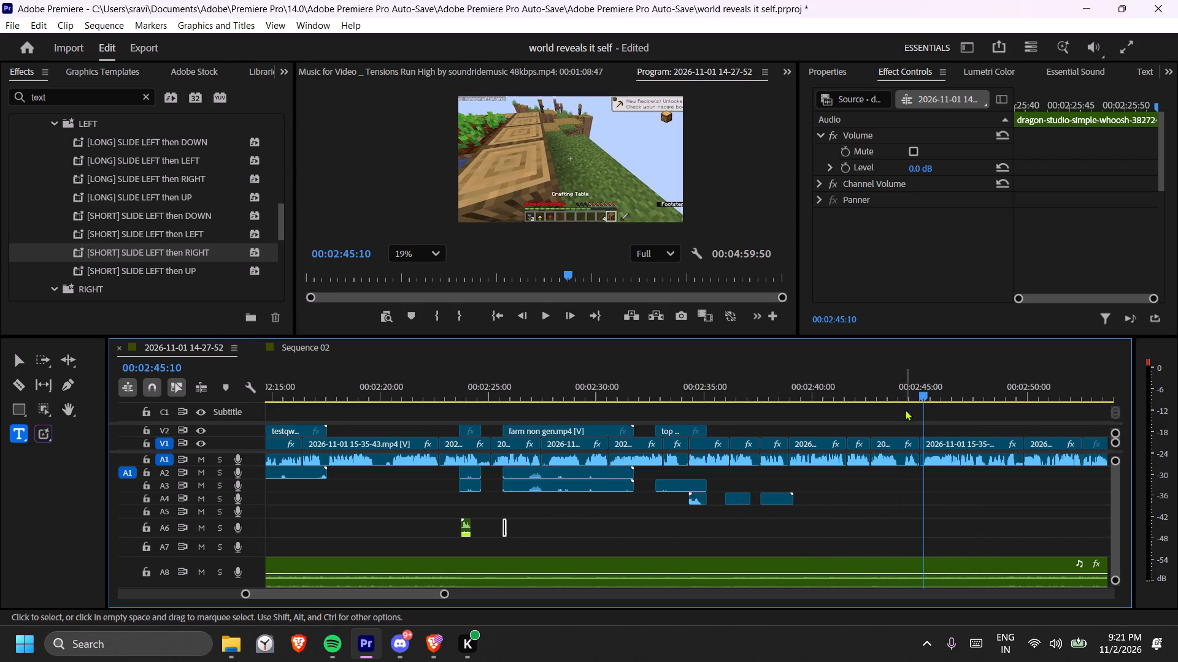
left_click(924, 389)
key("ctrl+v")
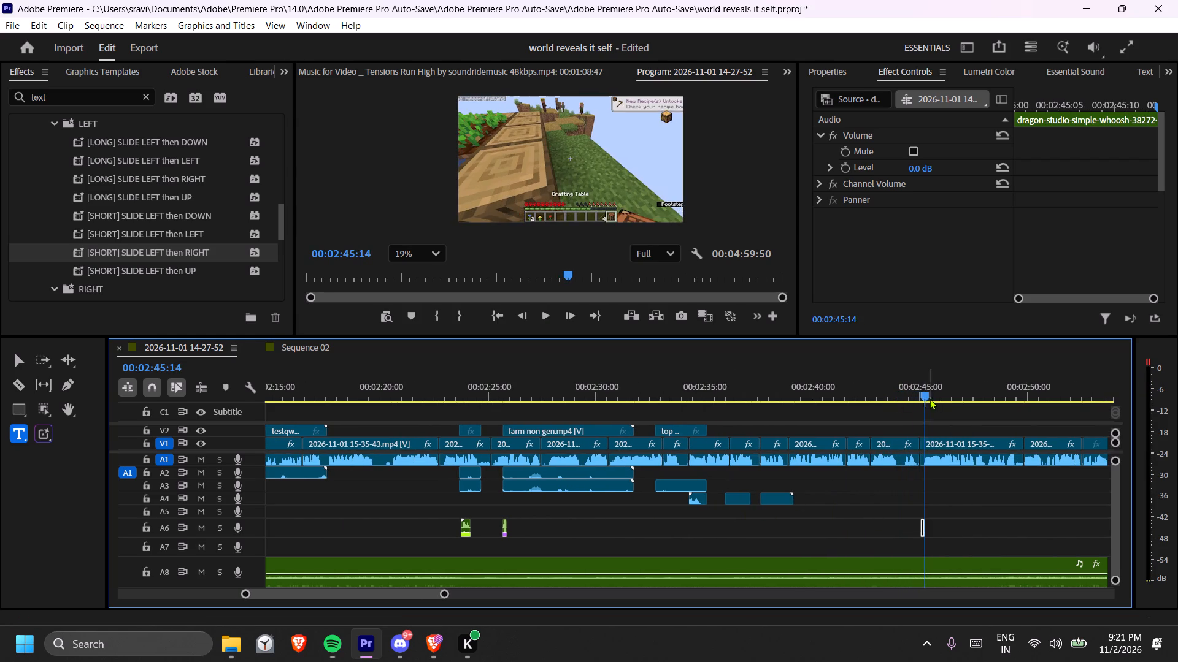
Play on from 00:02:45 and paste the whoosh on A6 at the V1 cut at about 00:02:52.
left_click(919, 396)
key("space")
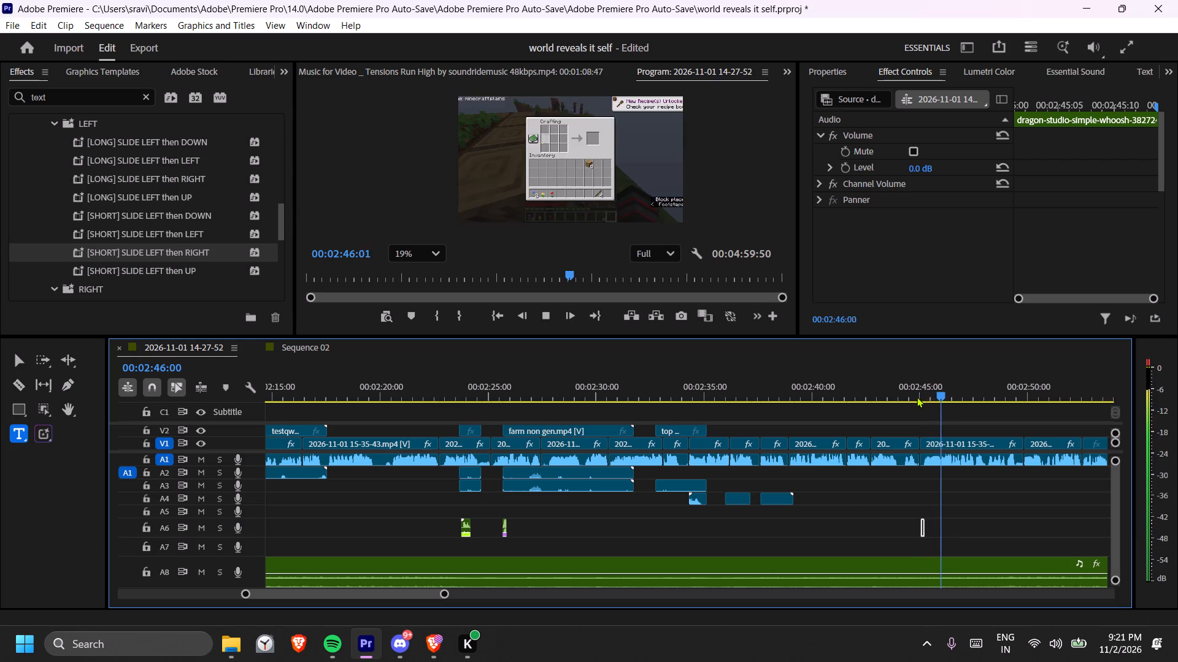
scroll(851, 487, "down", 5)
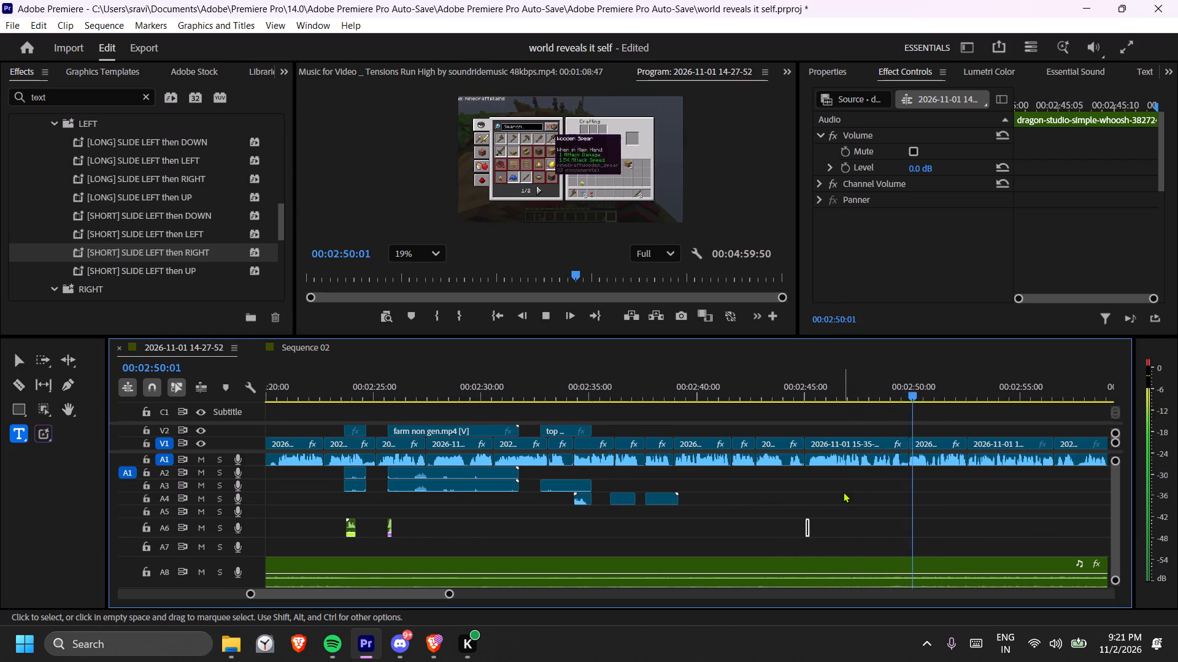
scroll(843, 492, "down", 3)
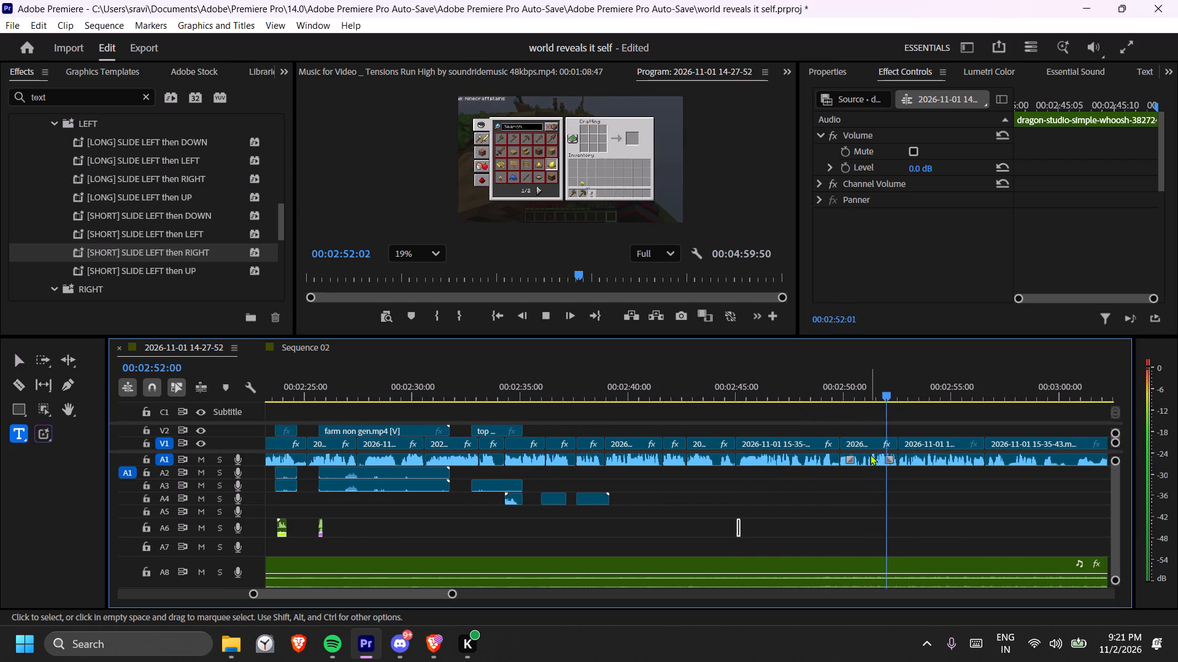
key("space")
key("ctrl+v")
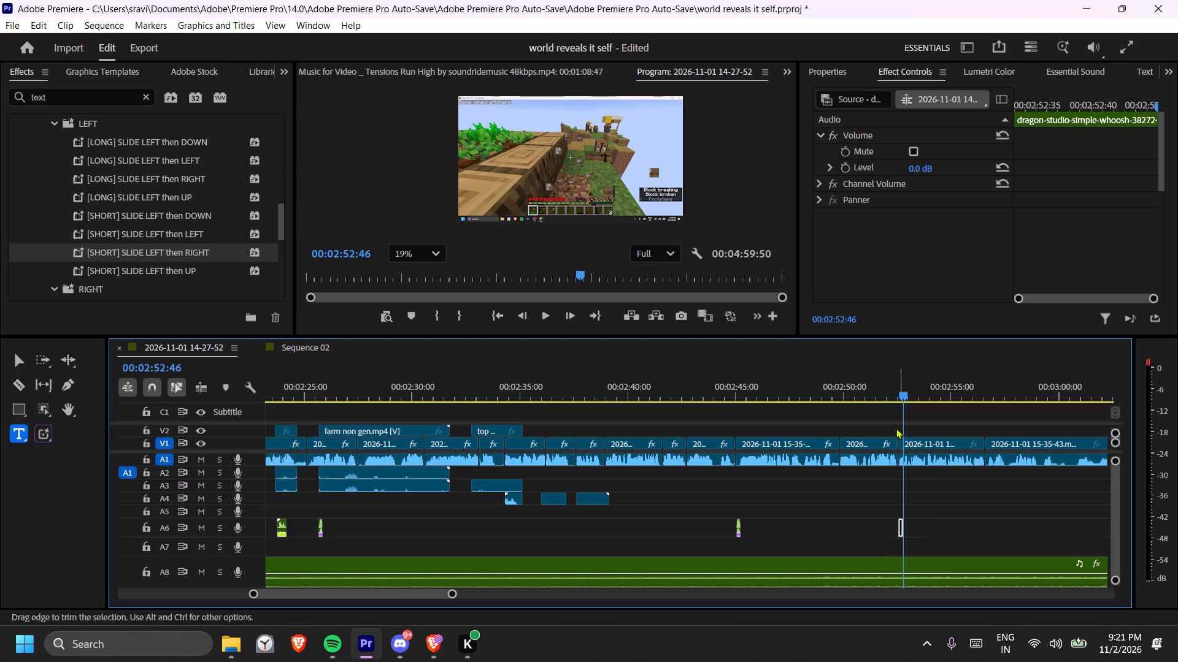
Play on from 00:02:52 and paste the whoosh on A6 at the V1 cut at about 00:02:56.
left_click(895, 391)
key("space")
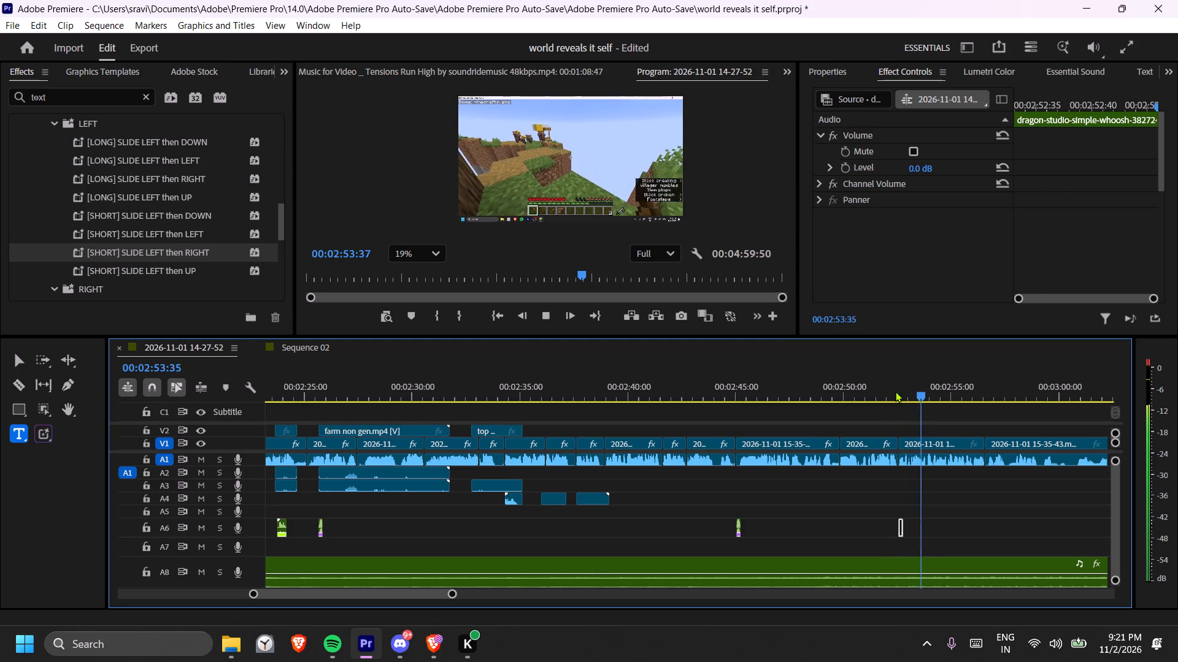
scroll(835, 471, "down", 9)
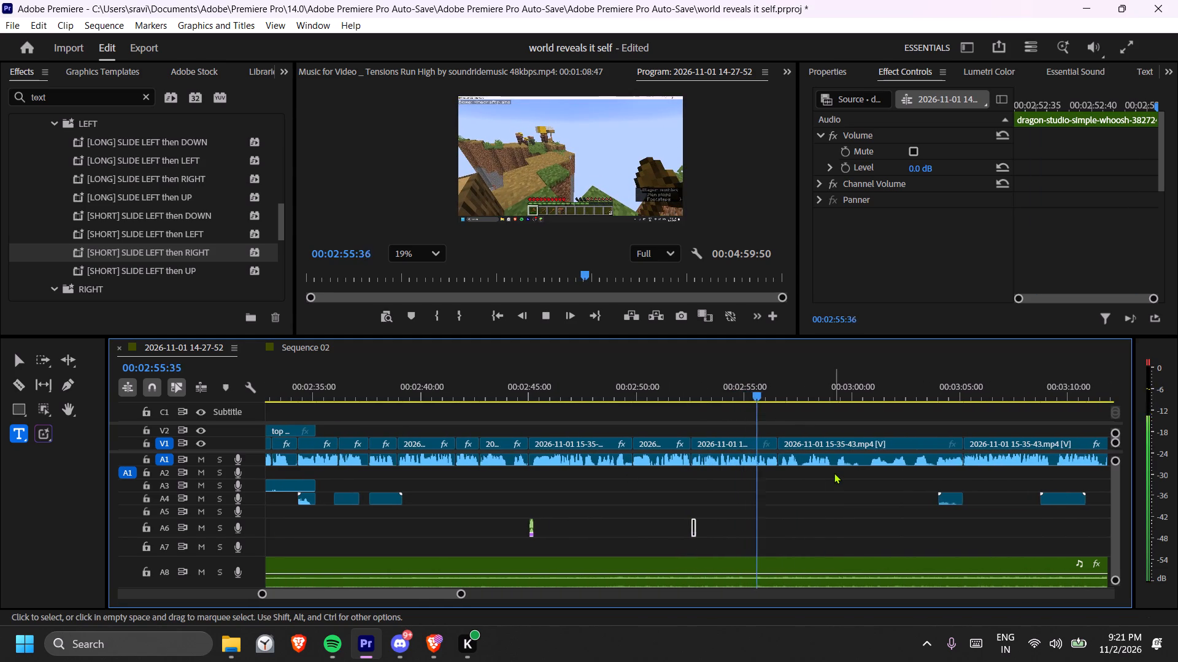
key("space")
key("ctrl+v")
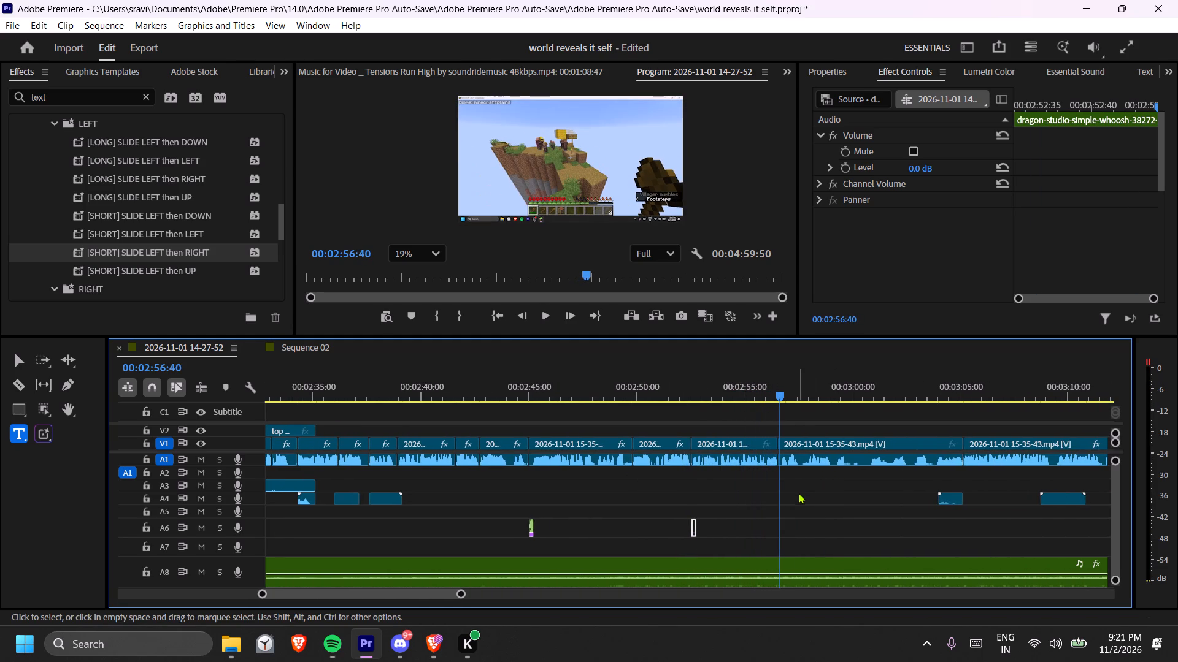
Play on from 00:02:56 and paste the whoosh on A6 at the start of the second A4 clip, at 00:03:08:41.
left_click(776, 403)
left_click(776, 395)
key("space")
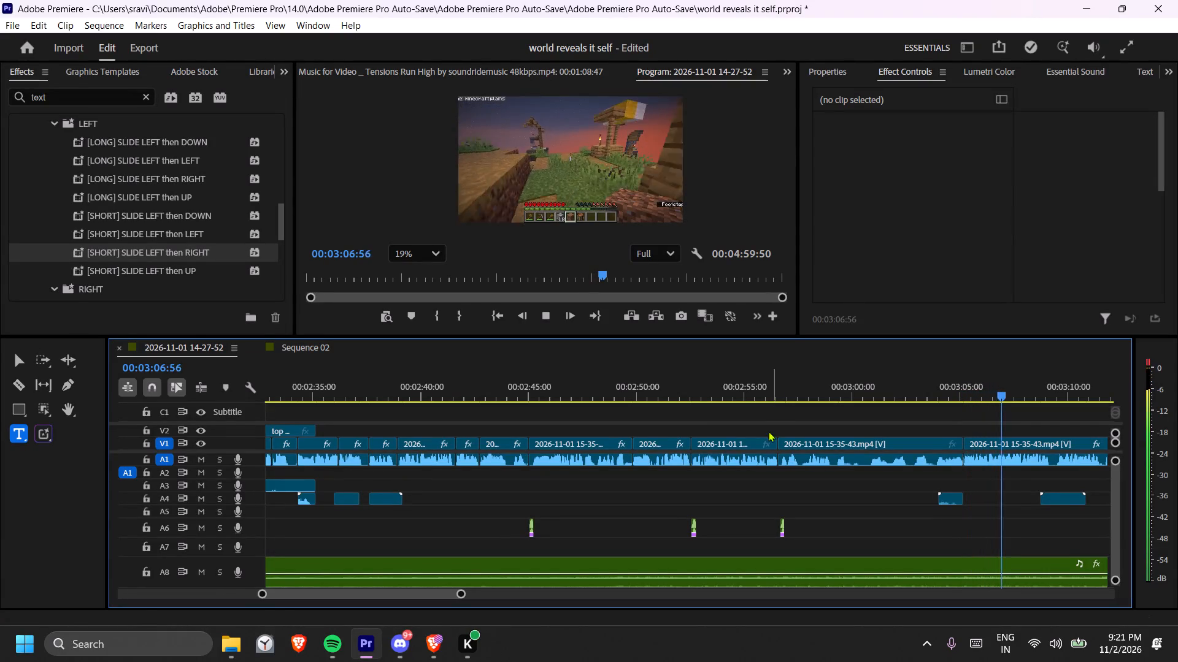
scroll(764, 451, "down", 2)
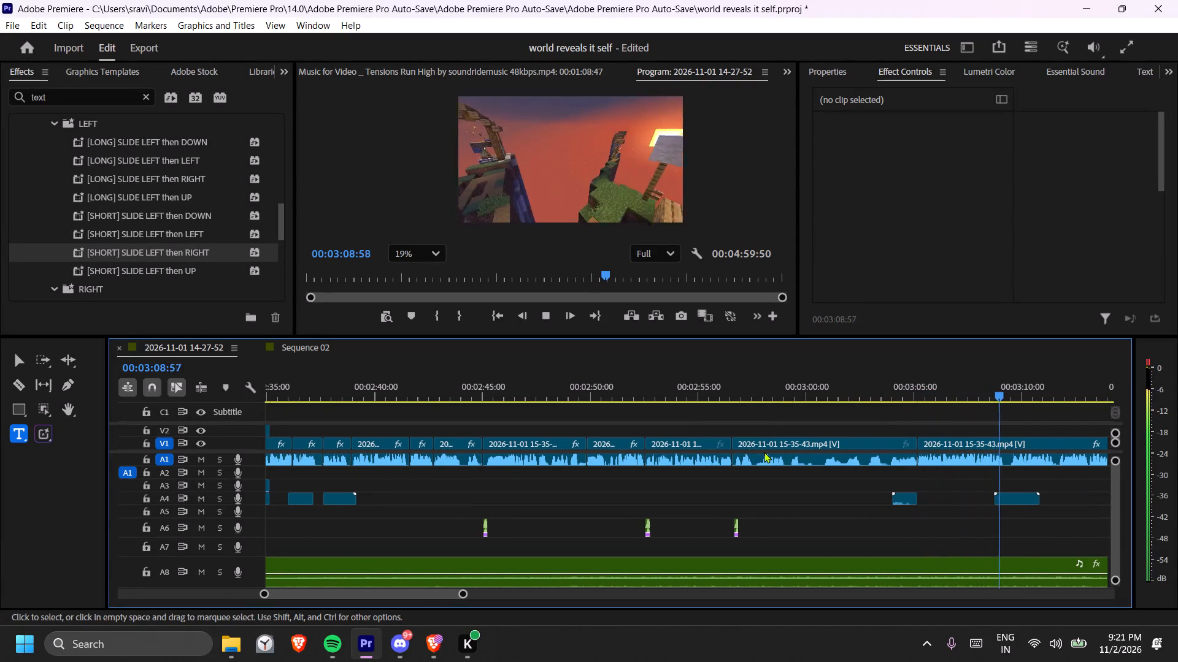
scroll(764, 452, "down", 6)
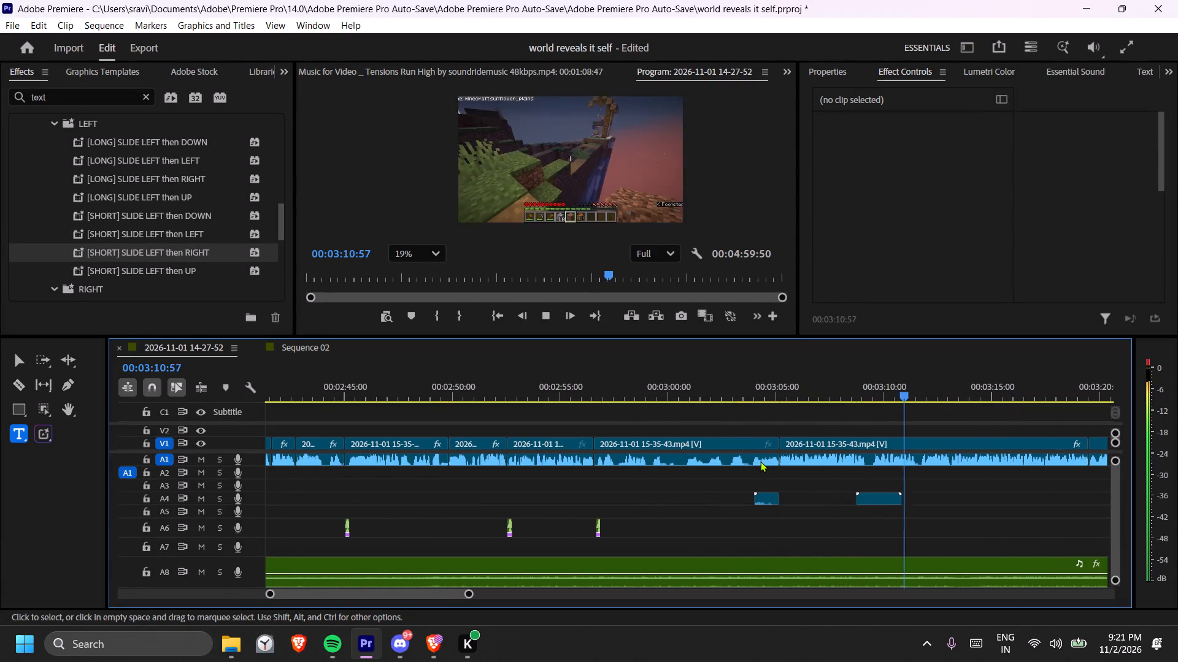
key("space")
left_click_drag(852, 376, 857, 376)
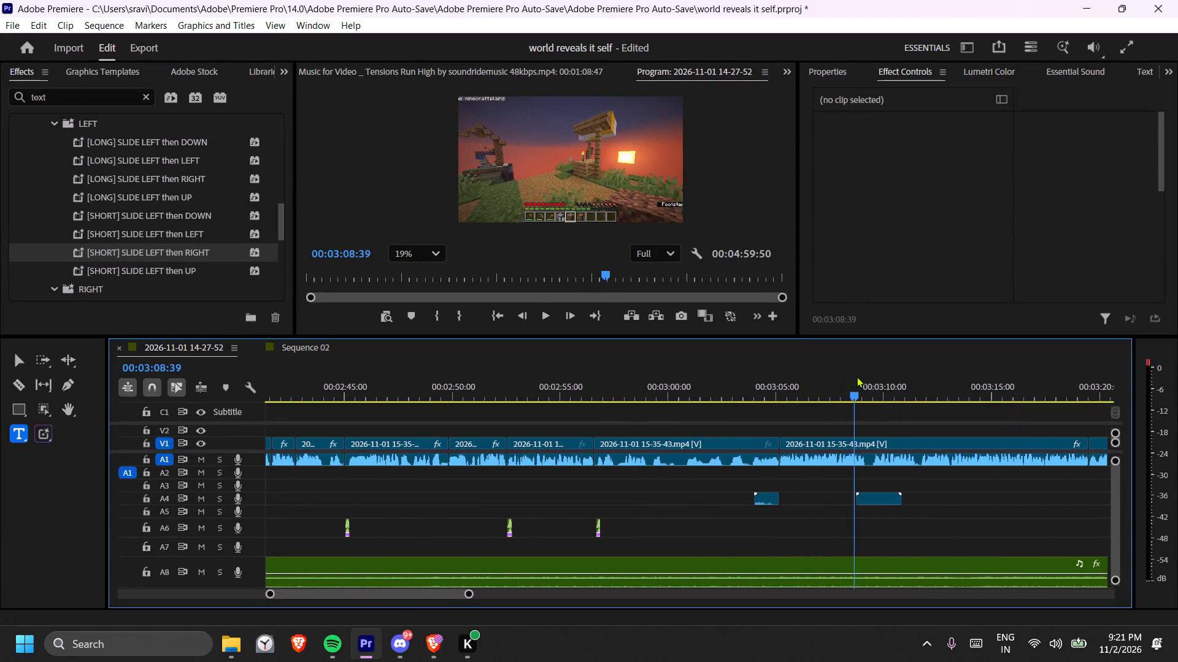
left_click_drag(857, 376, 857, 376)
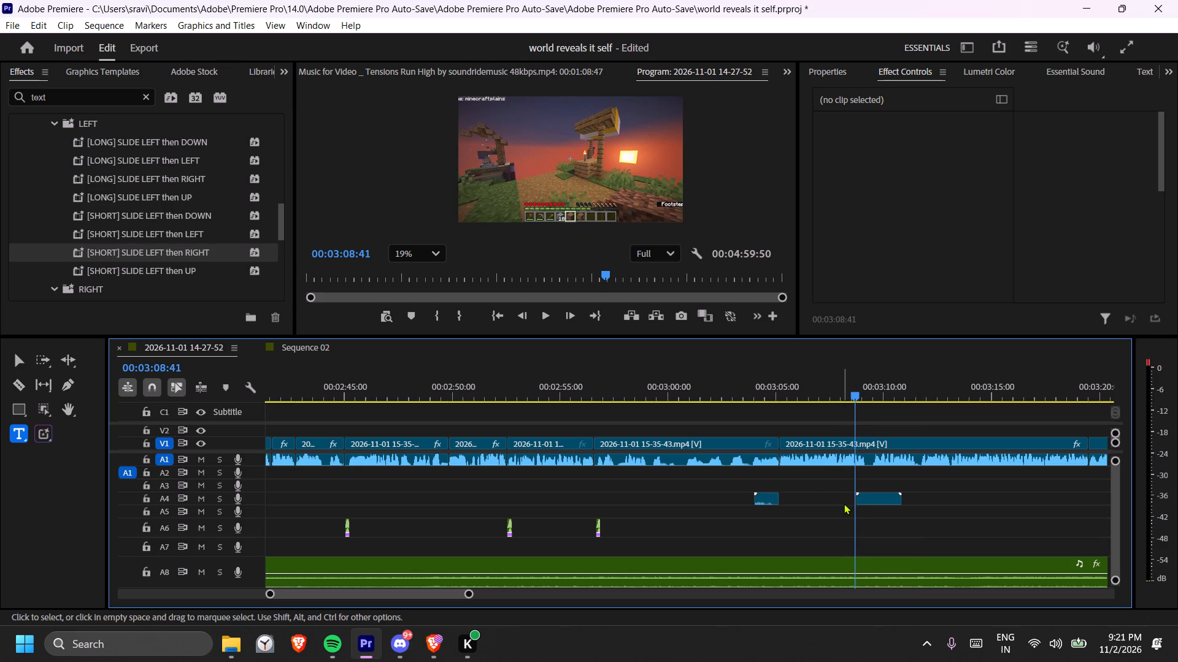
key("ctrl+v")
Play the sequence on from 00:03:08:41 to about 00:03:30 to review the sound over the following cuts.
left_click(853, 391)
key("space")
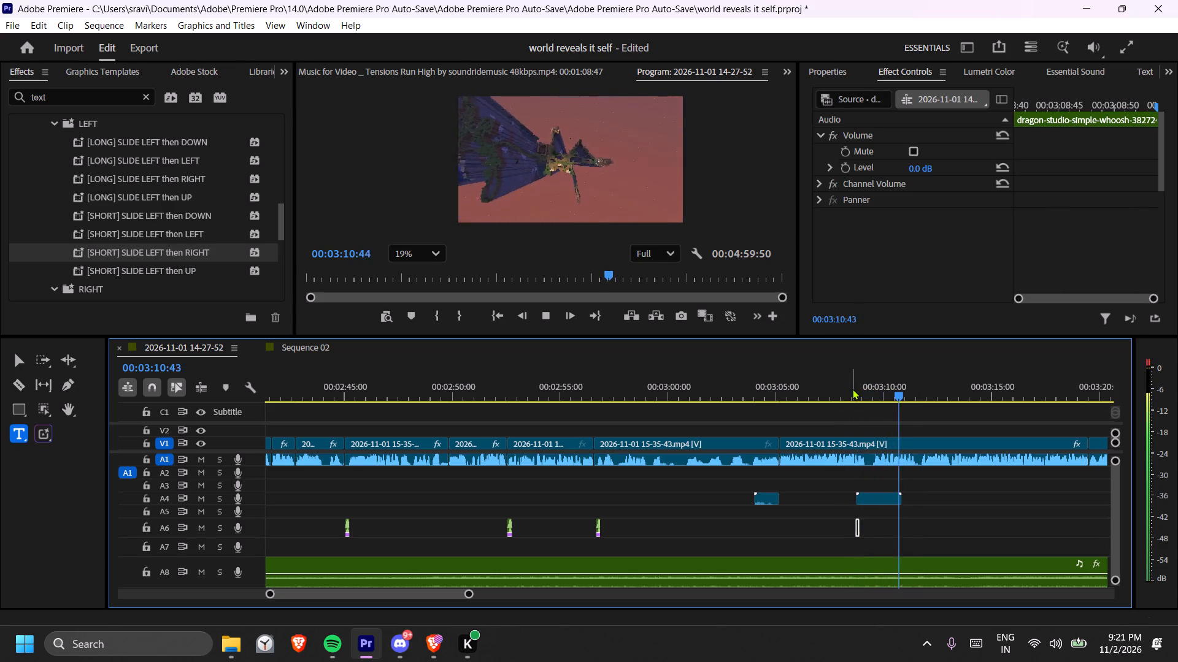
scroll(739, 485, "down", 7)
scroll(671, 466, "down", 4)
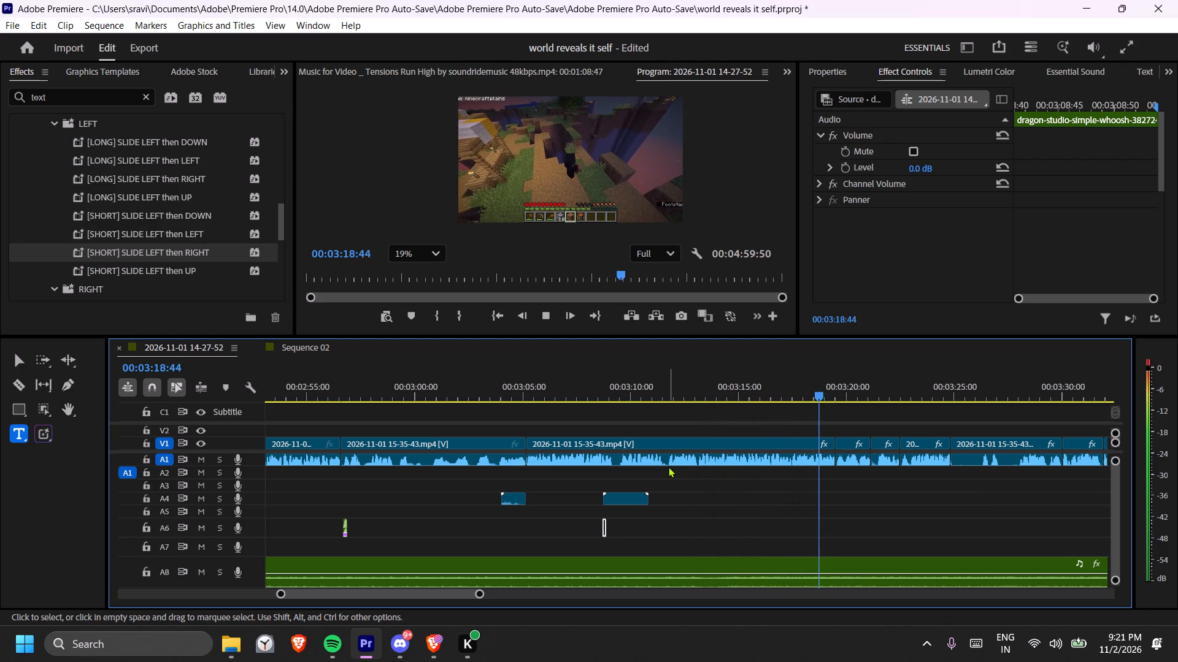
key("space")
key("space")
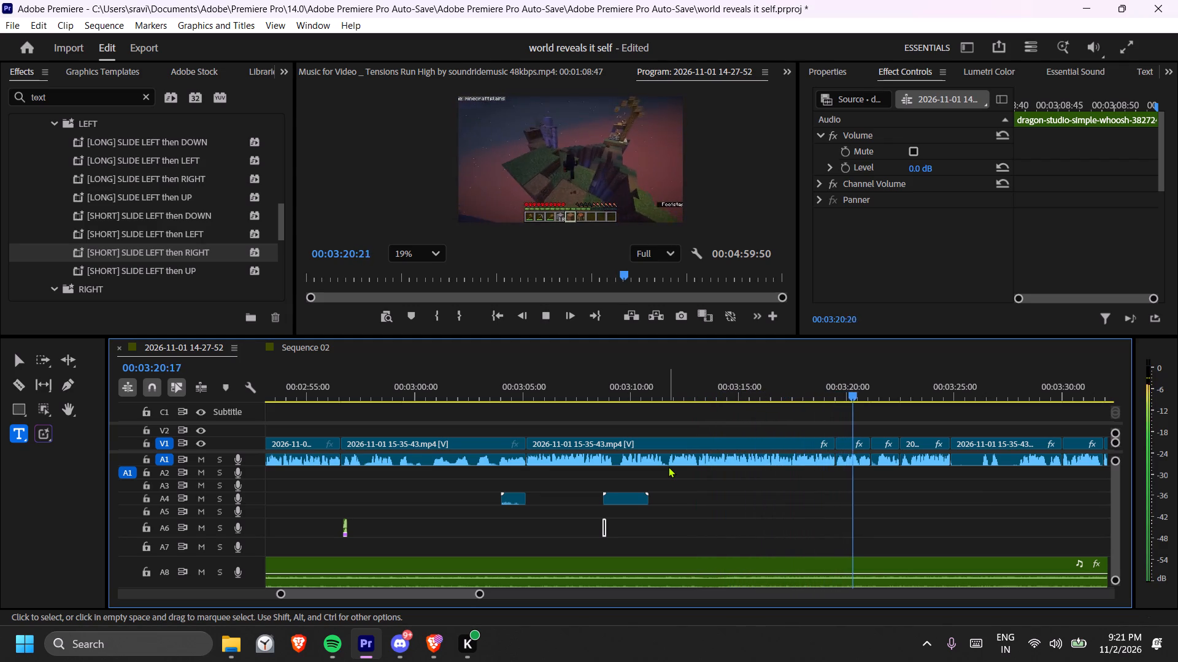
scroll(642, 512, "down", 3)
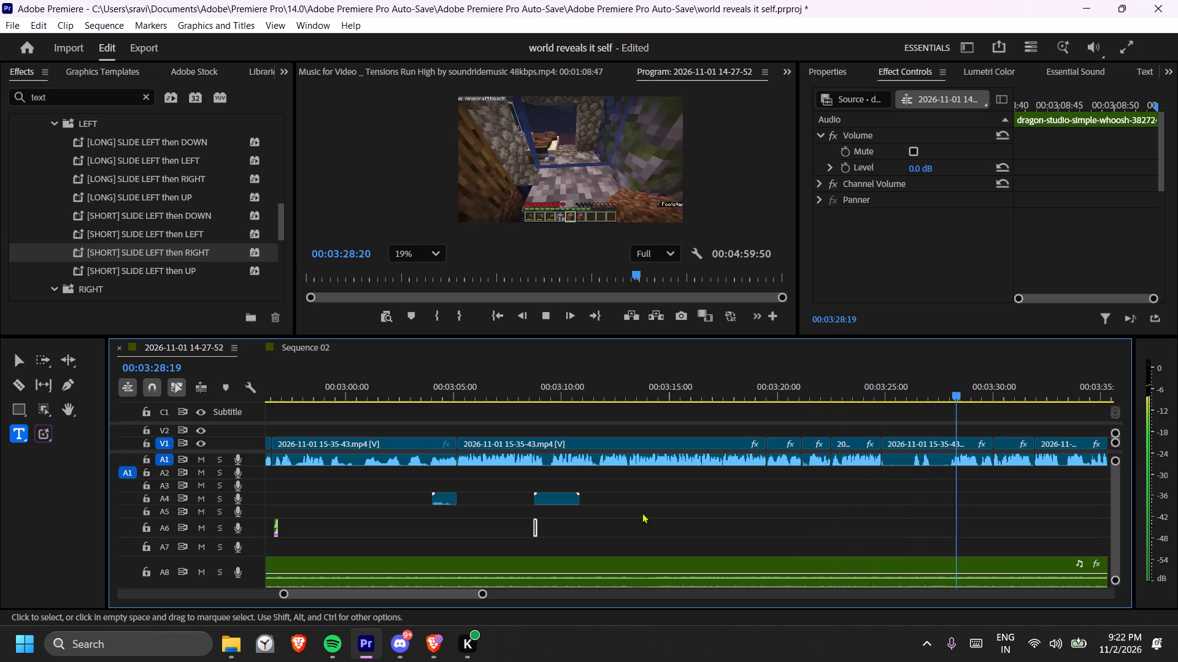
key("space")
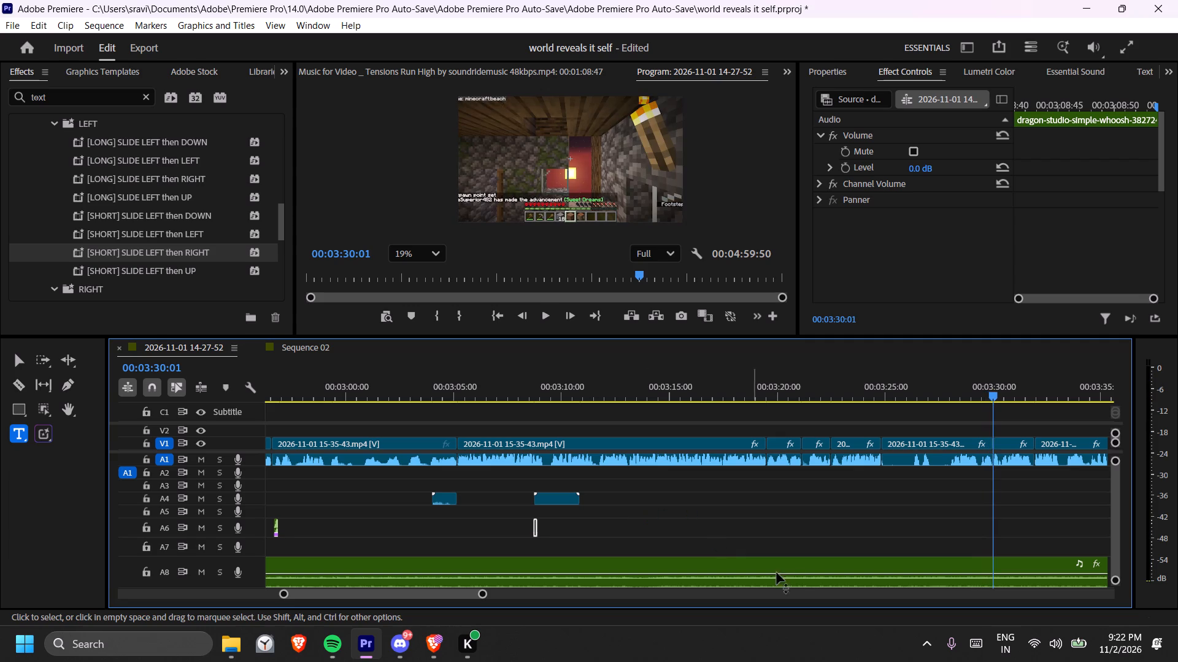
Split the A8 background music at the V1 cut at about 00:03:25.
key("c")
left_click(879, 574)
scroll(827, 558, "down", 13)
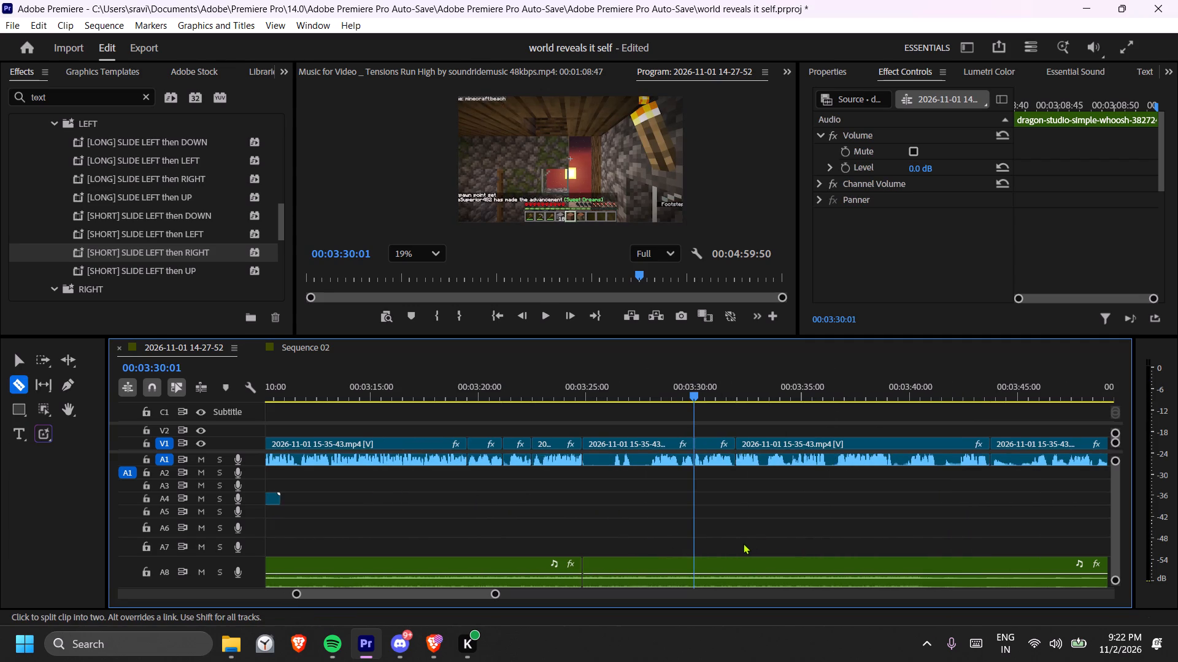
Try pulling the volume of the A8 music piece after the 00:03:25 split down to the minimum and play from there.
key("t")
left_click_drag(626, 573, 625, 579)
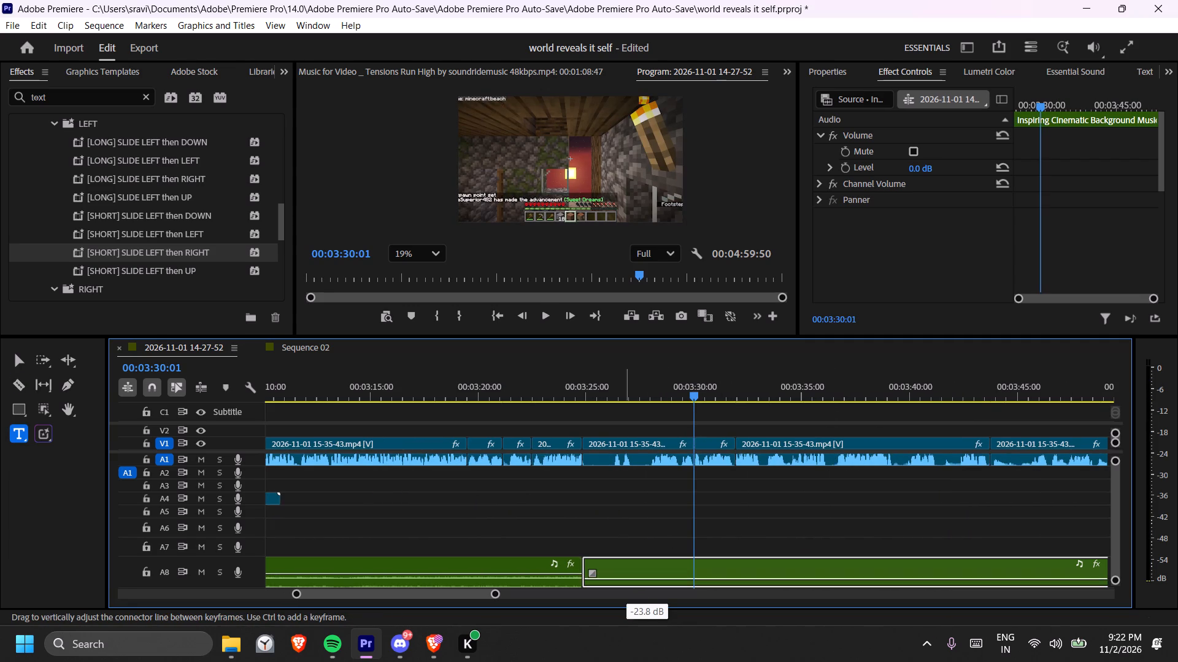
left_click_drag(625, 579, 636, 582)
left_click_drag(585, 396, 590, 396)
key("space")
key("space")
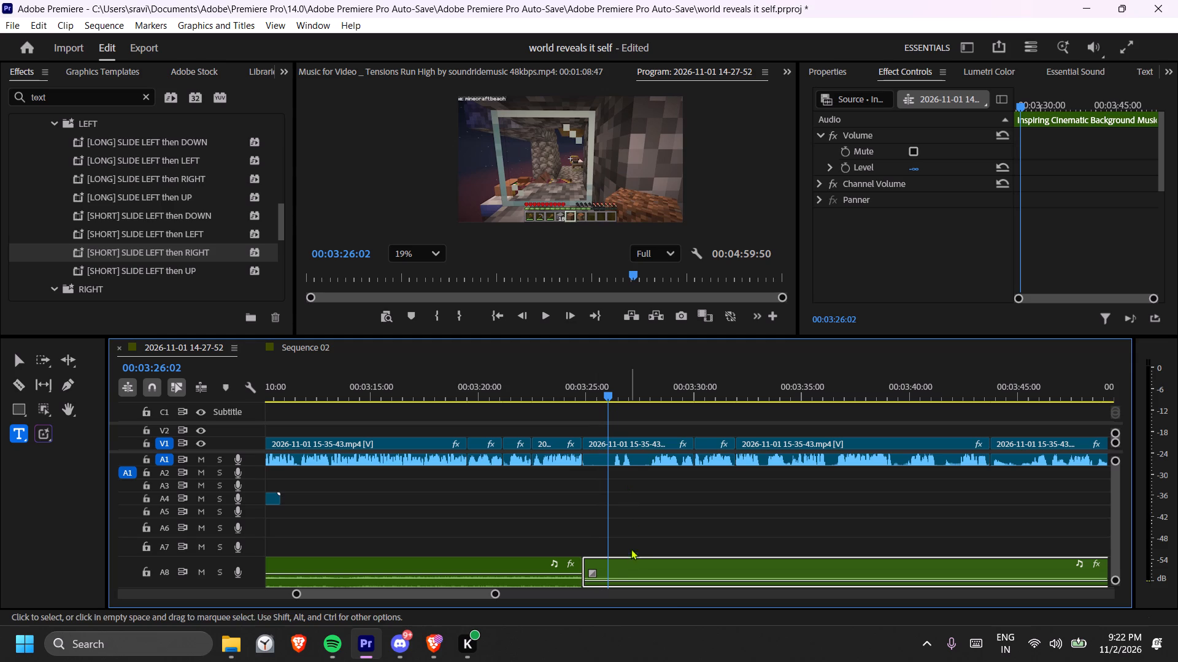
Set the volume of the A8 music piece after the 00:03:25 split to about -7.6 dB, testing levels with short playbacks.
left_click_drag(633, 579, 639, 573)
key("space")
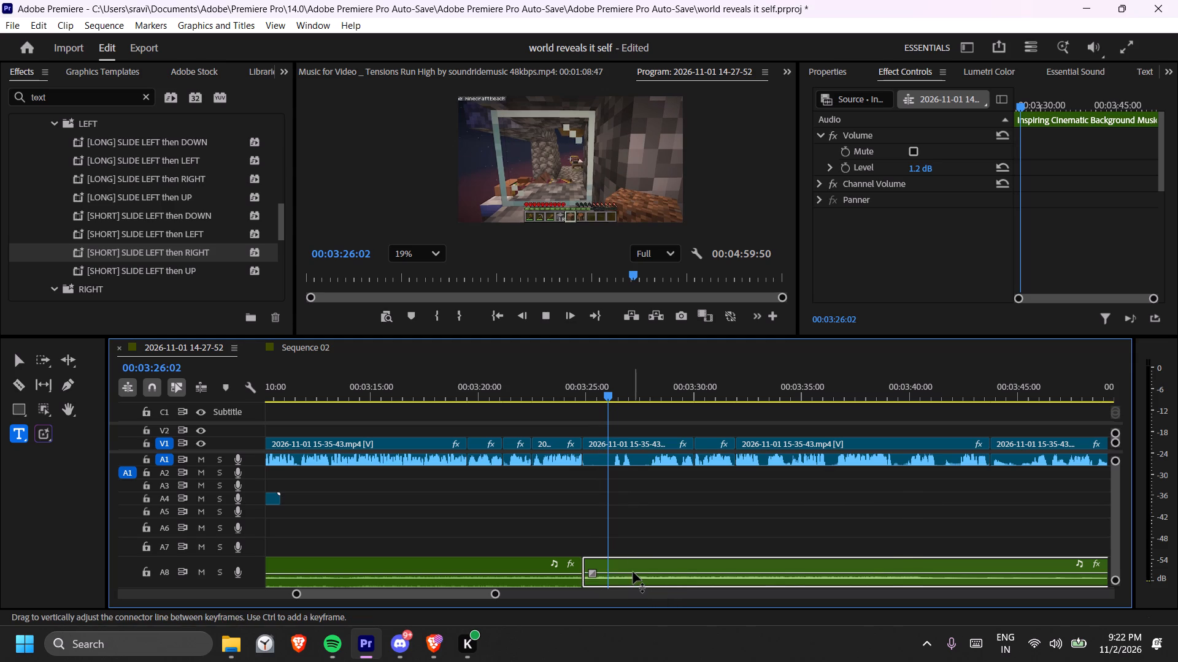
key("space")
left_click(634, 571)
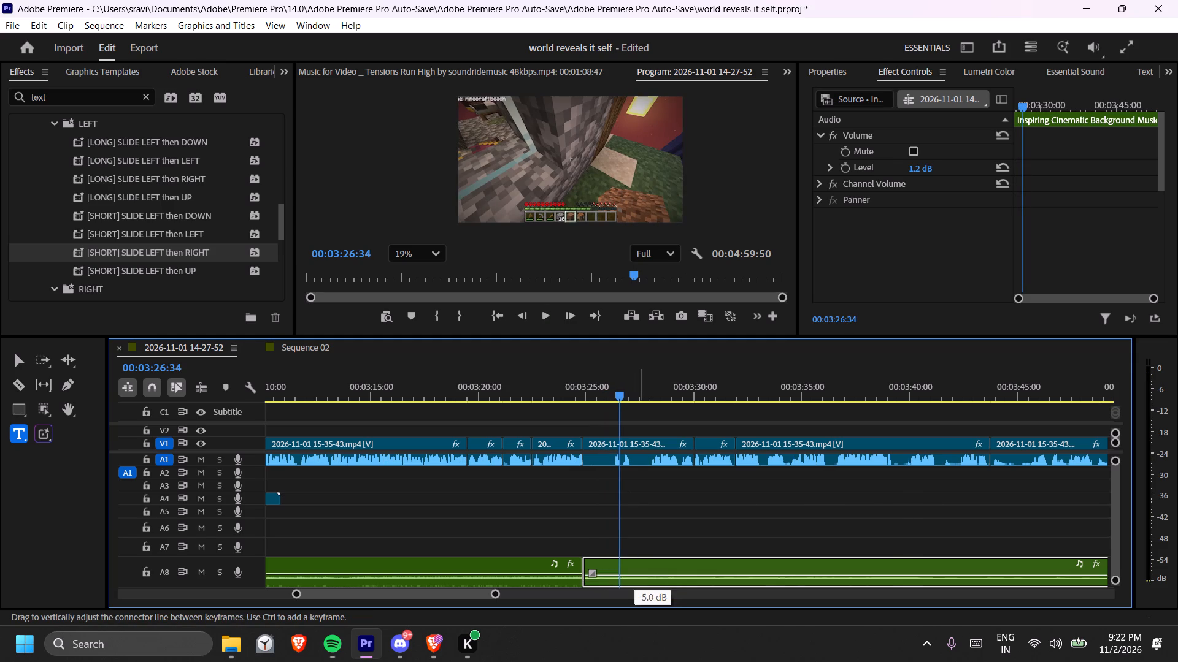
key("space")
key("space")
left_click(636, 573)
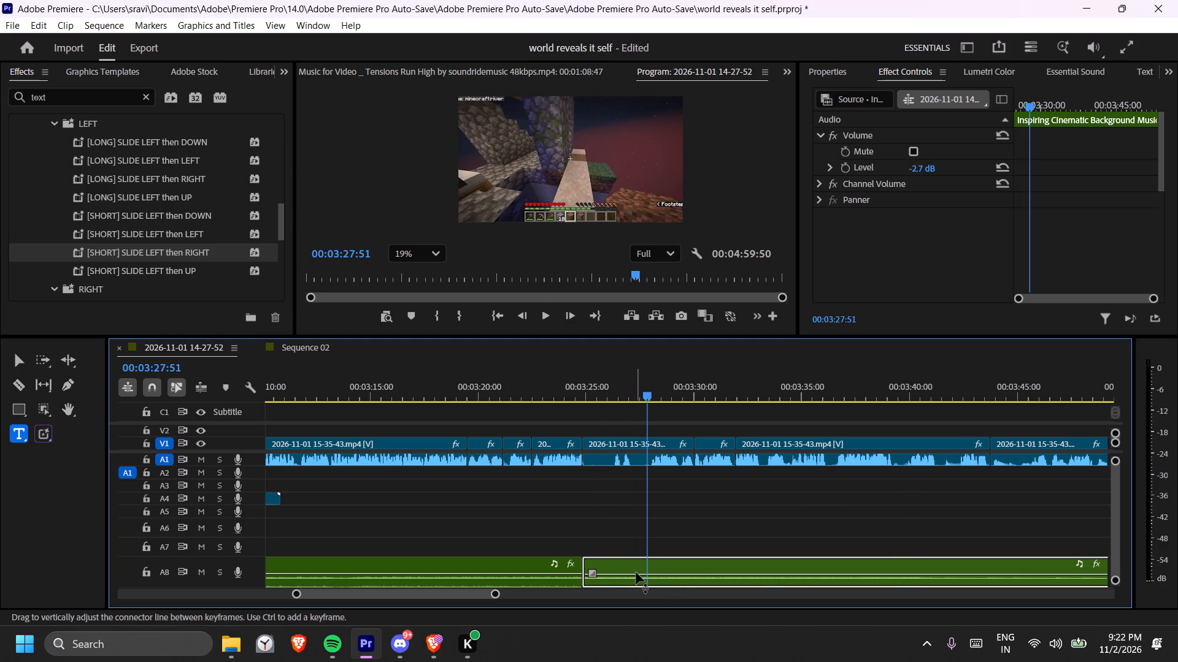
key("space")
key("space")
left_click(636, 576)
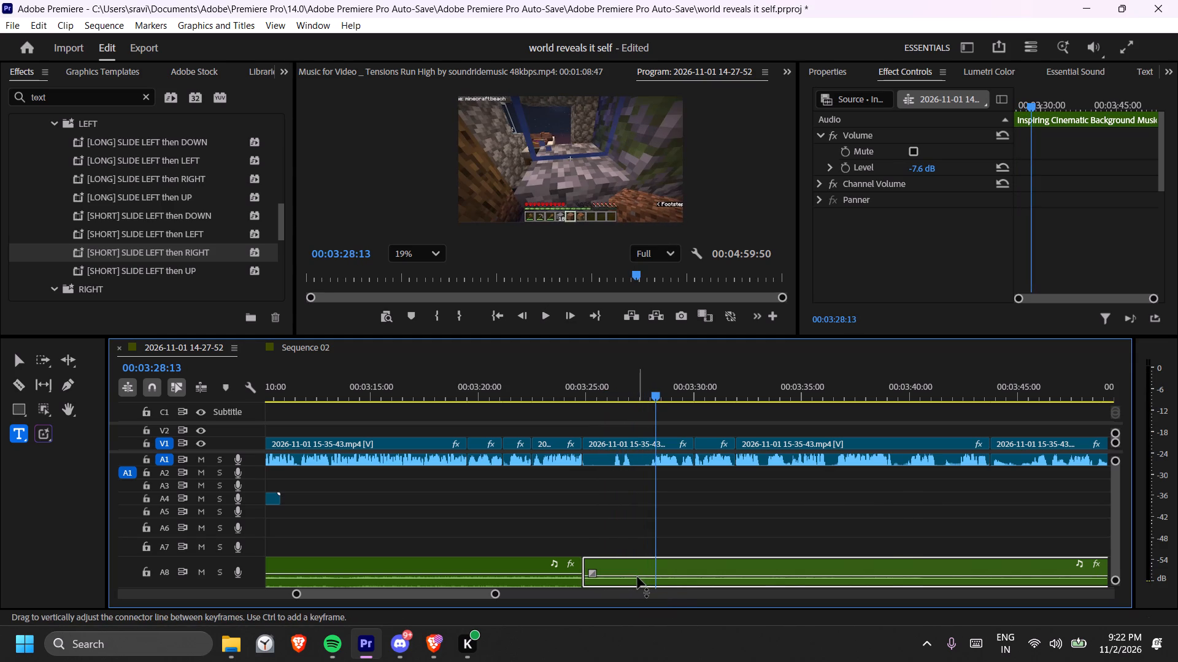
Select the A8 music piece before the split to examine its level, and play briefly on from 00:03:28:13.
left_click(554, 571)
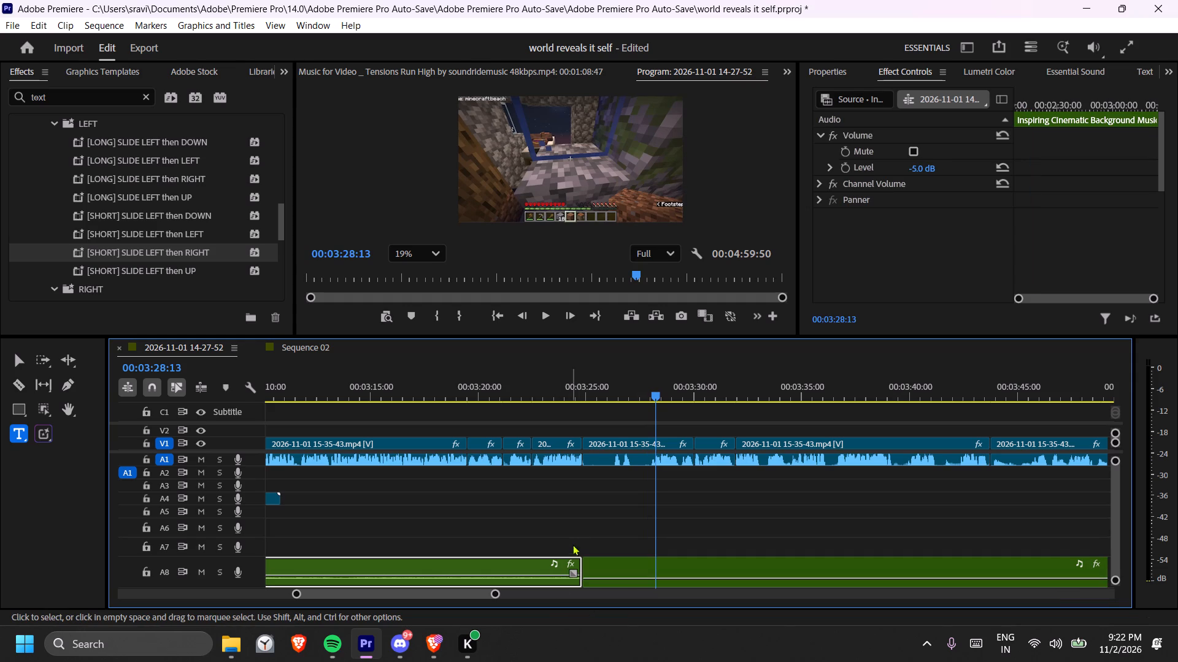
key("space")
key("space")
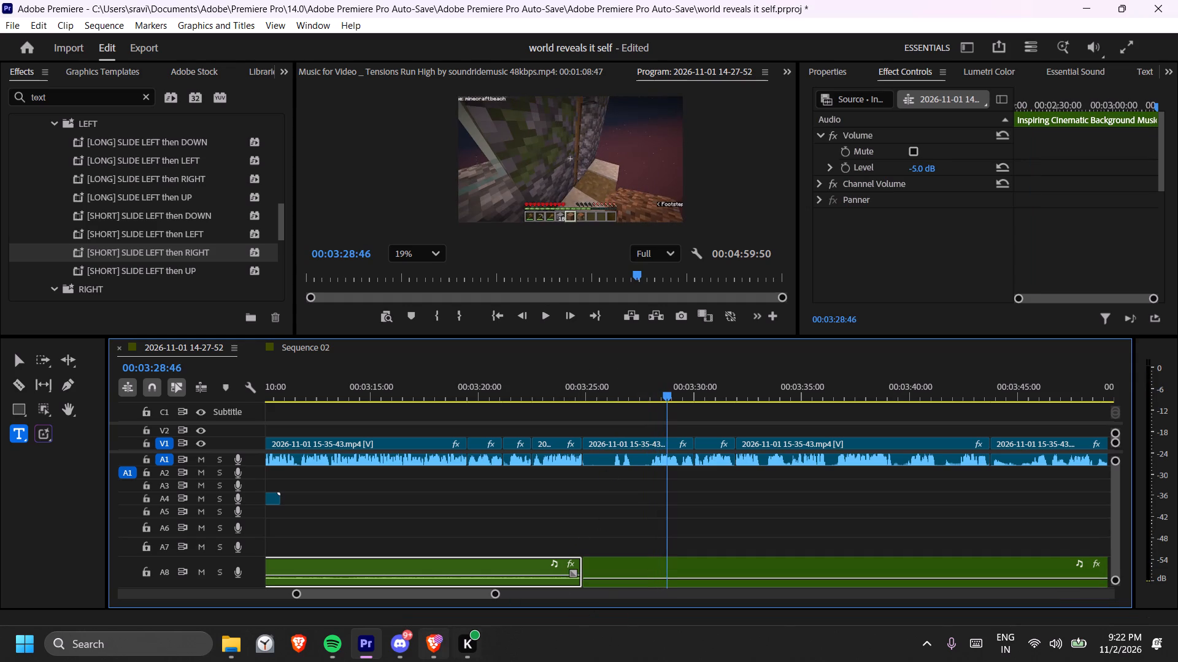
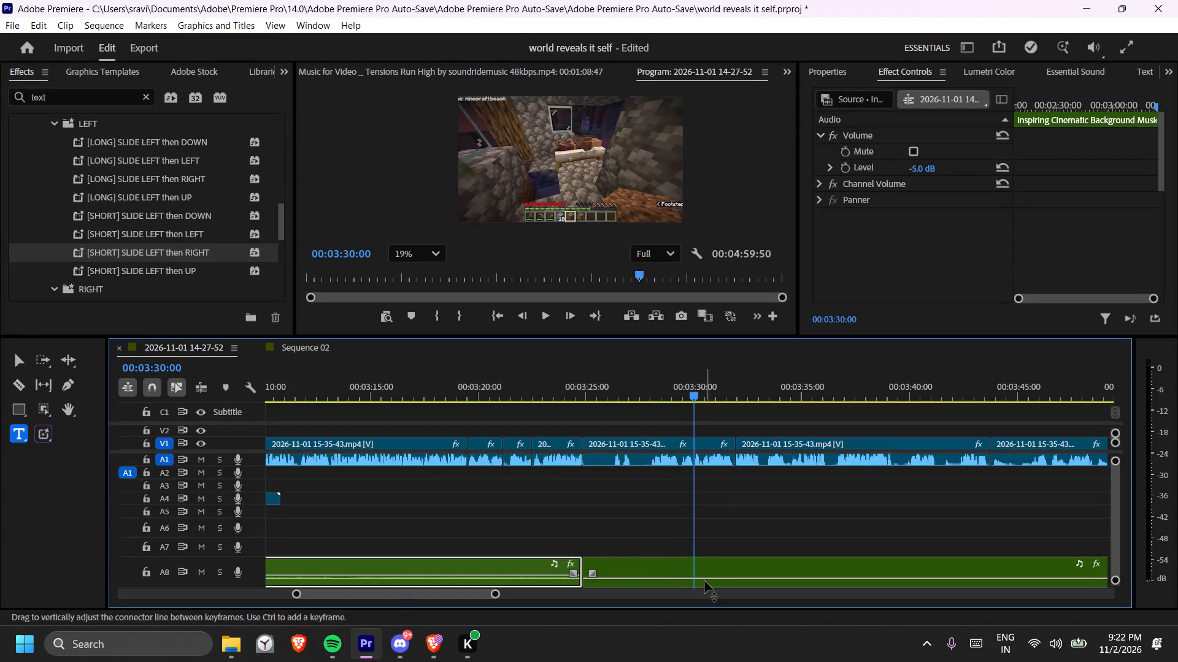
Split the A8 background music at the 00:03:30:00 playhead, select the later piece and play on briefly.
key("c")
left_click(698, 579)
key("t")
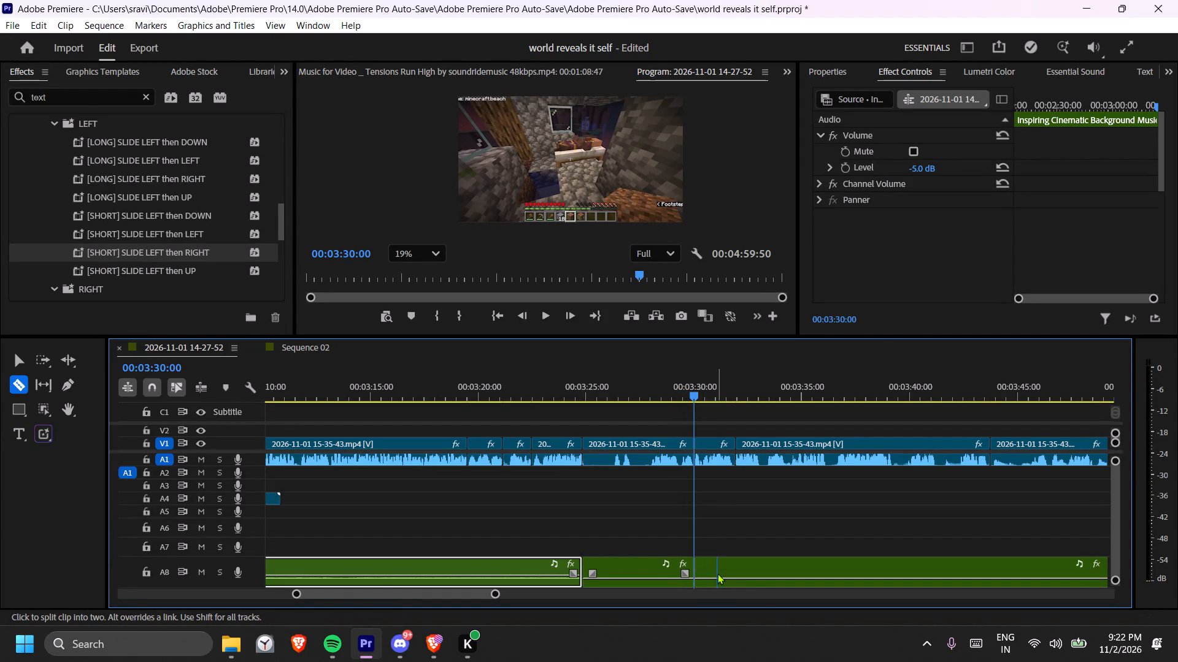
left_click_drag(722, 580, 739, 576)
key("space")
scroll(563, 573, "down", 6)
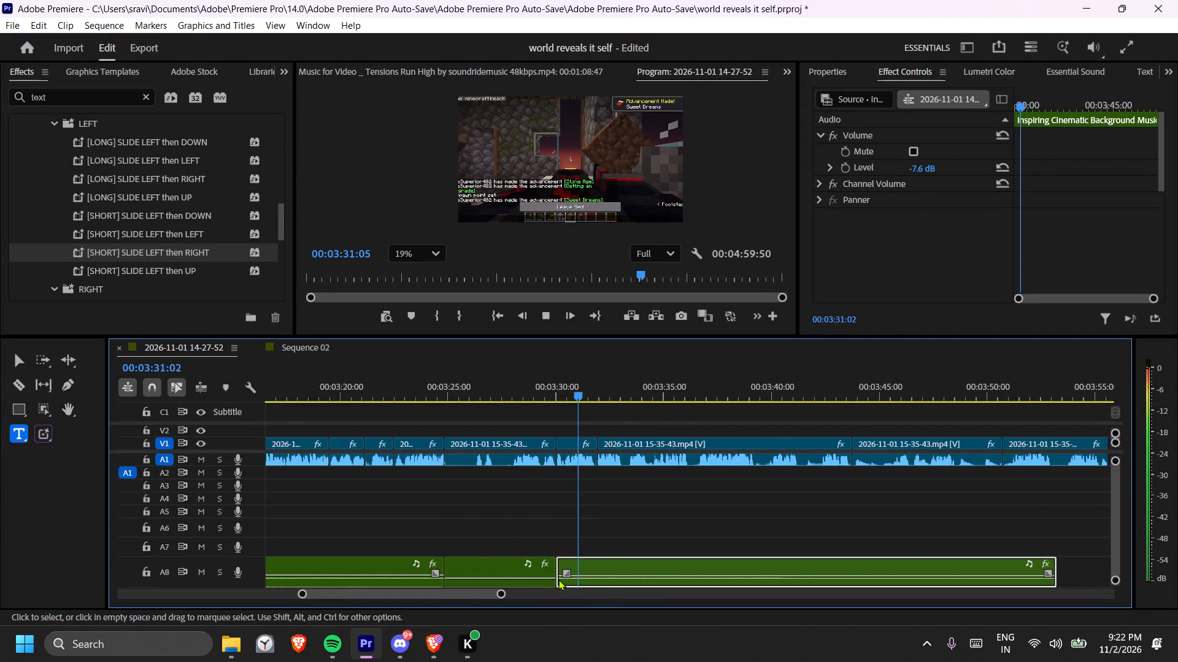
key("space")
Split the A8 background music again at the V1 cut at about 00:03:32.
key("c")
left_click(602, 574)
Listen to the background music after the new split, replaying the passage from about 00:03:31:39.
key("space")
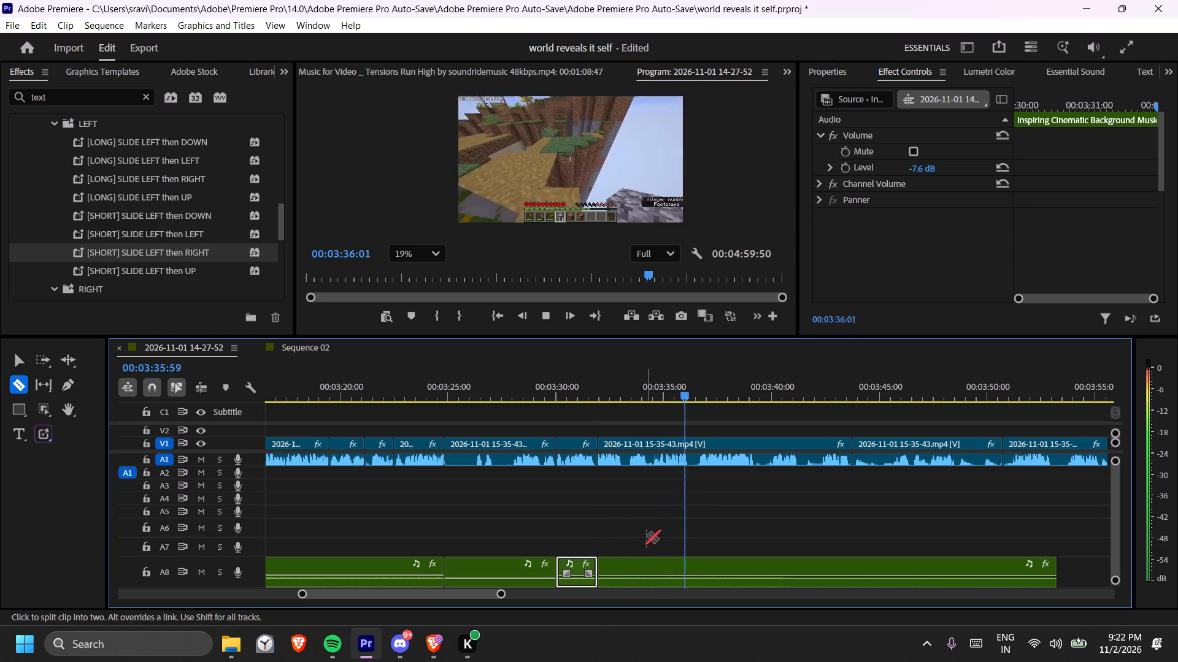
scroll(761, 550, "down", 19)
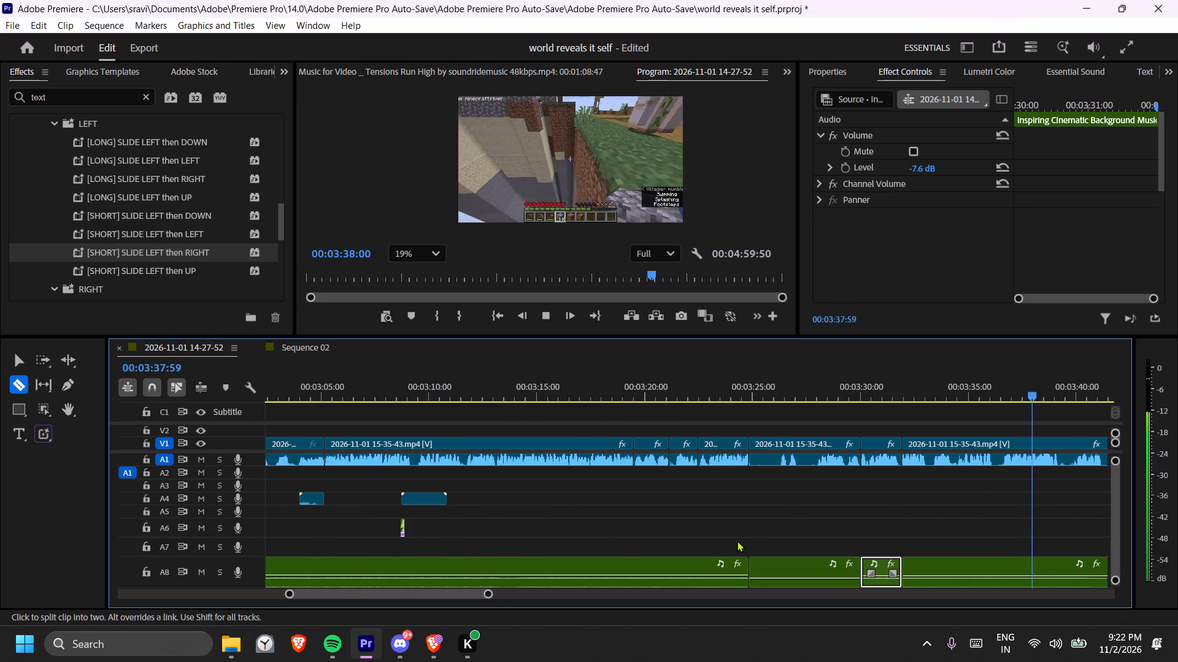
key("minus")
key("minus")
key("equal")
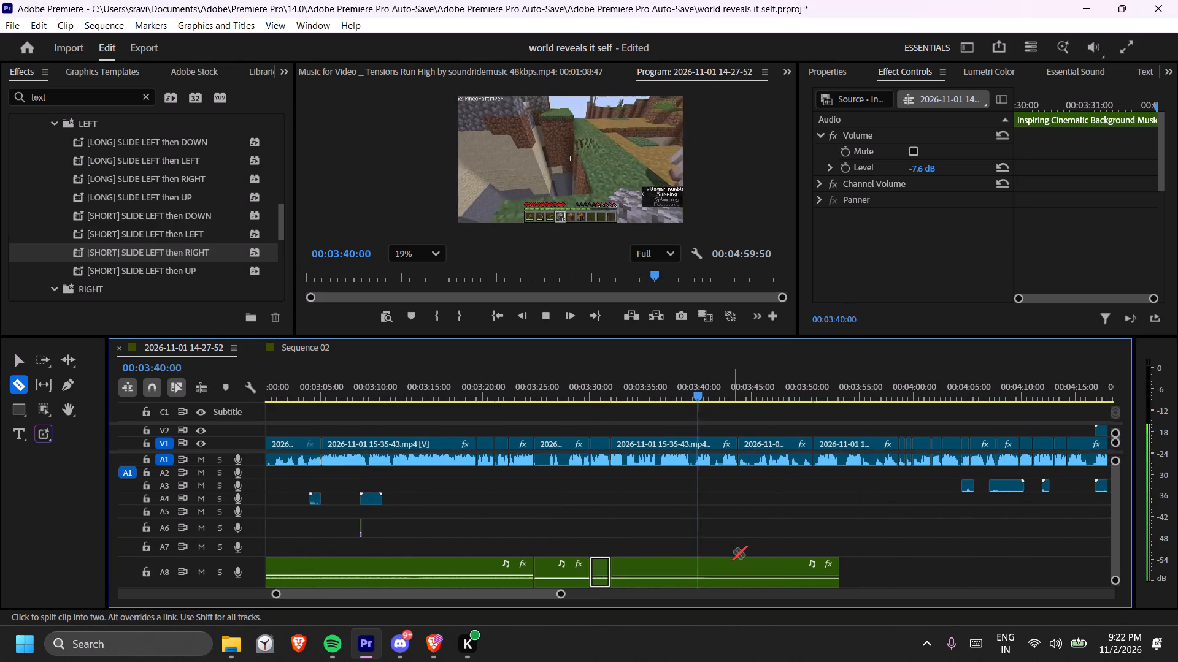
key("space")
left_click(631, 371)
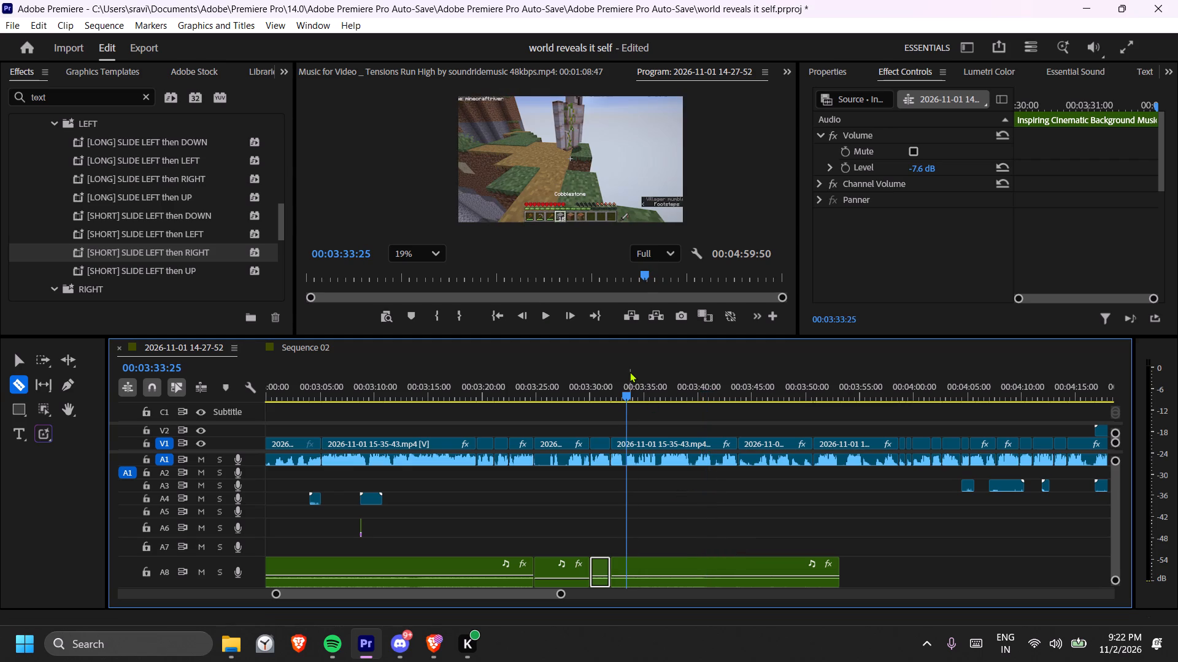
key("t")
left_click(610, 390)
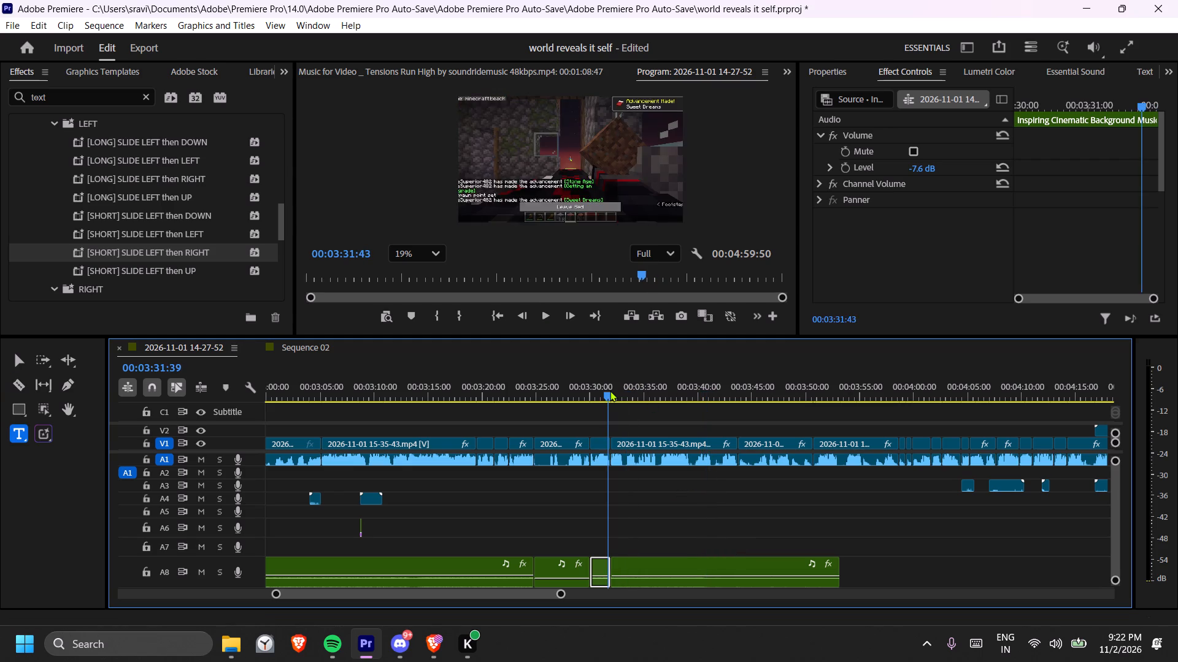
key("space")
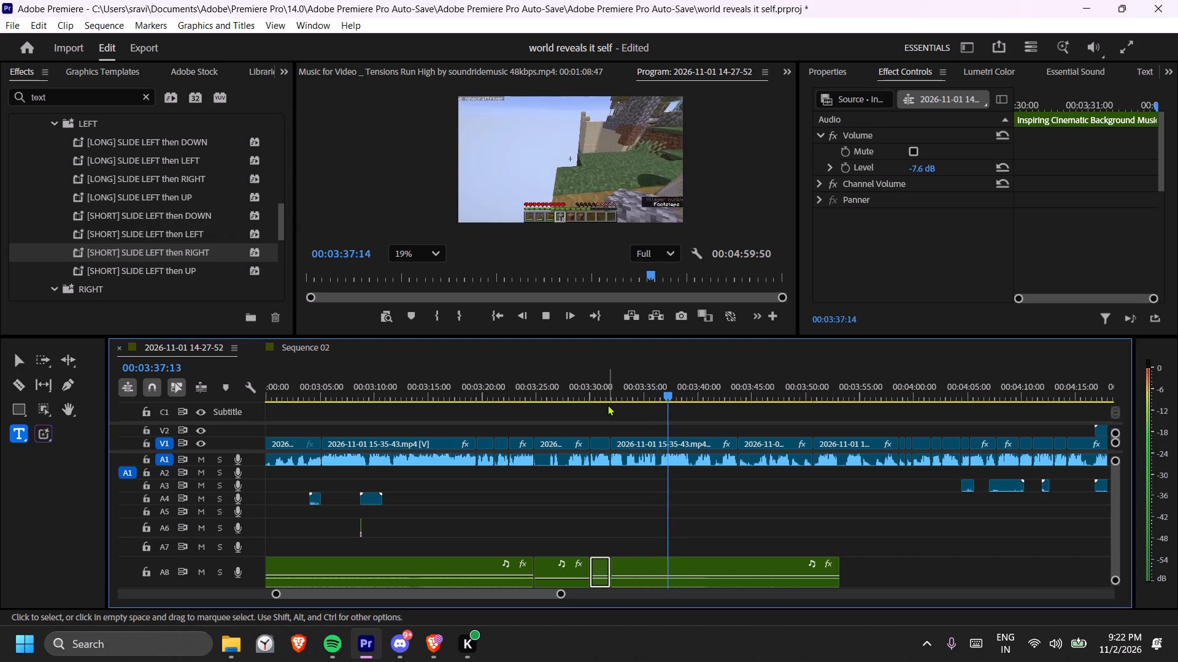
key("space")
Copy the two adjacent A6 music clips starting around 00:01:00 and paste them on A6 at about 00:03:34:55.
scroll(637, 495, "down", 1)
scroll(637, 495, "up", 2)
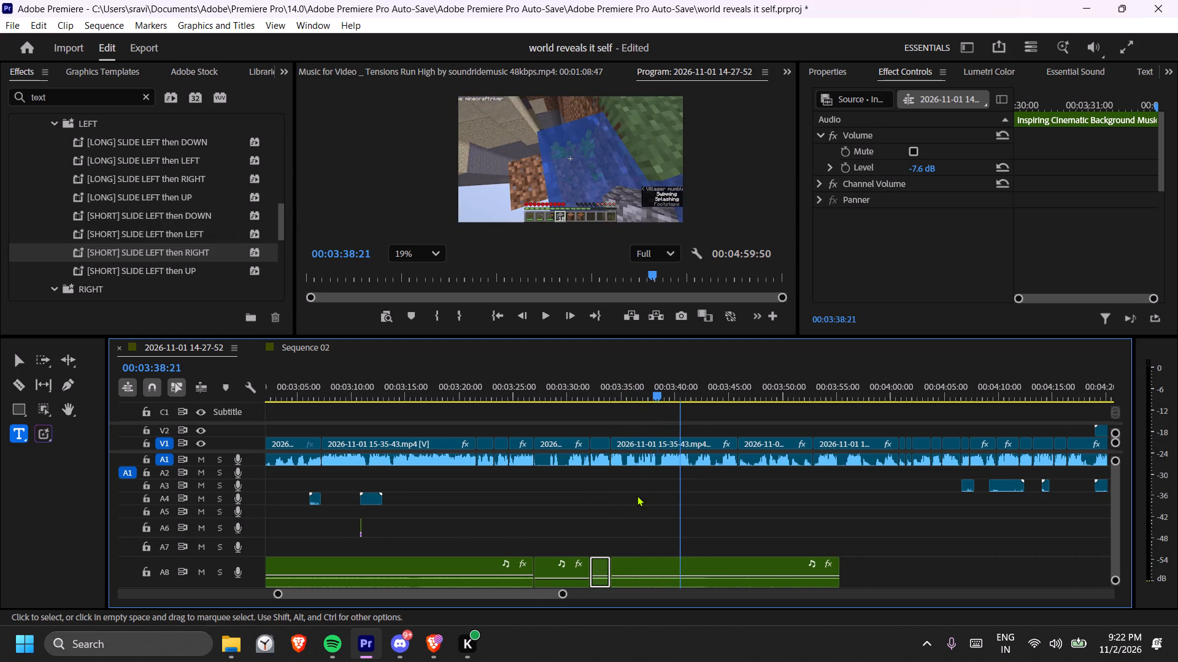
scroll(637, 495, "up", 5)
left_click(647, 498)
key("minus")
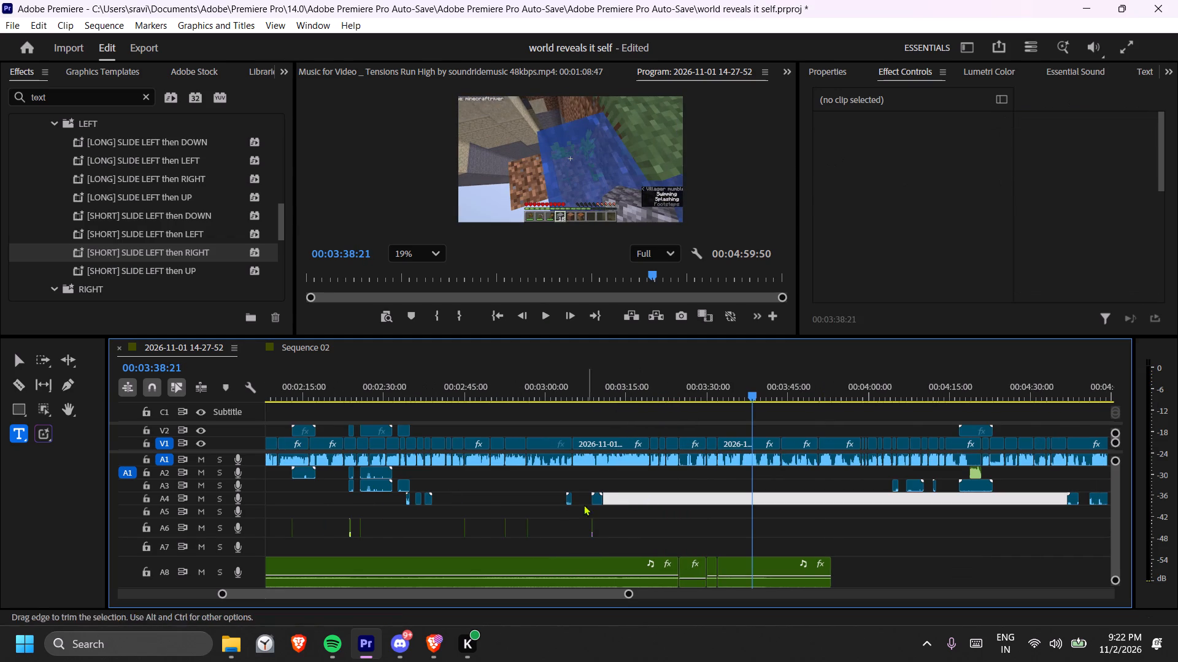
scroll(459, 506, "up", 13)
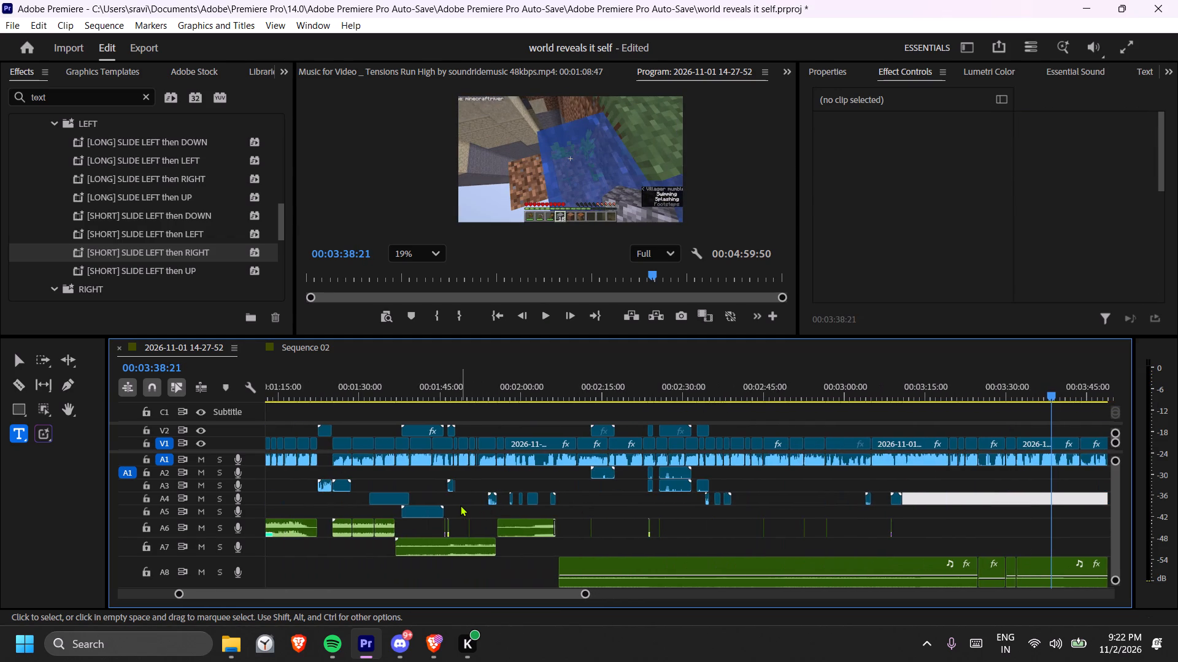
scroll(460, 505, "up", 9)
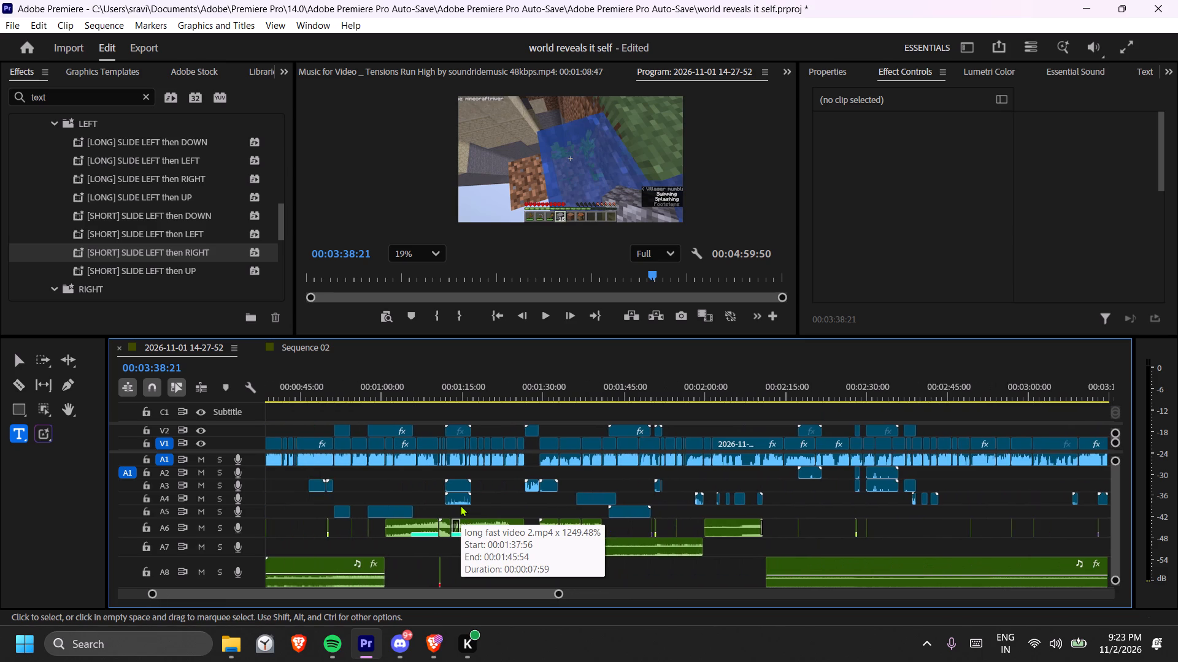
left_click_drag(443, 541, 427, 530)
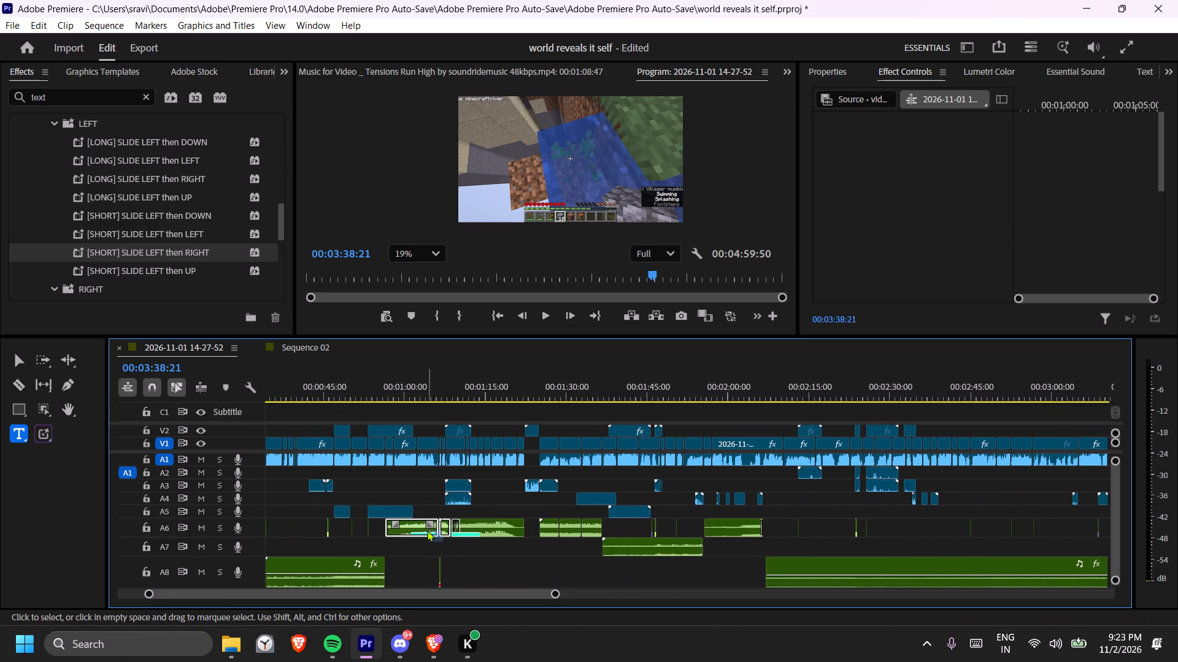
key("ctrl+c")
scroll(522, 511, "down", 15)
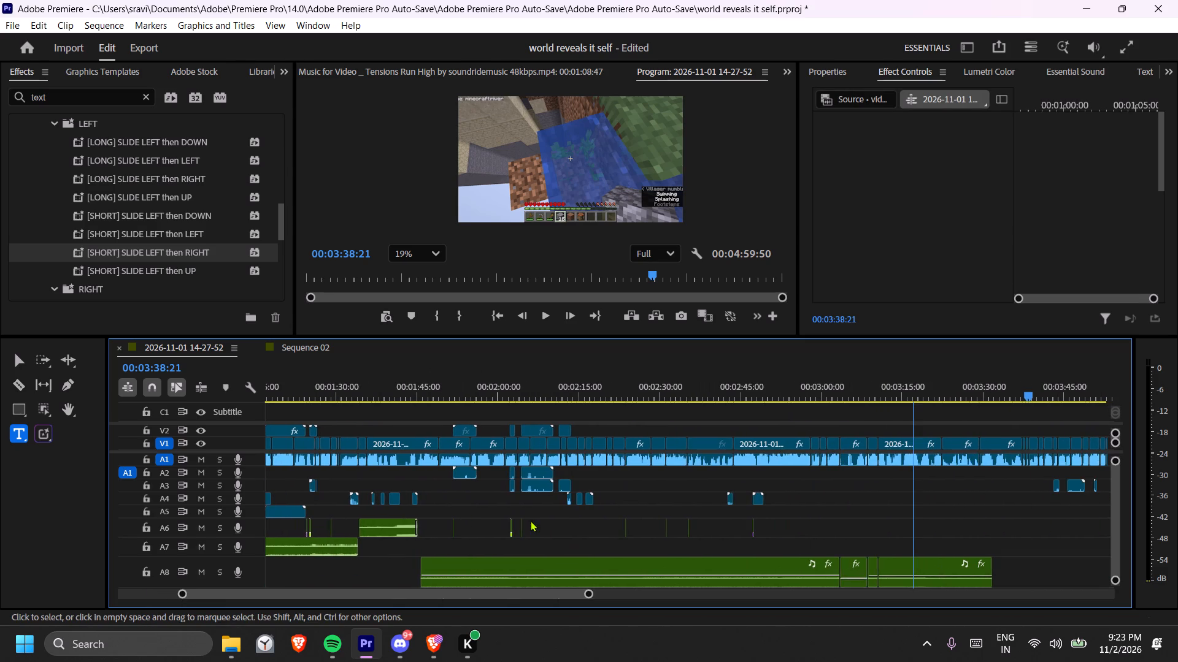
left_click(901, 388)
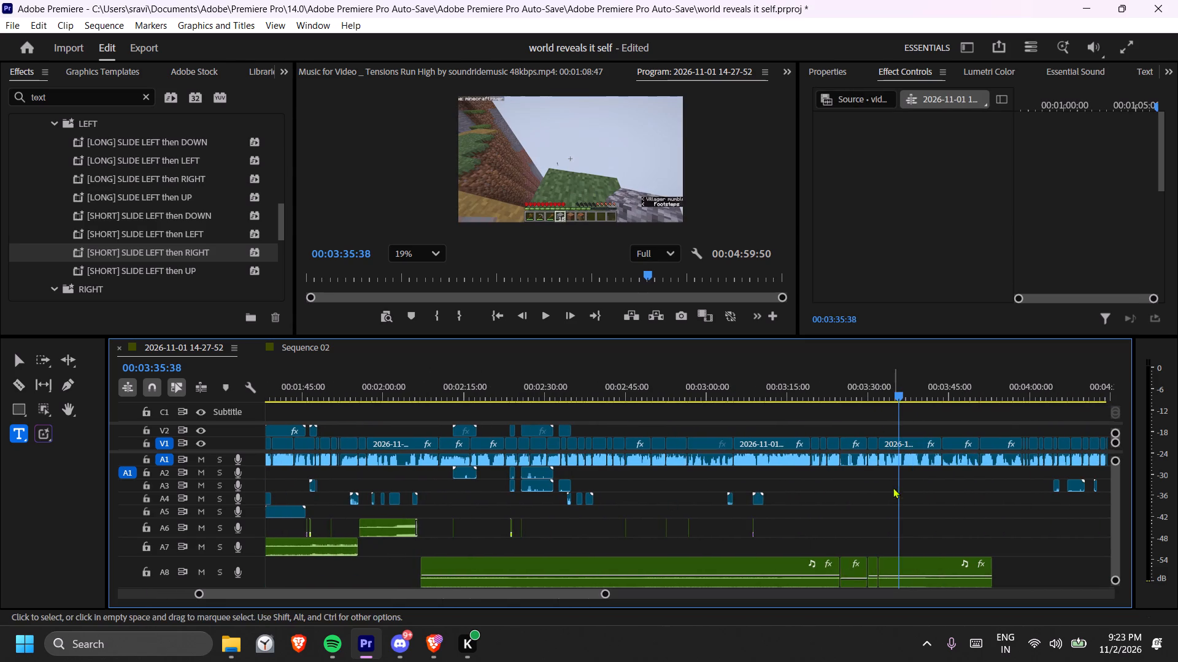
left_click(898, 396)
key("ctrl+v")
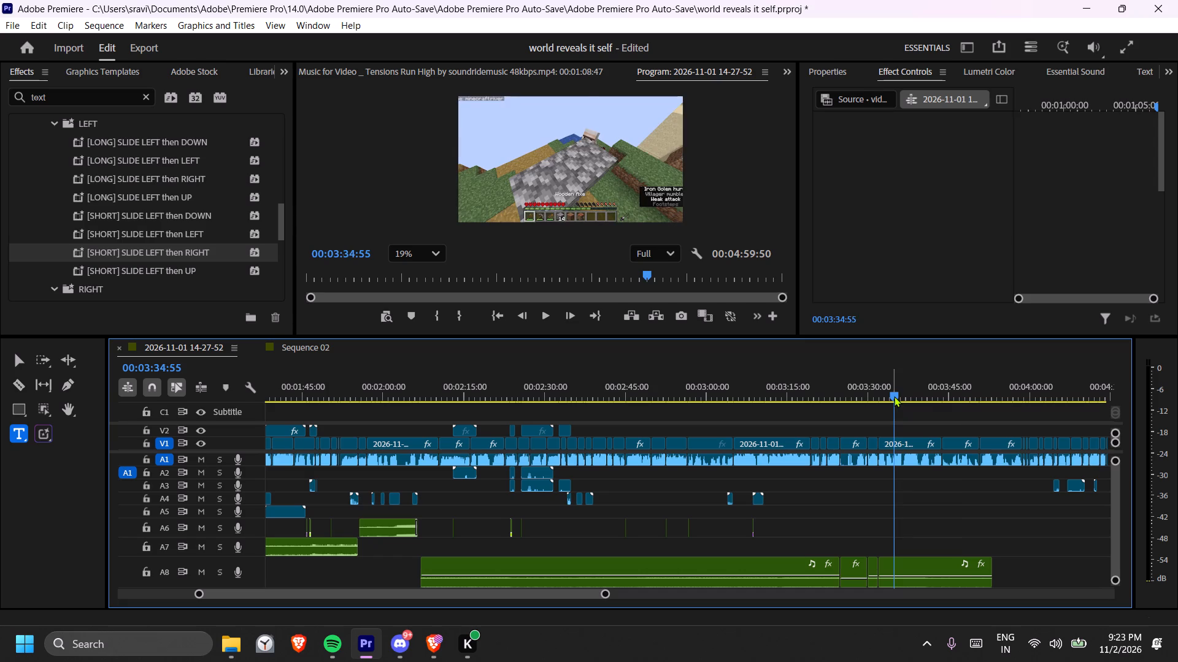
left_click(891, 396)
key("space")
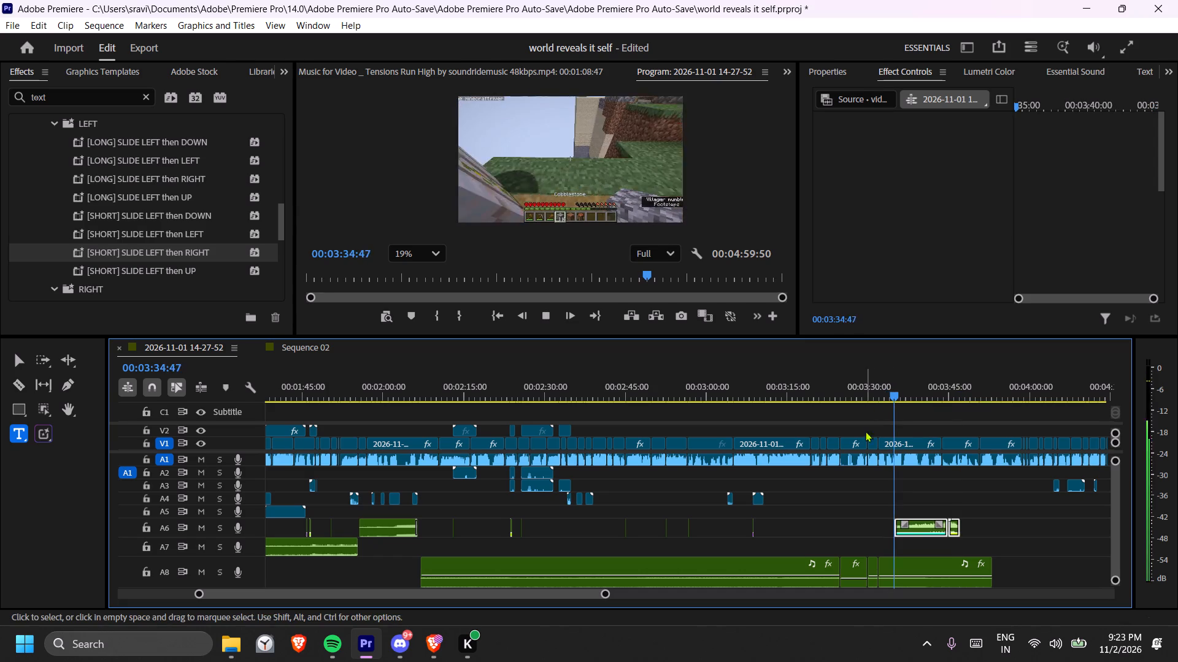
key("space")
Split the A8 music at 00:03:34:57 and move the later piece to start where the pasted A6 clips end.
key("c")
left_click(897, 577)
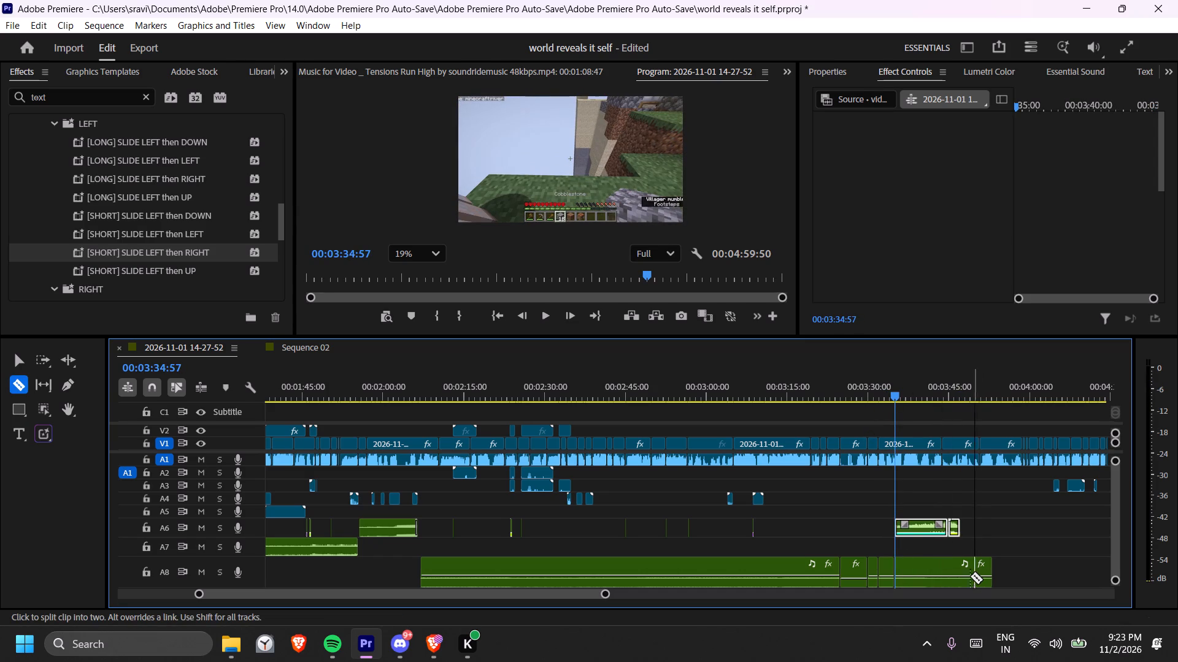
key("t")
left_click_drag(930, 566, 989, 569)
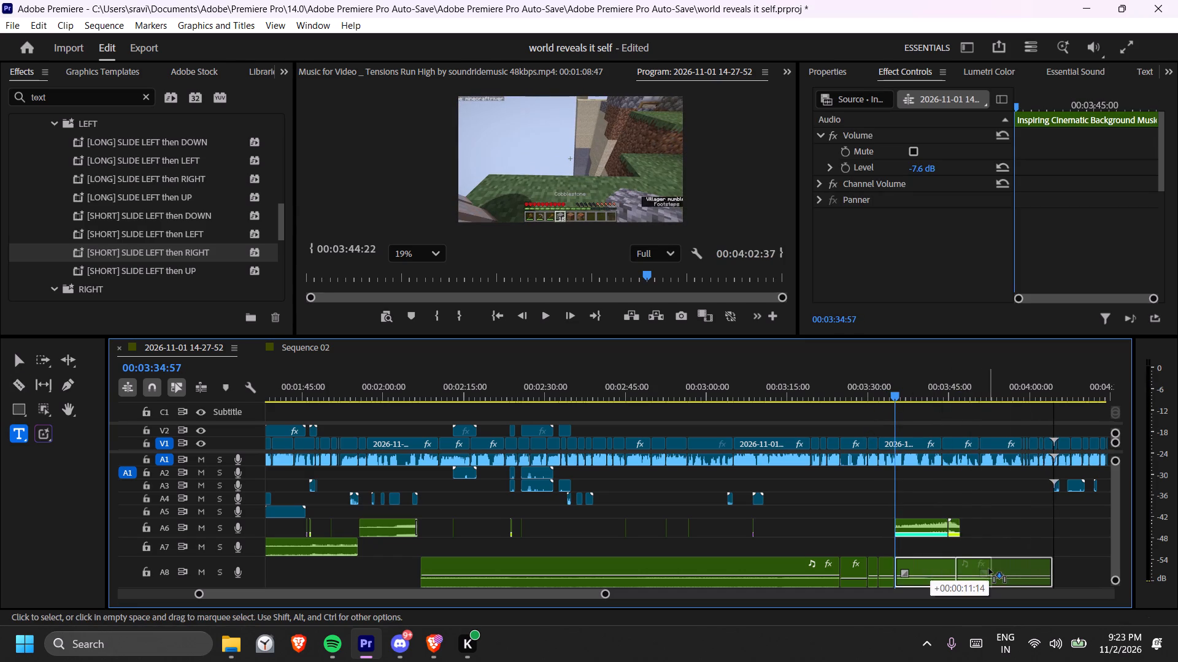
left_click_drag(989, 569, 997, 569)
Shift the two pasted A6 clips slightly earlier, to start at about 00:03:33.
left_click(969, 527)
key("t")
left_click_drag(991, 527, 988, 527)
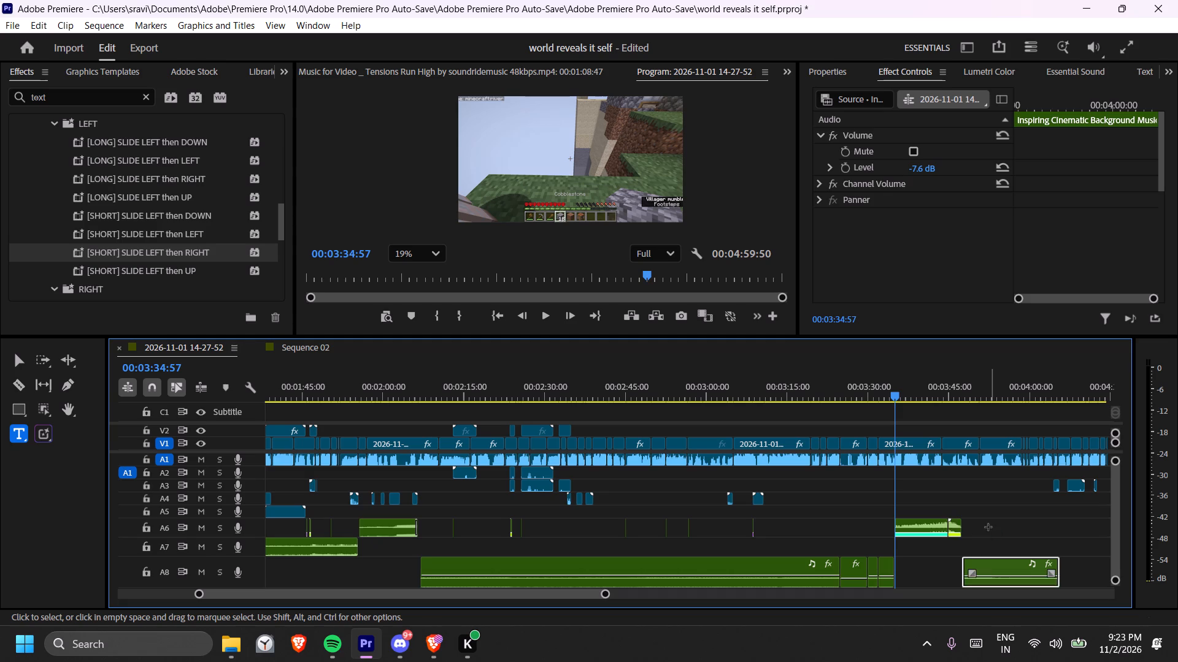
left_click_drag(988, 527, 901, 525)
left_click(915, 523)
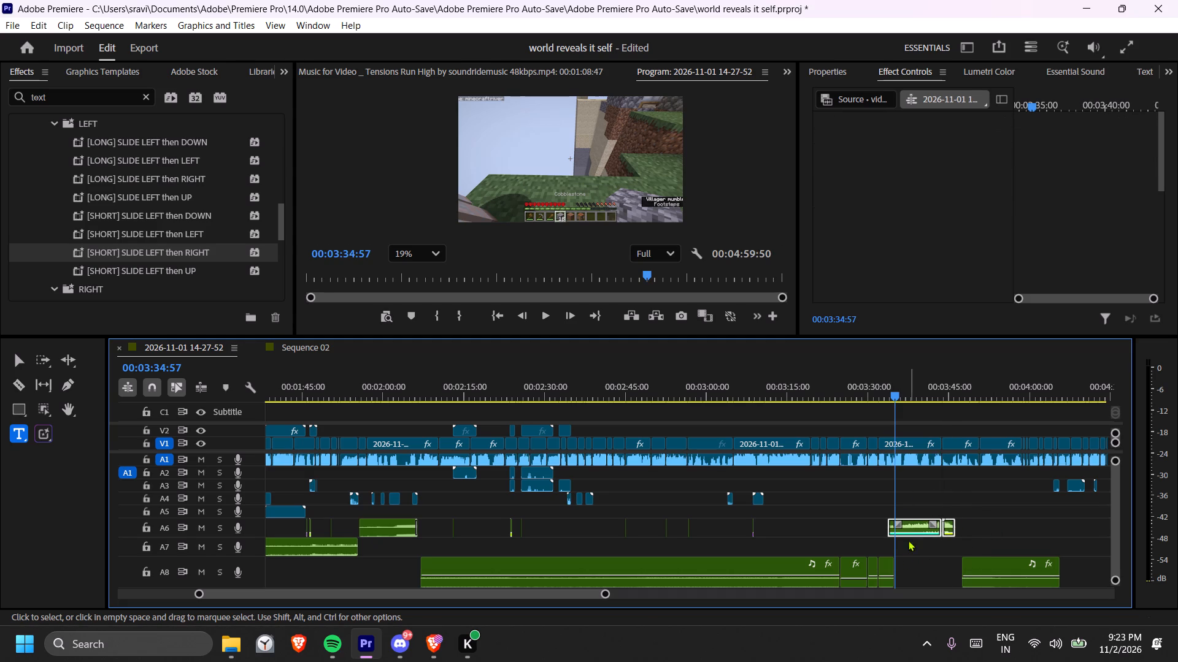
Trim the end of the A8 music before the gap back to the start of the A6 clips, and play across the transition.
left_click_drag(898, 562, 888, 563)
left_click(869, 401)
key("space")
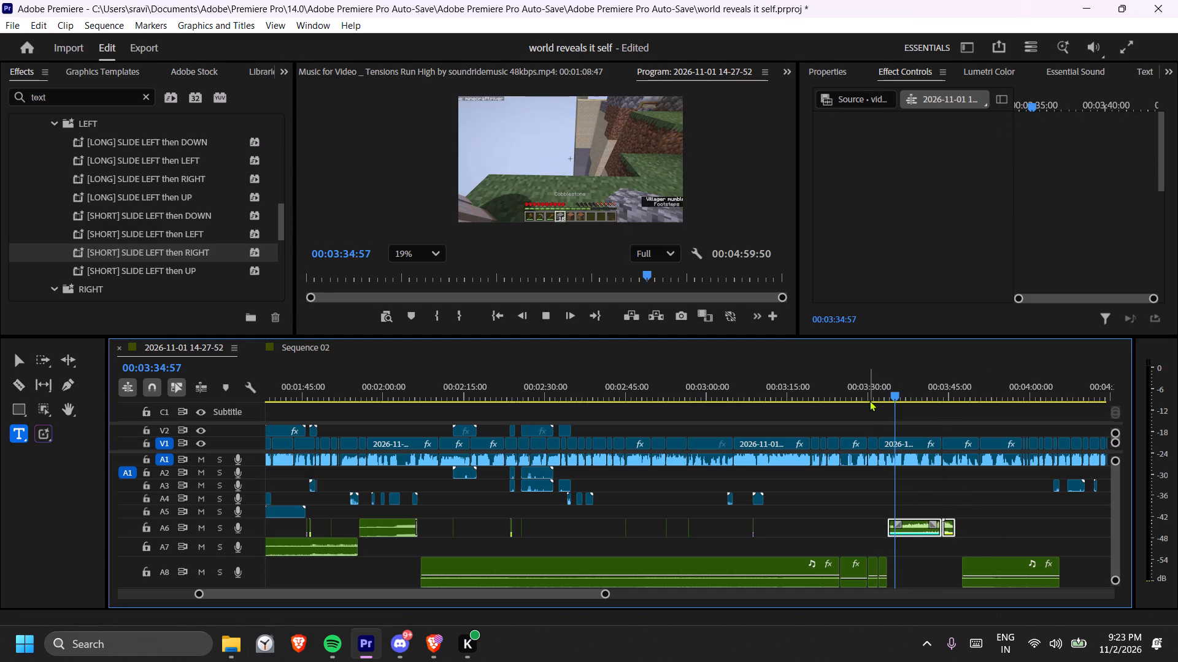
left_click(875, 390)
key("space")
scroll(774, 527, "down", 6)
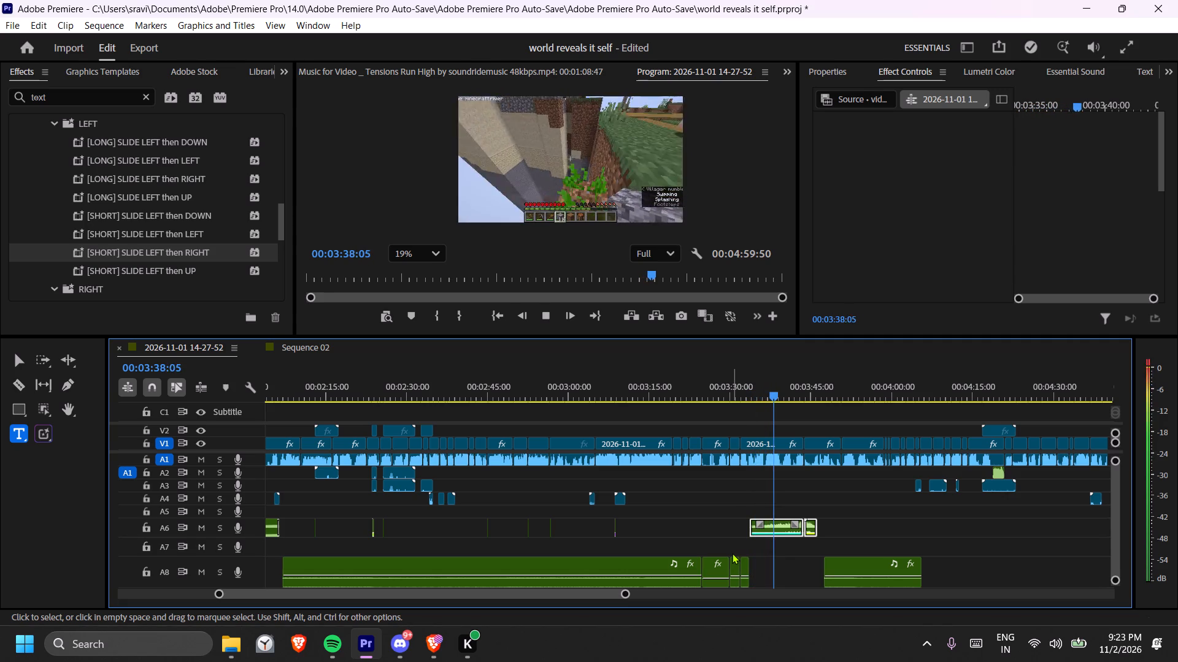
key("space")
Move the two pasted A6 clips earlier so the second one ends at the 00:03:38:18 playhead.
left_click(903, 559)
type("==")
left_click_drag(907, 535, 693, 513)
left_click_drag(709, 527, 576, 522)
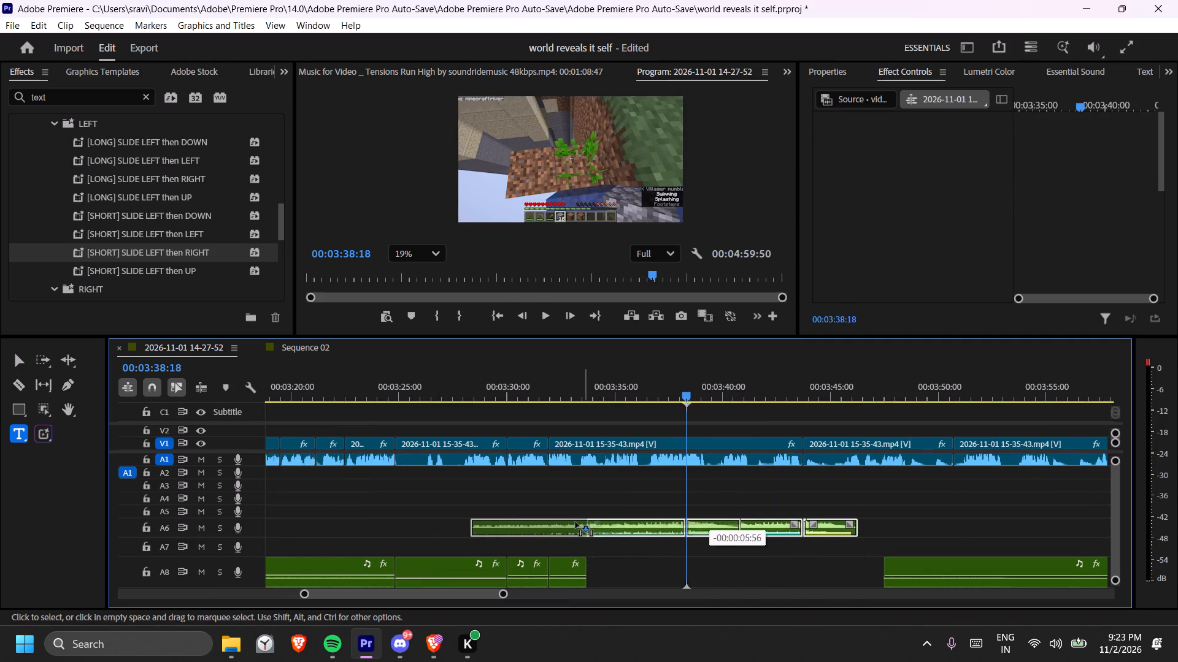
left_click_drag(576, 522, 541, 520)
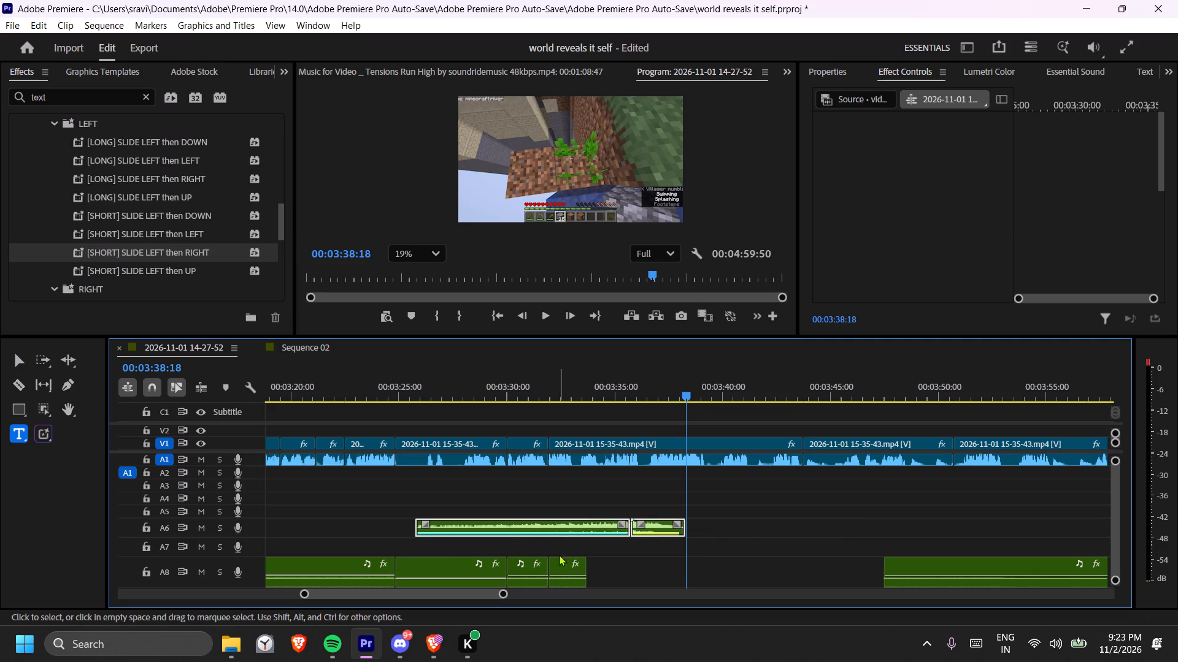
Split the A8 music at 00:03:25:47, where the A6 clips start, delete the pieces up to the gap, and play the passage.
key("minus")
left_click(539, 383)
key("space")
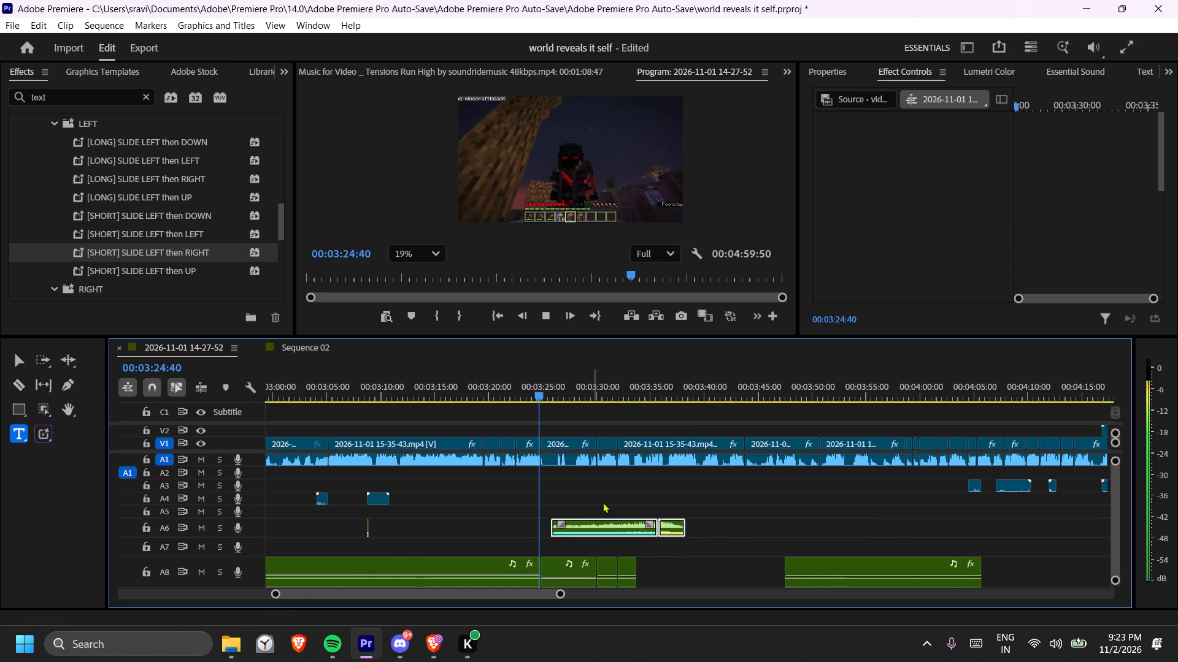
key("space")
key("c")
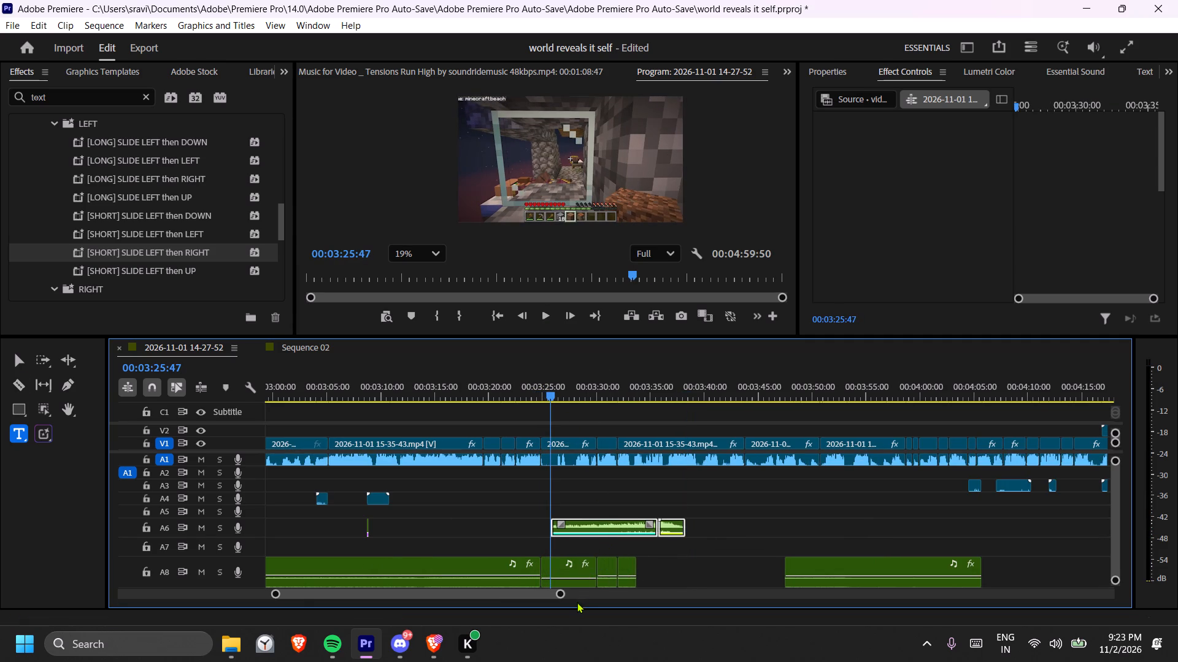
left_click(552, 573)
key("t")
left_click_drag(681, 545, 586, 573)
key("Delete")
key("space")
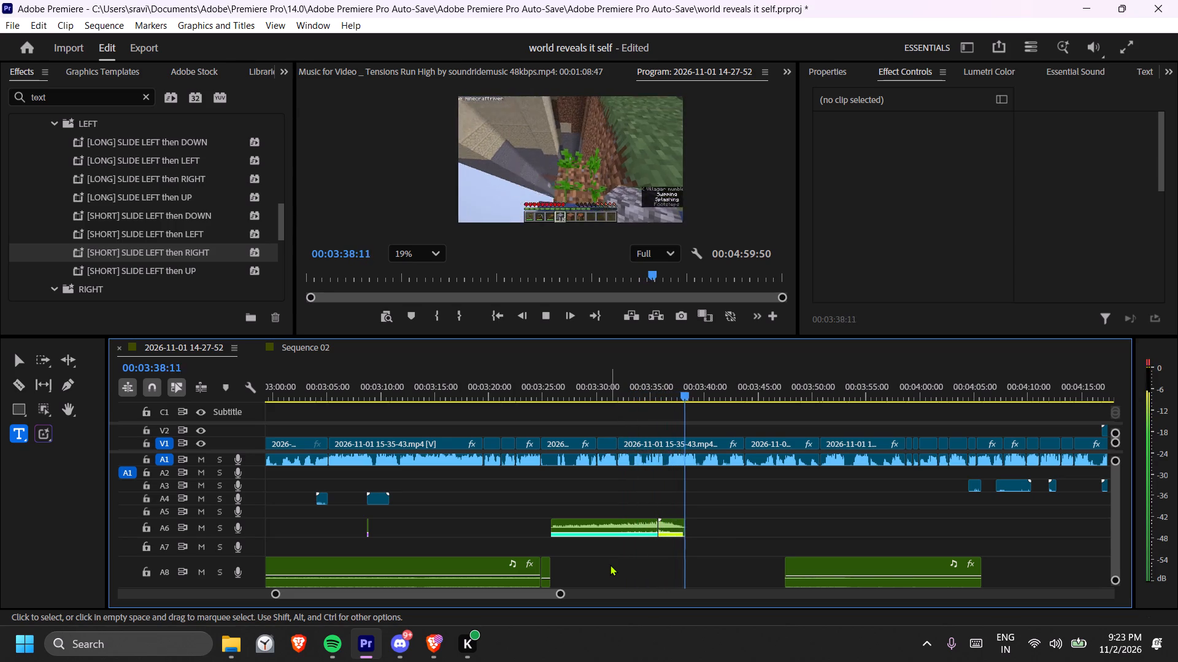
key("space")
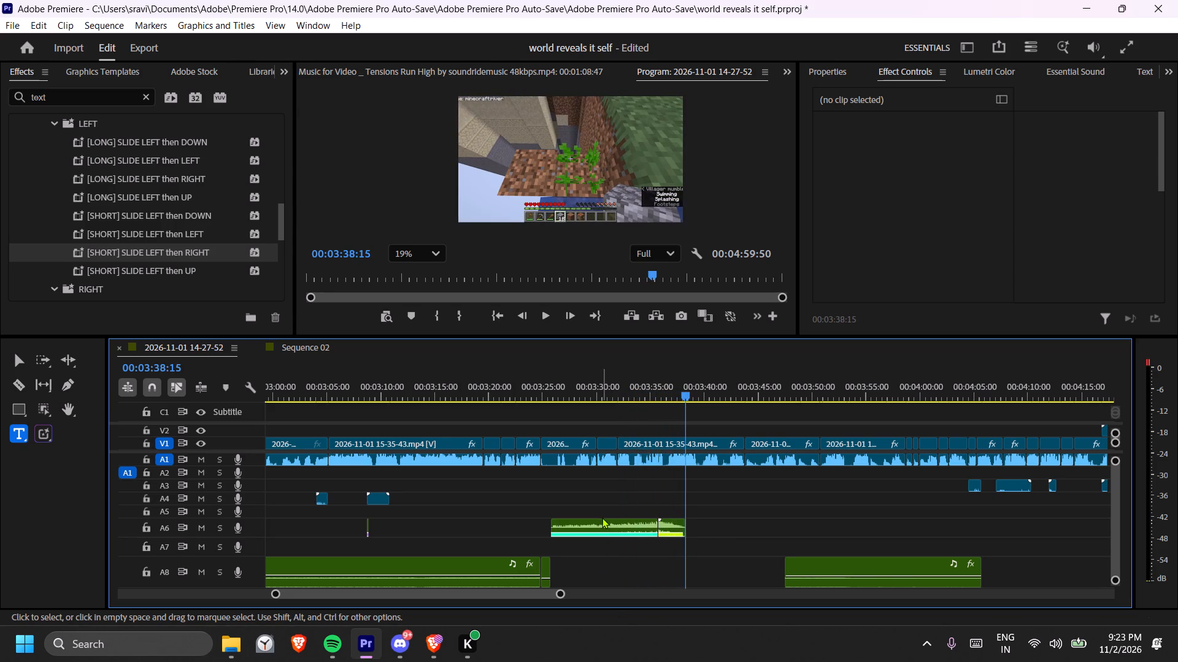
Move both A6 clips later so the cut between them lands on the 00:03:38:15 playhead.
left_click_drag(602, 518, 621, 519)
left_click_drag(729, 512, 624, 535)
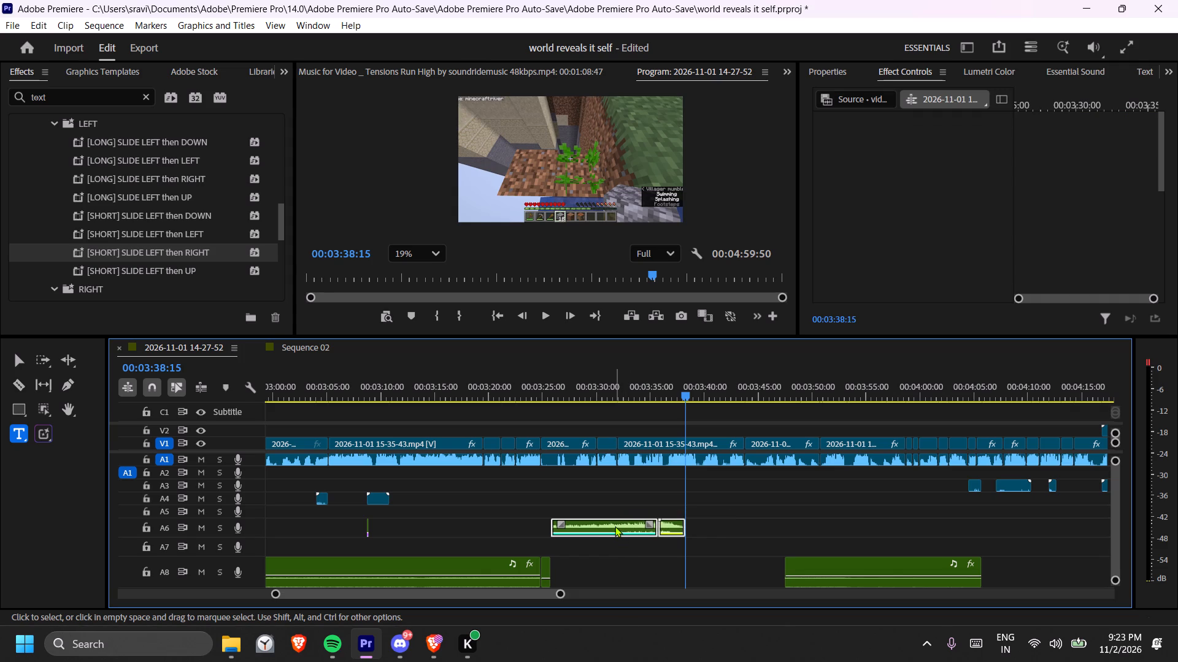
left_click_drag(615, 525, 641, 525)
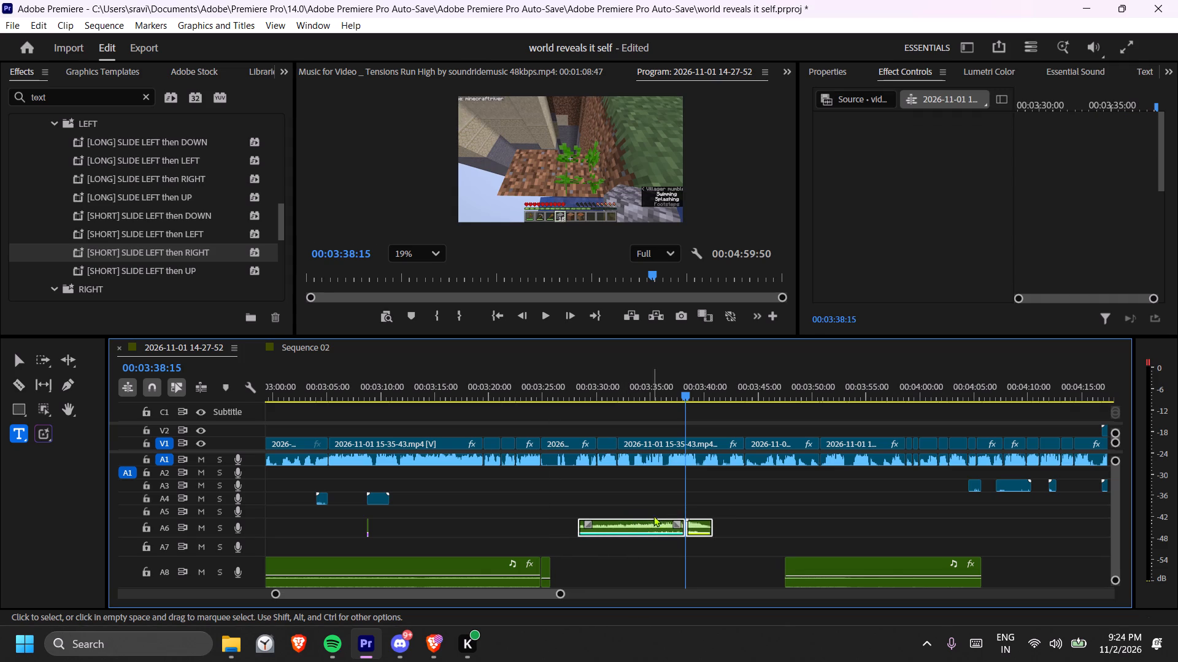
Extend the start of the first A6 clip back toward the end of the A8 music.
left_click_drag(580, 524, 545, 529)
right_click_drag(580, 524, 547, 530)
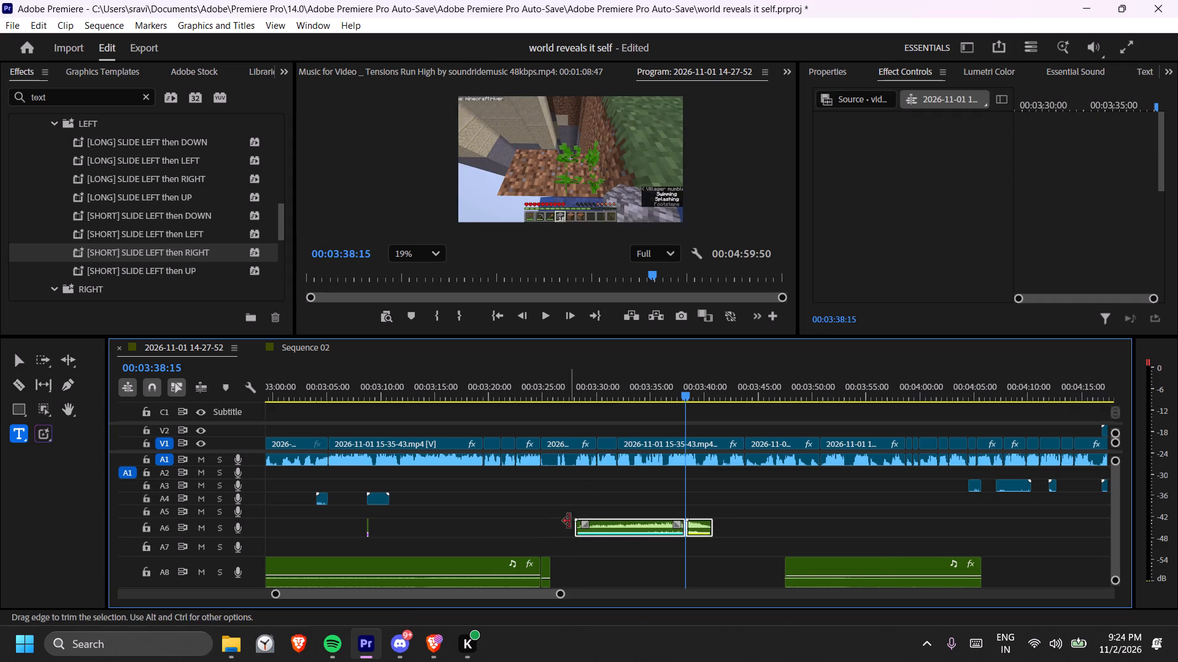
left_click_drag(575, 521, 548, 525)
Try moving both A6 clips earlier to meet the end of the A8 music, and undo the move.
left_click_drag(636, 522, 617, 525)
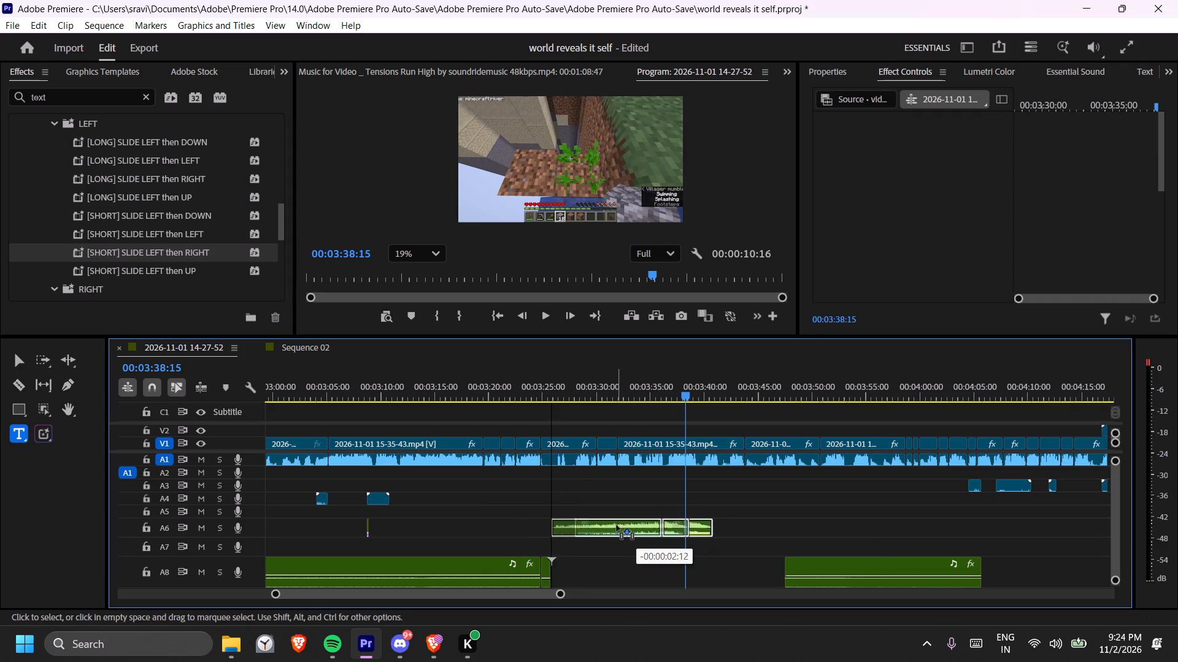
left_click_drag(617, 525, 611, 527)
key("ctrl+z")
Move only the first A6 clip earlier so it starts at the end of the A8 music, about 00:03:25:47.
left_click(649, 497)
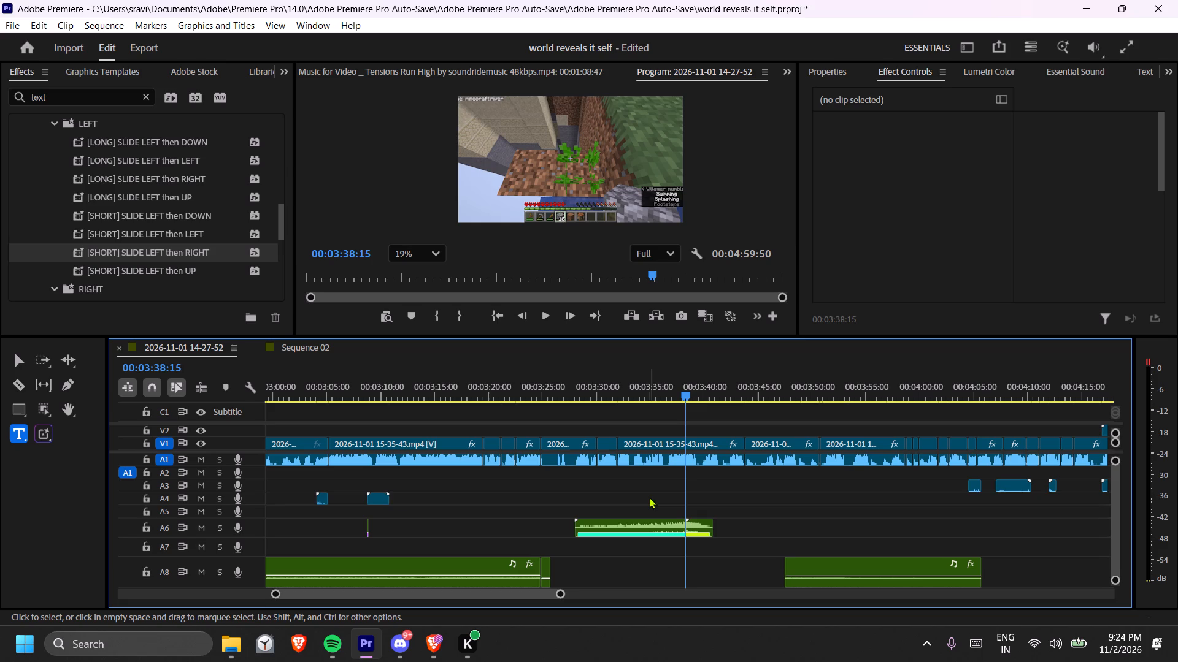
left_click(648, 527)
left_click_drag(644, 523, 624, 525)
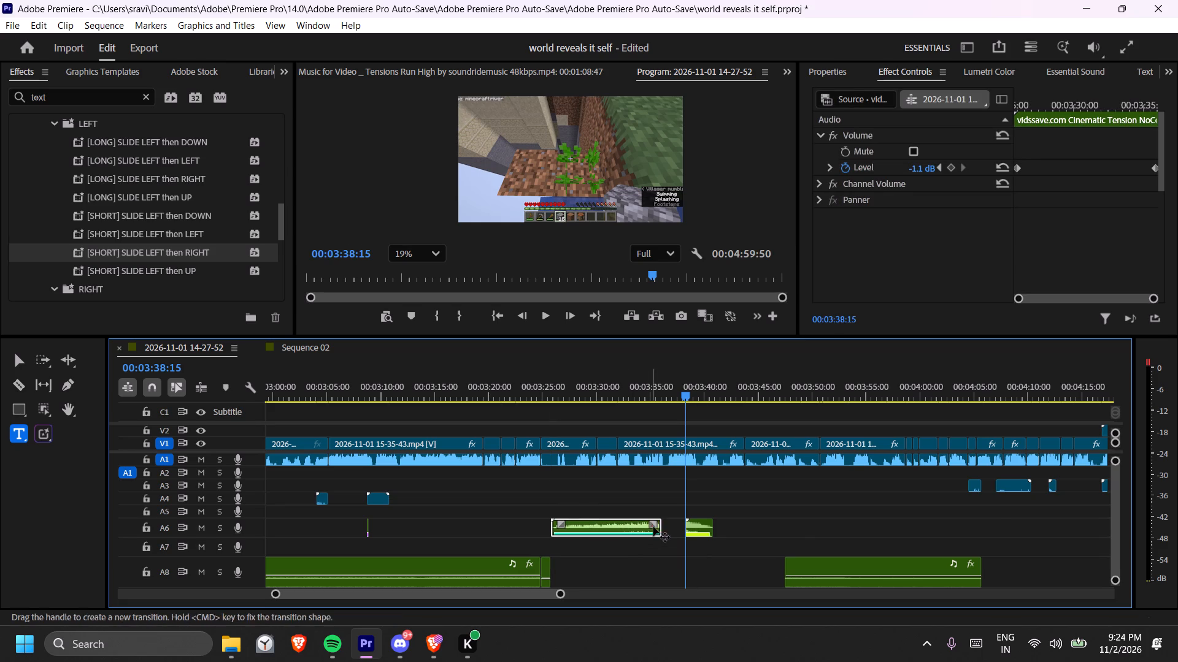
Extend the end of the first A6 clip to the 00:03:38:15 playhead, closing the gap before the second A6 clip.
left_click_drag(658, 527, 680, 527)
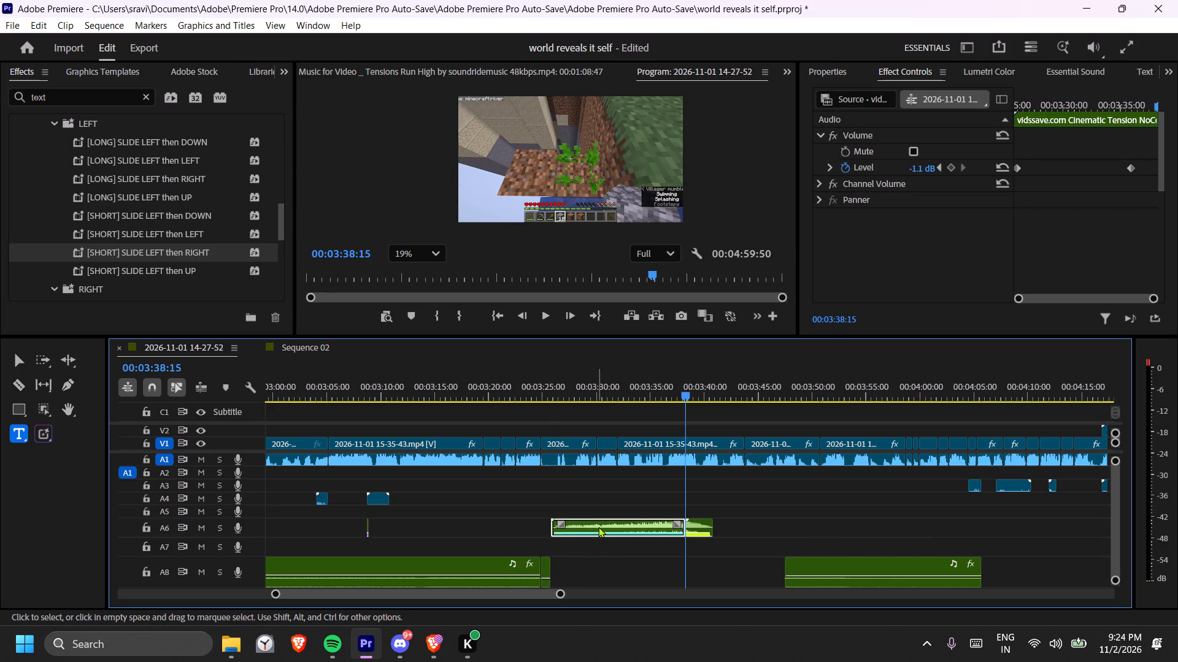
Move the first A6 clip earlier to start at 00:03:22:32 and extend its end back to the second A6 clip.
left_click(539, 388)
key("space")
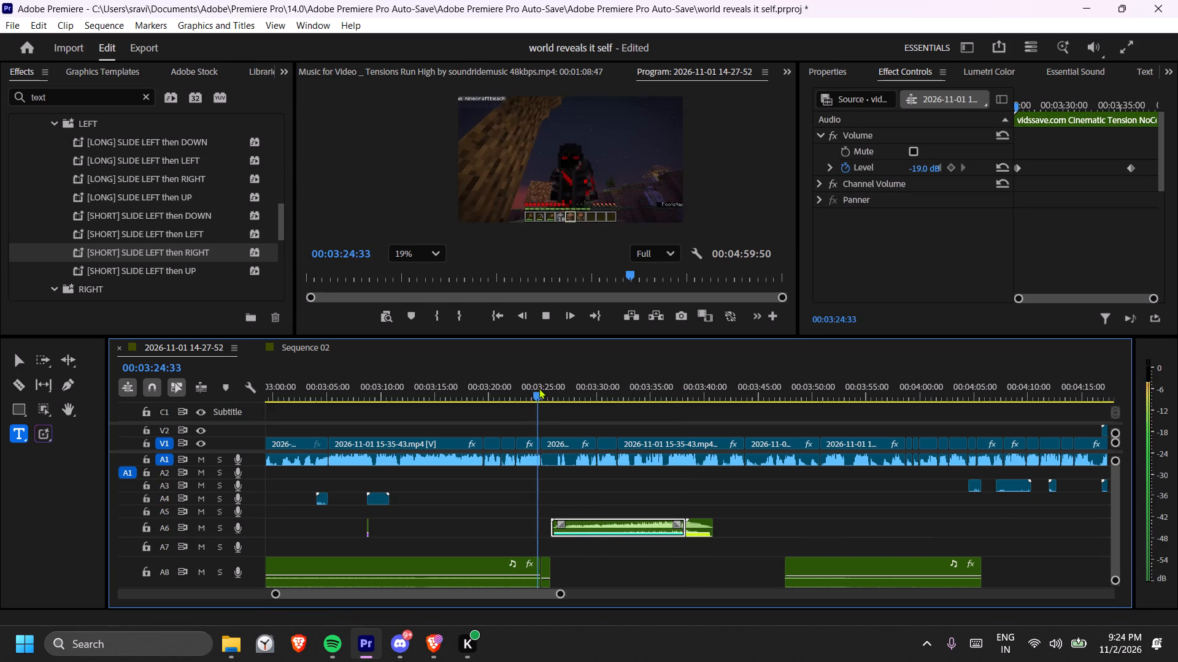
key("space")
left_click(478, 379)
key("space")
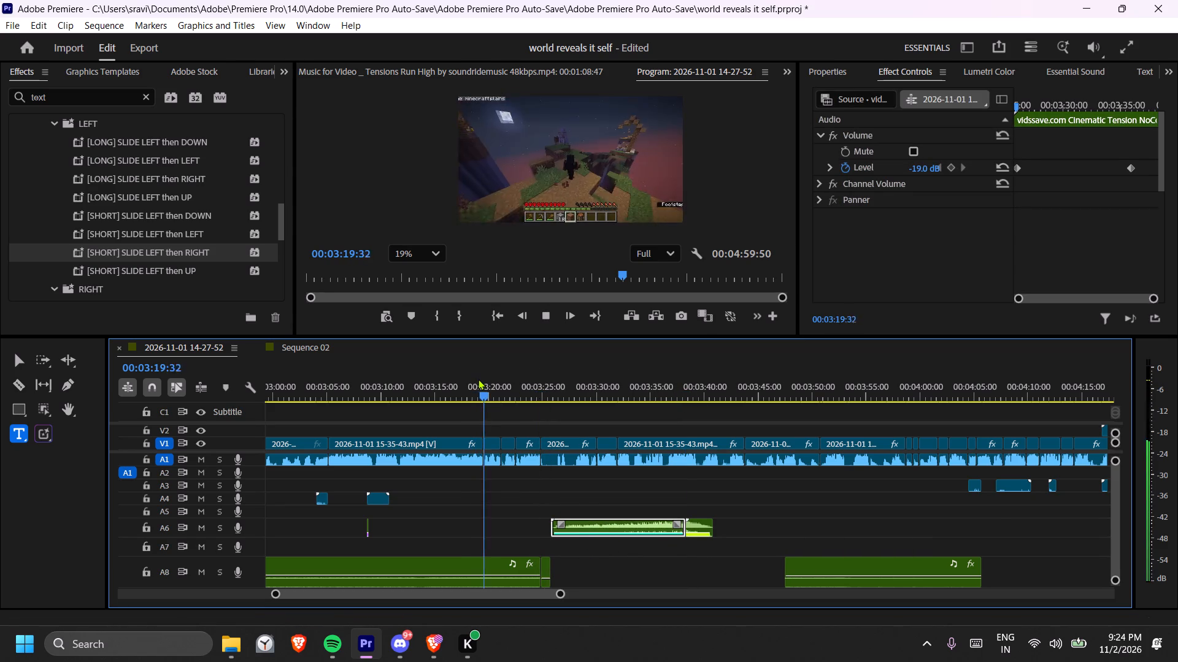
key("space")
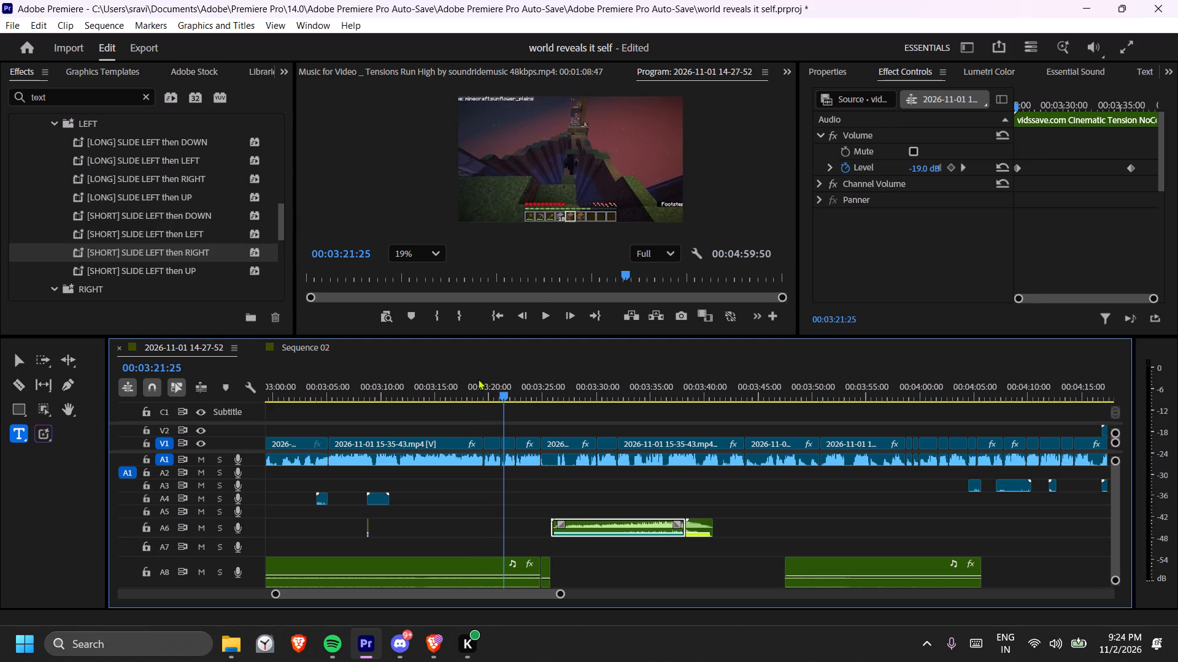
key("space")
key("space")
key("space")
key("space")
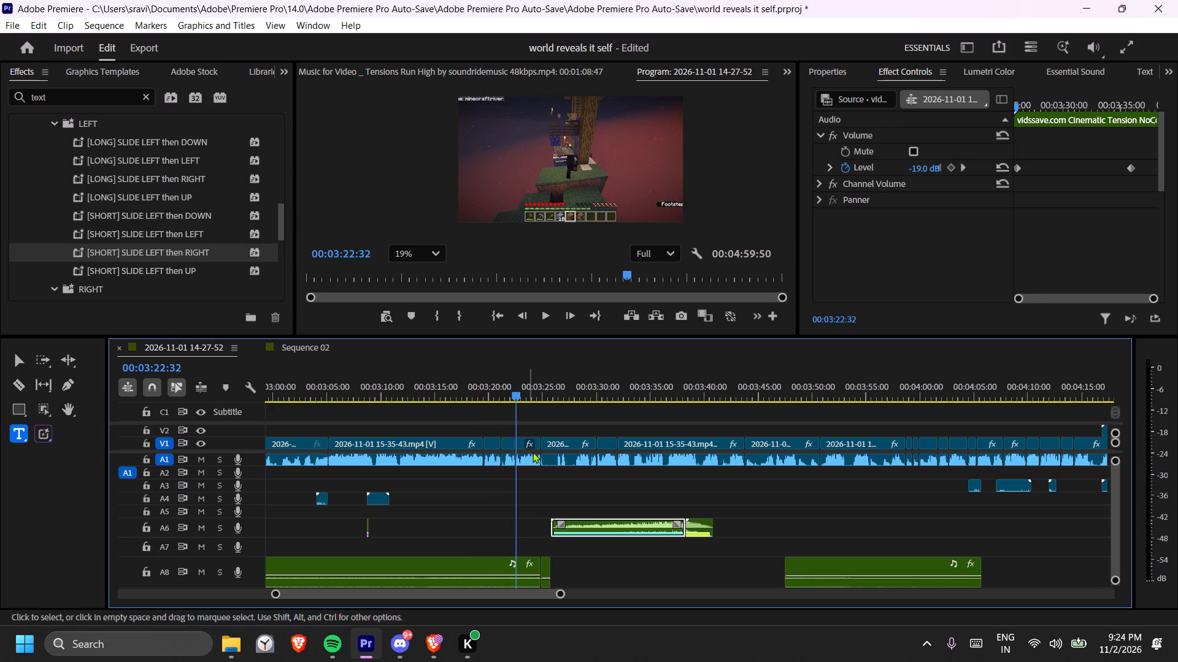
left_click_drag(552, 525, 523, 525)
left_click_drag(602, 525, 572, 527)
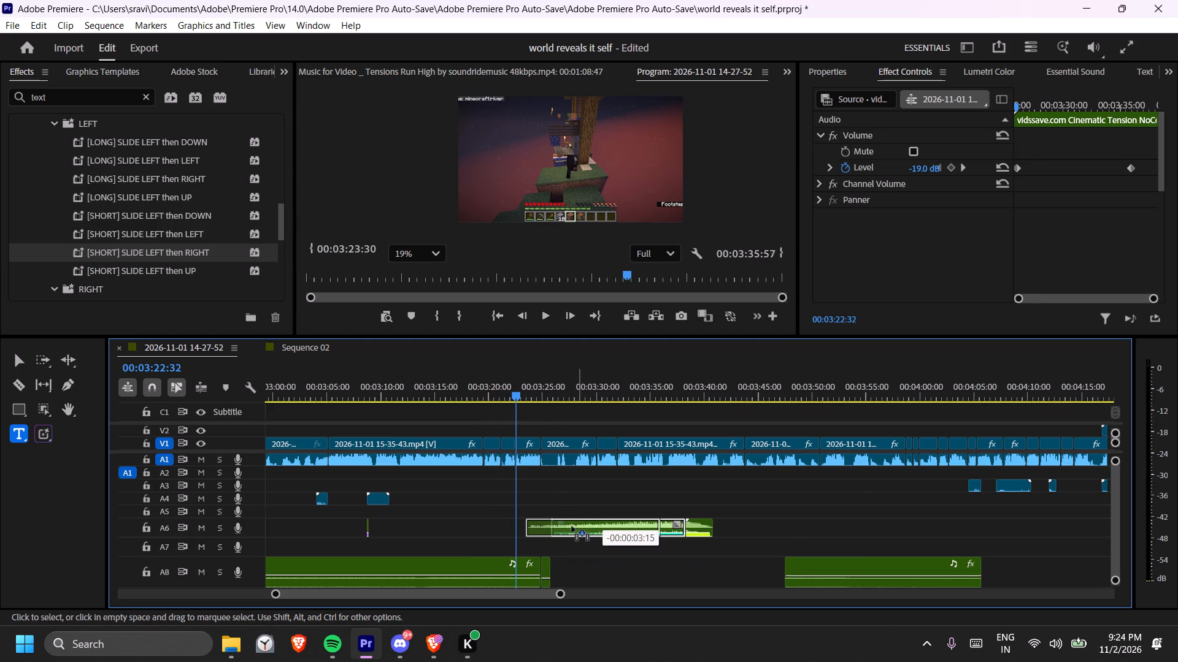
left_click_drag(572, 527, 565, 527)
left_click_drag(650, 526, 685, 526)
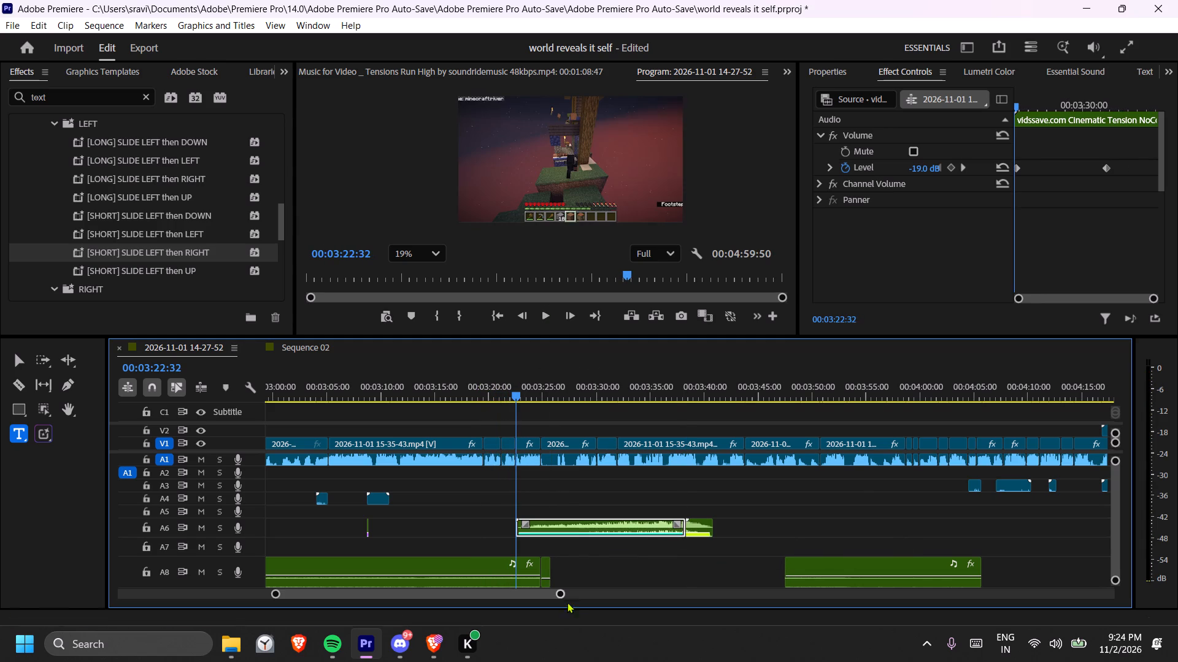
Split the A8 music at 00:03:22:32 and delete its two leftover pieces underneath the A6 tension track.
key("c")
left_click(518, 560)
left_click(518, 578)
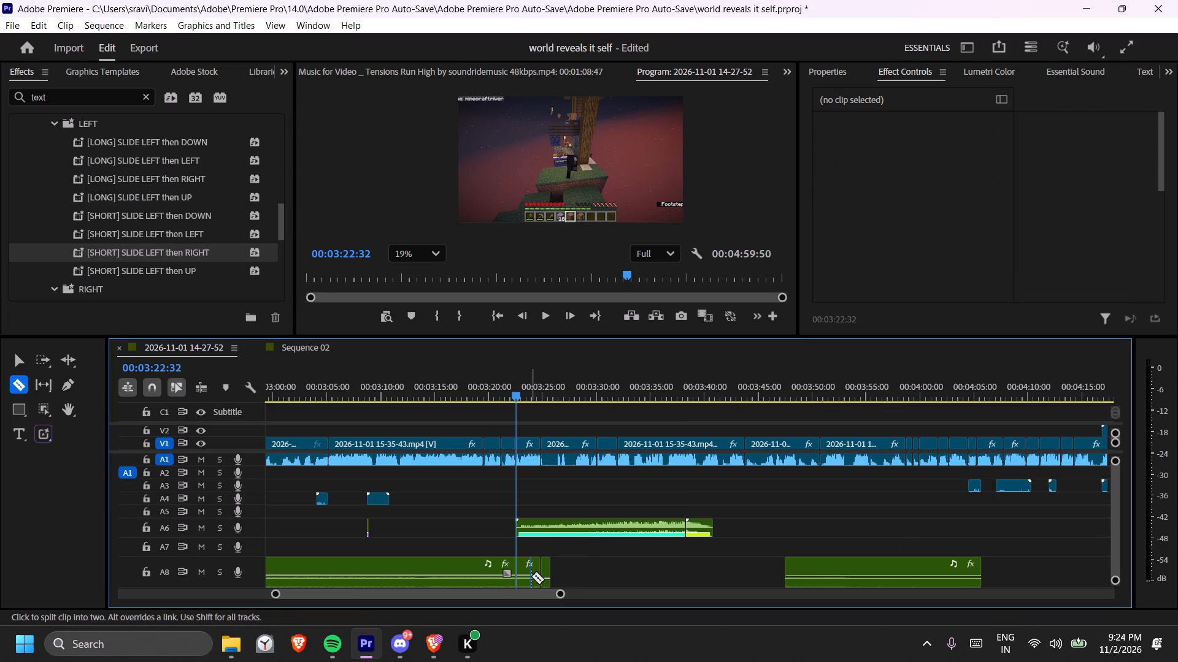
key("t")
left_click(529, 569)
key("Delete")
left_click(544, 567)
key("Delete")
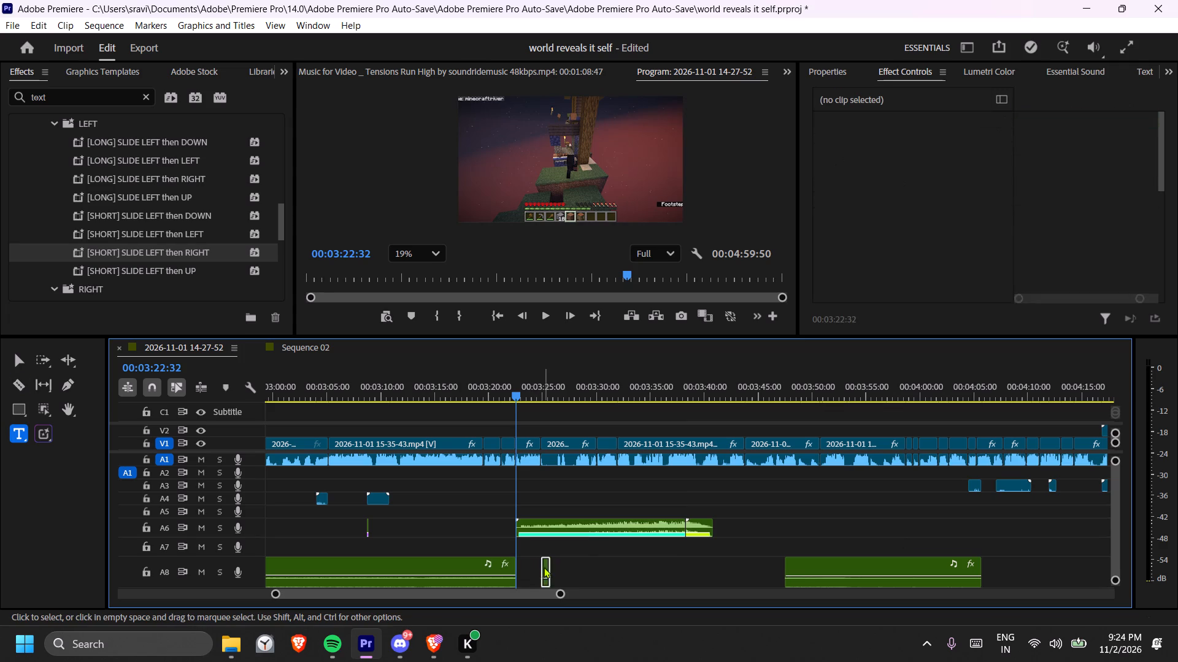
Play through the A6 tension section and move the following A8 music clip earlier to start at 00:03:40:52.
key("space")
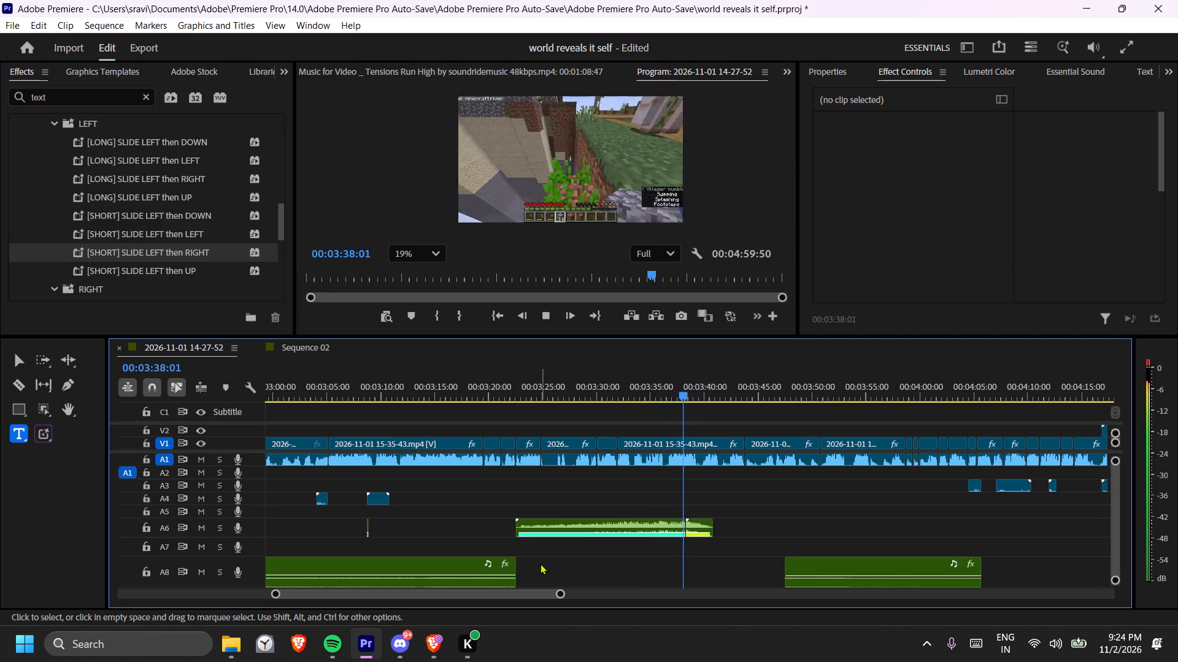
key("space")
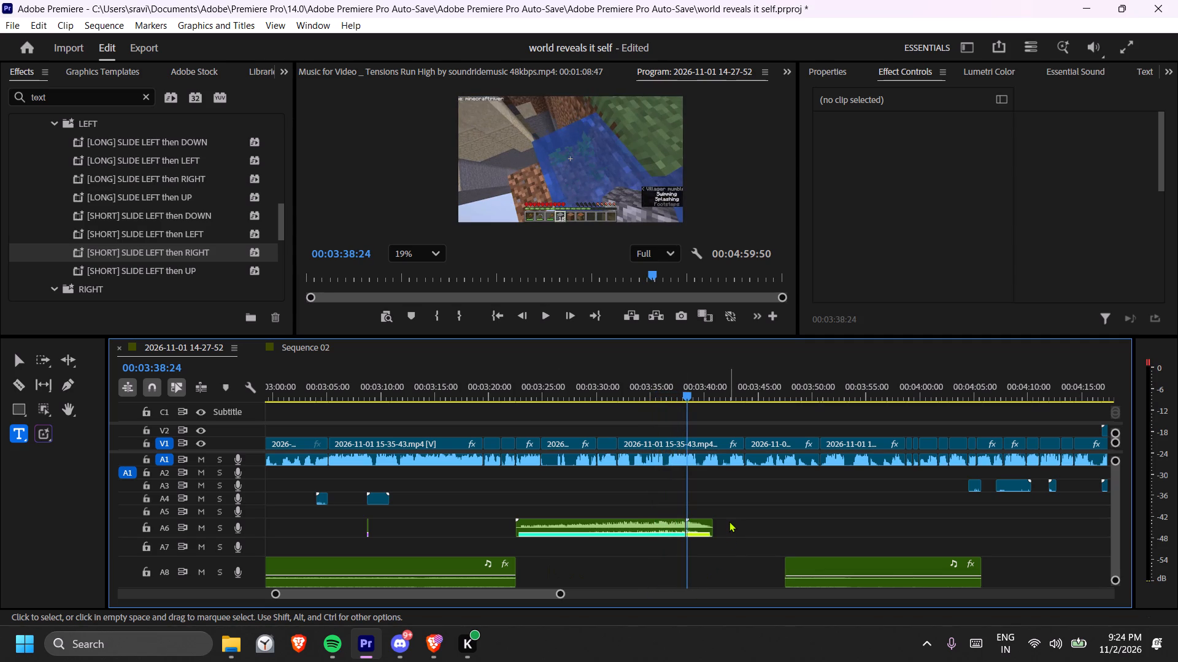
key("space")
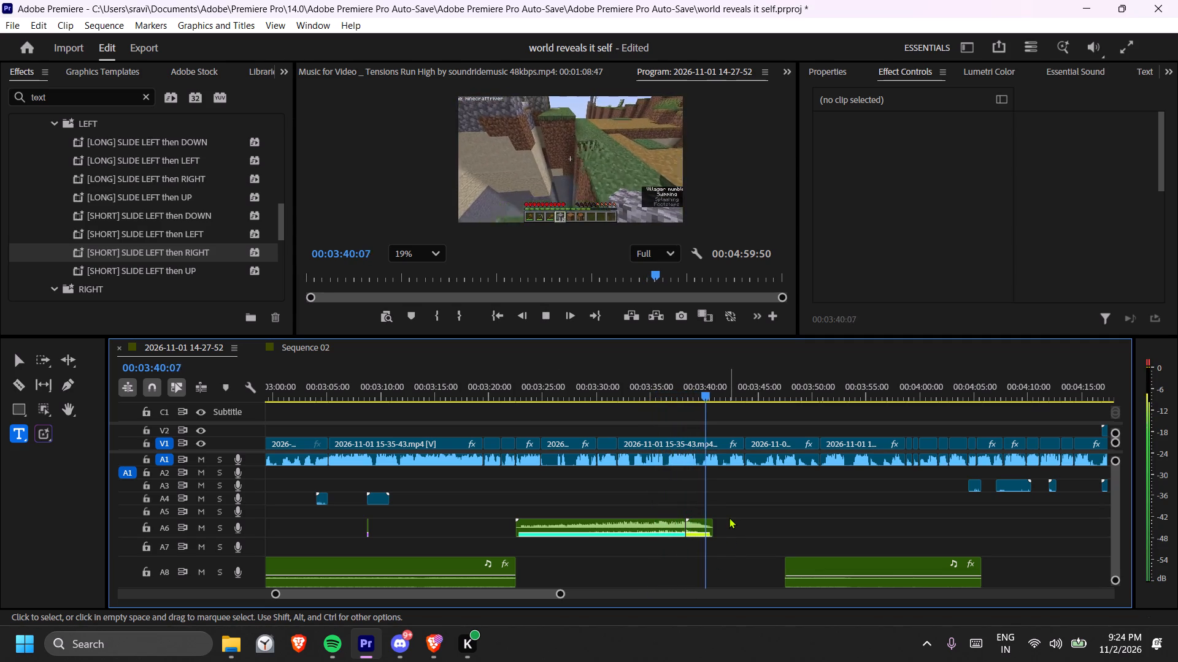
key("space")
left_click_drag(807, 564, 741, 570)
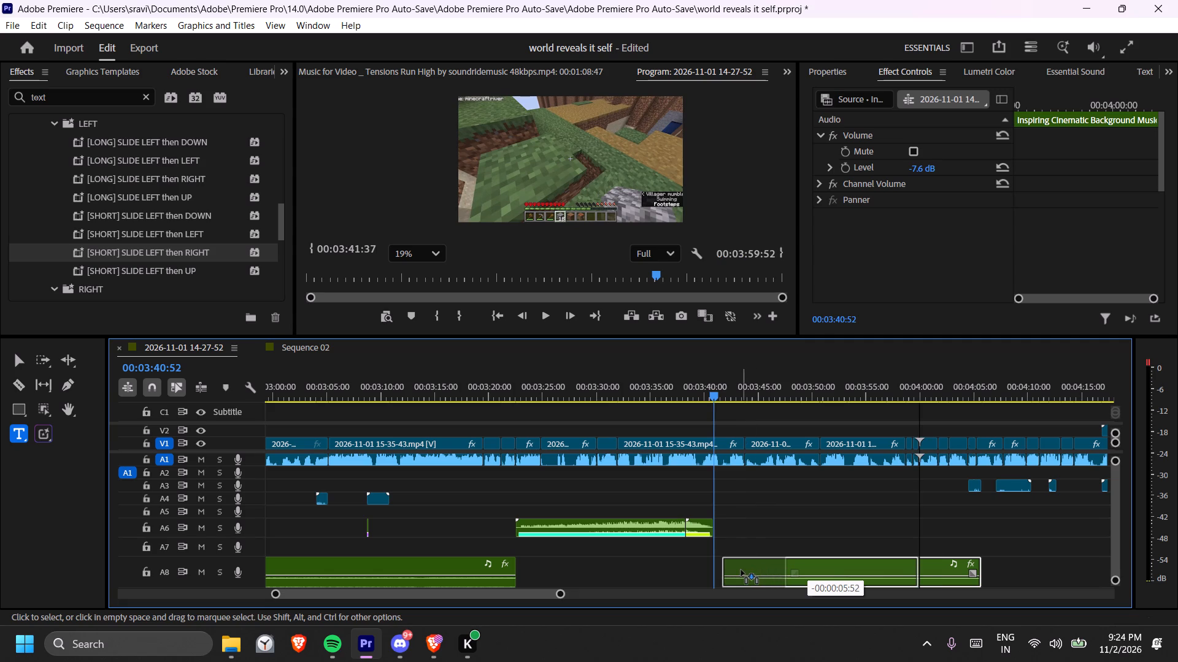
left_click_drag(741, 570, 734, 573)
Select the first A6 clip and make the A6 track taller.
left_click(658, 523)
left_click(766, 508)
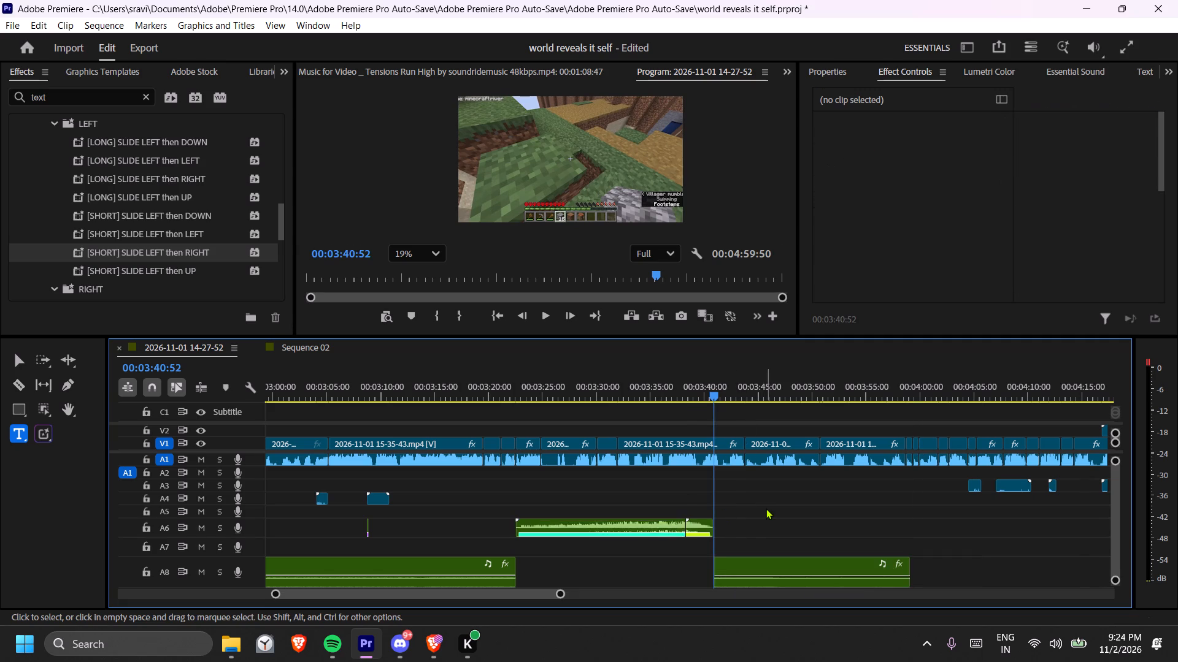
type("==")
left_click(510, 531)
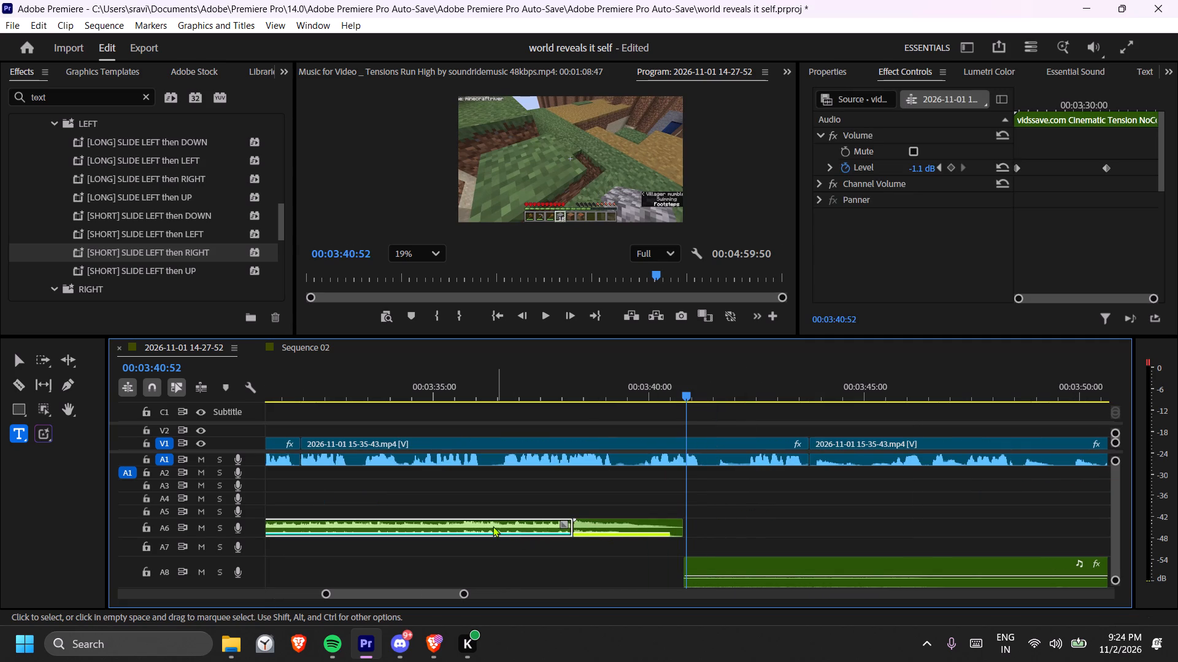
left_click_drag(251, 536, 251, 547)
Switch to Spotify.
key("alt+Tab")
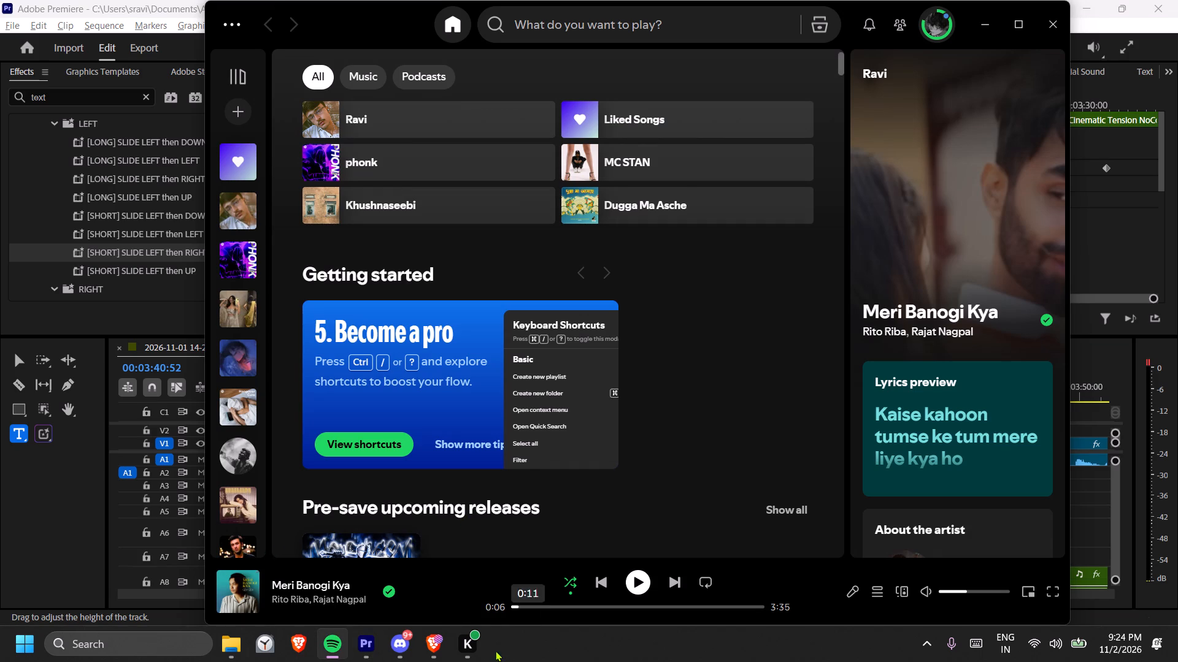
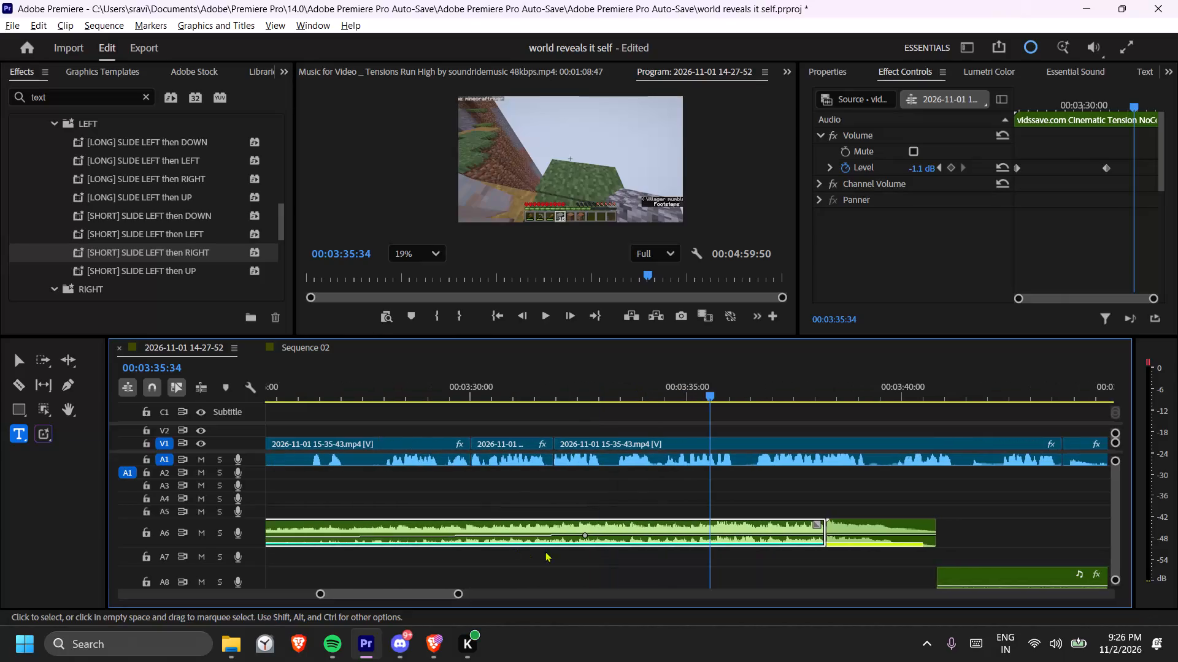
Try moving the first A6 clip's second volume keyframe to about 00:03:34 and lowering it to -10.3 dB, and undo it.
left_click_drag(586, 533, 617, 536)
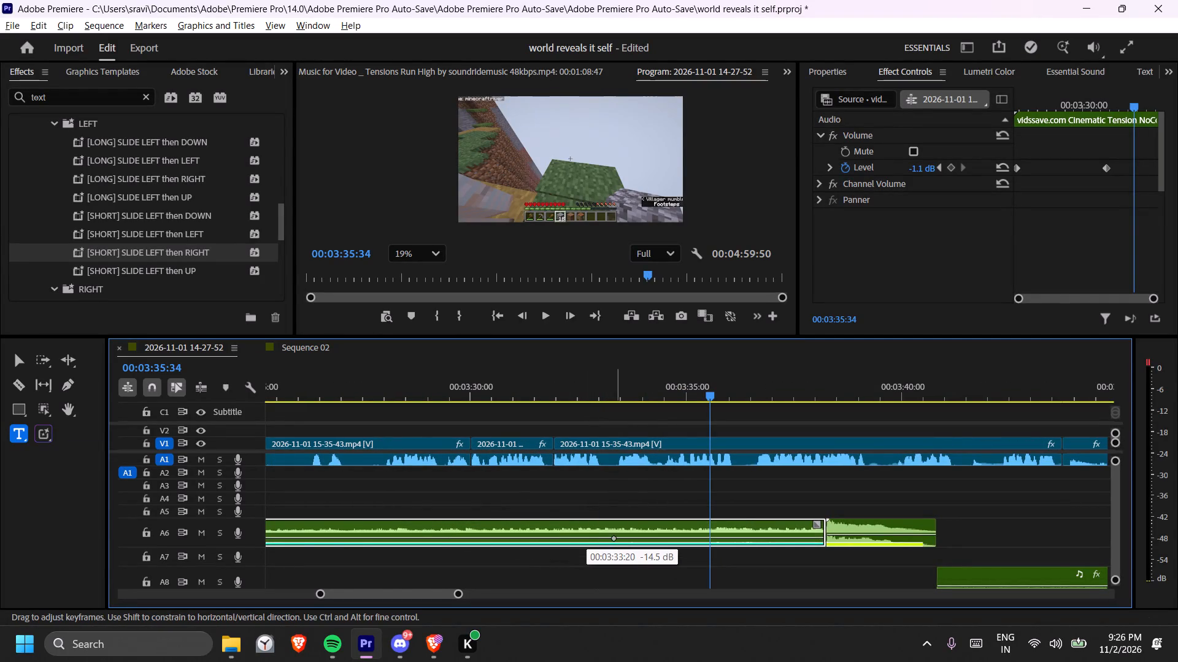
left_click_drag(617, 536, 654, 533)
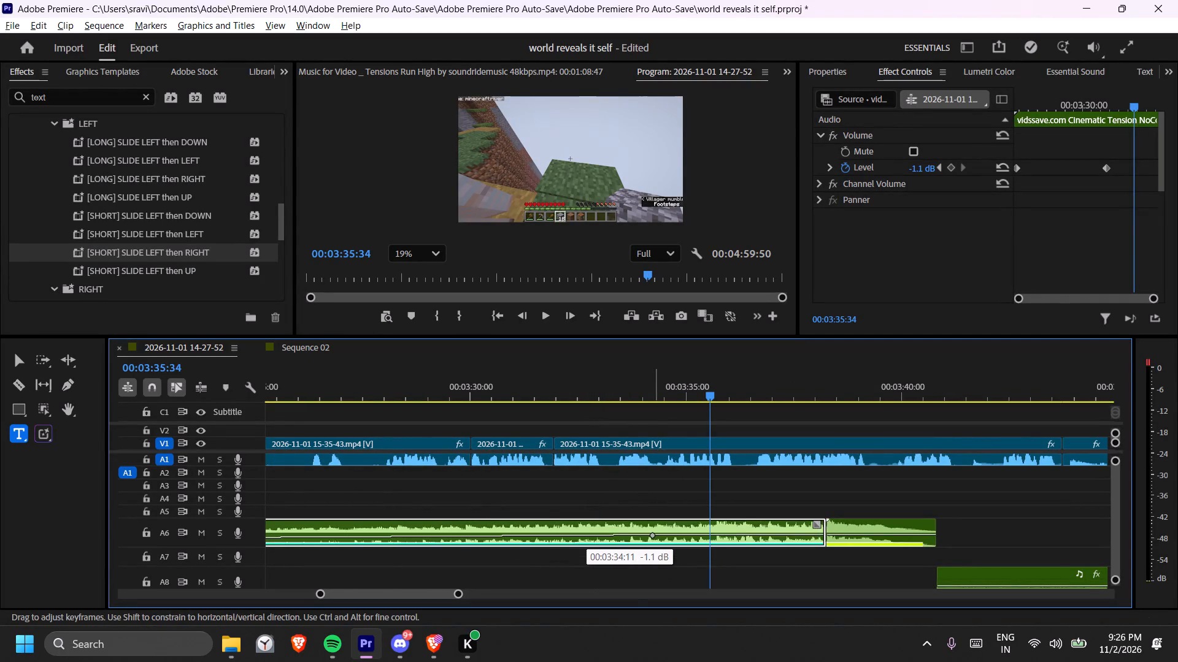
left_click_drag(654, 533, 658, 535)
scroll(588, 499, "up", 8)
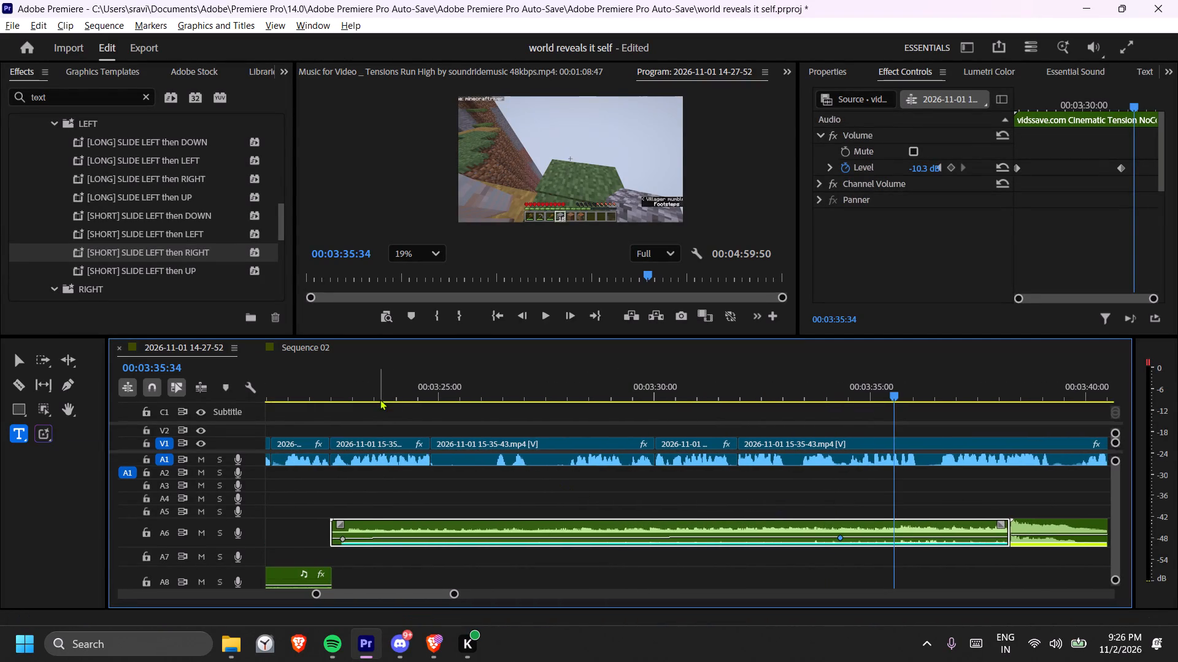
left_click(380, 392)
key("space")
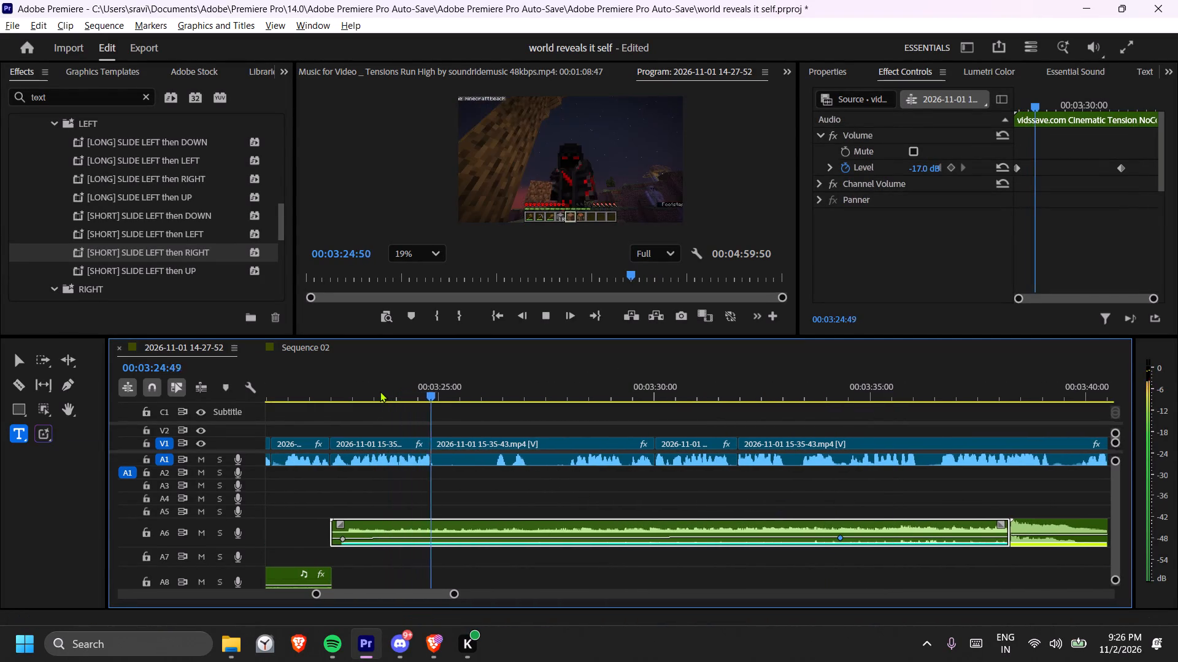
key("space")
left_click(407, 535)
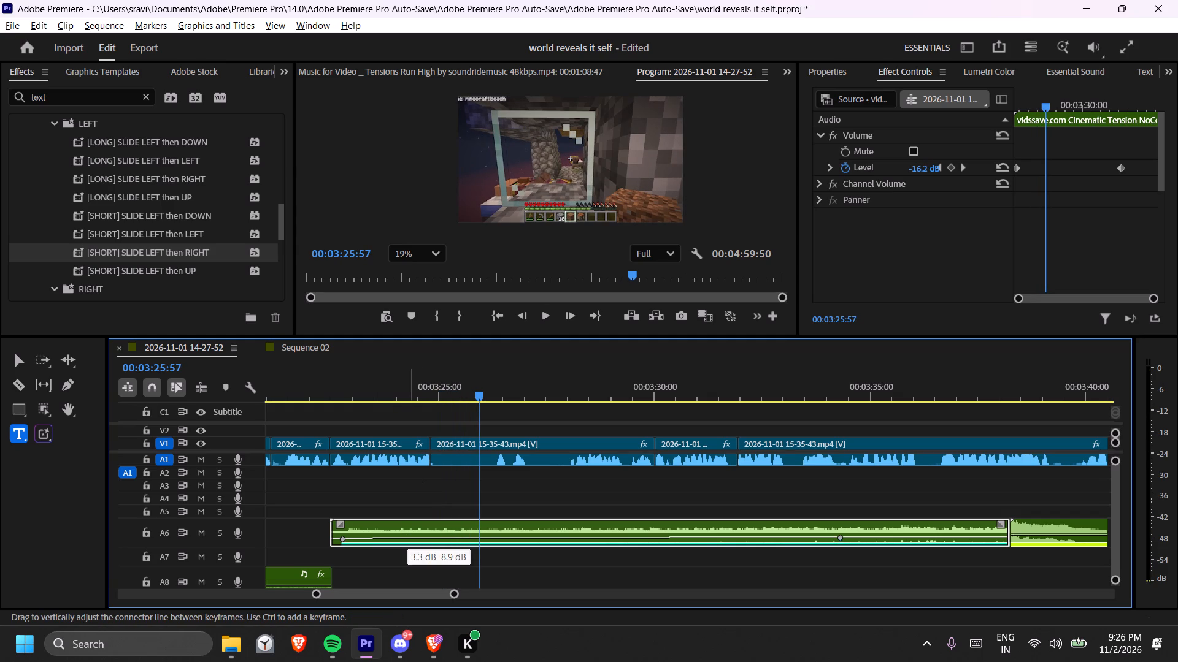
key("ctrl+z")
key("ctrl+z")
Shorten the end of the A6 tension clip by about 0.2 seconds and shift the Cinematic Sub Drop clip earlier to meet it.
key("space")
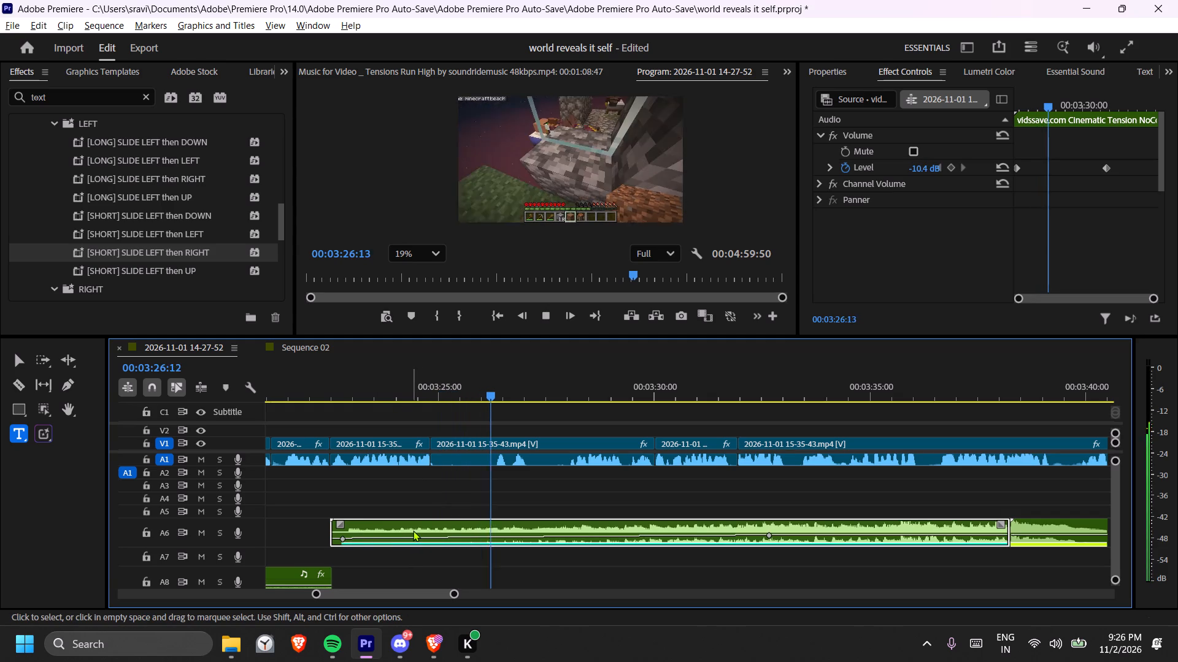
scroll(414, 530, "down", 4)
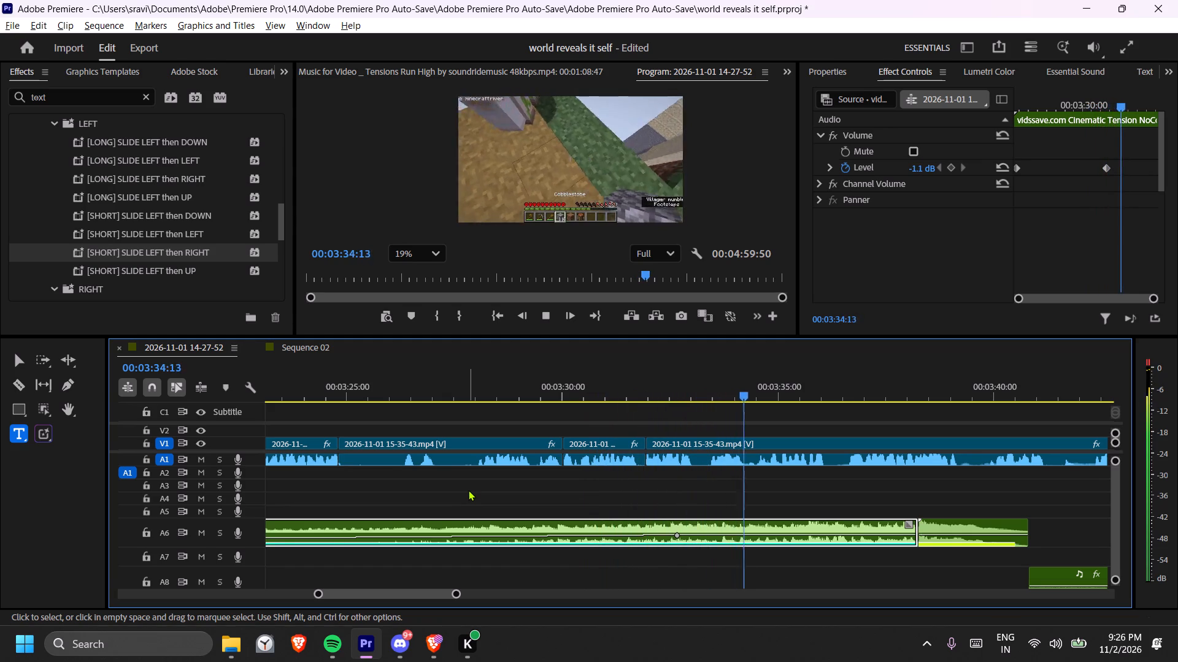
scroll(468, 490, "down", 6)
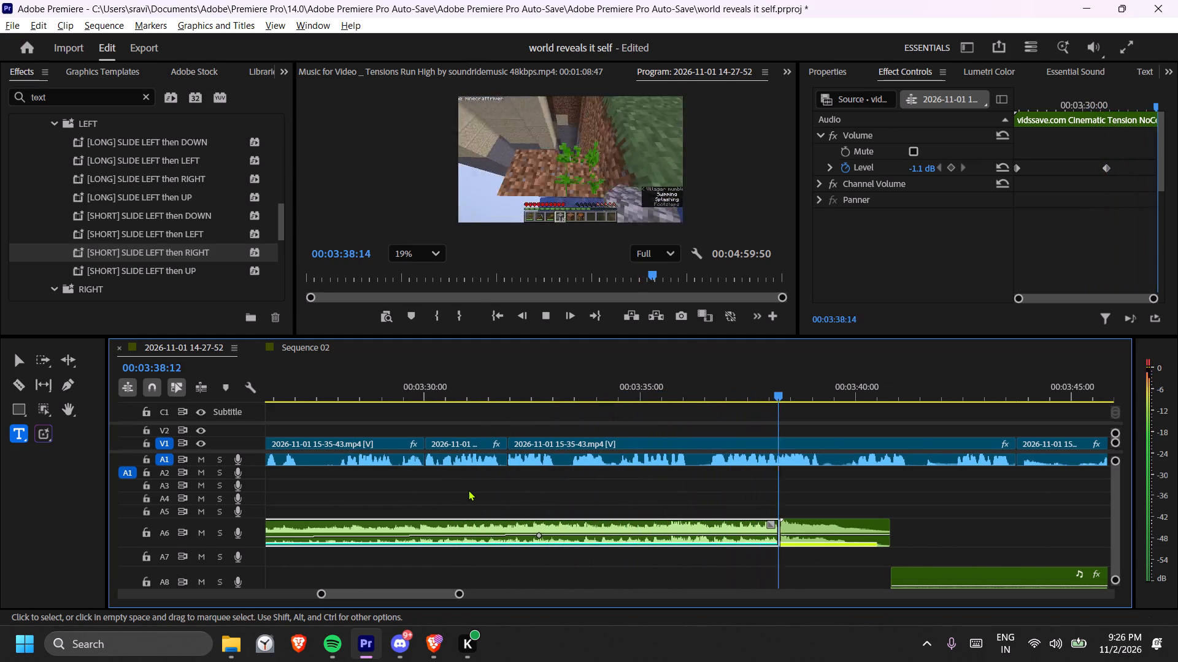
key("space")
left_click(742, 379)
key("space")
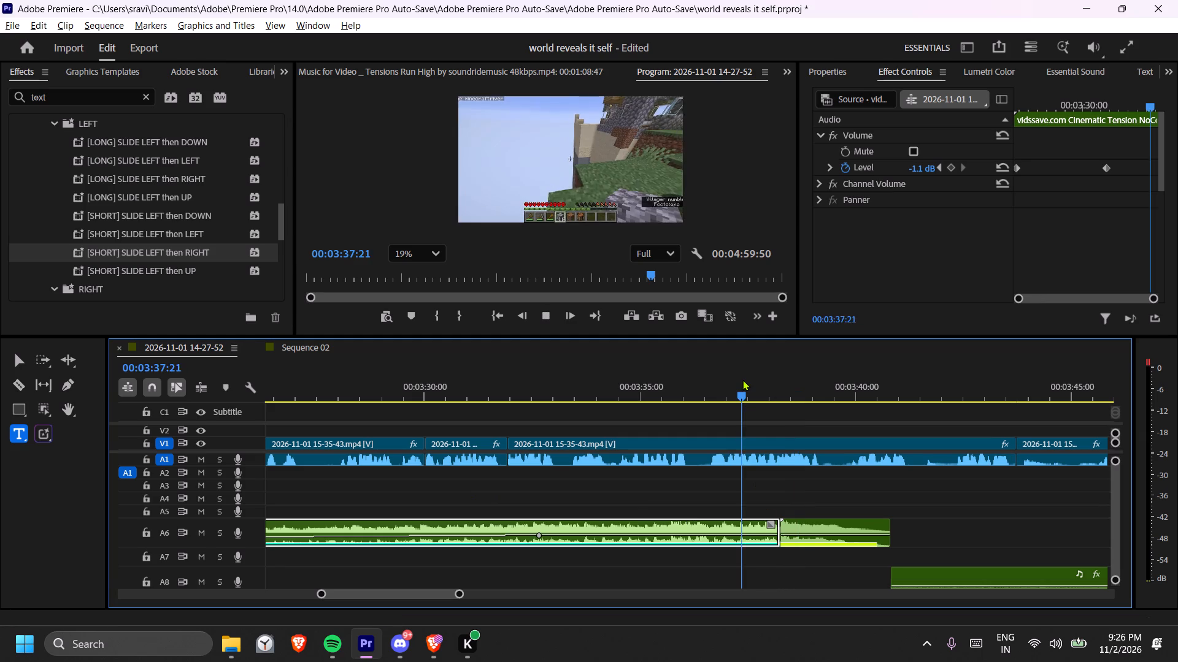
key("space")
left_click_drag(777, 525, 770, 526)
left_click_drag(795, 526, 787, 526)
key("space")
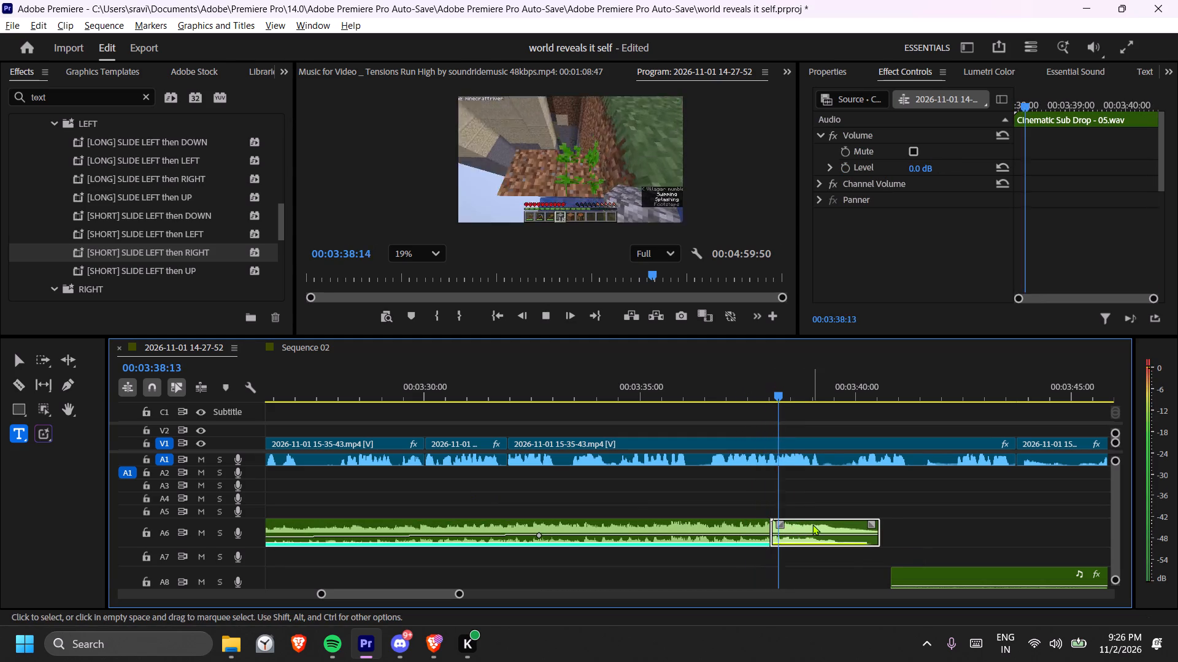
scroll(815, 540, "down", 5)
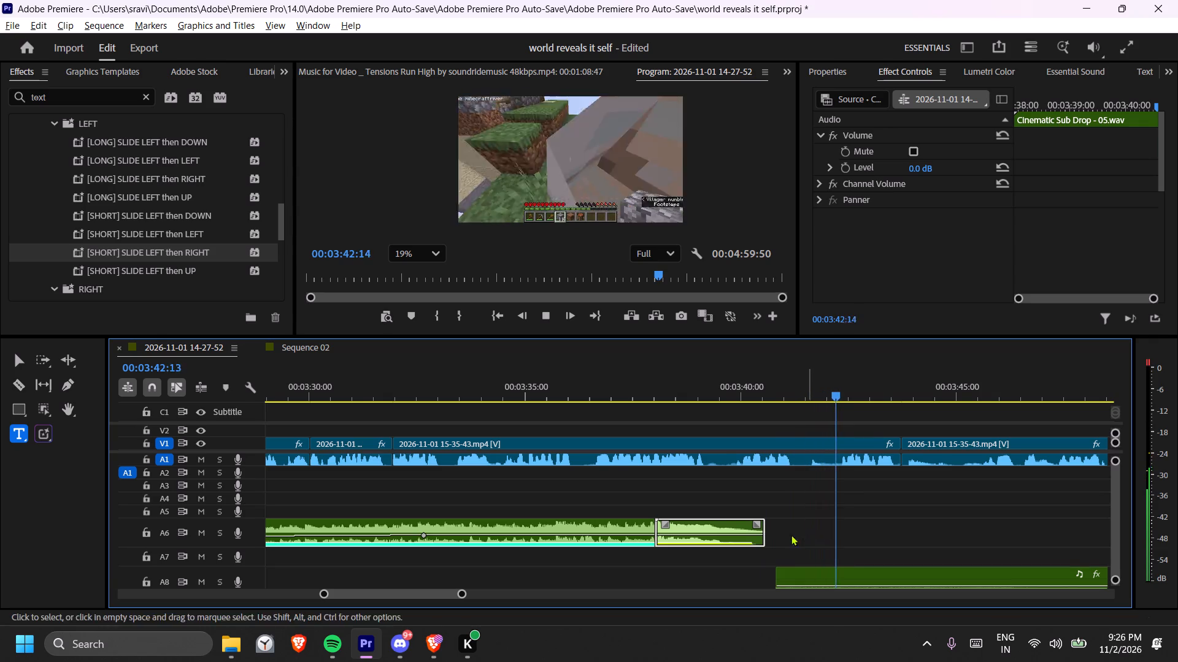
scroll(744, 524, "down", 3)
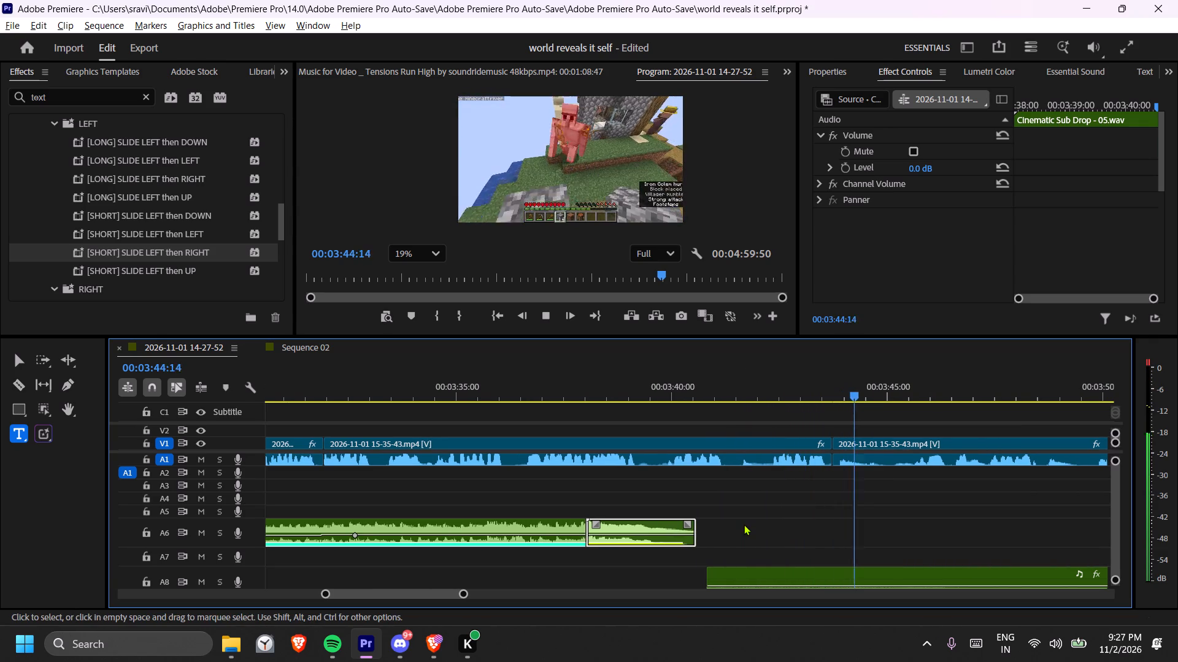
scroll(741, 524, "down", 4)
Make the A8 track taller and extend the A8 music clip after the tension section to end at 00:04:16:47.
left_click(757, 521)
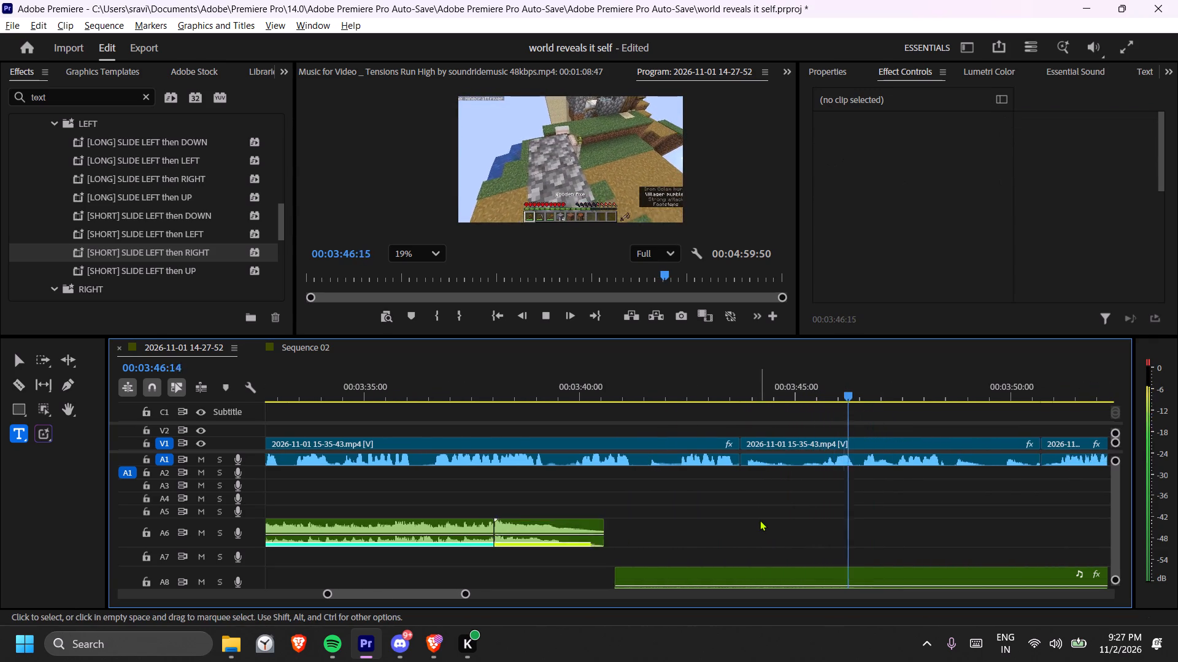
type("--")
scroll(761, 520, "down", 6)
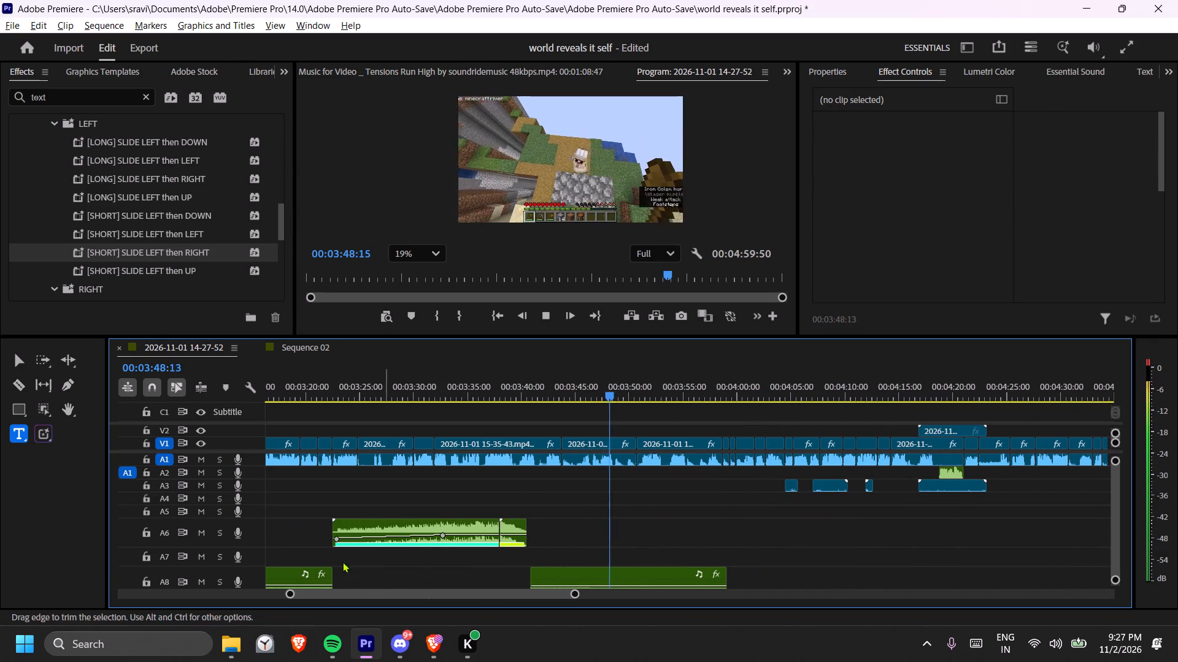
left_click_drag(255, 566, 263, 550)
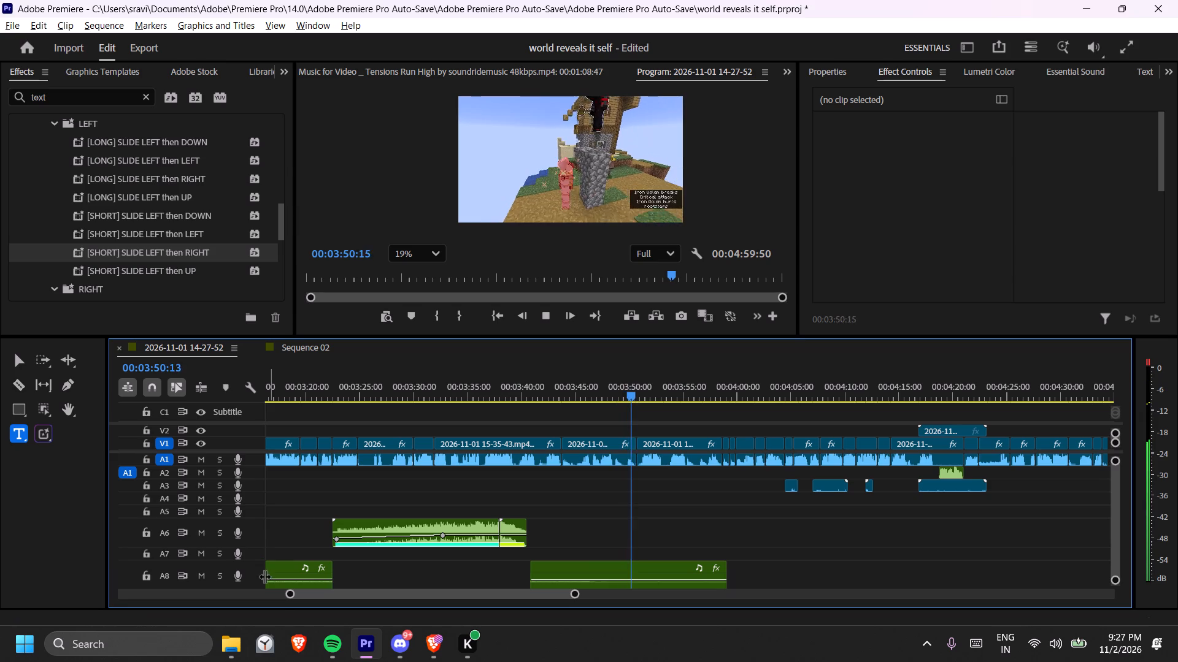
left_click_drag(733, 564, 923, 565)
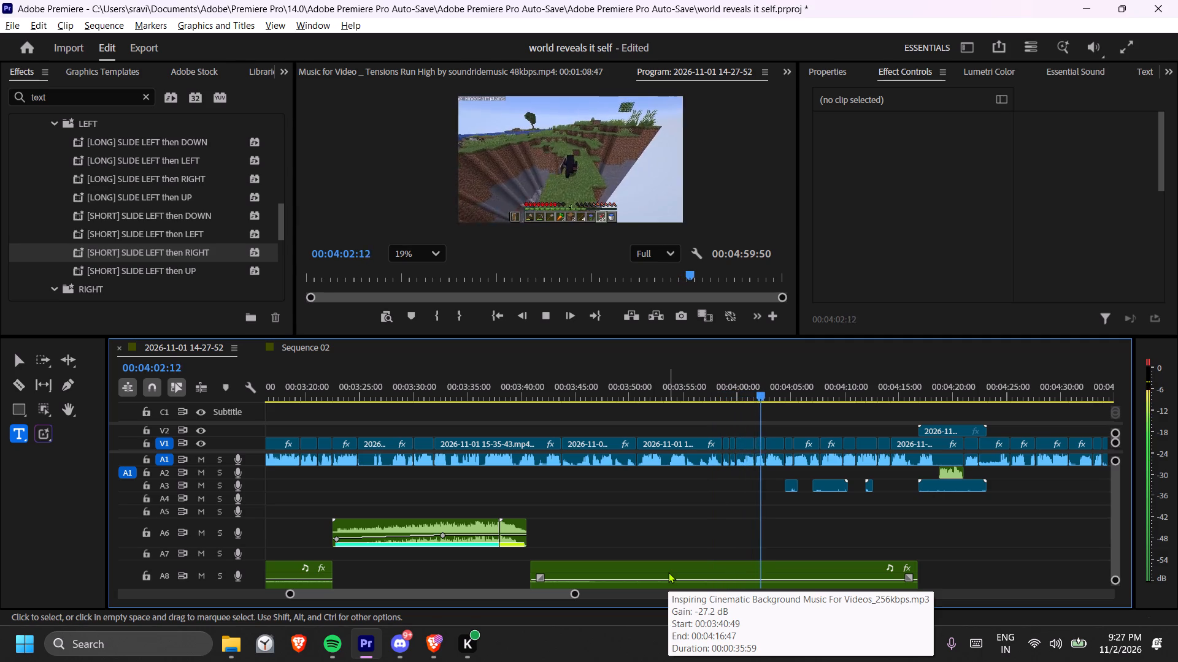
Replay the footage around 00:03:48–00:03:52 and enlarge the timeline's video track area until the V3 clips show.
key("space")
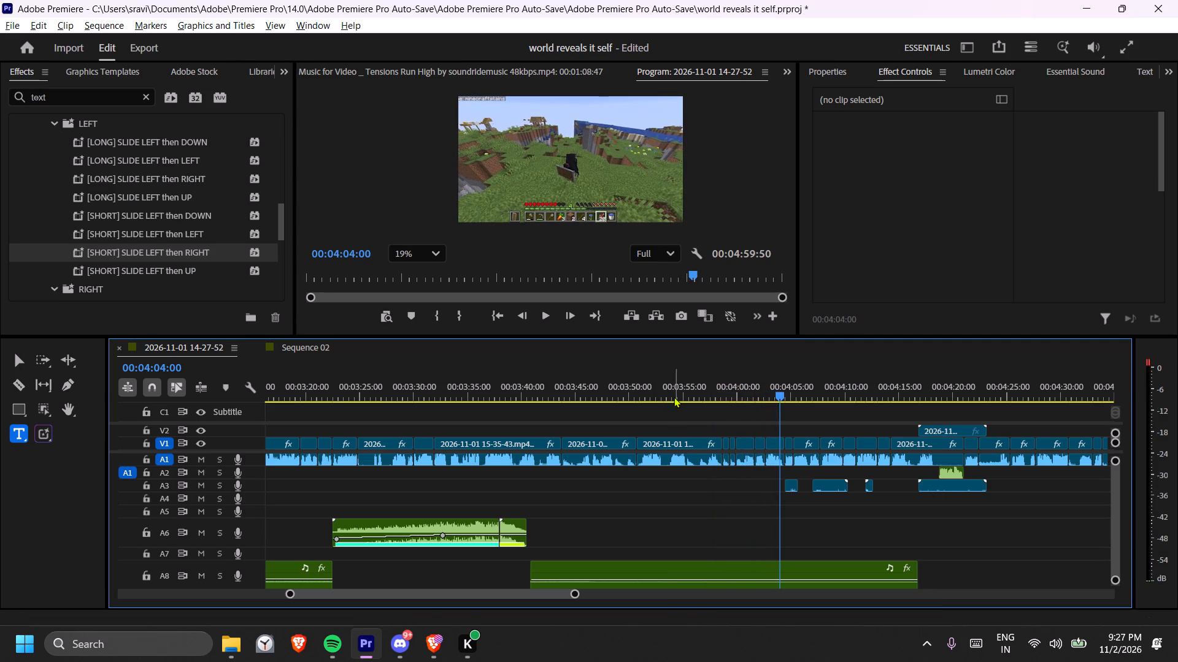
left_click(646, 383)
key("space")
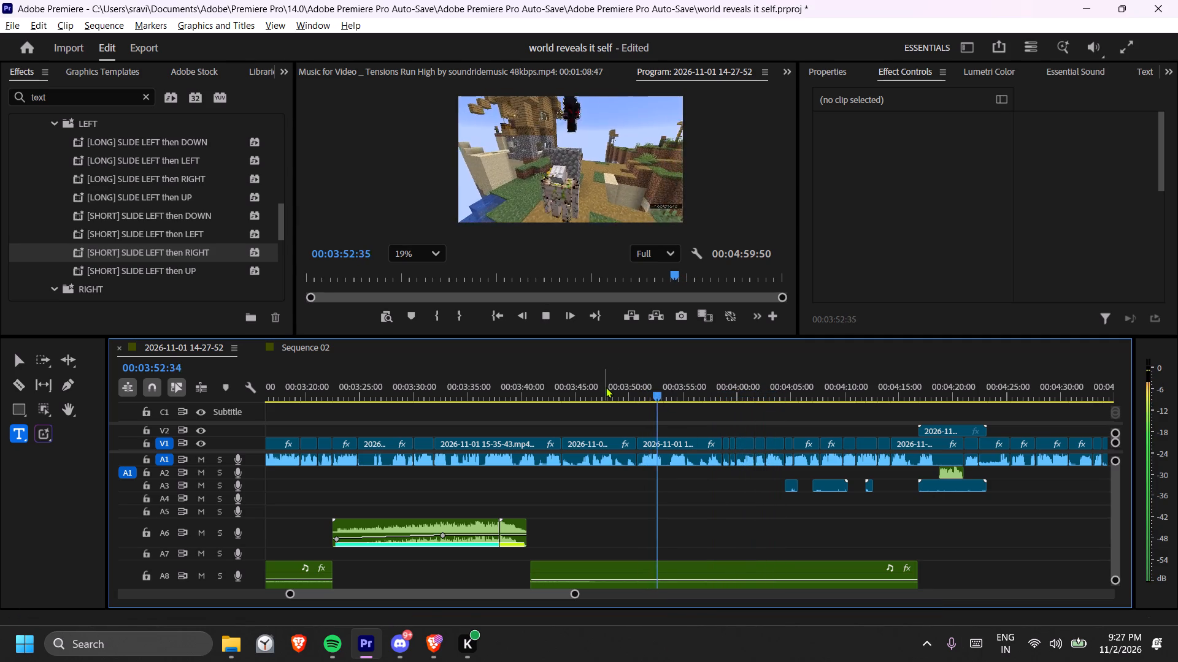
left_click(606, 387)
key("space")
key("space")
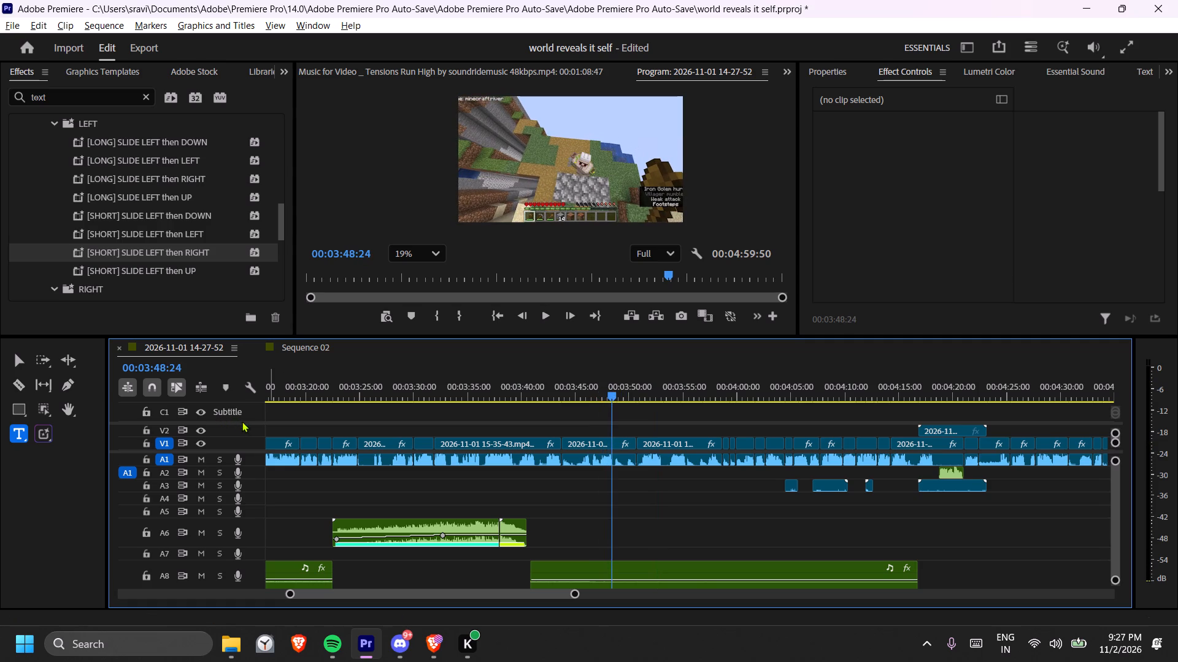
left_click_drag(248, 452, 243, 571)
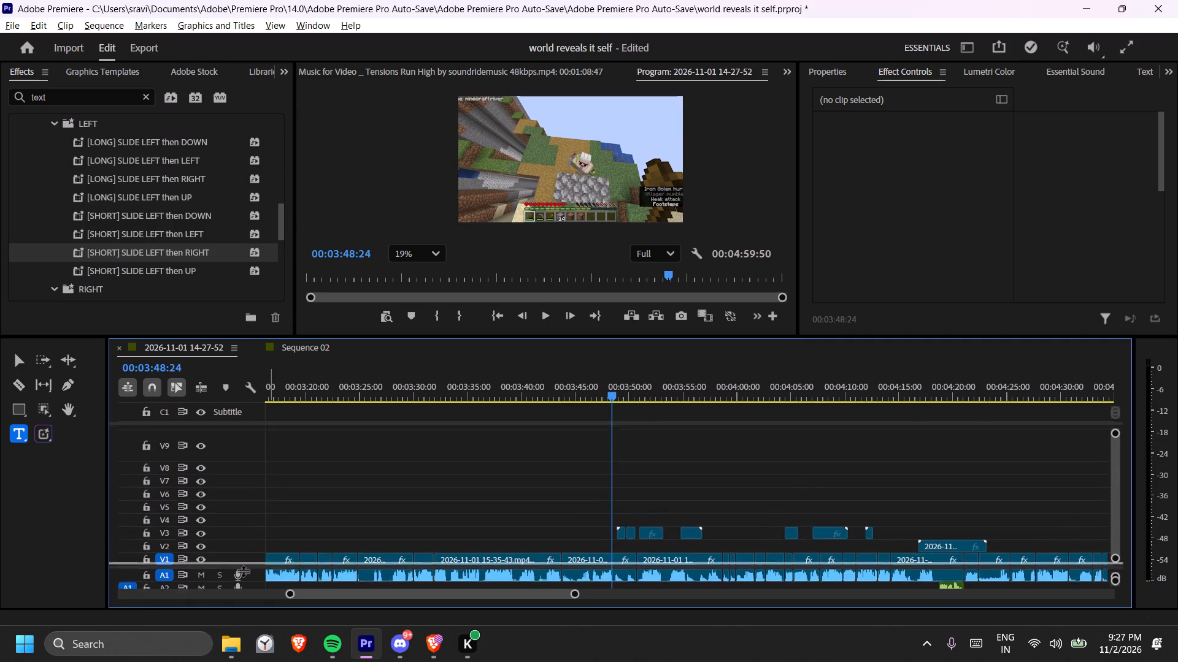
left_click_drag(243, 571, 272, 512)
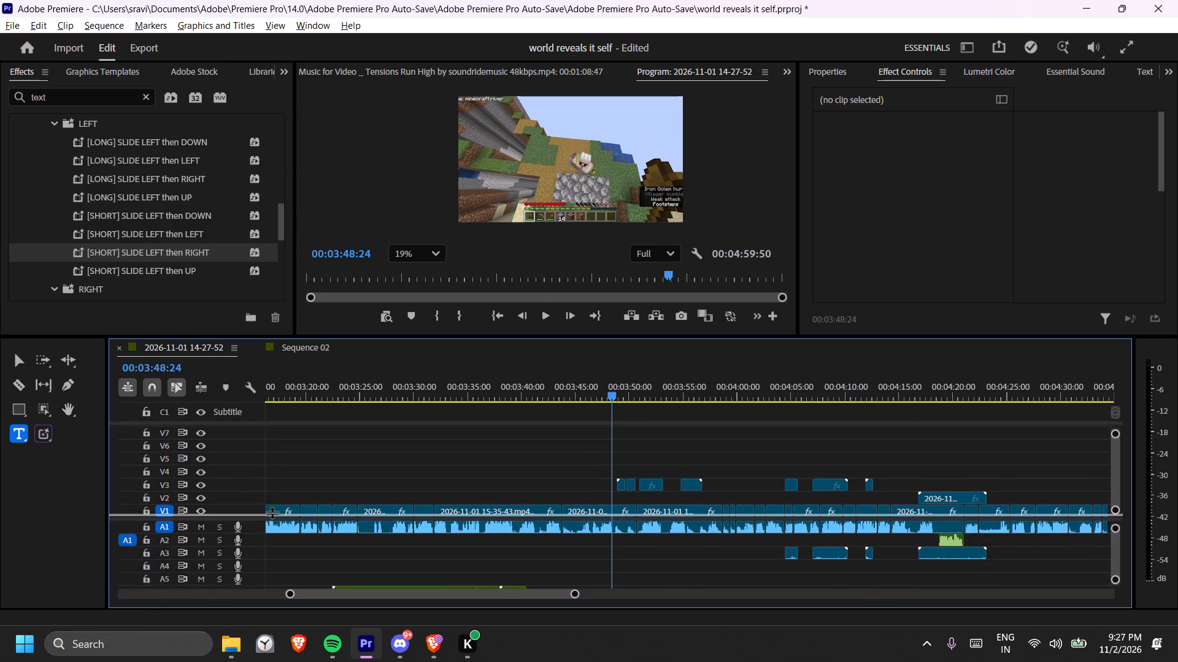
left_click_drag(272, 512, 288, 582)
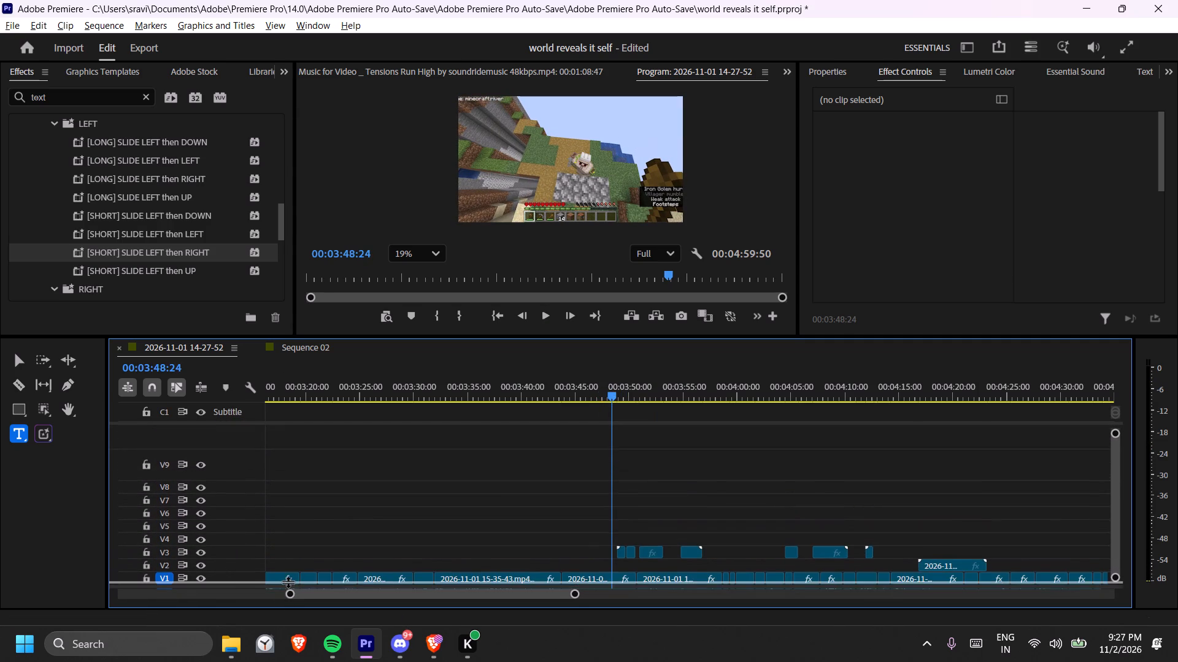
left_click_drag(288, 582, 326, 471)
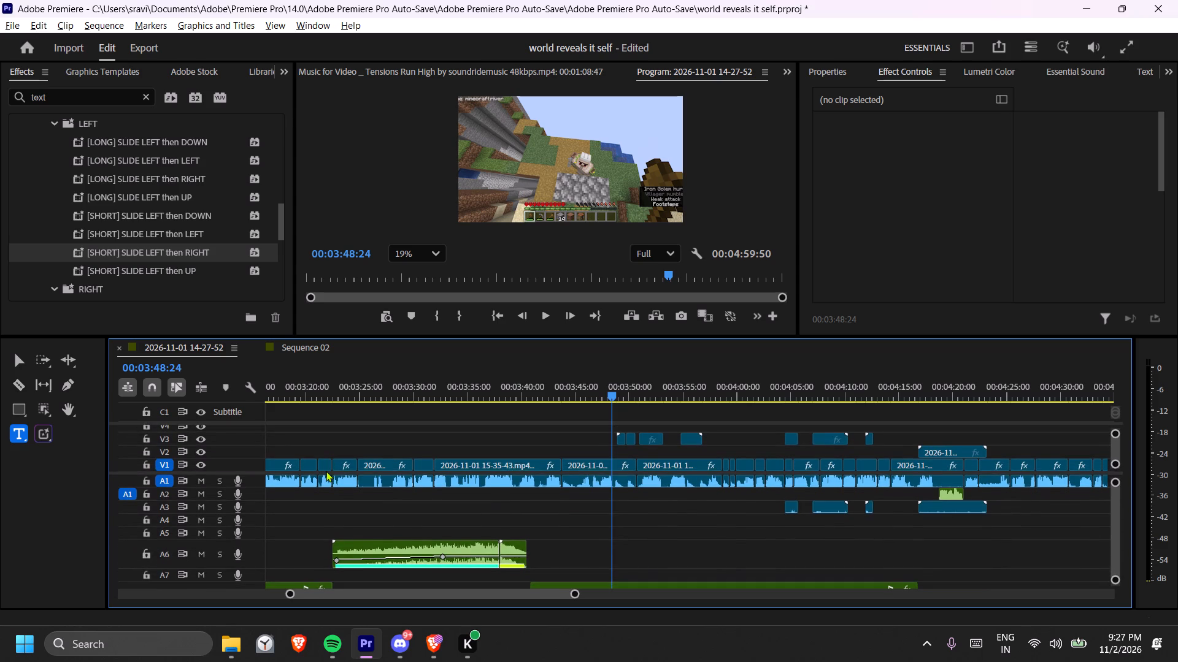
Split the V1 gameplay clip and its A1 audio at 00:03:48:26.
key("space")
key("space")
left_click_drag(586, 390, 618, 392)
key("space")
left_click_drag(618, 392, 610, 396)
key("c")
left_click(611, 473)
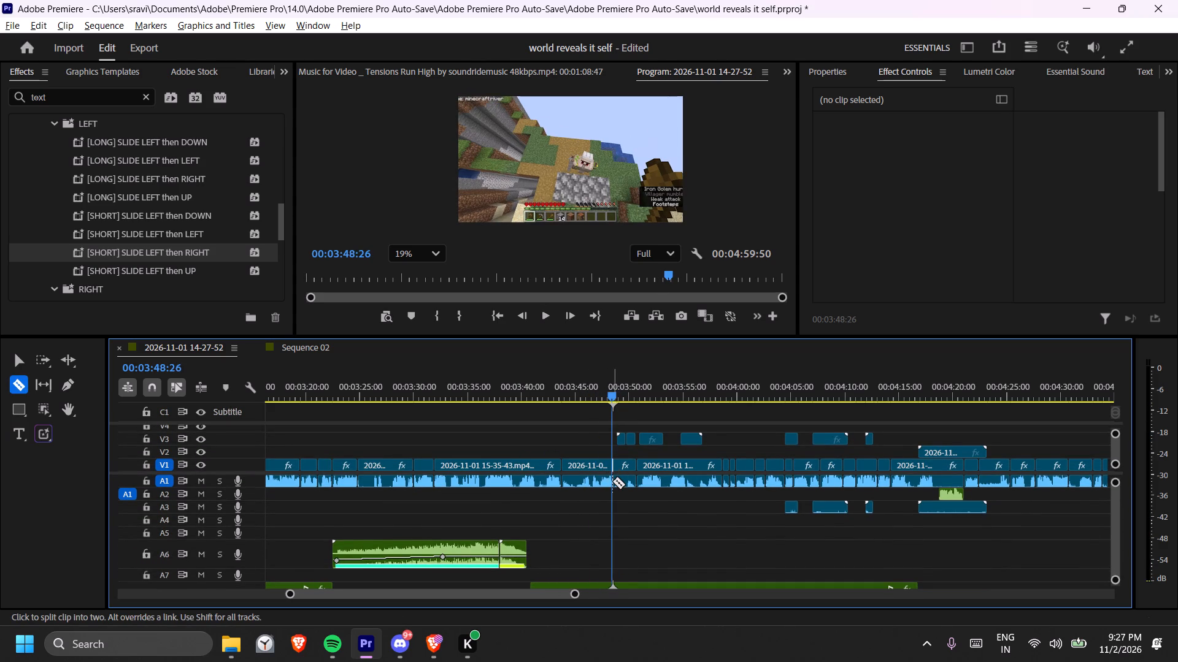
left_click(612, 481)
key("t")
Delete the V1 and A1 piece just before the 00:03:48:26 cut, close the gap, and play across the join.
left_click_drag(593, 432, 577, 484)
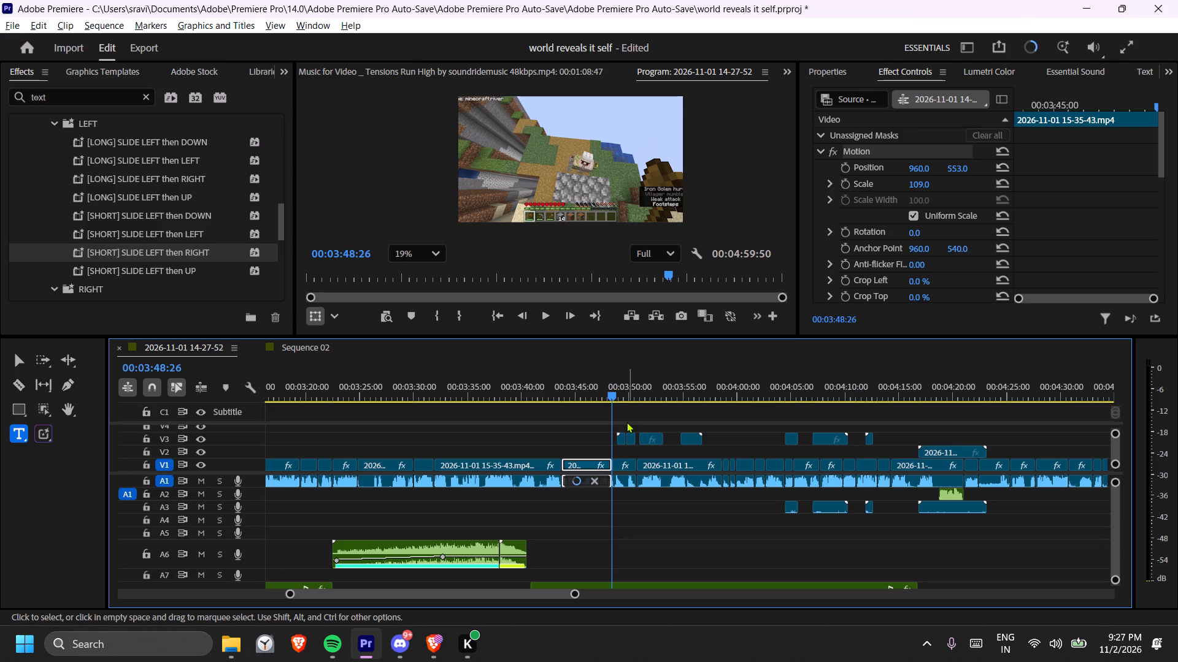
key("Delete")
right_click(584, 465)
left_click(598, 470)
key("space")
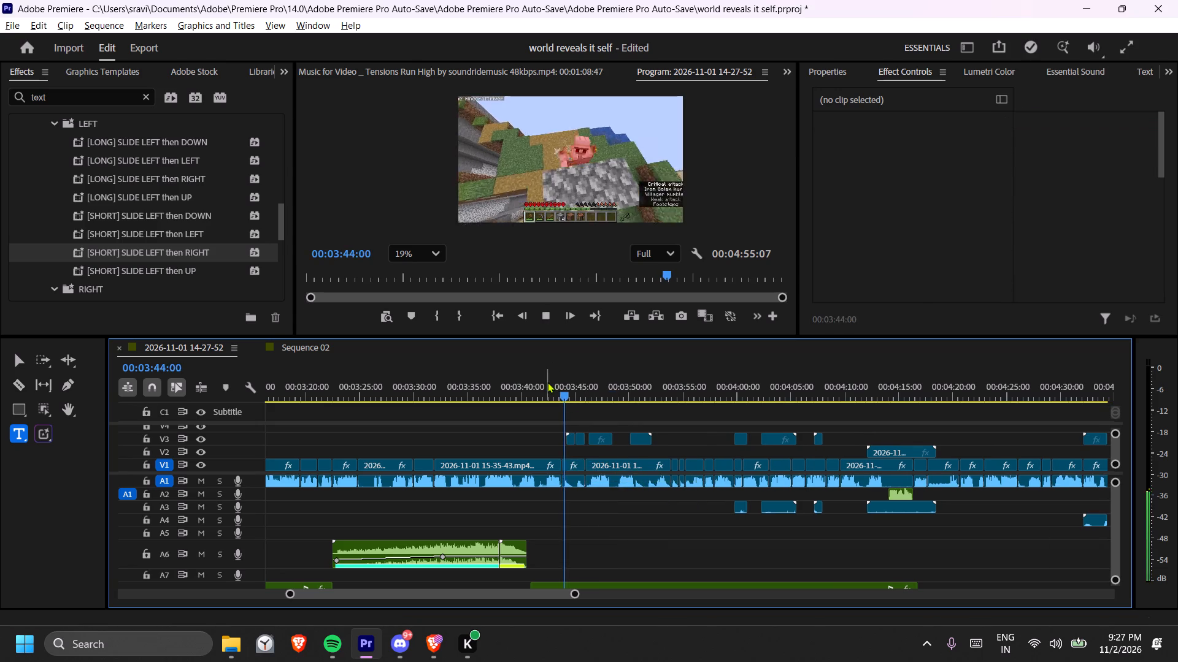
left_click(547, 383)
key("space")
key("space")
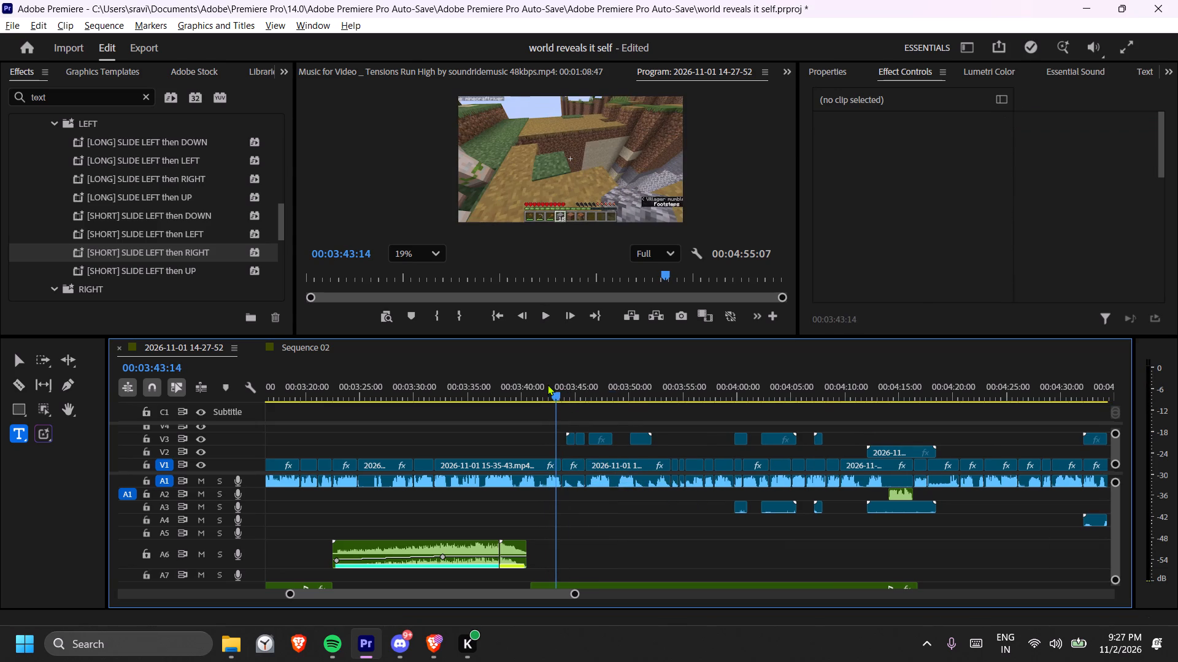
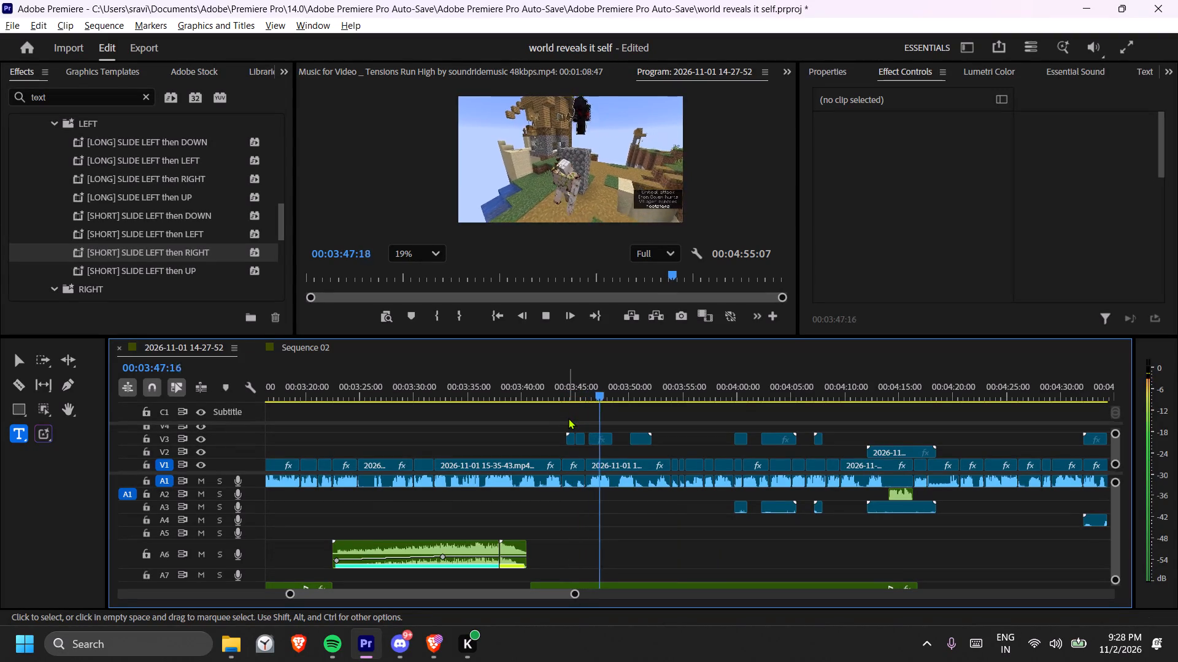
Play the footage from about 00:03:47 and stop at 00:03:57:07.
key("space")
key("space")
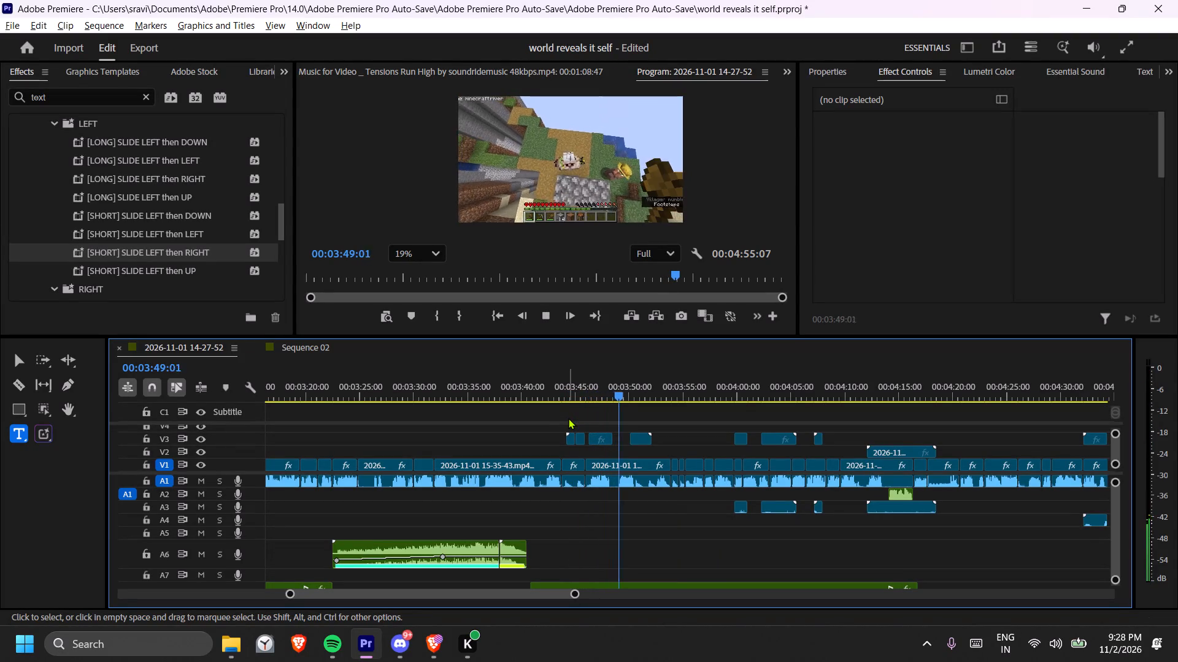
key("space")
key("space")
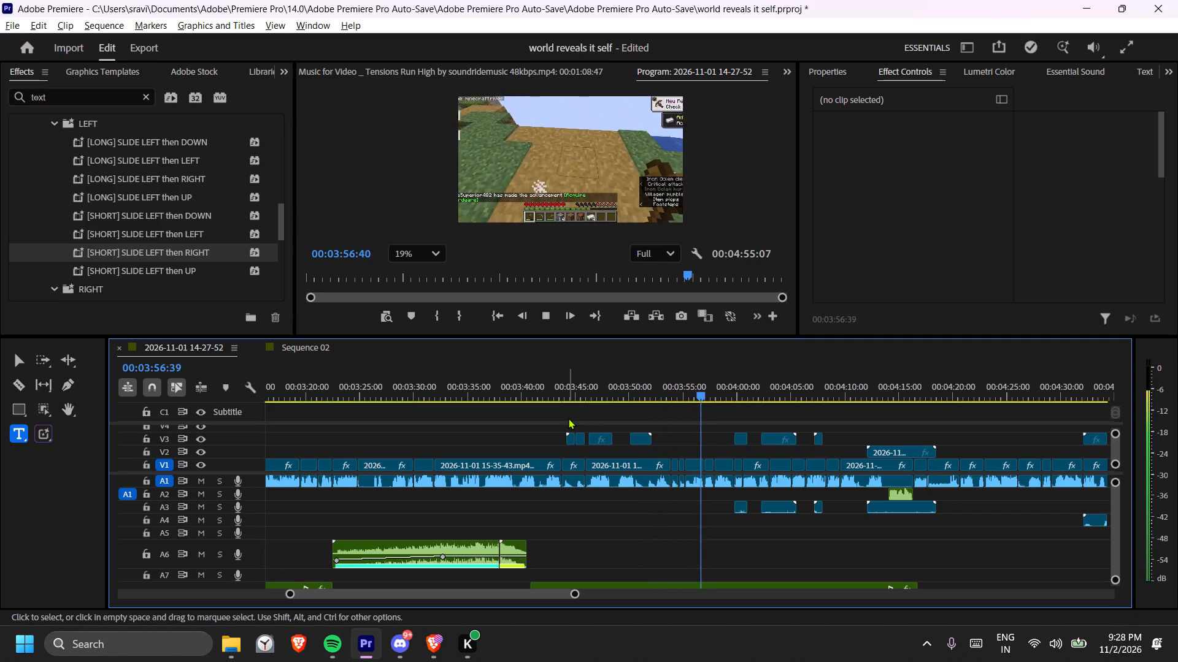
key("space")
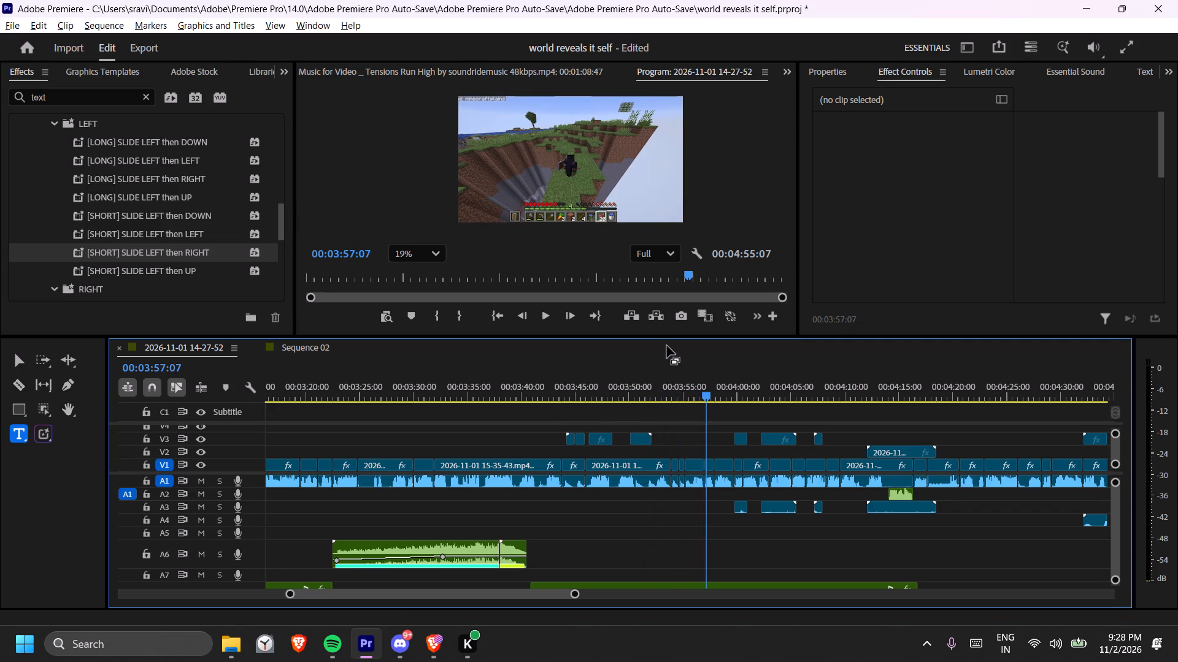
Enlarge the timeline and its video track area until tracks V1 through V9 all show.
left_click_drag(666, 335, 676, 286)
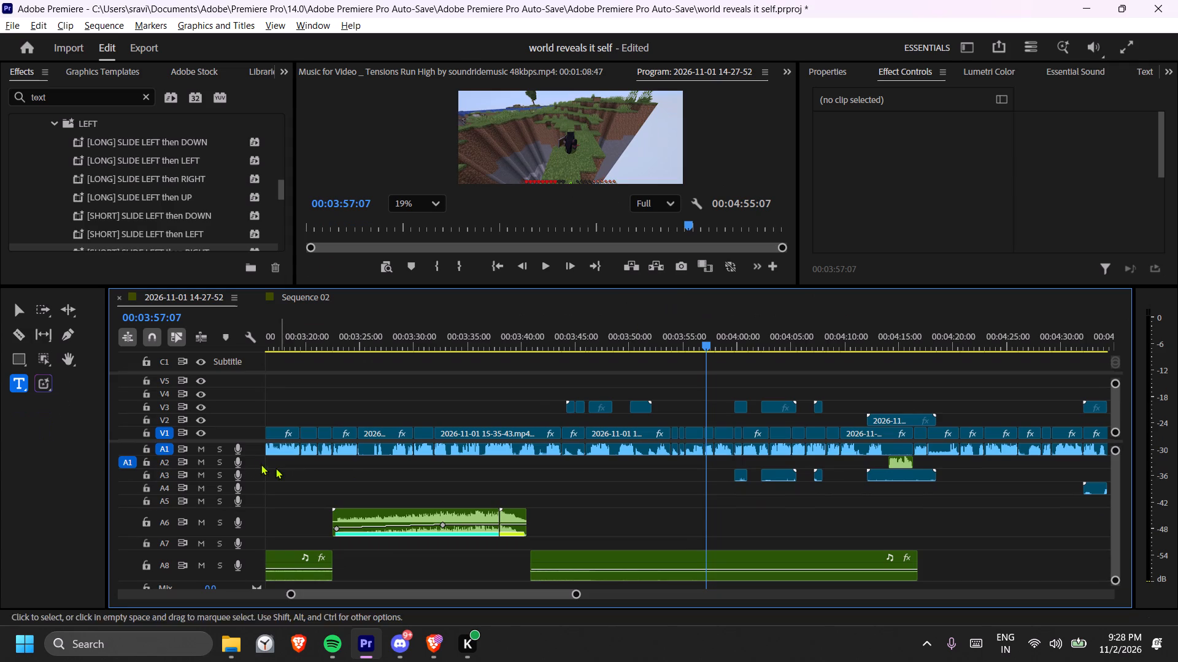
left_click_drag(254, 442, 259, 514)
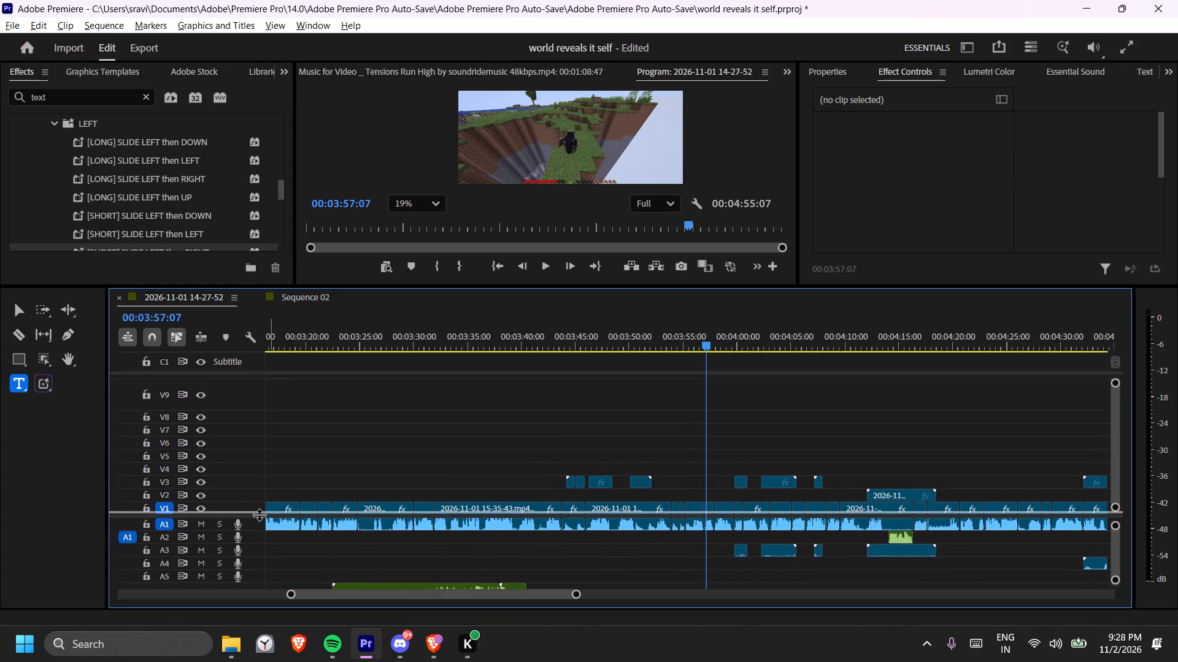
left_click_drag(259, 514, 263, 525)
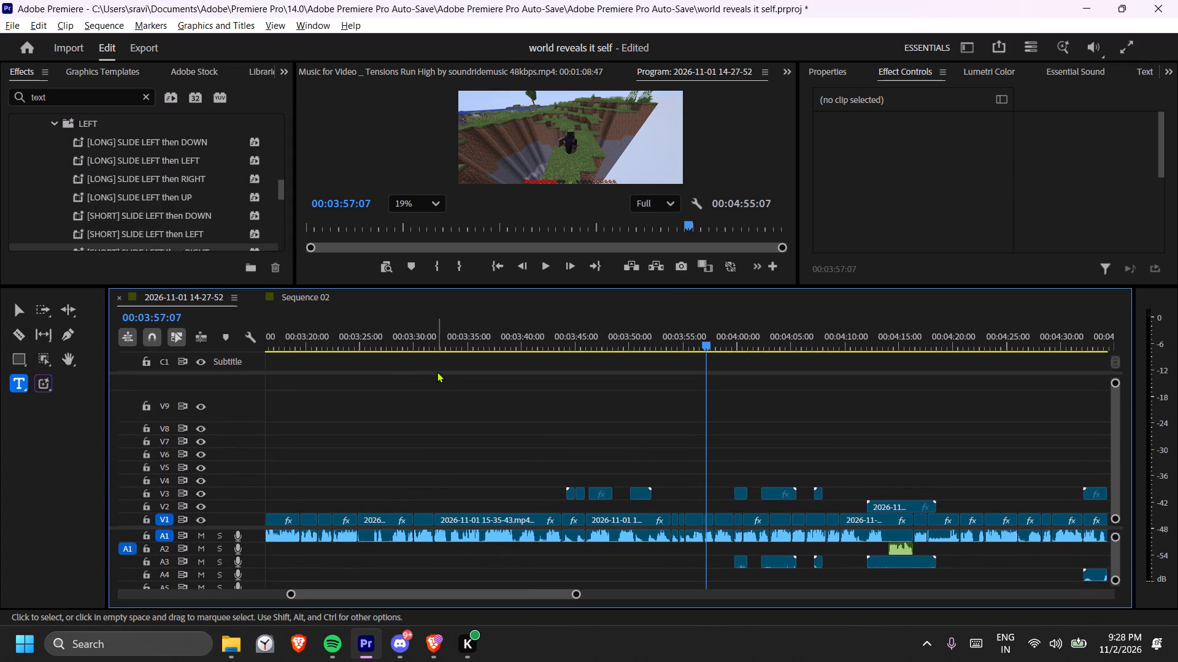
Collapse the expanded effects folders, including the slide preset folders, Text, Video Transitions and RVFX Transitions.
scroll(210, 193, "up", 11)
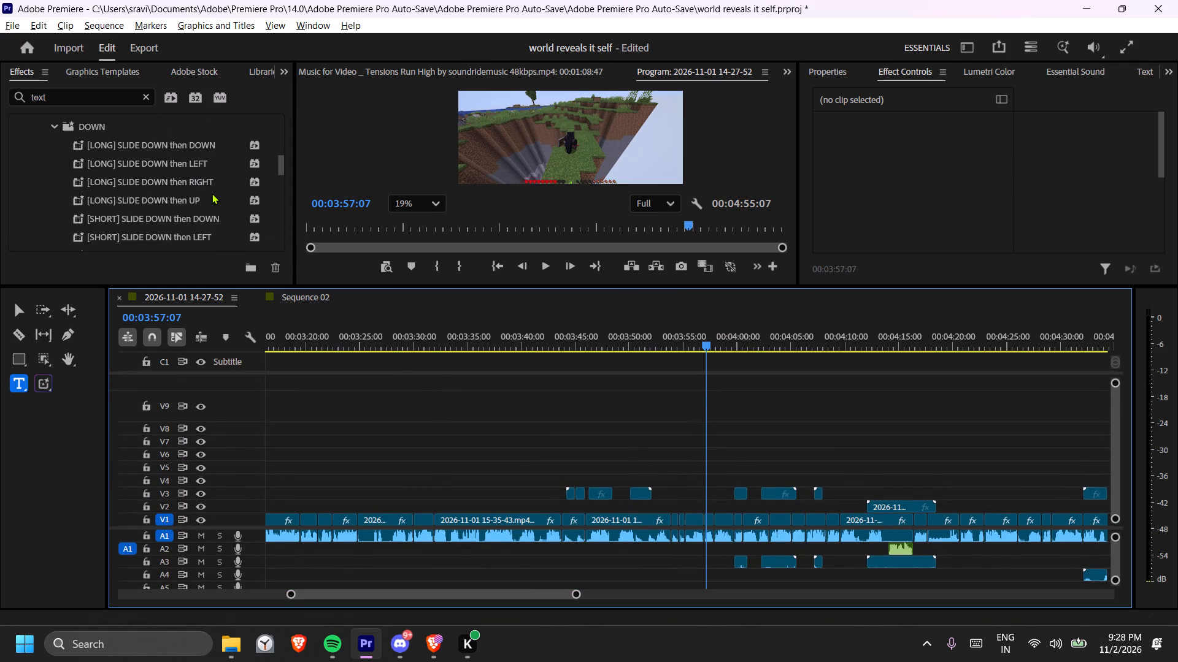
scroll(212, 193, "up", 5)
left_click(53, 202)
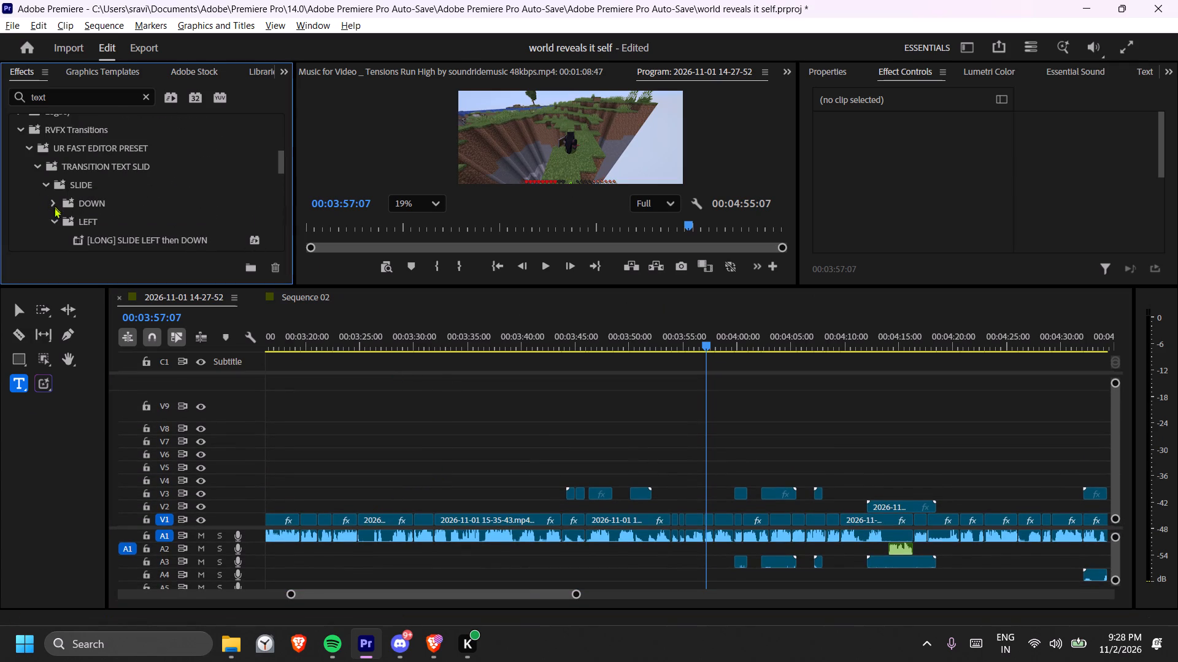
left_click(52, 218)
scroll(56, 227, "down", 2)
left_click(52, 208)
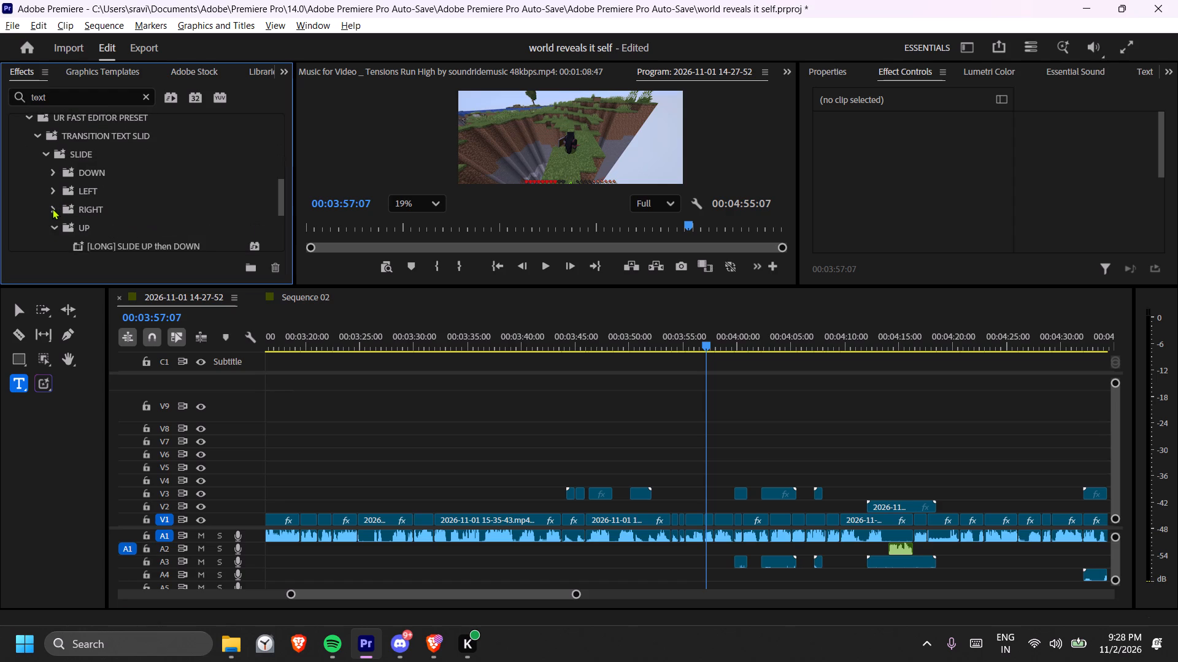
left_click(53, 232)
left_click(35, 151)
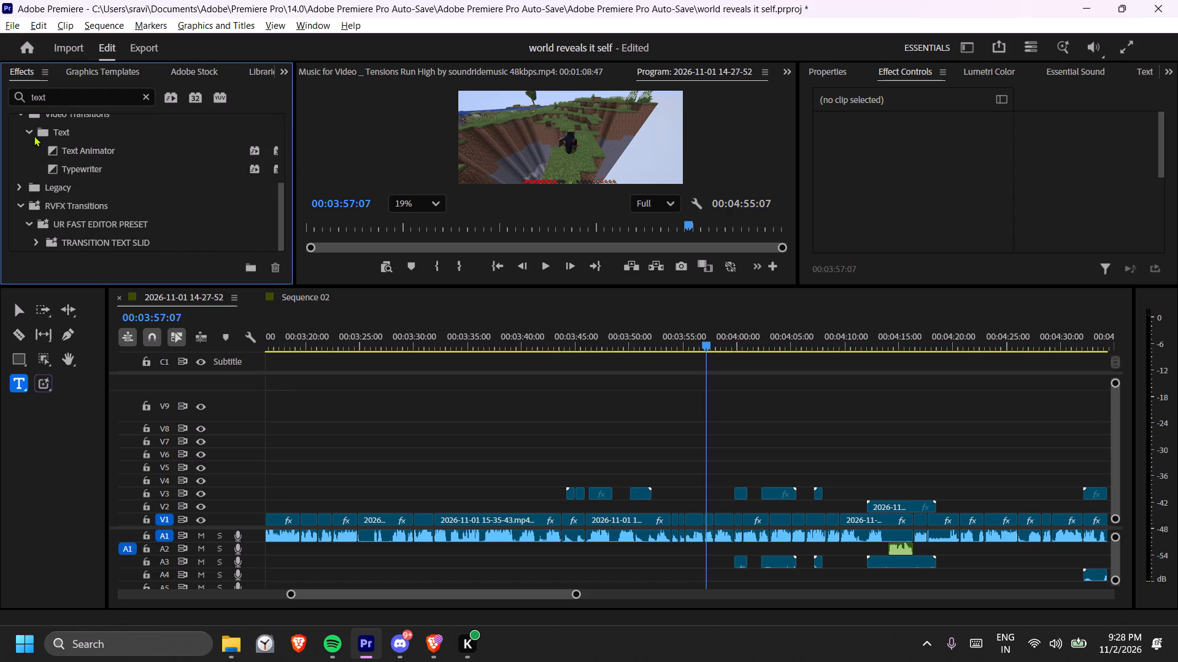
left_click(33, 129)
scroll(122, 167, "up", 6)
left_click(15, 188)
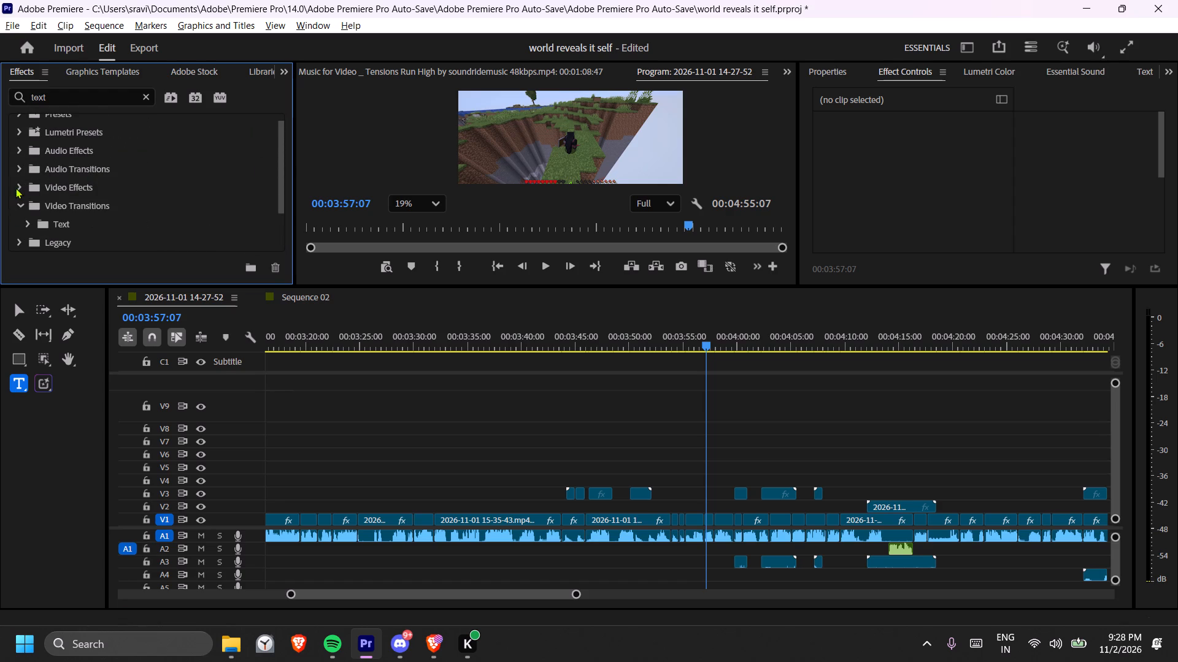
left_click(16, 203)
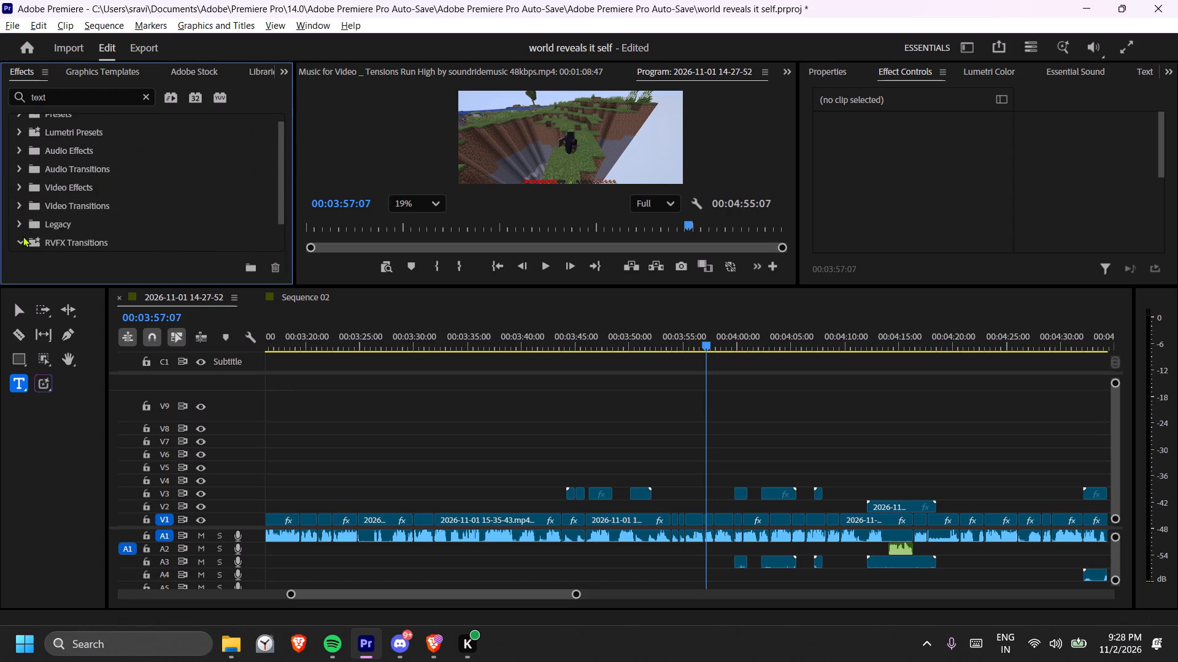
left_click(23, 236)
Look through the project's media items down to the last ones, checking the video and music clips there.
scroll(112, 74, "down", 1)
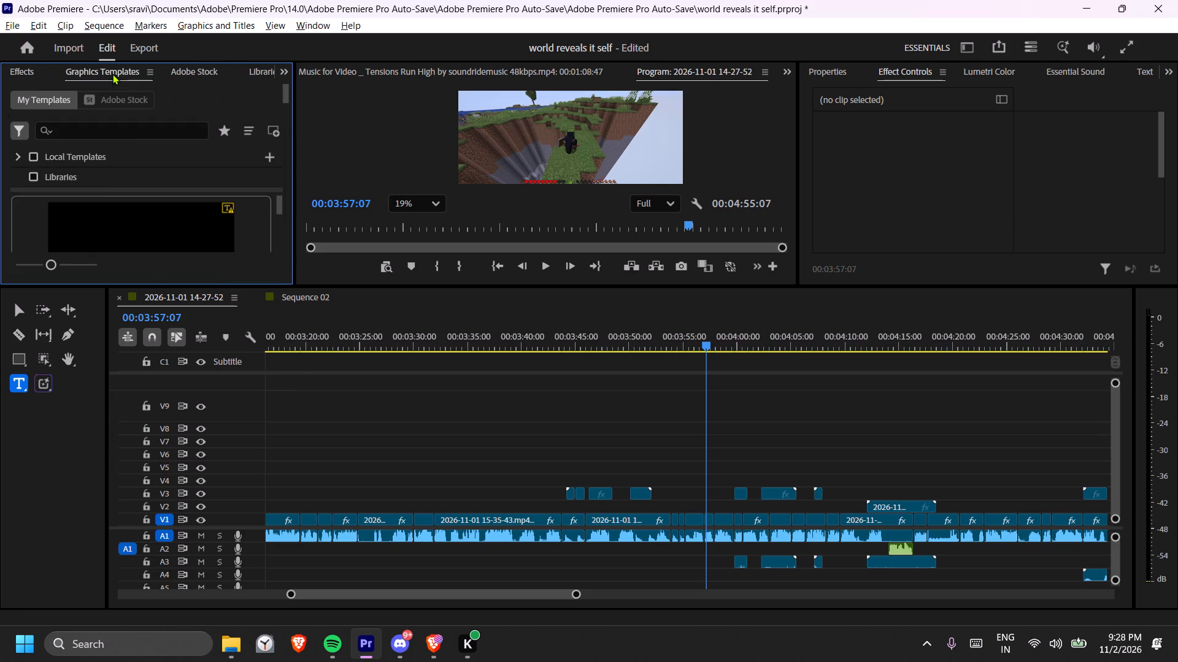
scroll(112, 74, "down", 3)
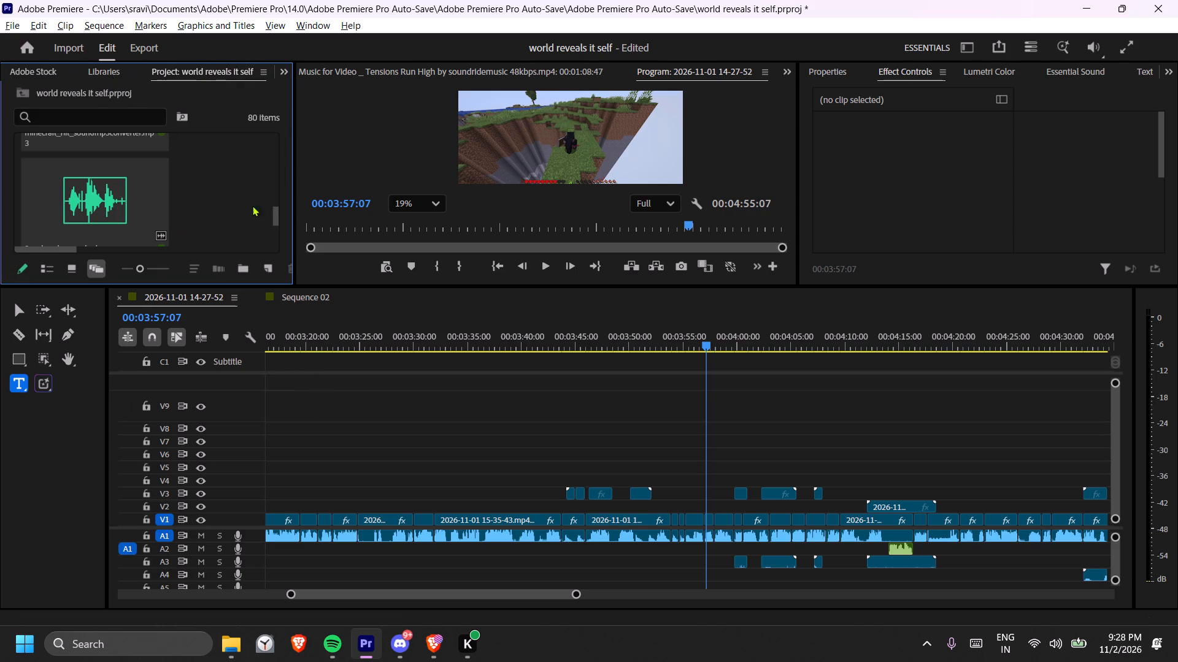
left_click_drag(275, 219, 276, 262)
scroll(255, 225, "up", 5)
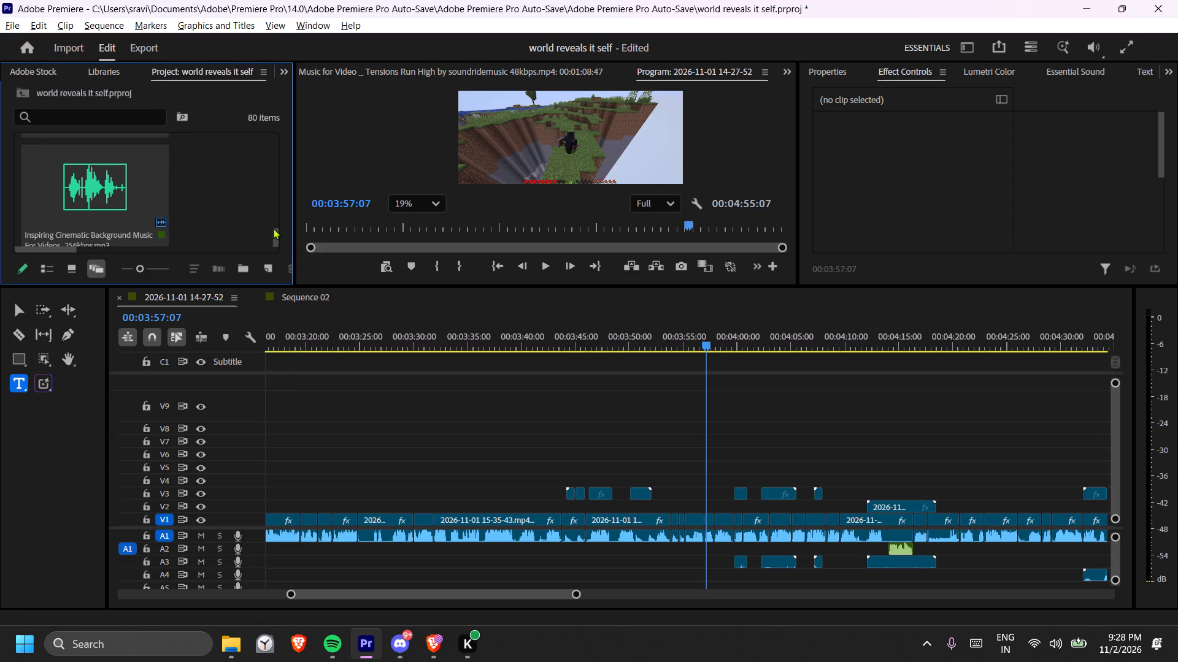
left_click_drag(274, 233, 274, 229)
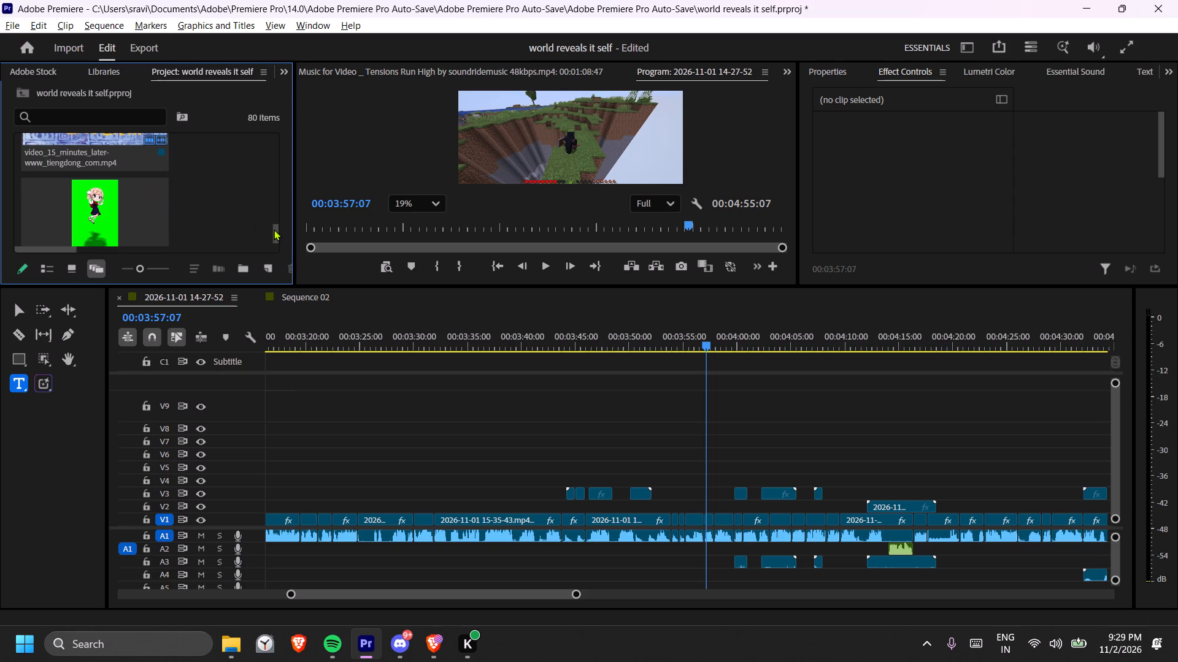
left_click_drag(274, 229, 271, 241)
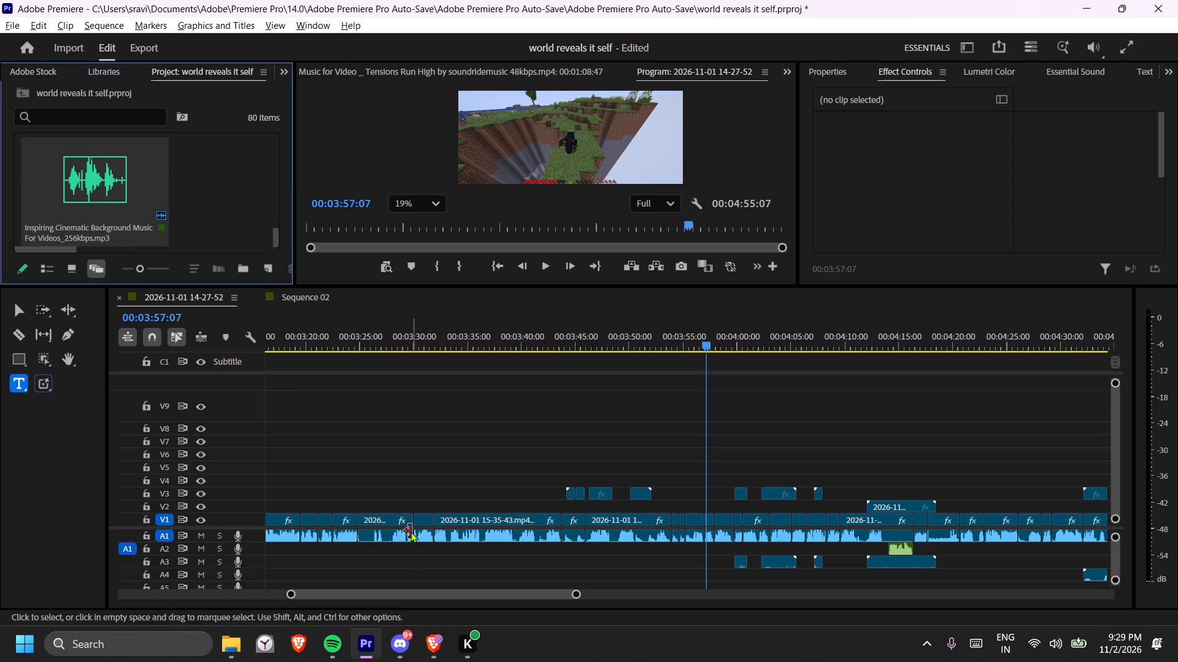
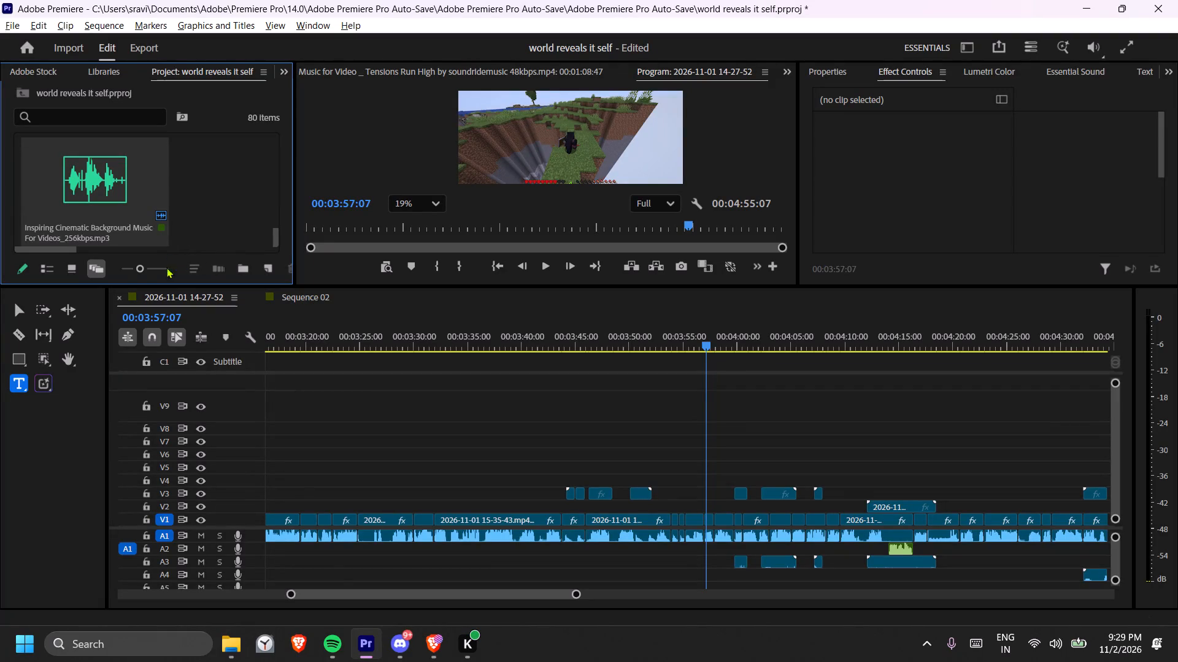
Switch to File Explorer's Downloads folder to look for media files for the video.
left_click(225, 647)
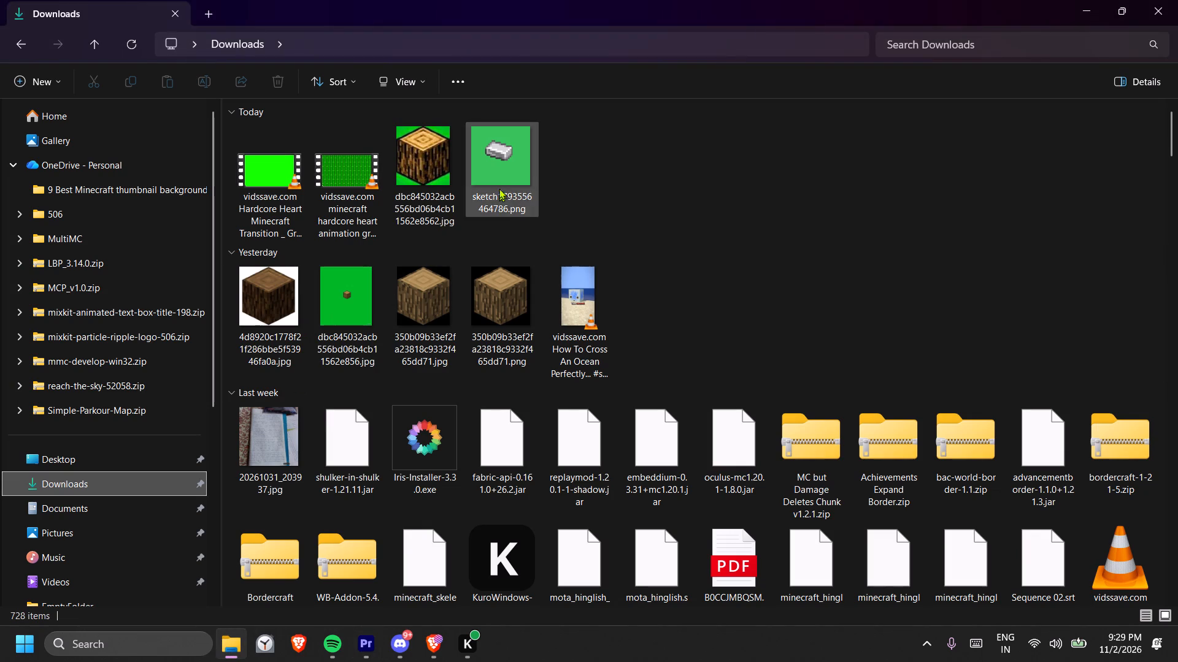
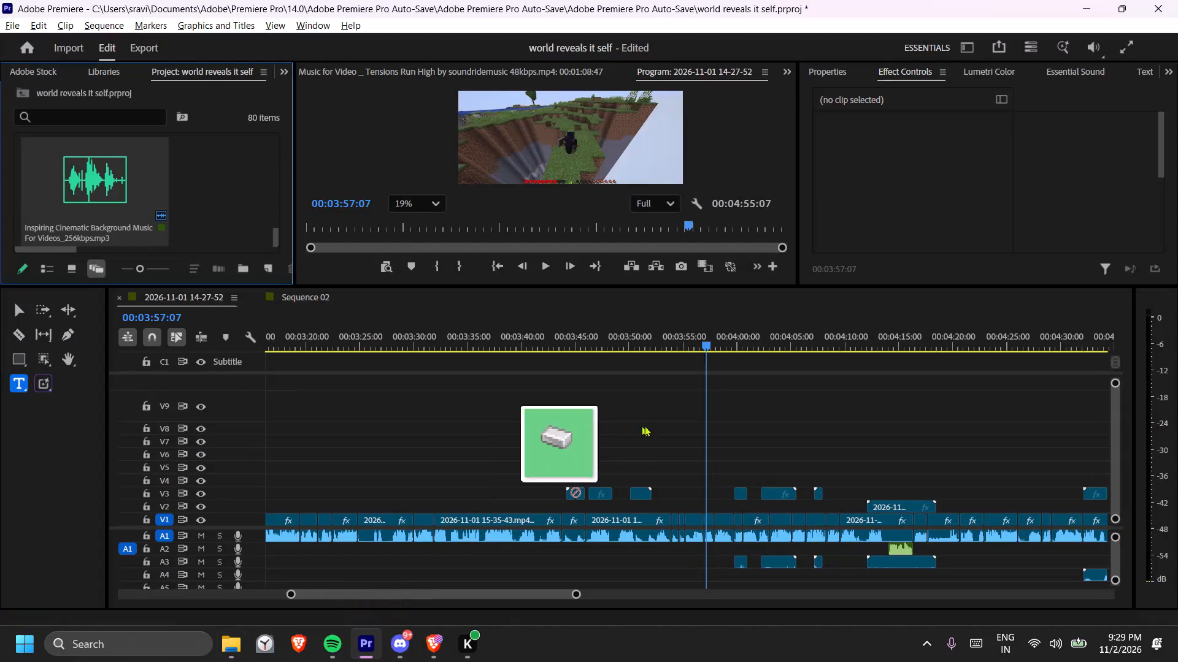
Move the iron ingot image on track V5 to start at about 00:03:56, matching its timing against playback.
left_click(660, 333)
key("space")
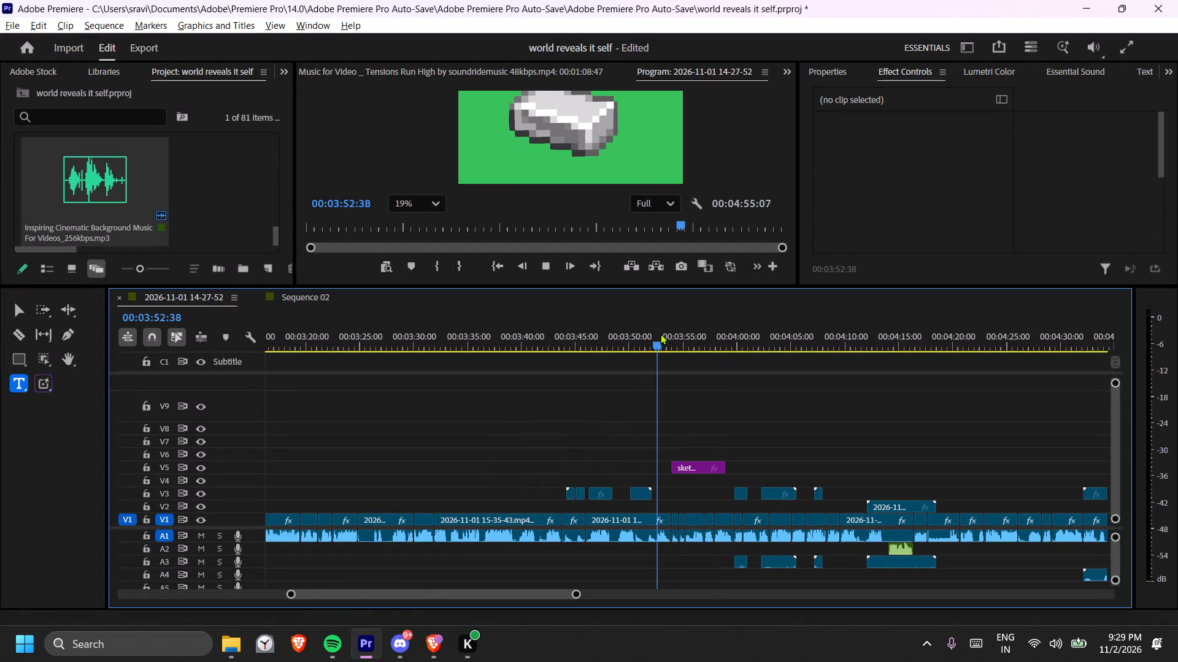
key("space")
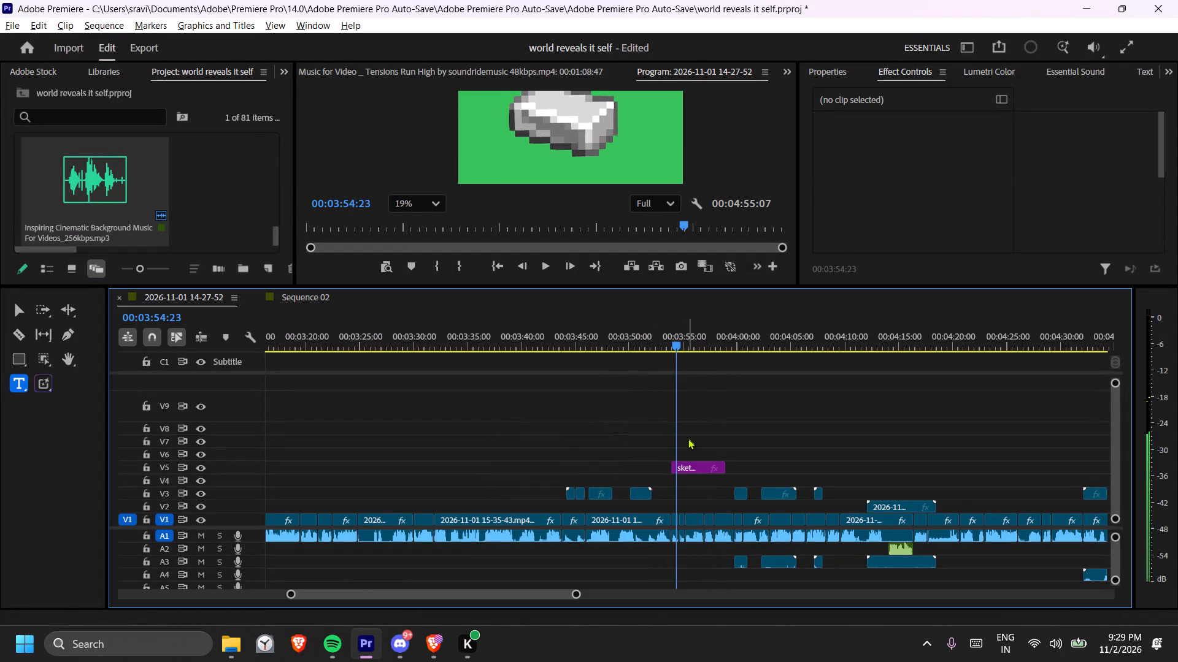
left_click_drag(692, 465, 715, 470)
key("space")
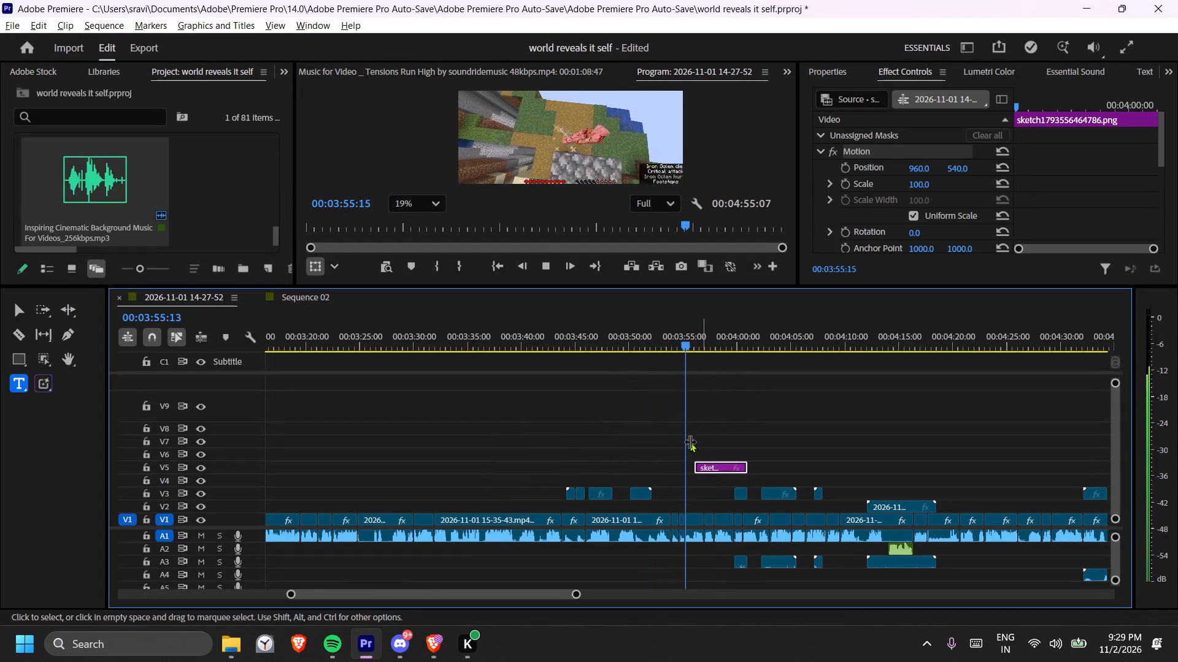
key("space")
key("space")
key("space")
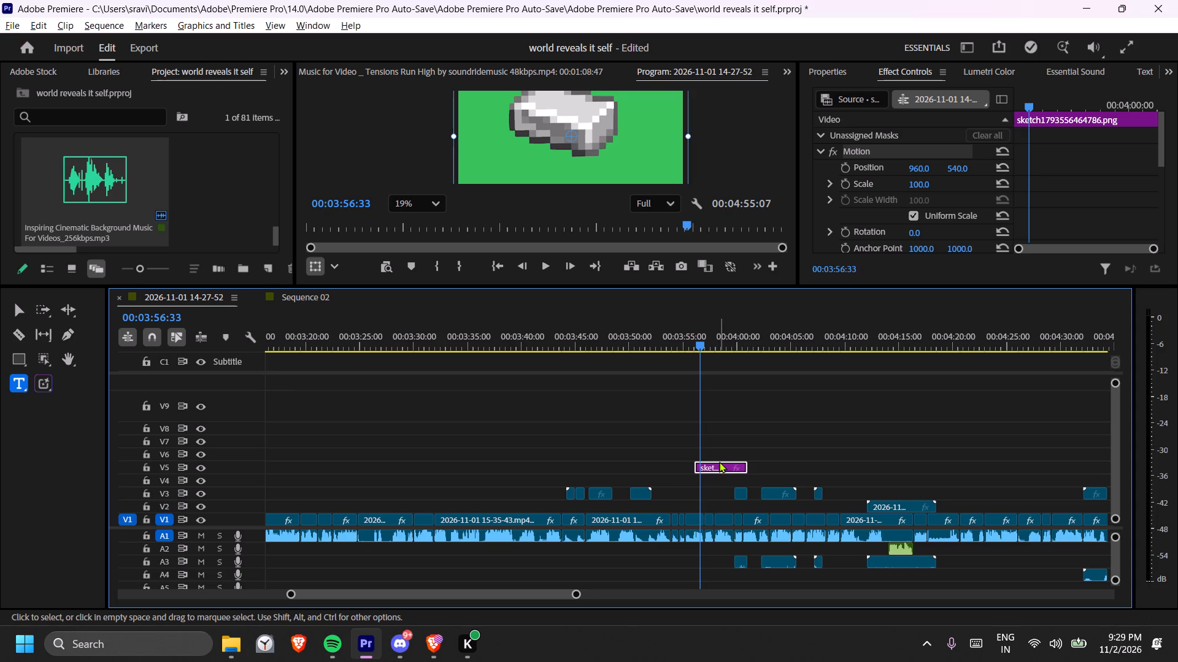
left_click_drag(719, 462, 728, 462)
key("space")
key("space")
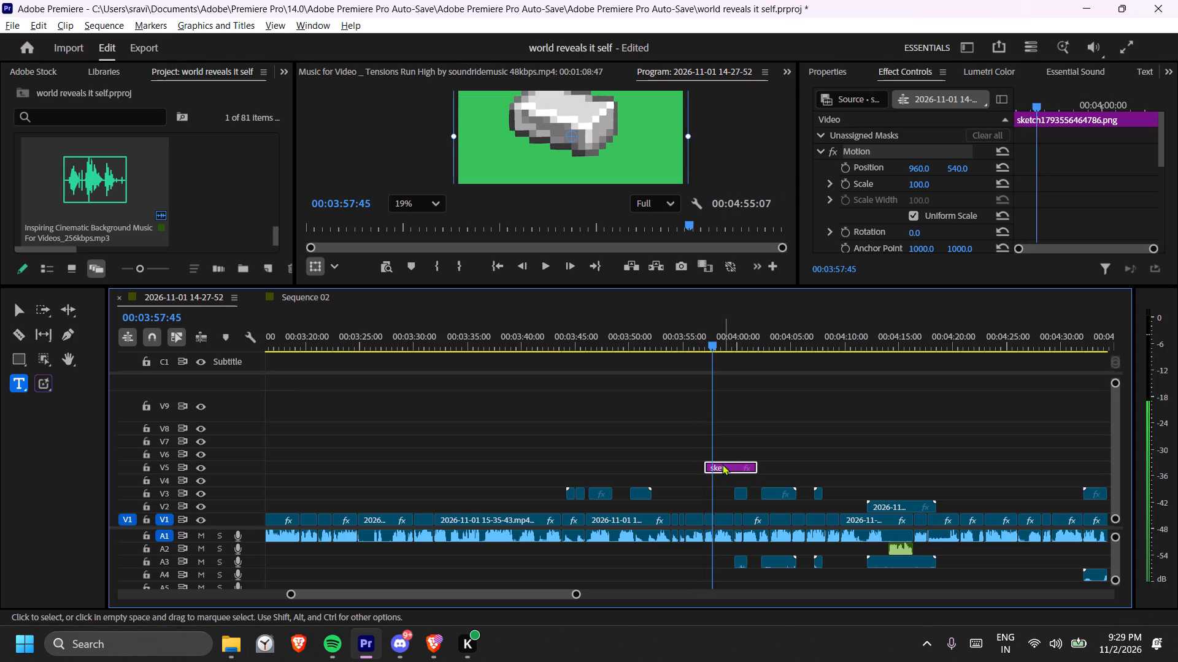
left_click_drag(722, 464, 713, 465)
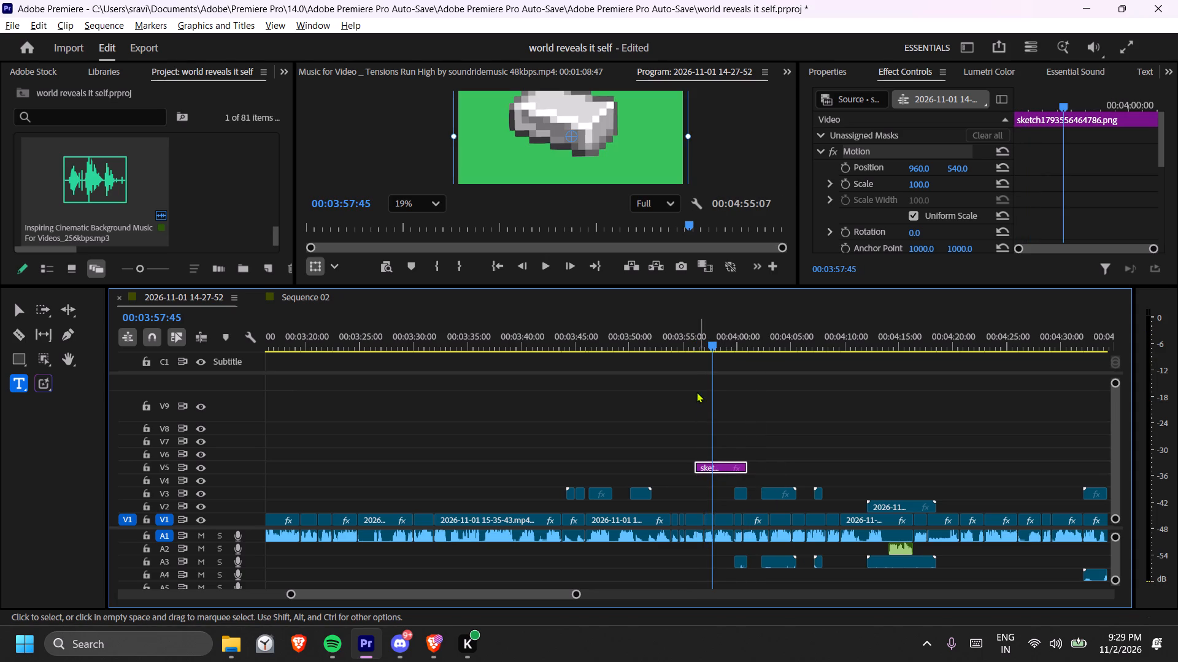
left_click(684, 341)
key("space")
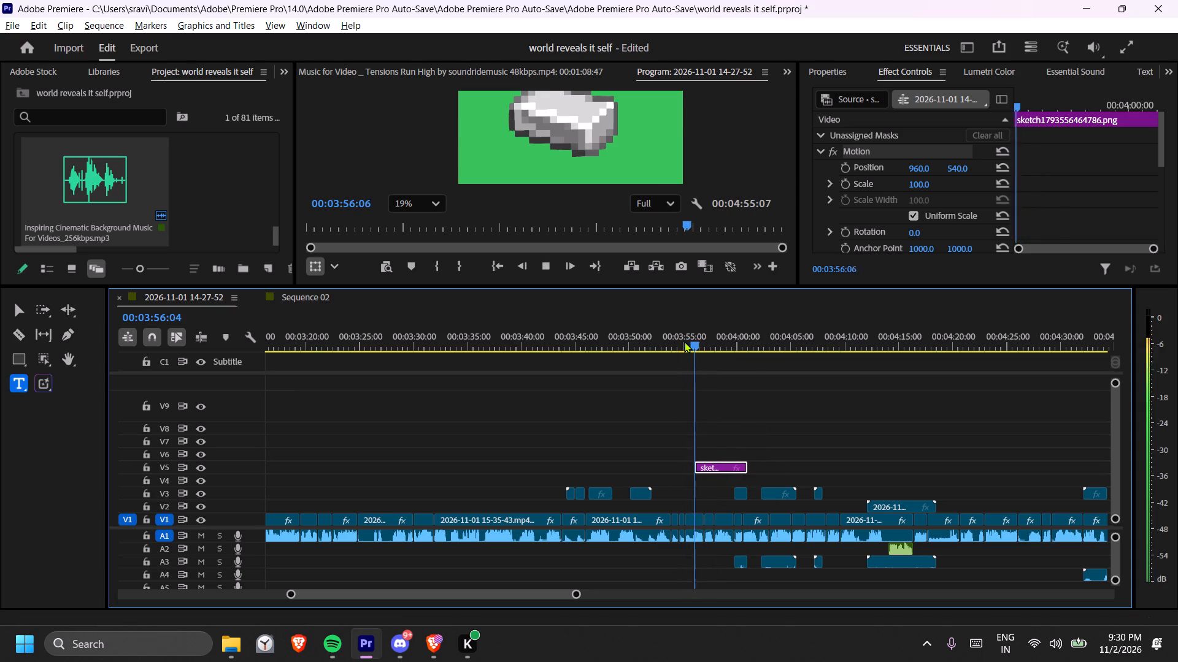
key("space")
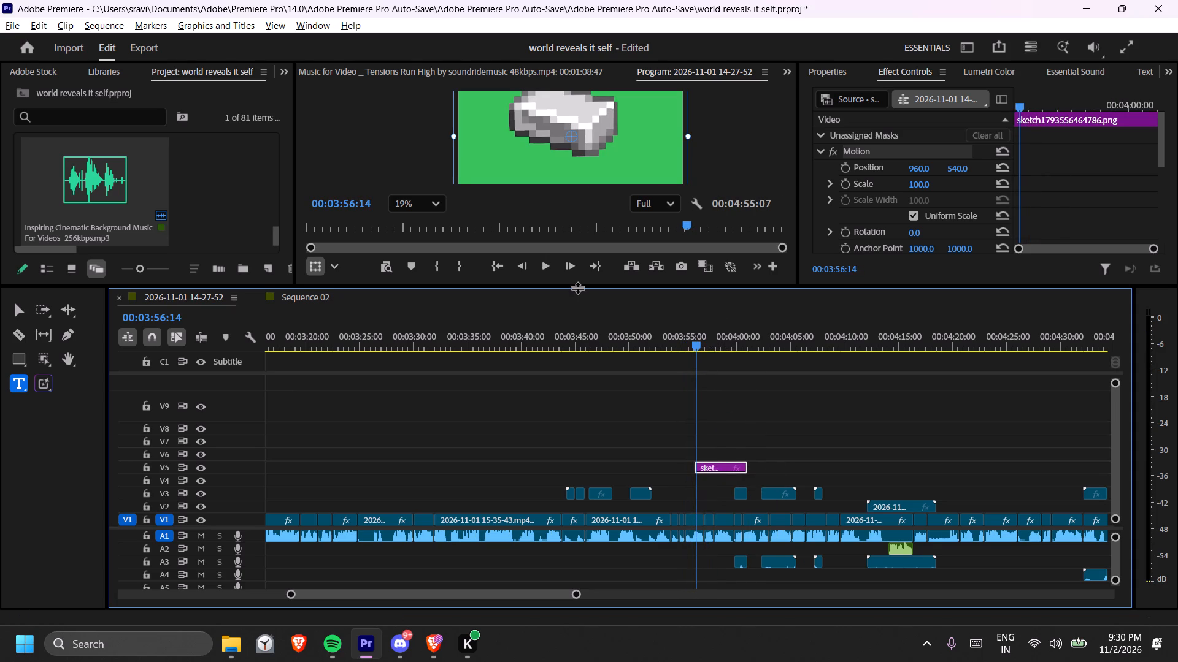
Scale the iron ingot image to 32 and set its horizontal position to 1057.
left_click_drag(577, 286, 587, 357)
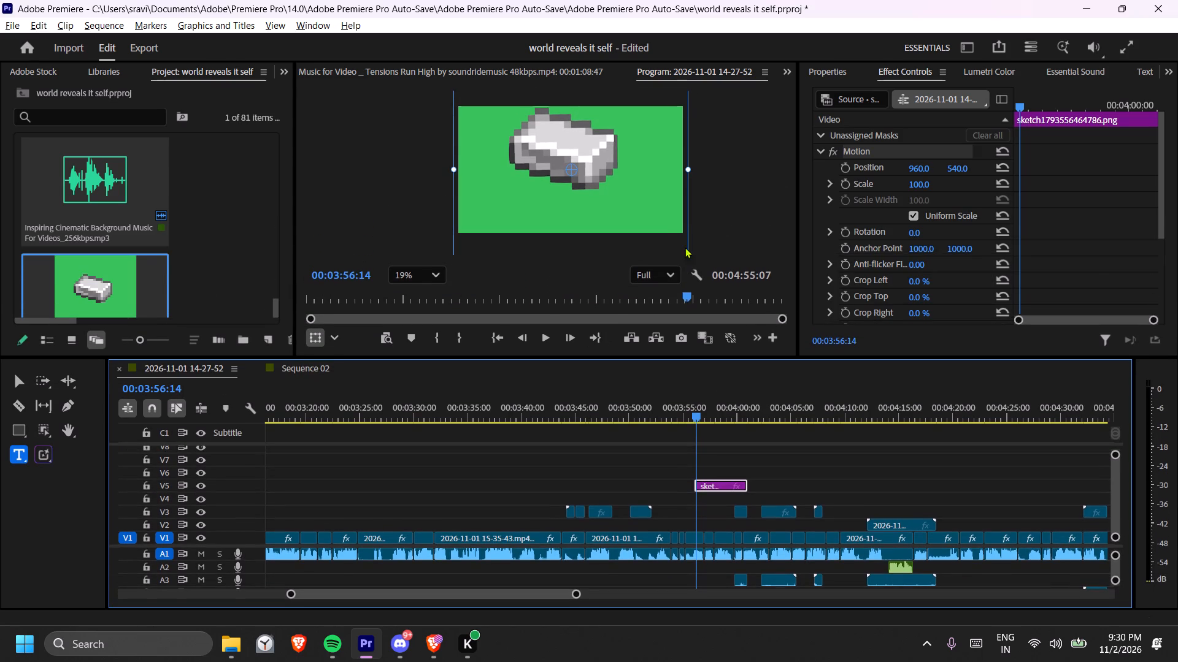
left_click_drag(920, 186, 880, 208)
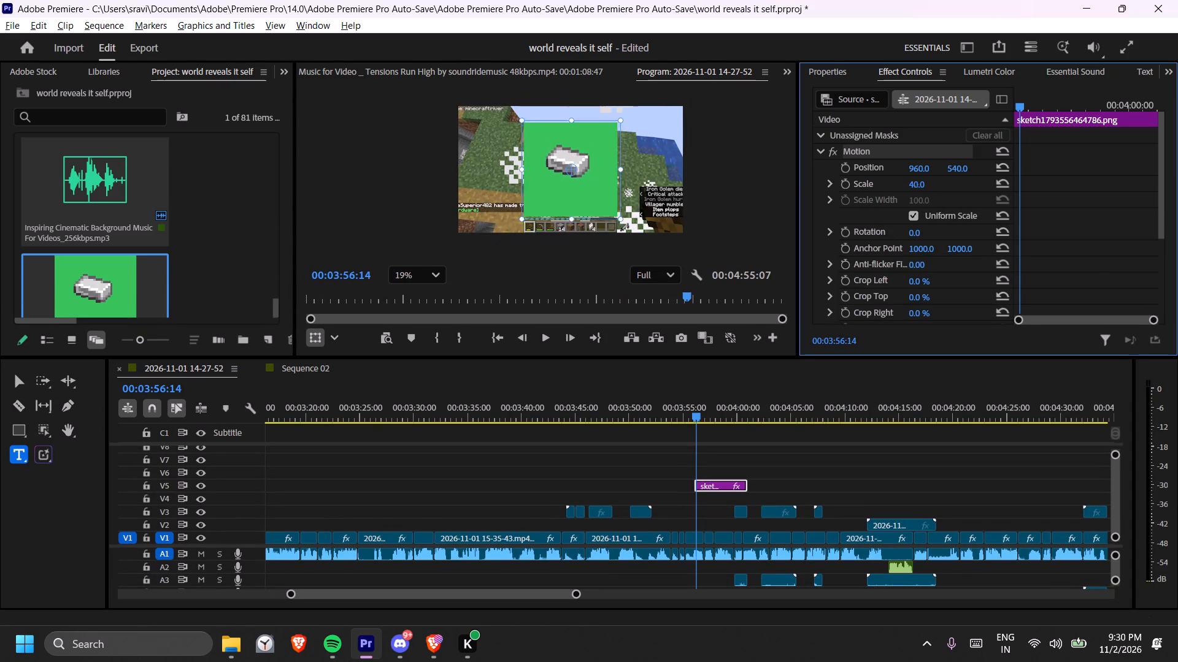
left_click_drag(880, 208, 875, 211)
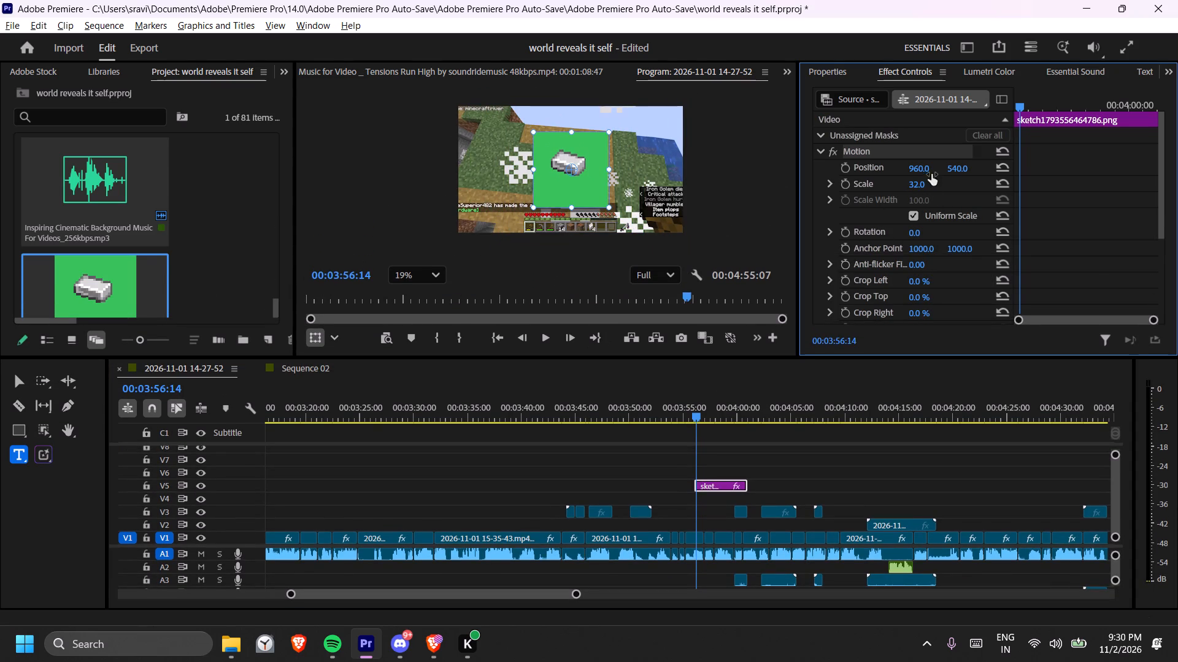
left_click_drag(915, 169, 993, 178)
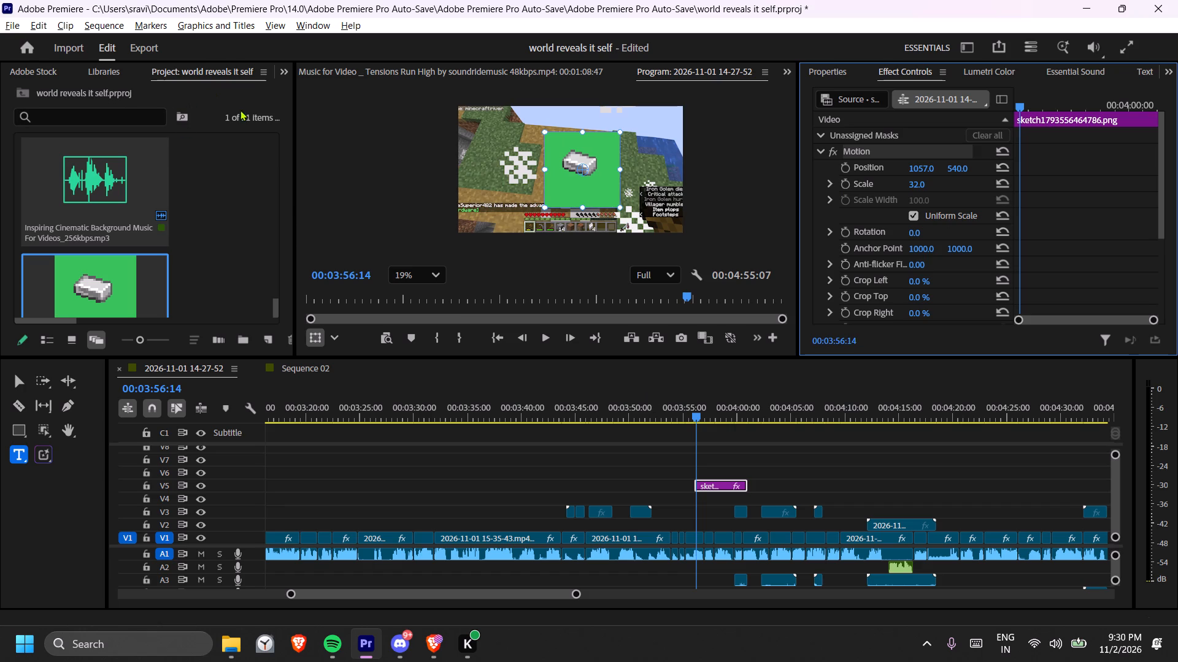
Apply the Ultra Key effect to the iron ingot image and sample its green background as the key colour.
left_click(283, 69)
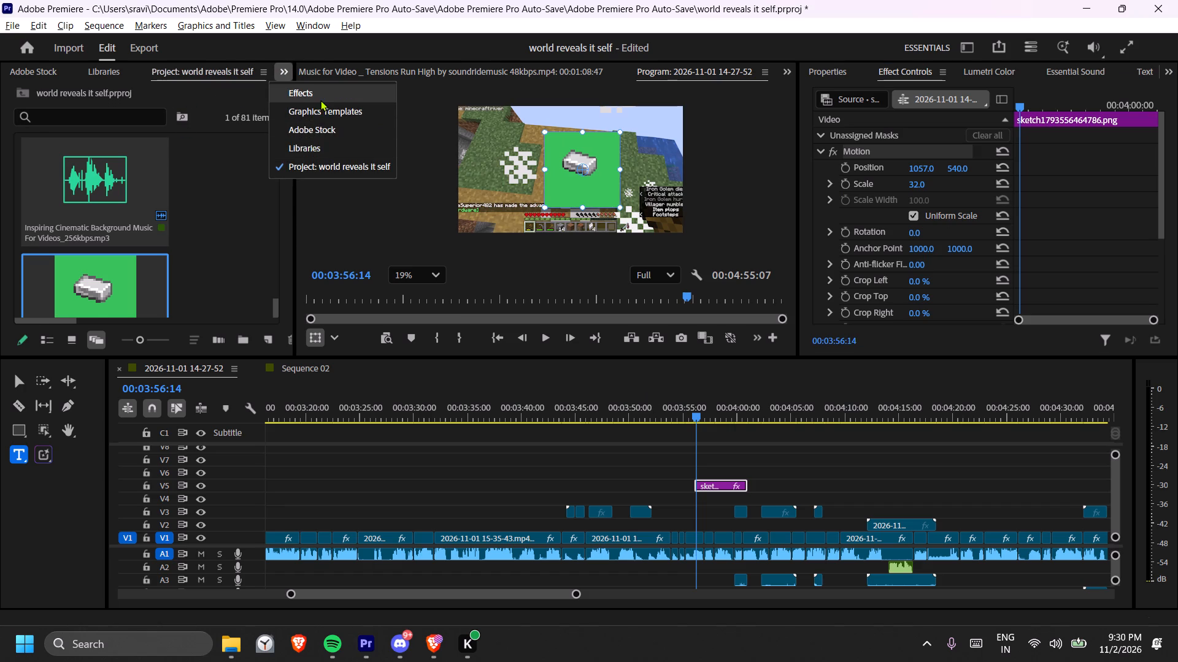
left_click(320, 100)
left_click(103, 93)
key("ctrl+a")
key("BackSpace")
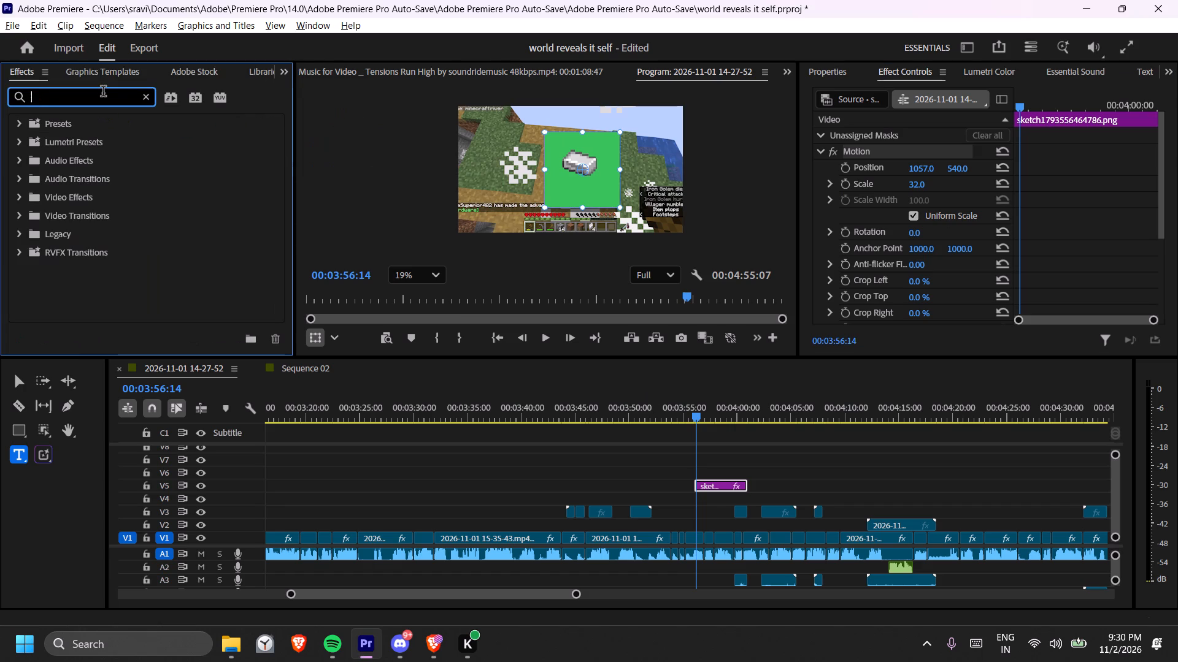
type("ultra")
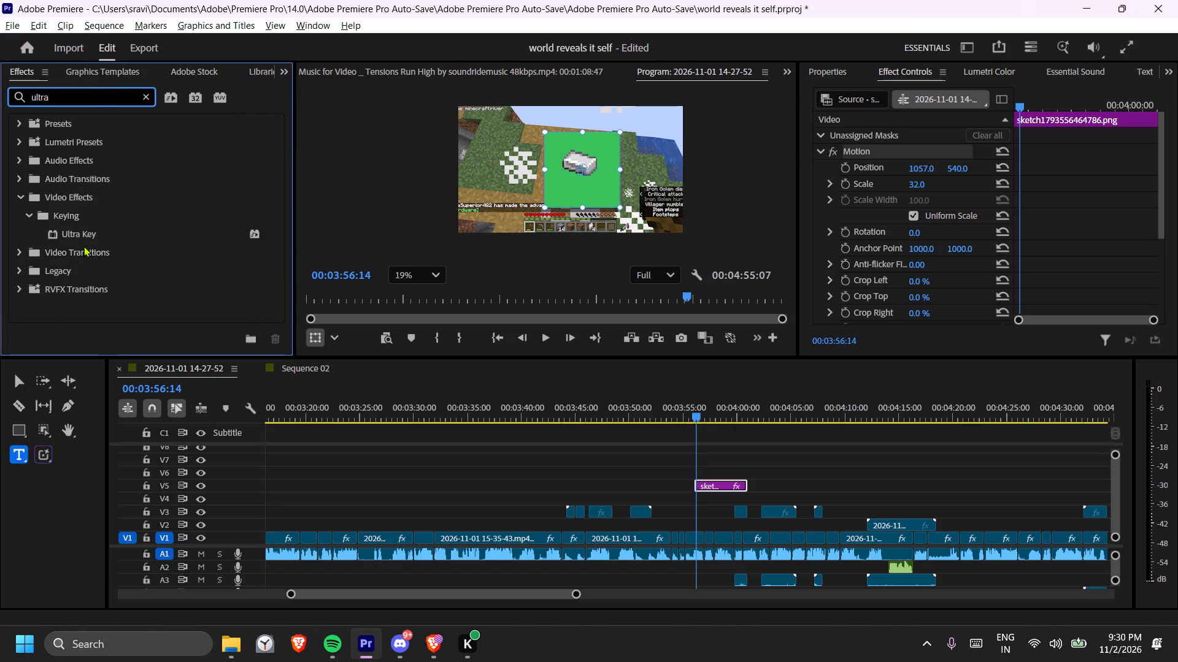
left_click_drag(85, 230, 706, 481)
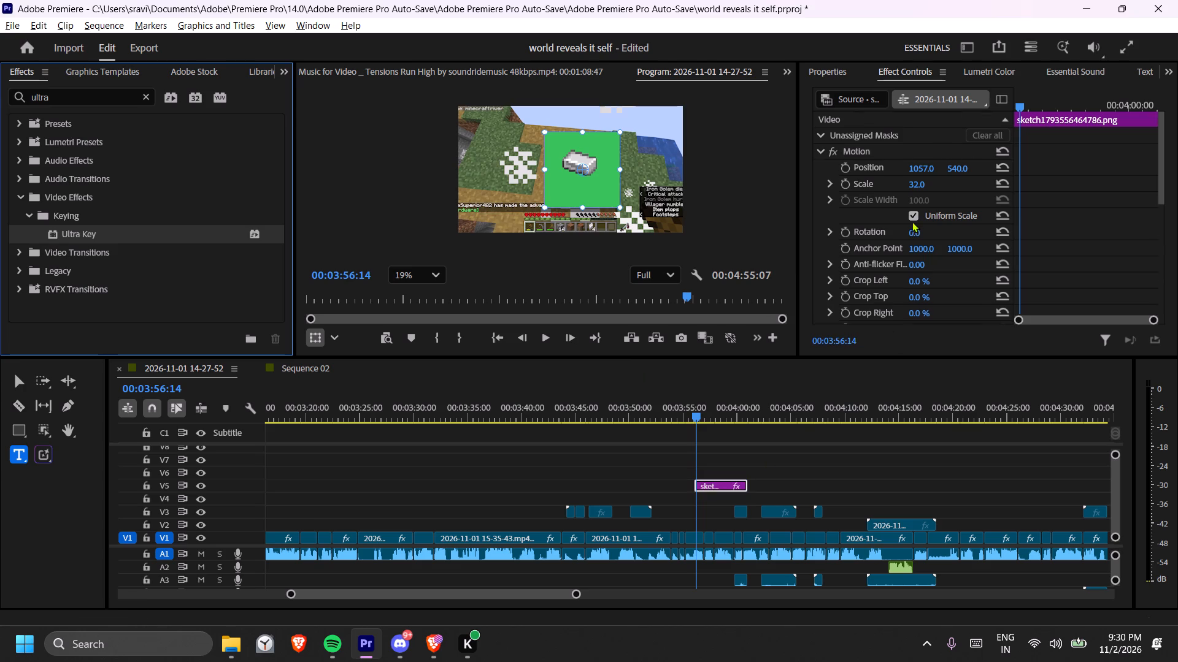
scroll(912, 219, "down", 13)
left_click(931, 256)
left_click(575, 189)
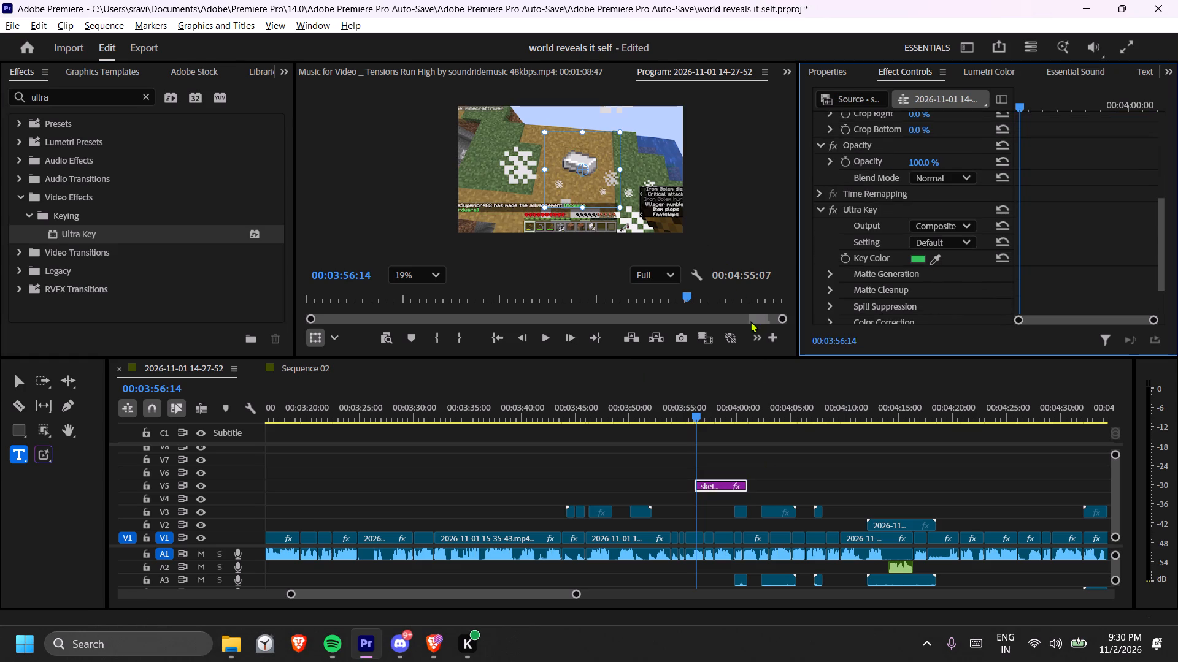
Set the iron ingot image's scale to 26 and its position to 1641, 504.
left_click(705, 419)
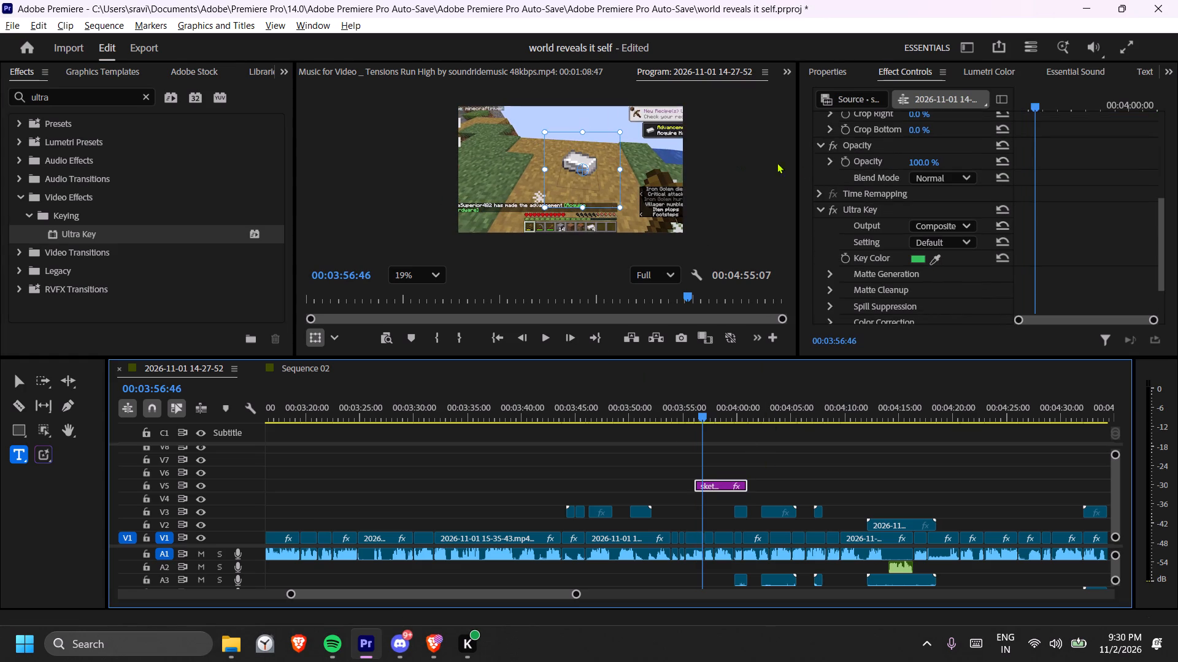
scroll(850, 176, "up", 16)
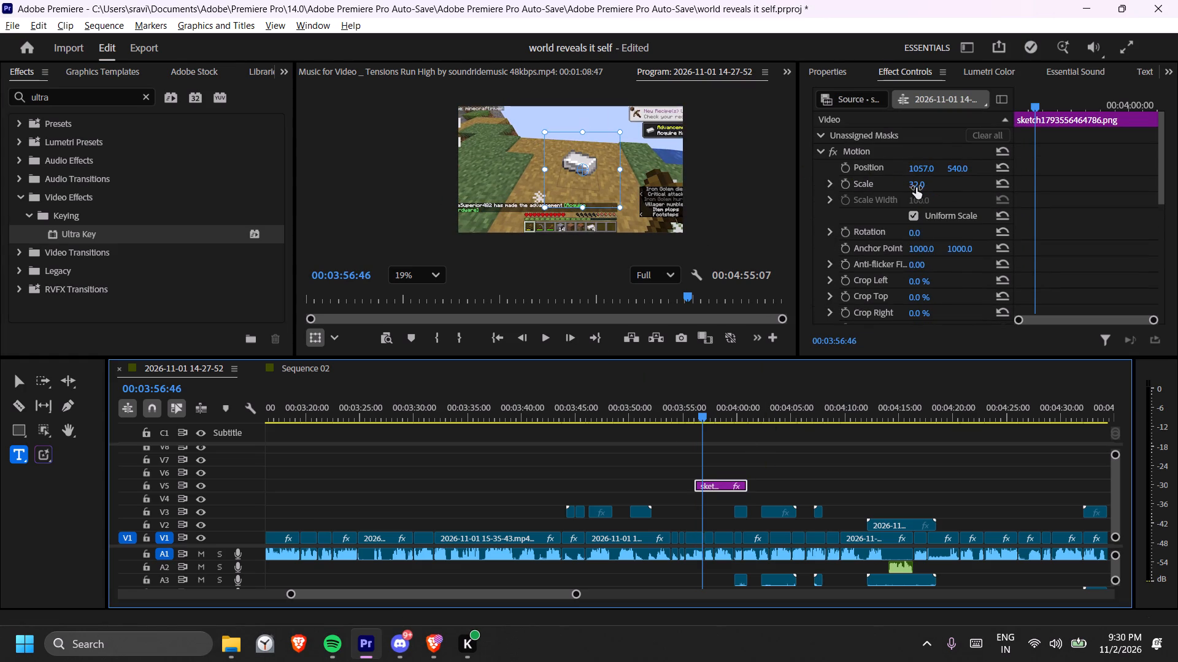
left_click(916, 188)
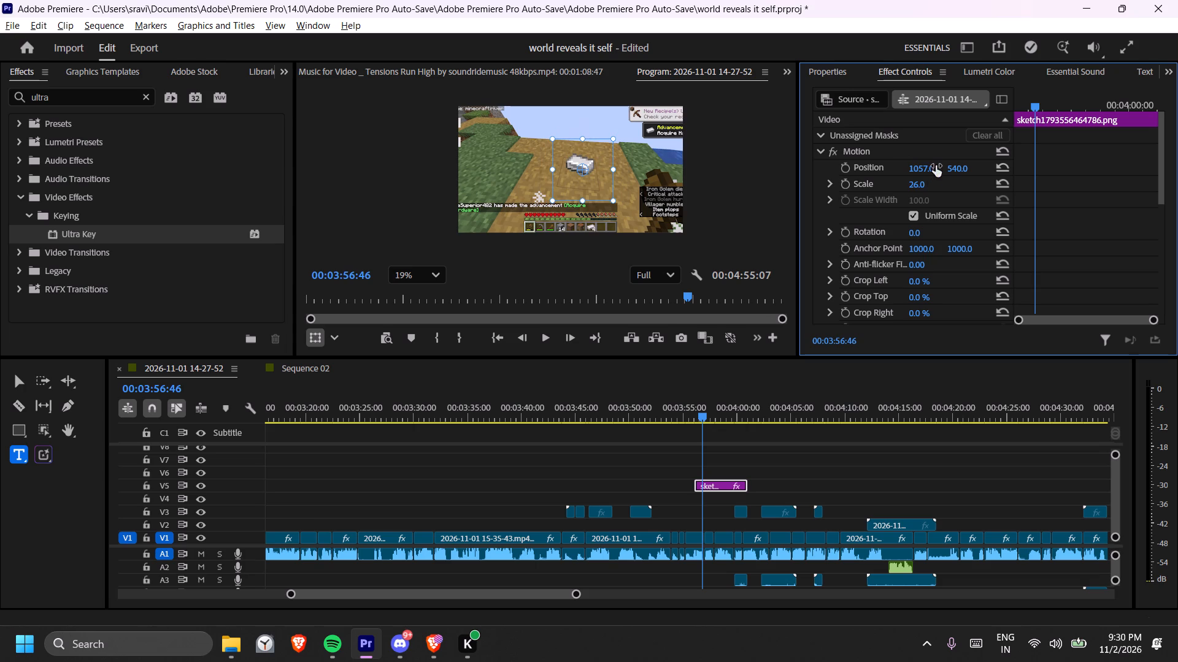
left_click_drag(919, 169, 1141, 169)
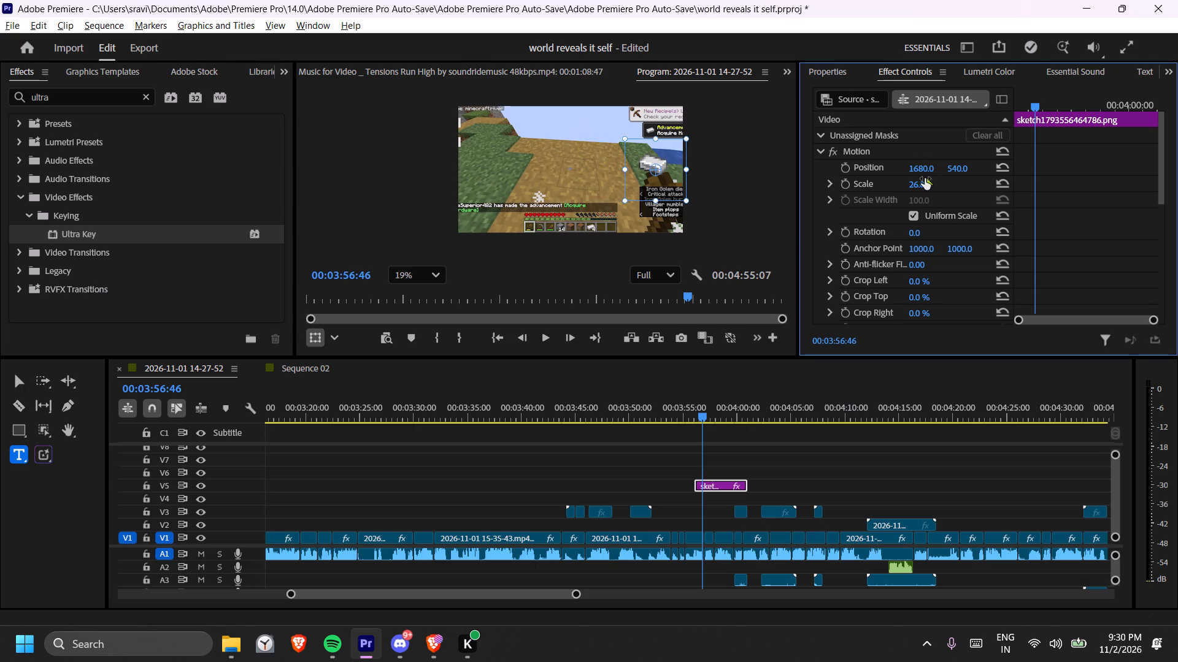
left_click_drag(952, 164, 925, 162)
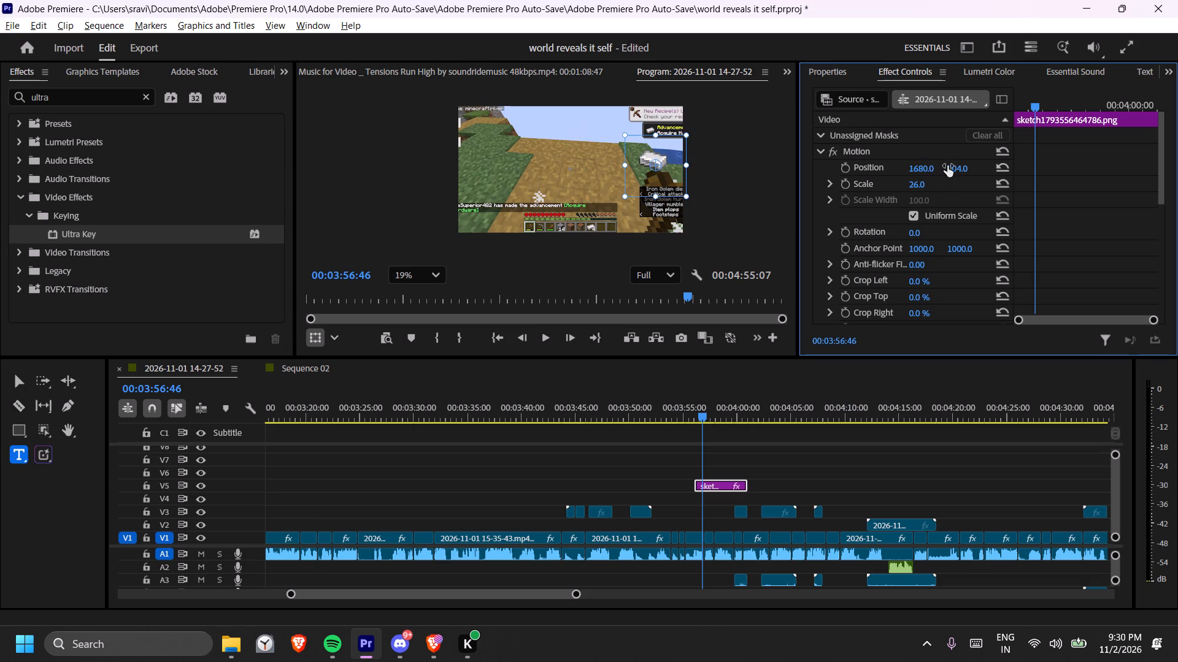
left_click_drag(925, 170, 895, 175)
Apply the text transition preset [SHORT] SLIDE LEFT then RIGHT to the iron ingot clip and play it back.
left_click(136, 97)
left_click(140, 97)
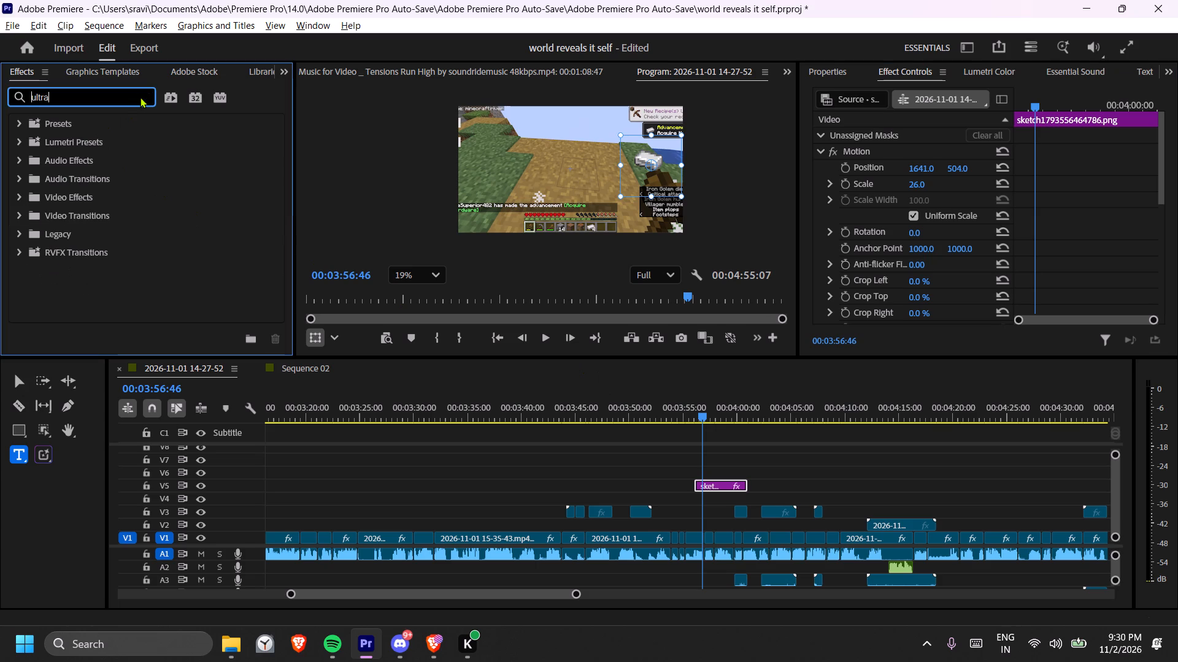
type("text")
scroll(144, 224, "down", 7)
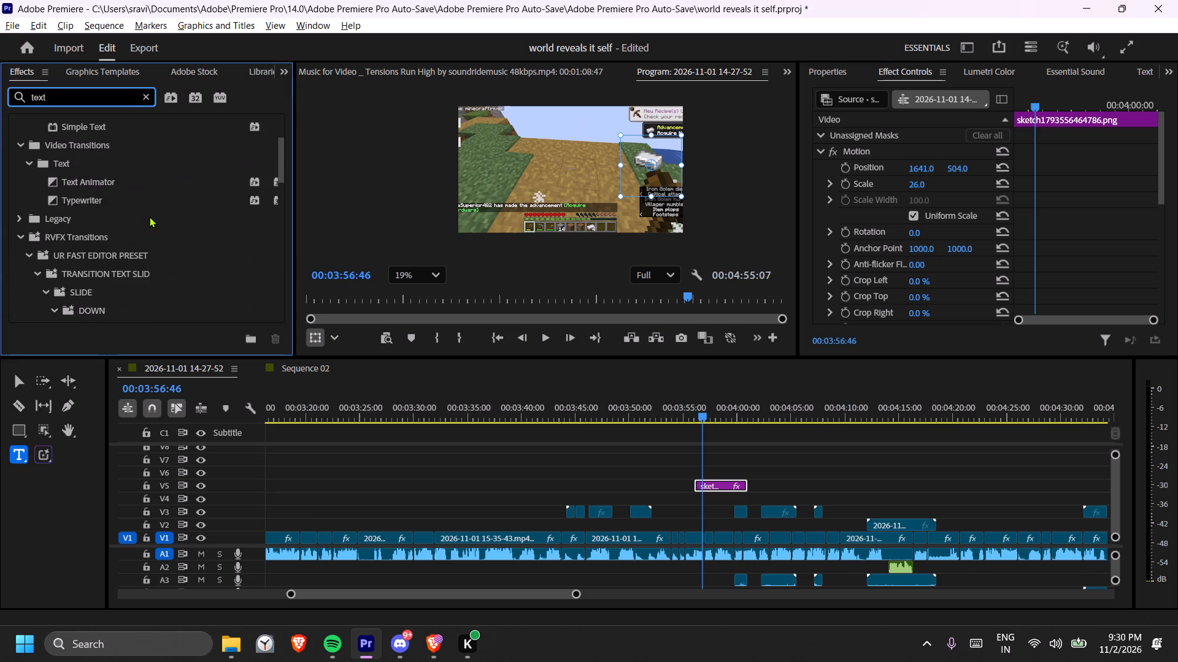
scroll(149, 216, "down", 20)
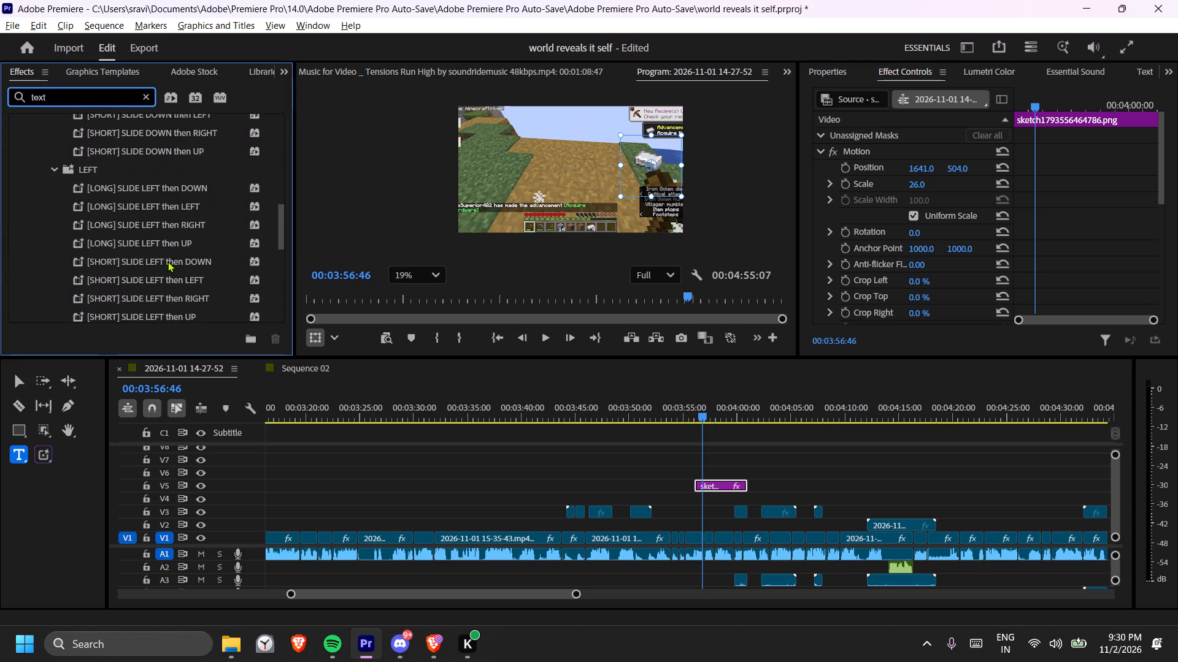
scroll(169, 259, "down", 6)
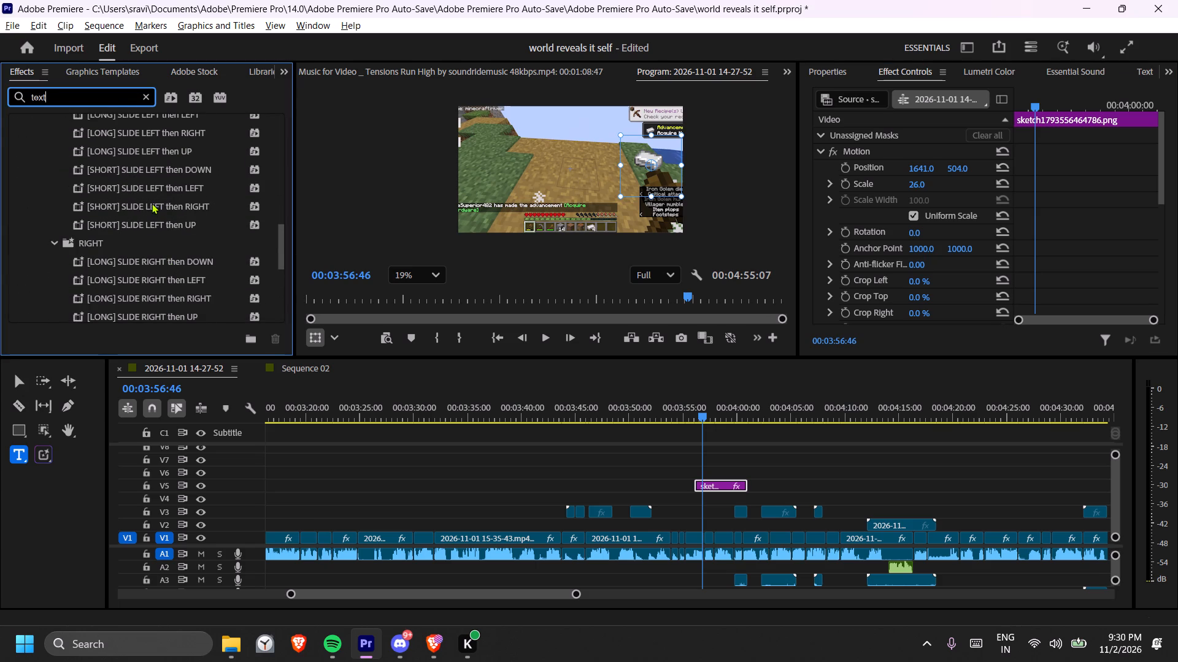
left_click_drag(132, 206, 715, 479)
left_click(689, 409)
key("space")
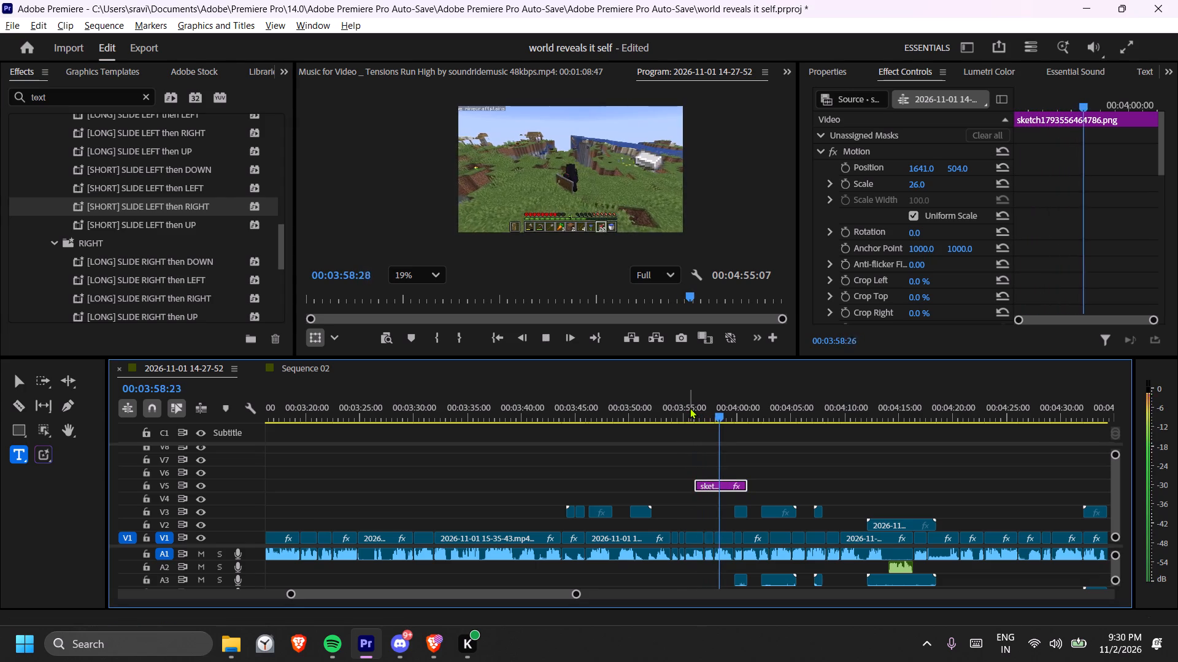
Replay the section around the iron ingot clip and trim the clip's end back to about 00:03:58.
left_click(697, 411)
left_click_drag(687, 411, 671, 414)
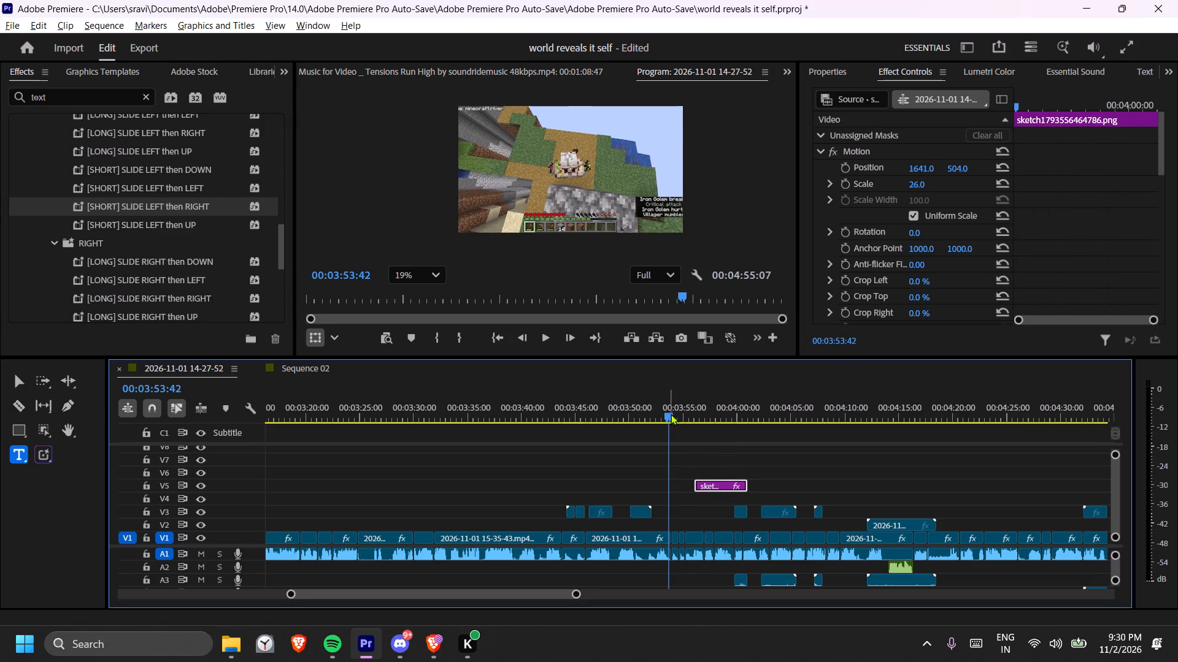
key("space")
left_click(683, 415)
key("space")
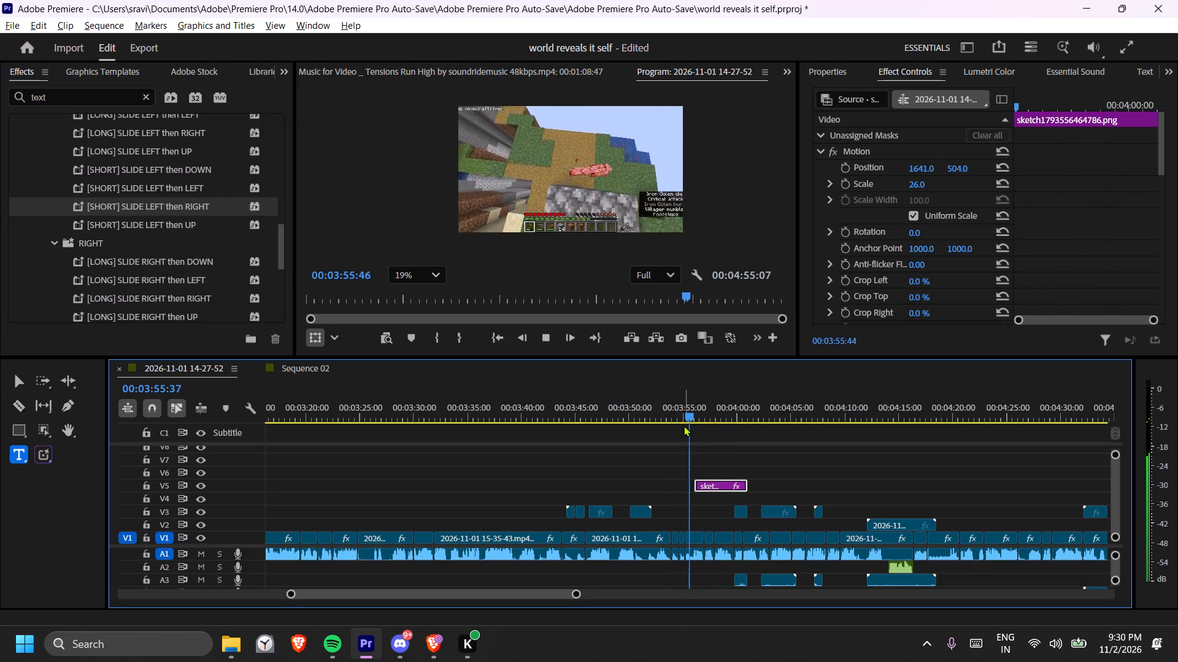
key("space")
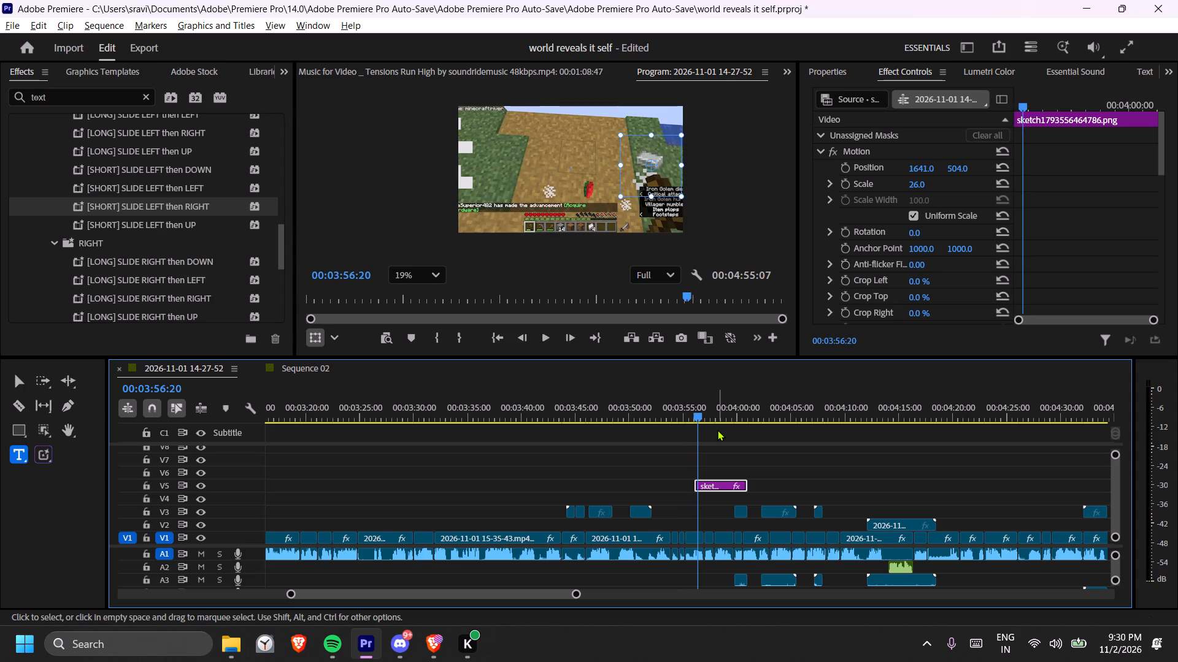
left_click_drag(745, 484, 712, 484)
key("space")
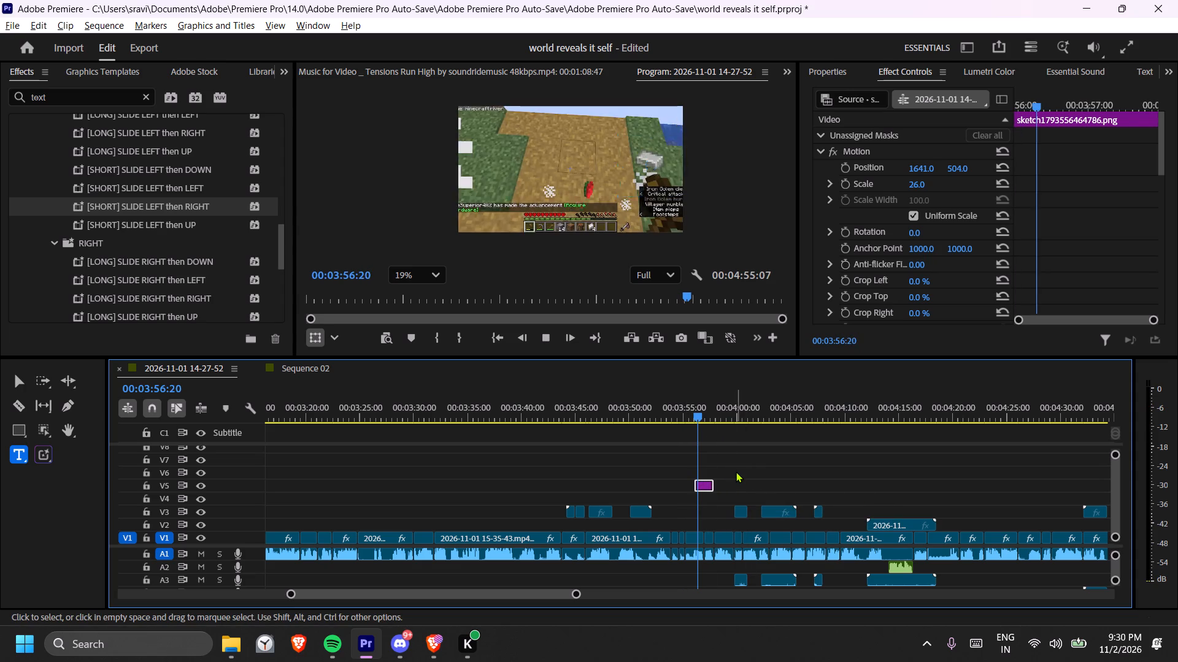
key("space")
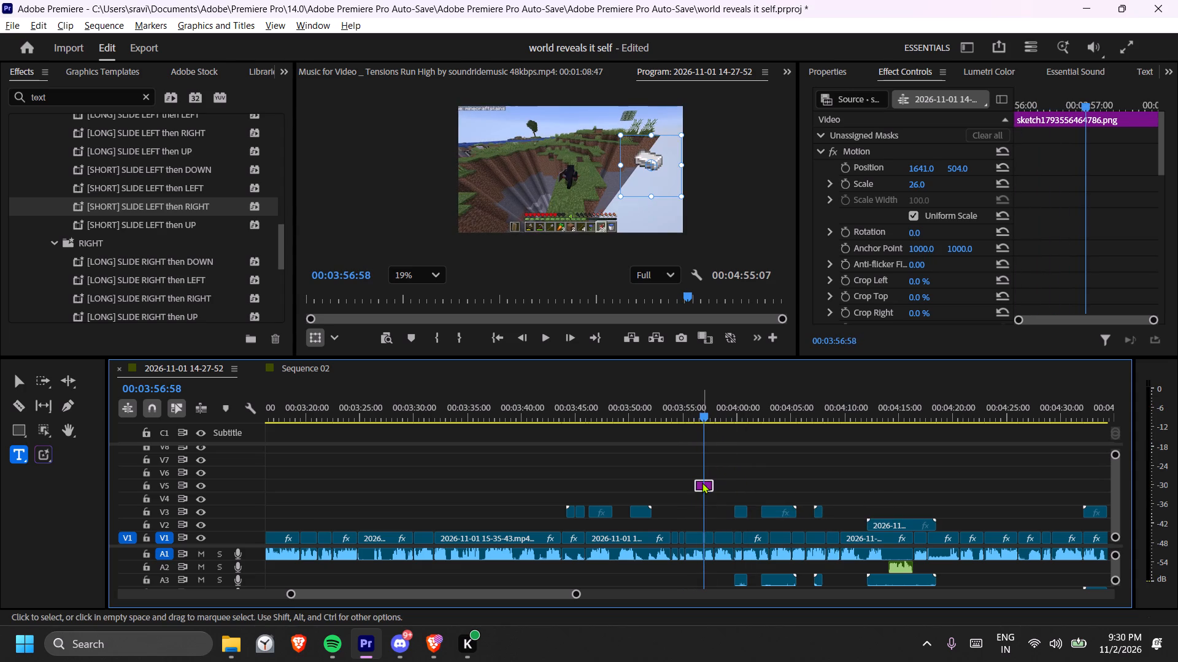
Shift the shortened iron ingot clip earlier on V5 to start at about 00:03:55 and check it in playback.
left_click_drag(702, 482, 696, 484)
left_click(682, 405)
key("space")
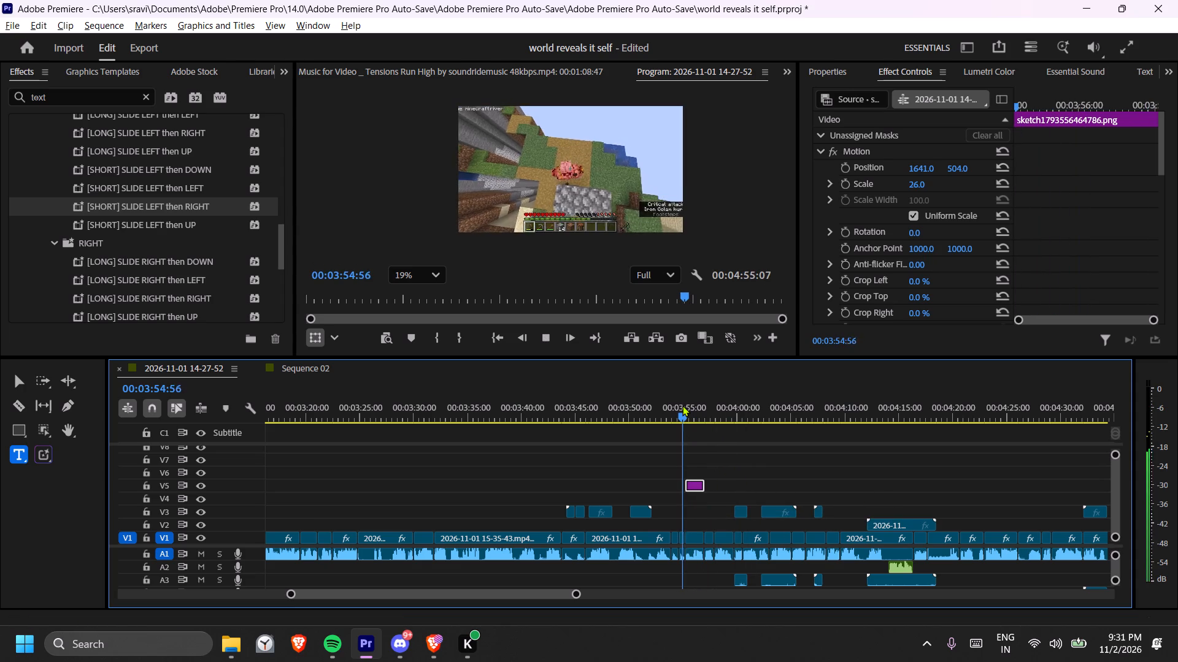
key("space")
key("space")
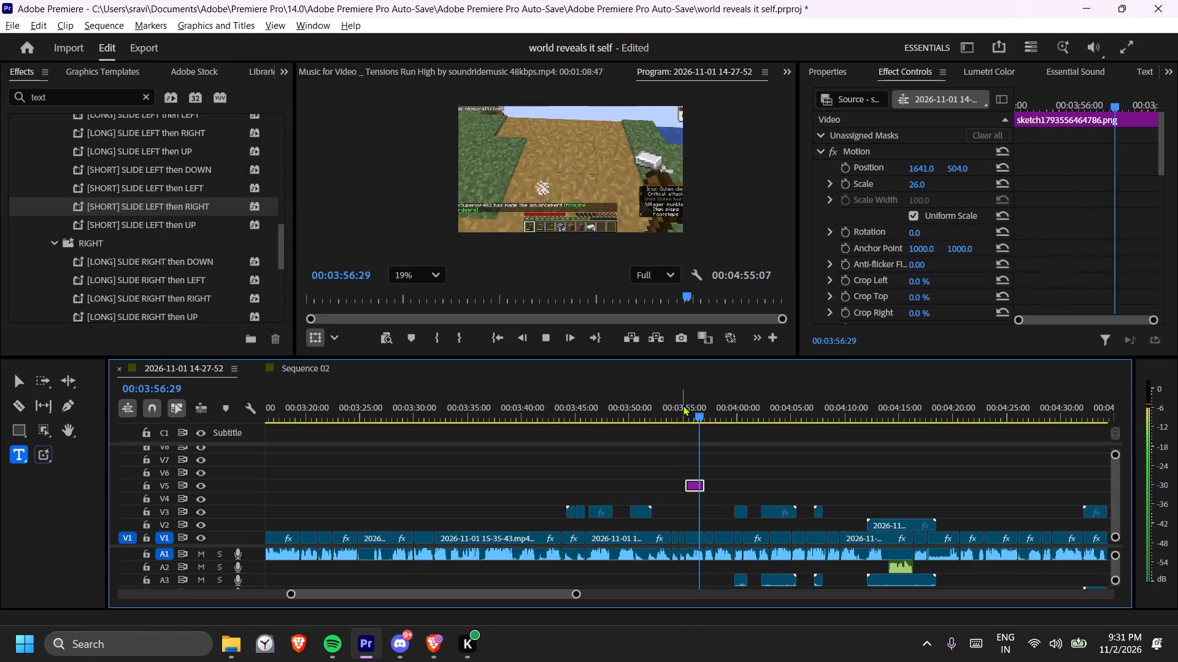
key("space")
left_click(685, 406)
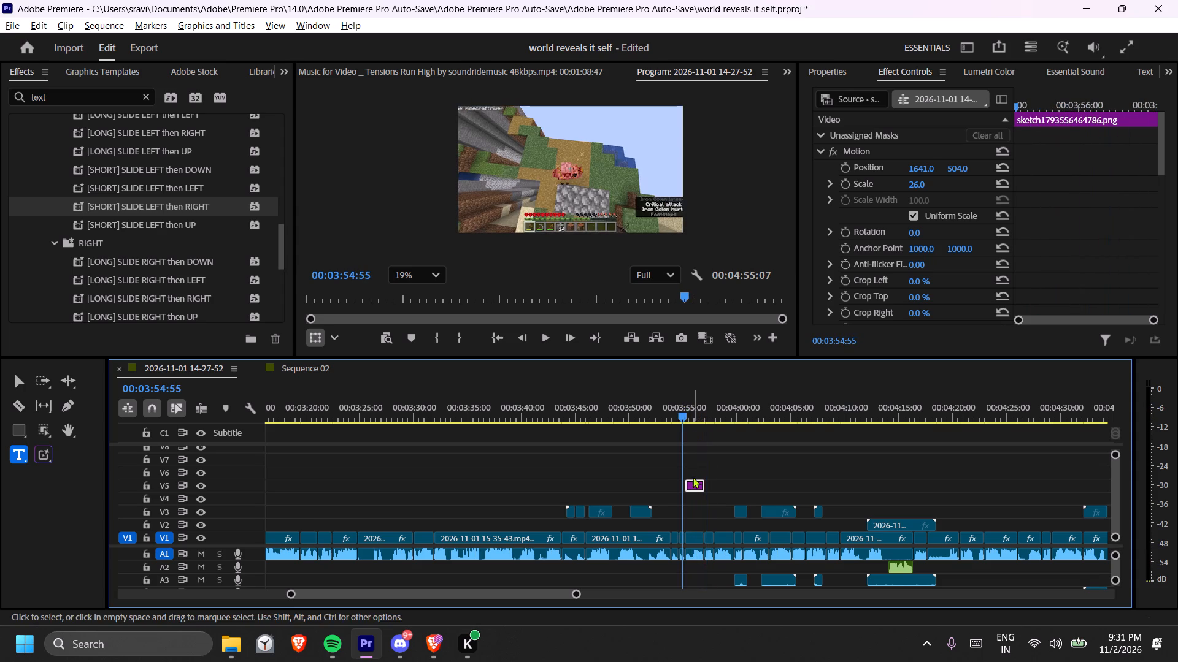
Extend the start of the iron ingot clip on V5 to the playhead at 00:03:54:55 and play the overlay back.
left_click(690, 481)
key("space")
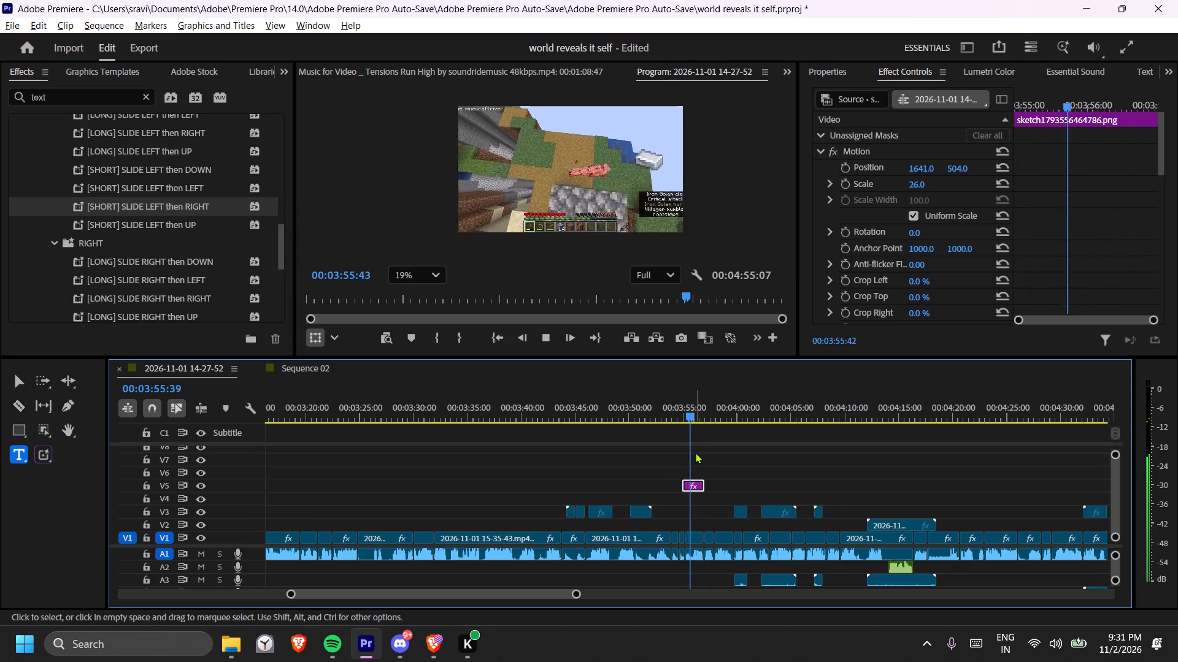
key("space")
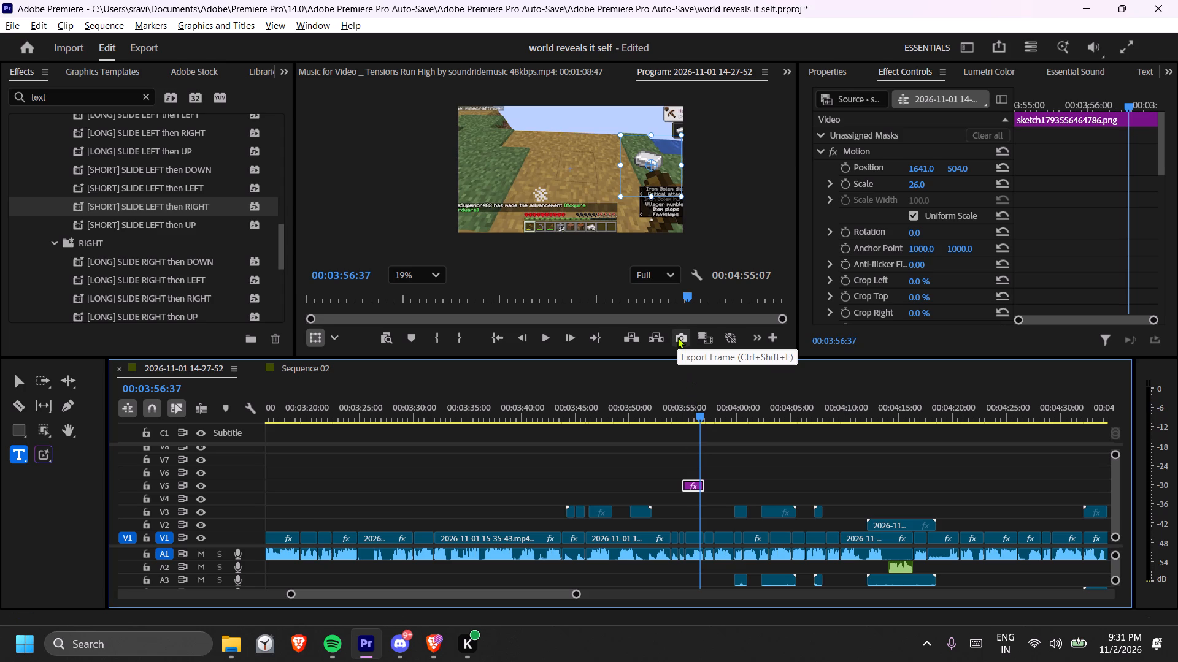
Enlarge the timeline area and extend the iron ingot clip's start on V5 back to about 00:03:24.
left_click_drag(614, 357, 633, 302)
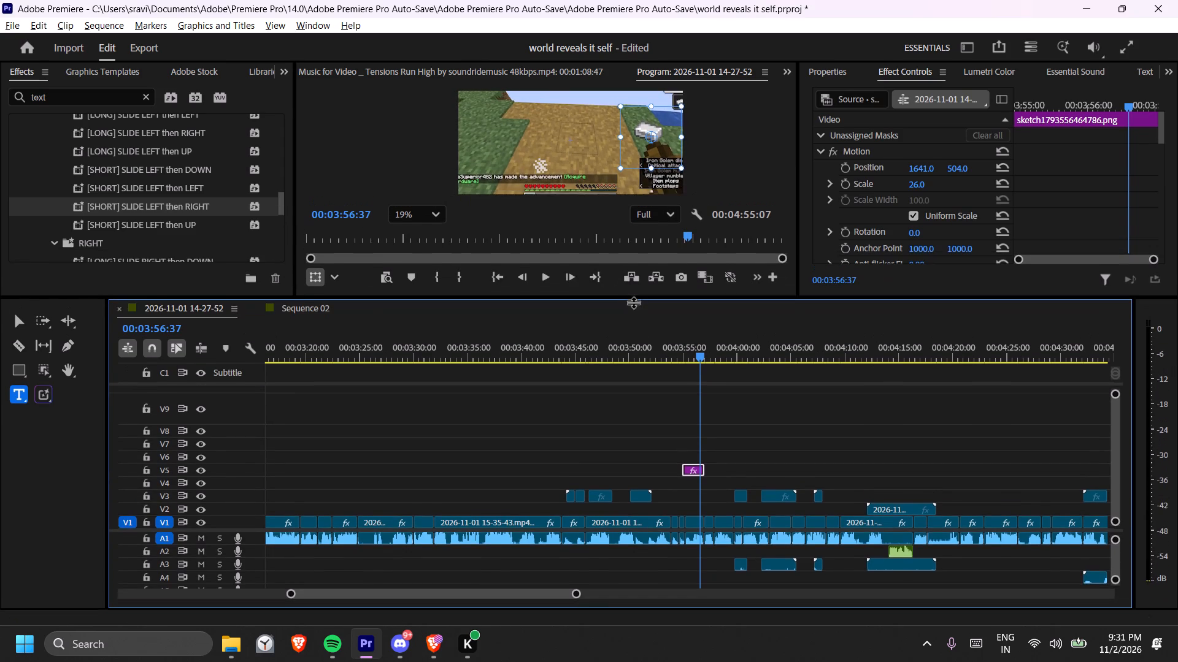
left_click_drag(633, 302, 633, 315)
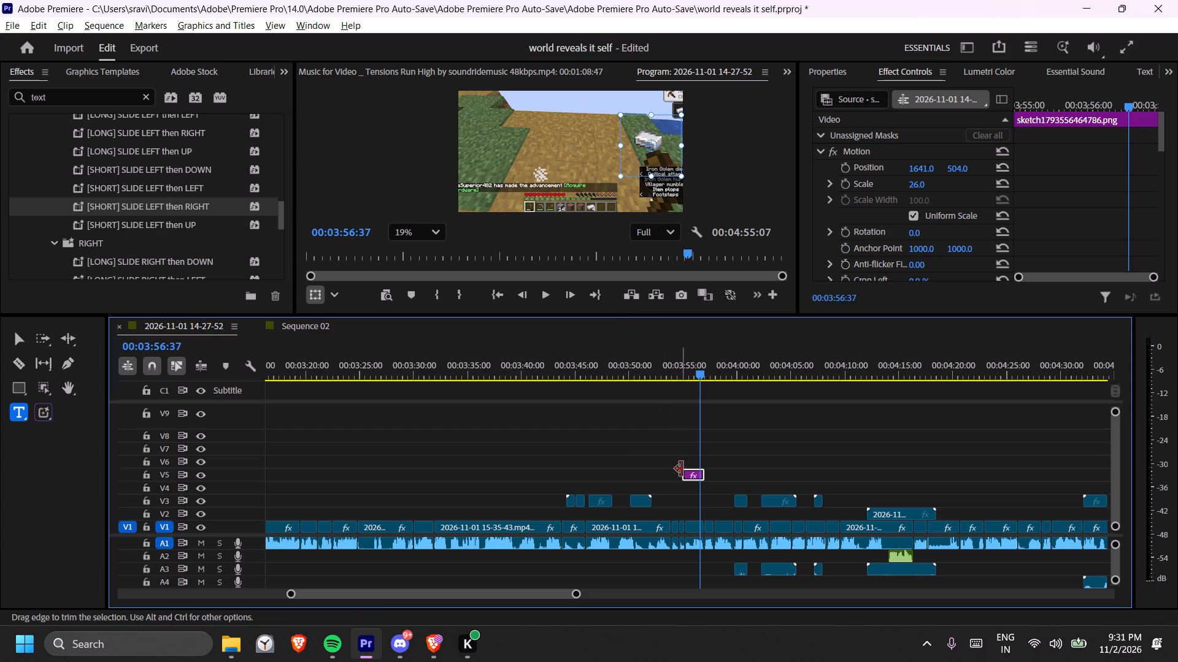
left_click_drag(682, 469, 345, 461)
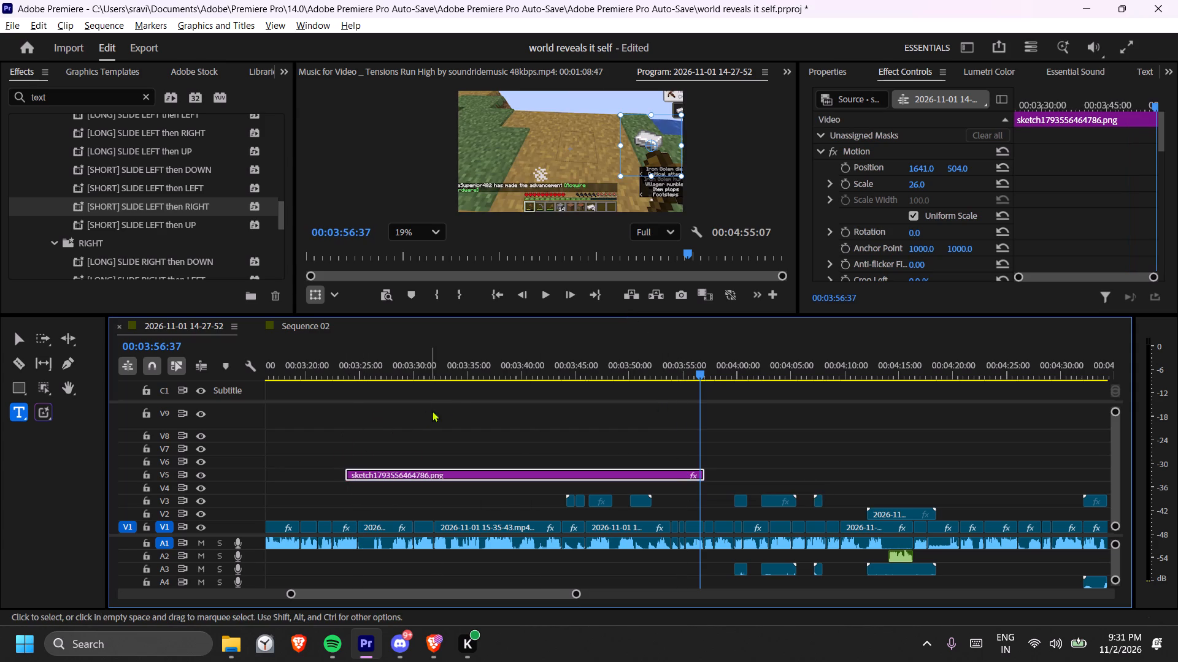
Set the iron ingot clip's scale to 20 and its position to 1814, 476.
scroll(460, 403, "up", 7)
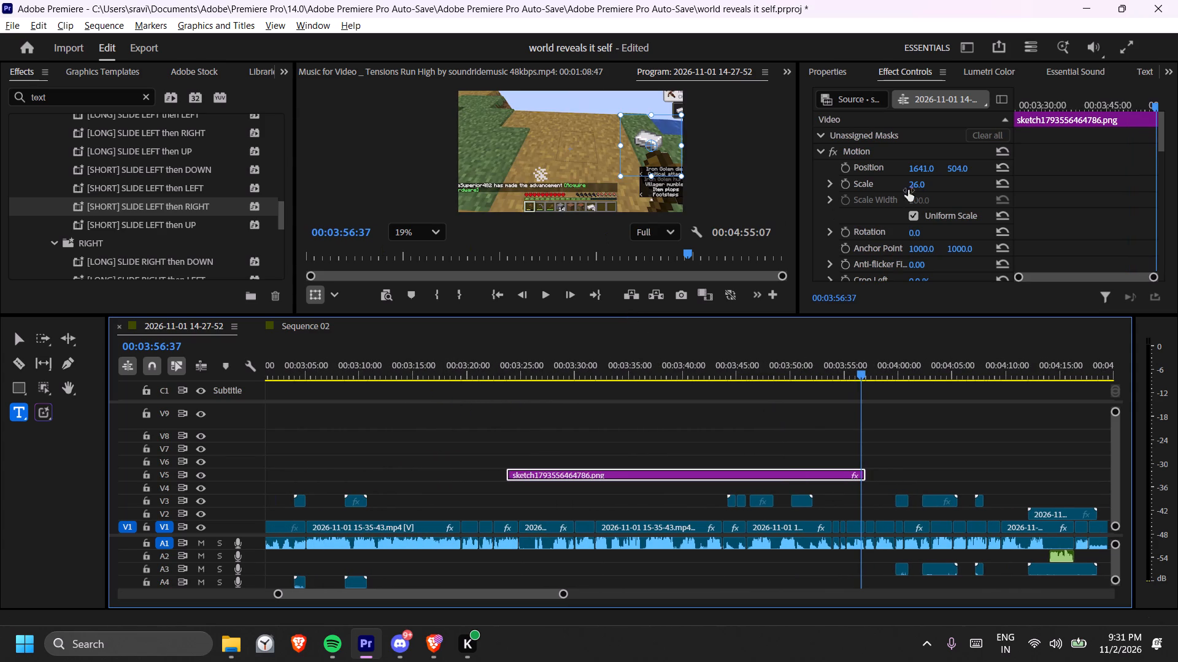
left_click_drag(915, 183, 912, 193)
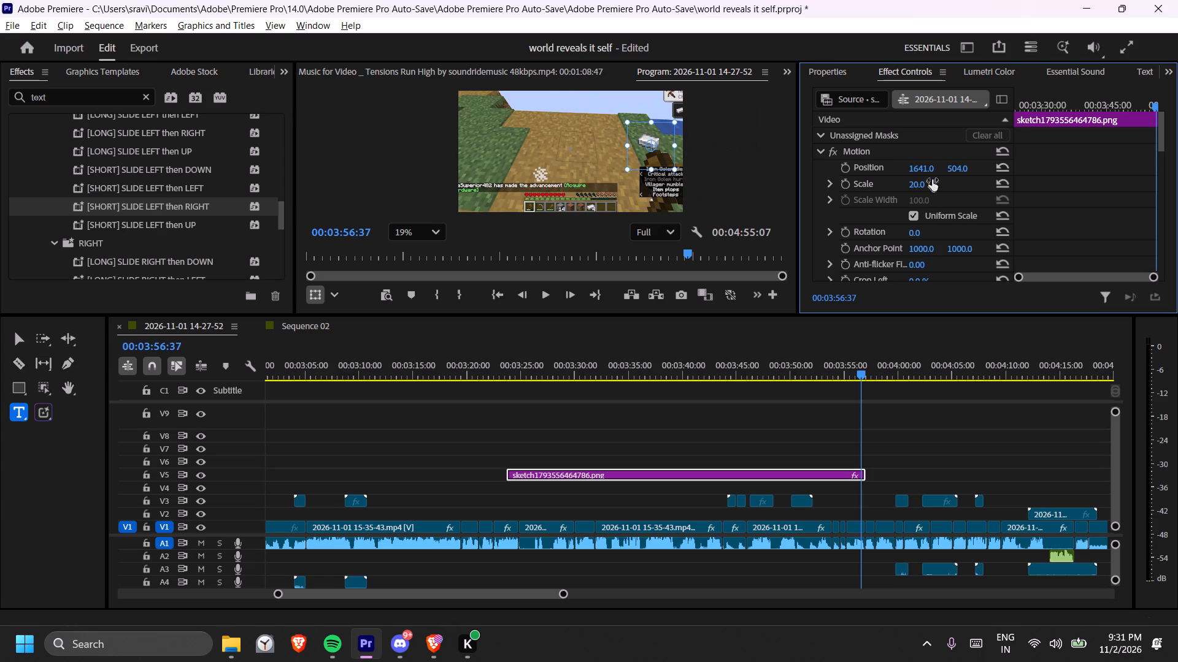
left_click_drag(922, 165, 1054, 166)
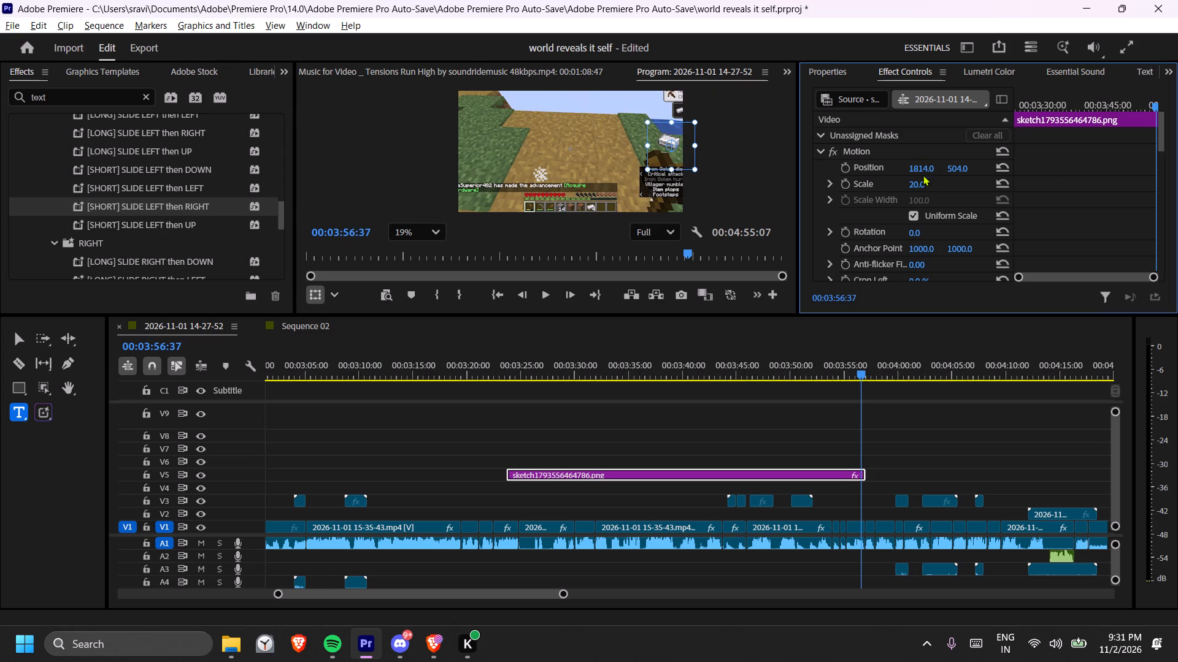
left_click_drag(953, 166, 950, 168)
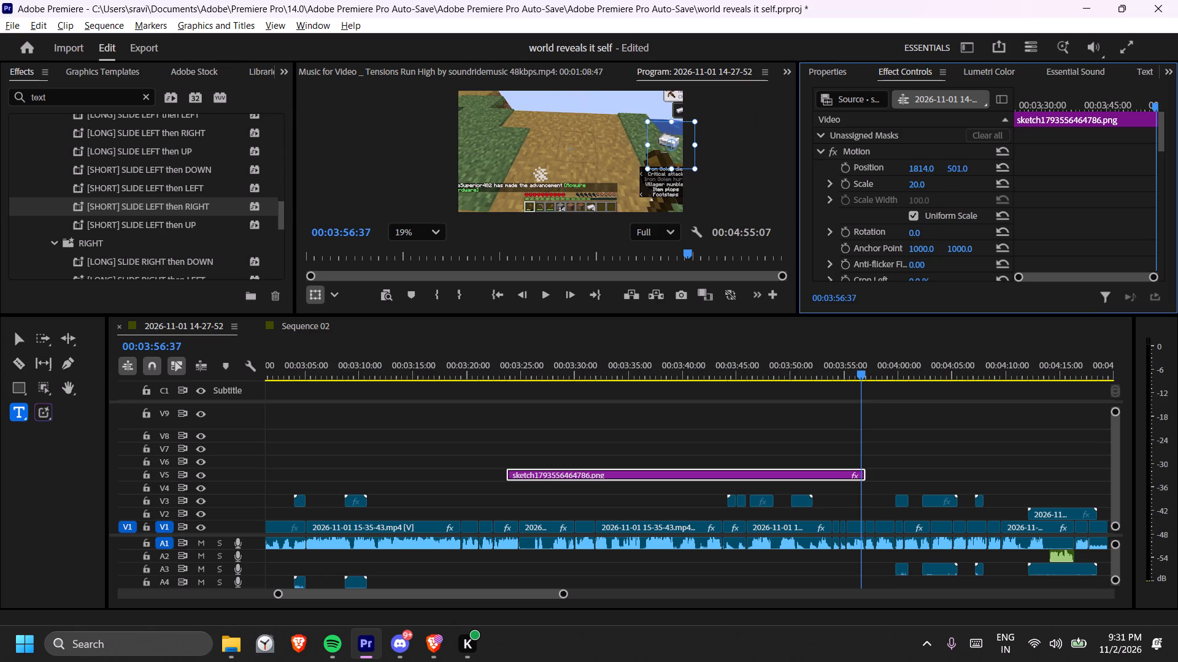
left_click_drag(950, 168, 931, 173)
scroll(1023, 215, "down", 12)
scroll(1023, 214, "up", 8)
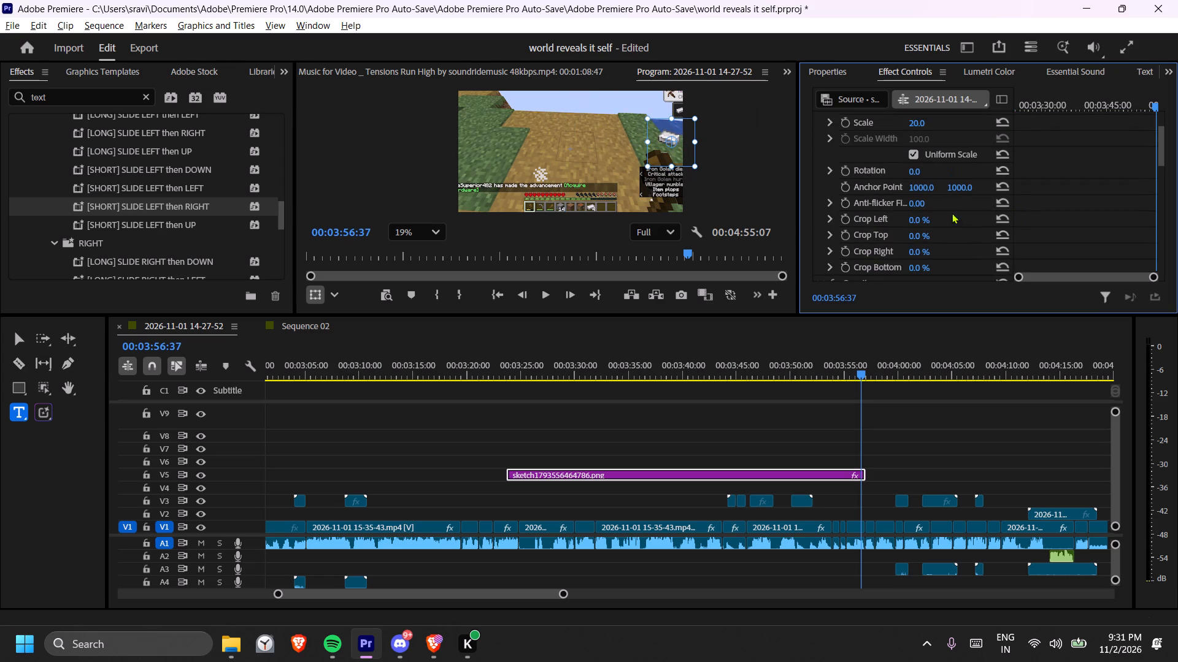
Extend the iron ingot clip's start on V5 further back to about 00:03:21.
scroll(529, 406, "up", 13)
scroll(529, 408, "down", 5)
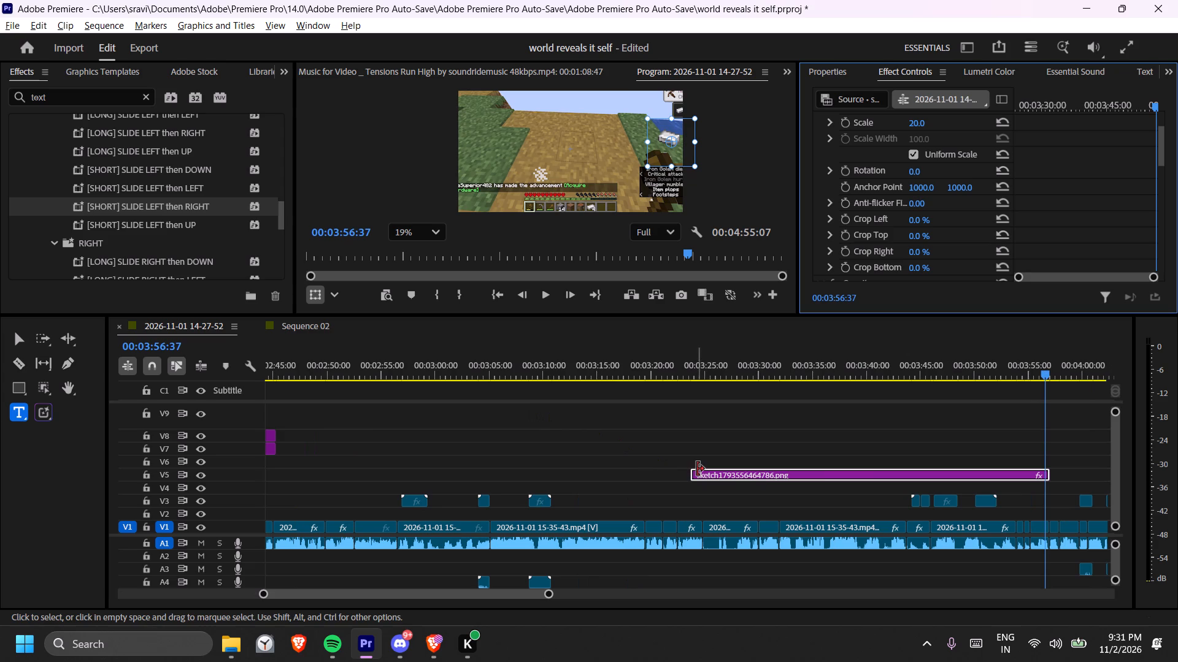
left_click_drag(690, 469, 664, 474)
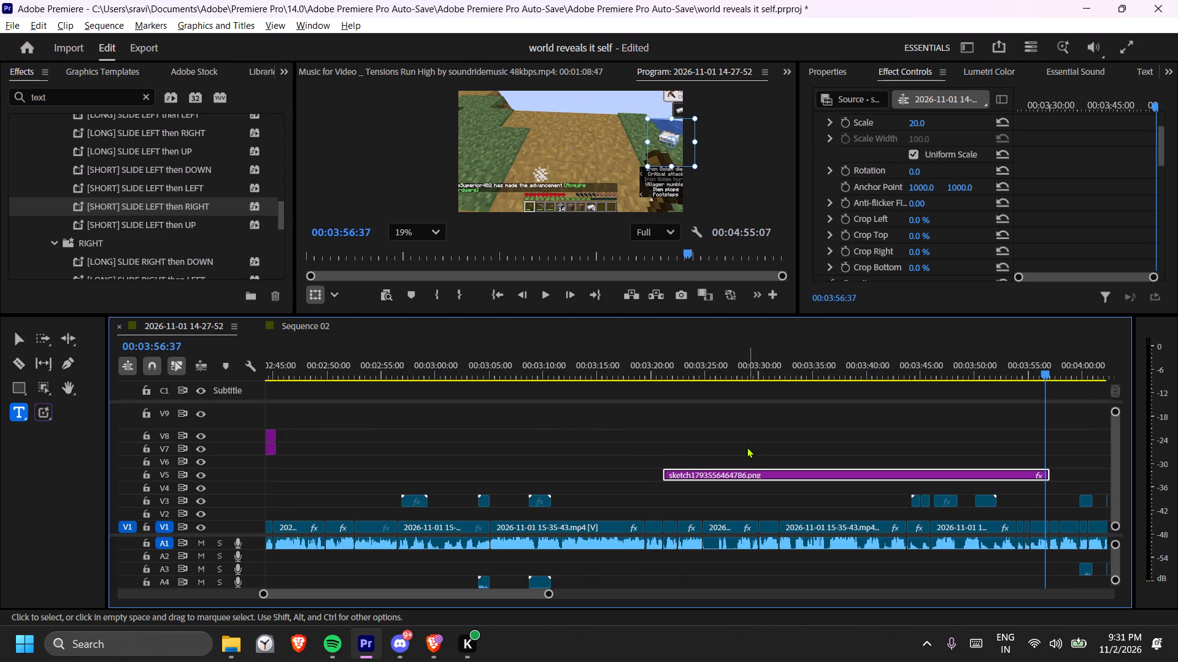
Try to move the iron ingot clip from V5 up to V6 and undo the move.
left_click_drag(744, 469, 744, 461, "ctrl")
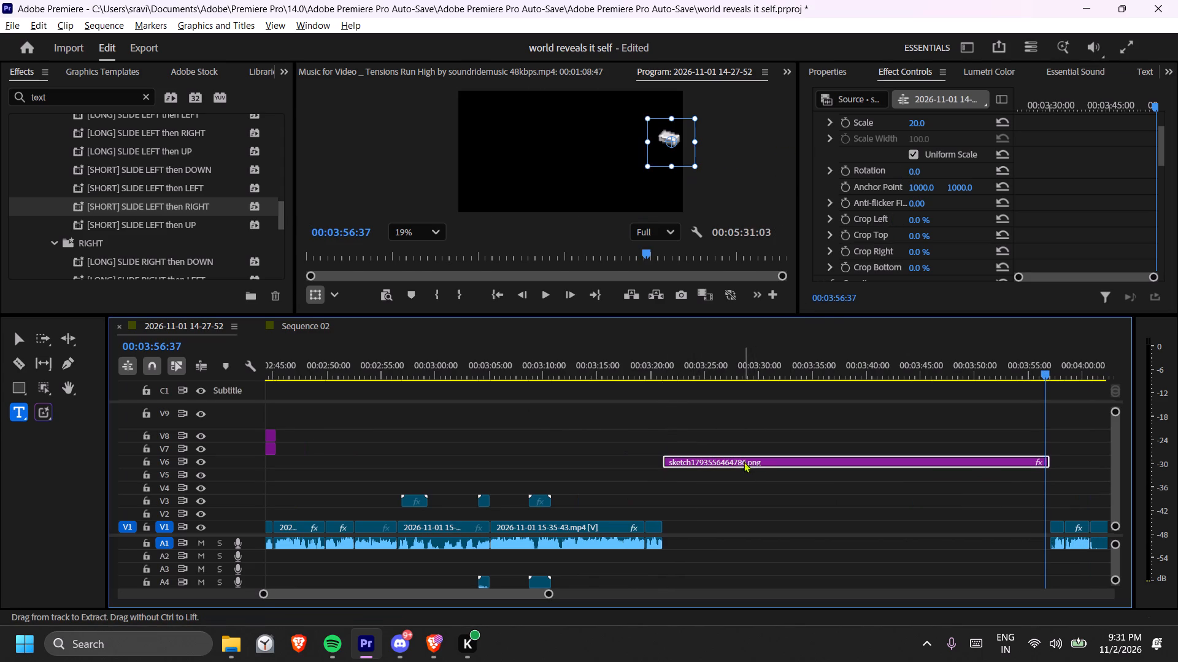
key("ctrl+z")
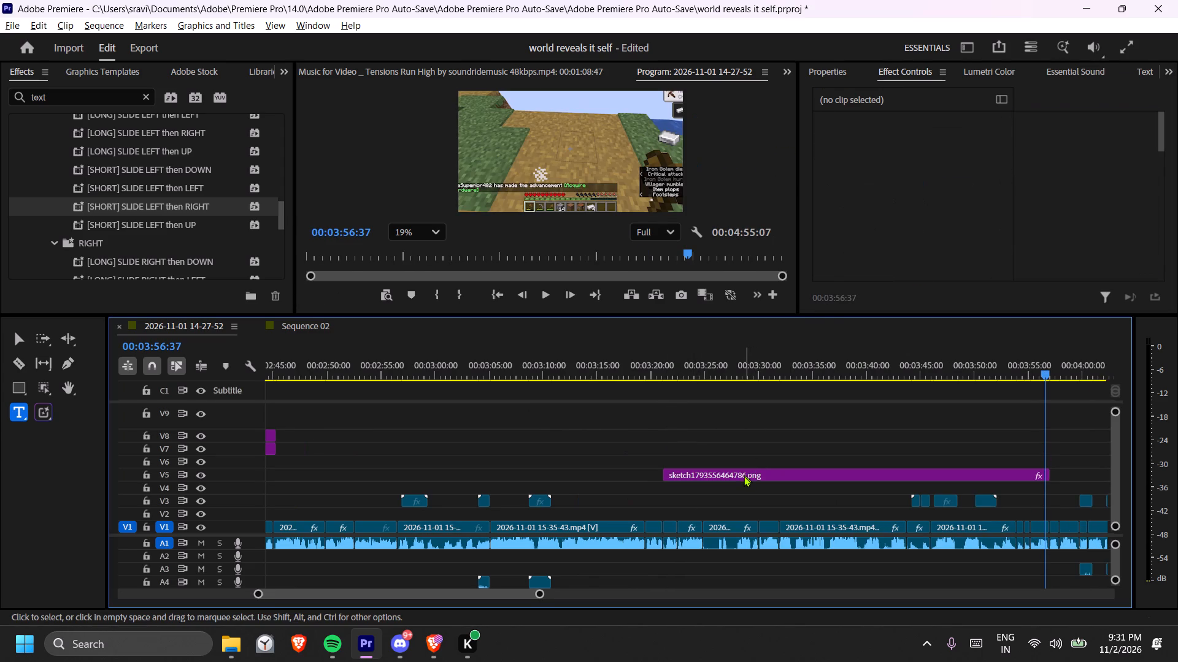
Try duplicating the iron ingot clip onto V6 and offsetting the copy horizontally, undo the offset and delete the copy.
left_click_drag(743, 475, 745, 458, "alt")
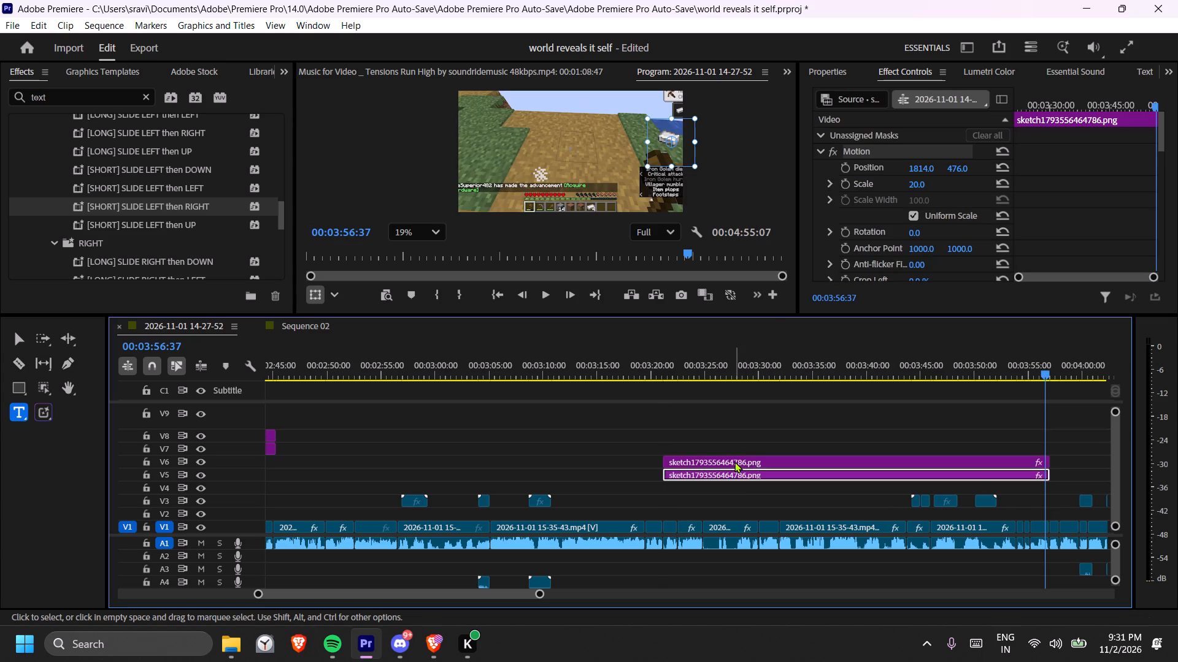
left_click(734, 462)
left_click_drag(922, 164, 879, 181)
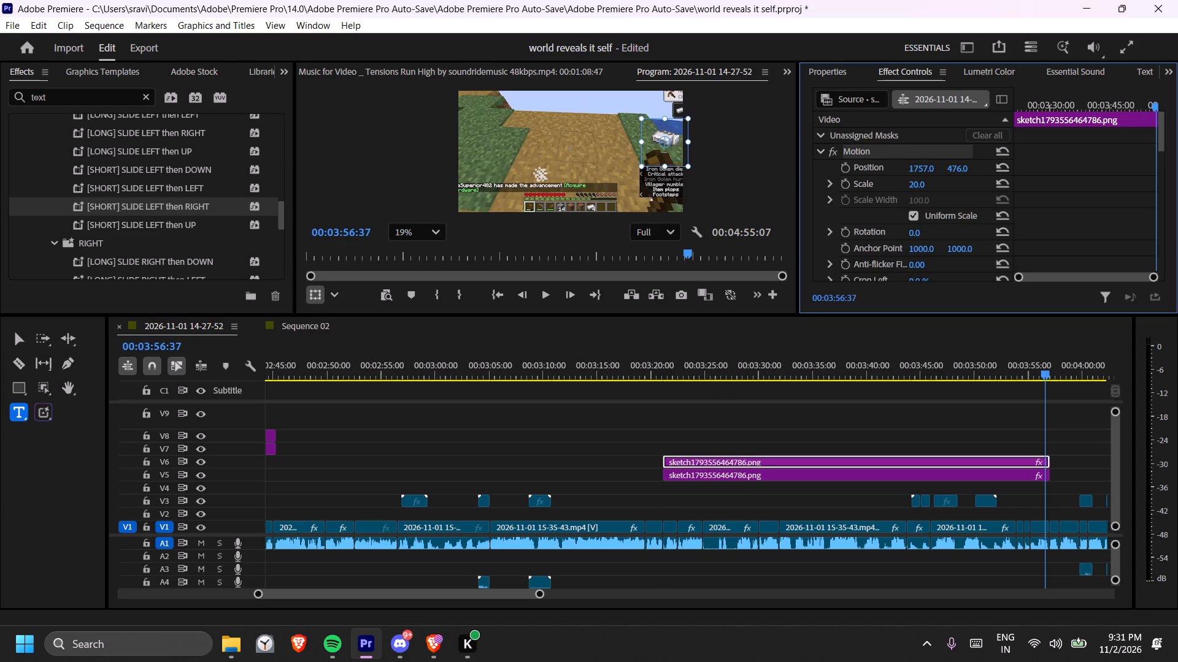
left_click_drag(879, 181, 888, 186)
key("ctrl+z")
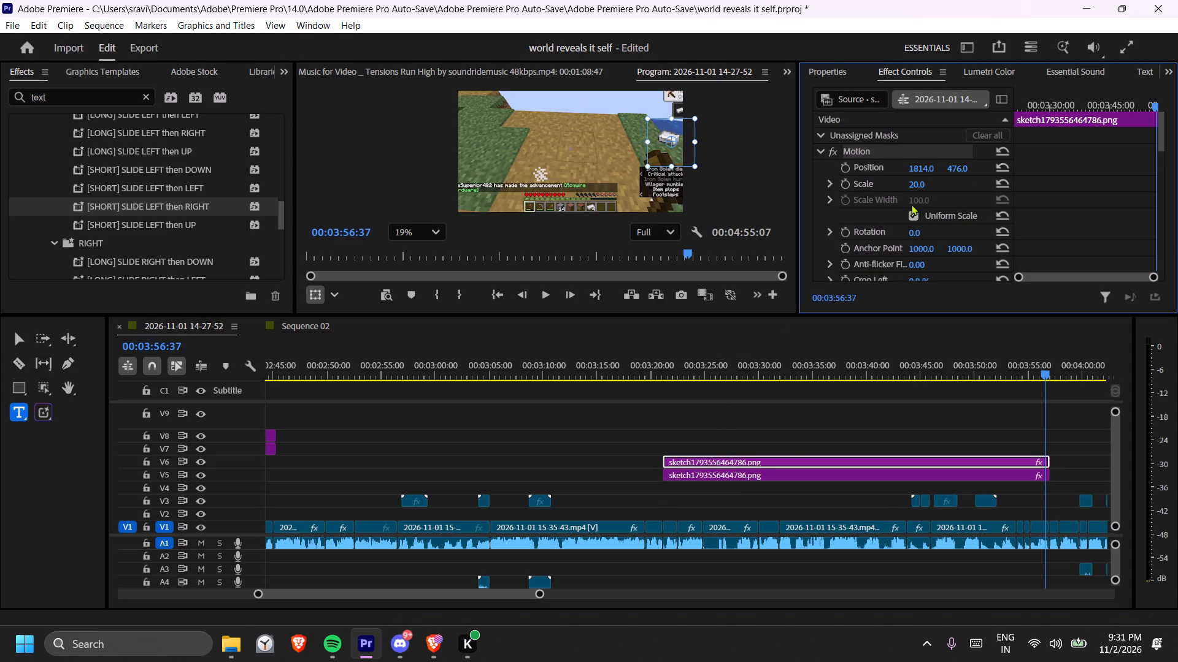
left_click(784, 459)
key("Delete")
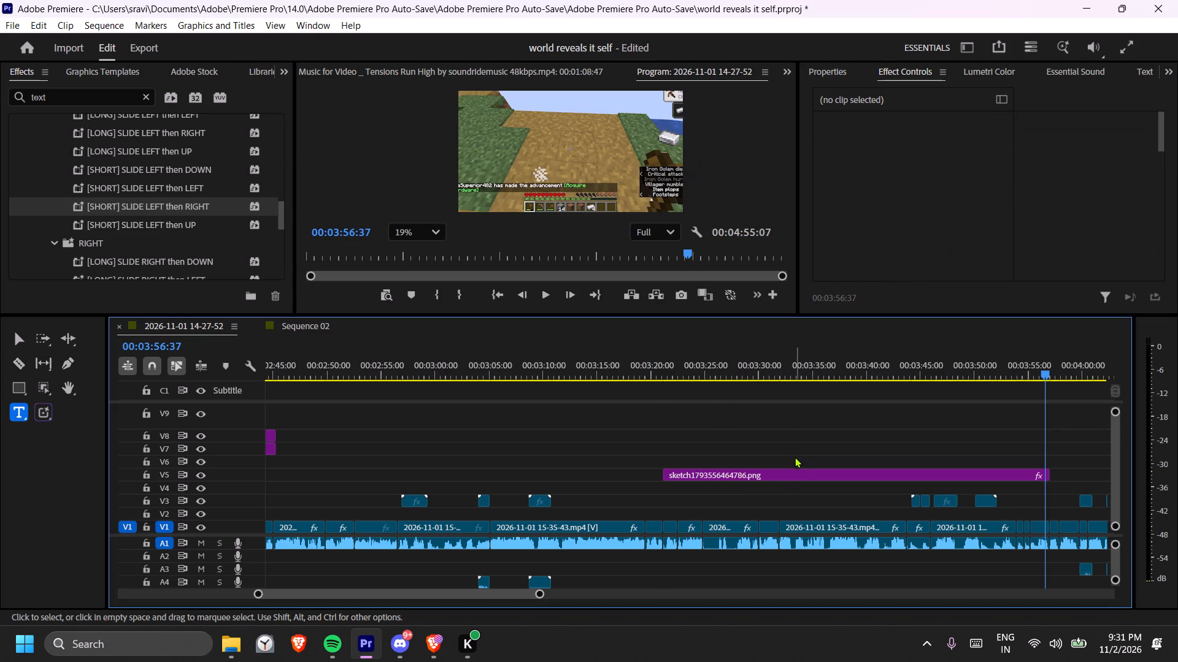
Remove the [SHORT] SLIDE LEFT Transform effect from the iron ingot clip on V5, previewing at about 00:03:25.
left_click(772, 475)
left_click_drag(776, 364, 716, 365)
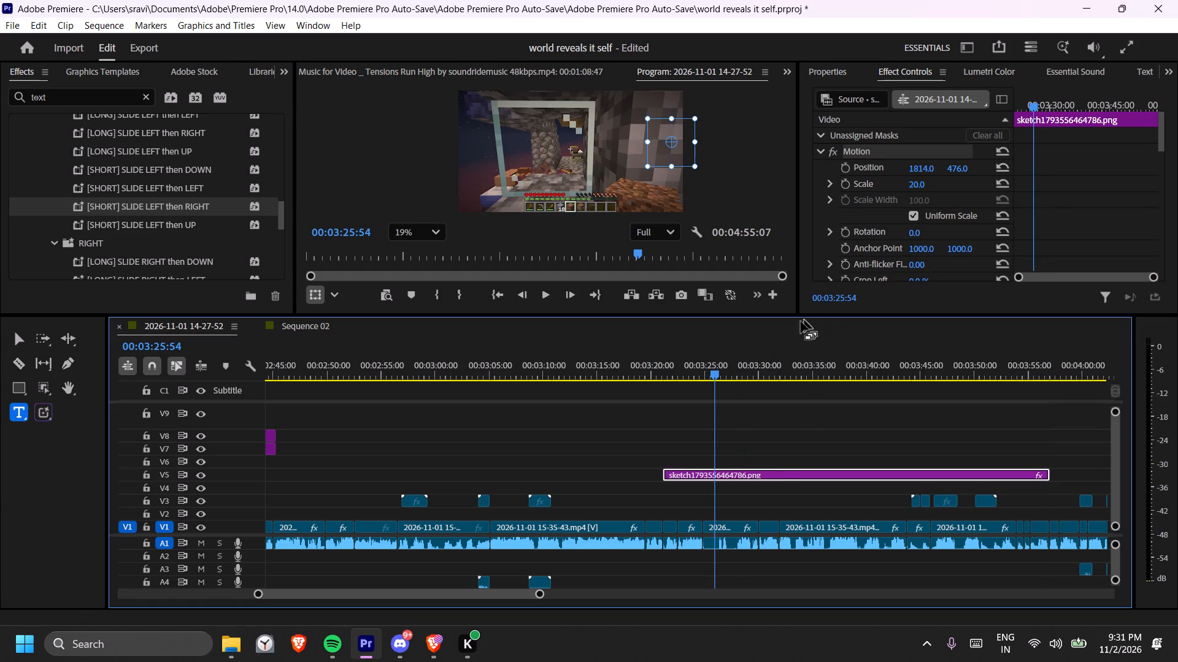
left_click_drag(693, 368, 712, 370)
scroll(850, 178, "down", 6)
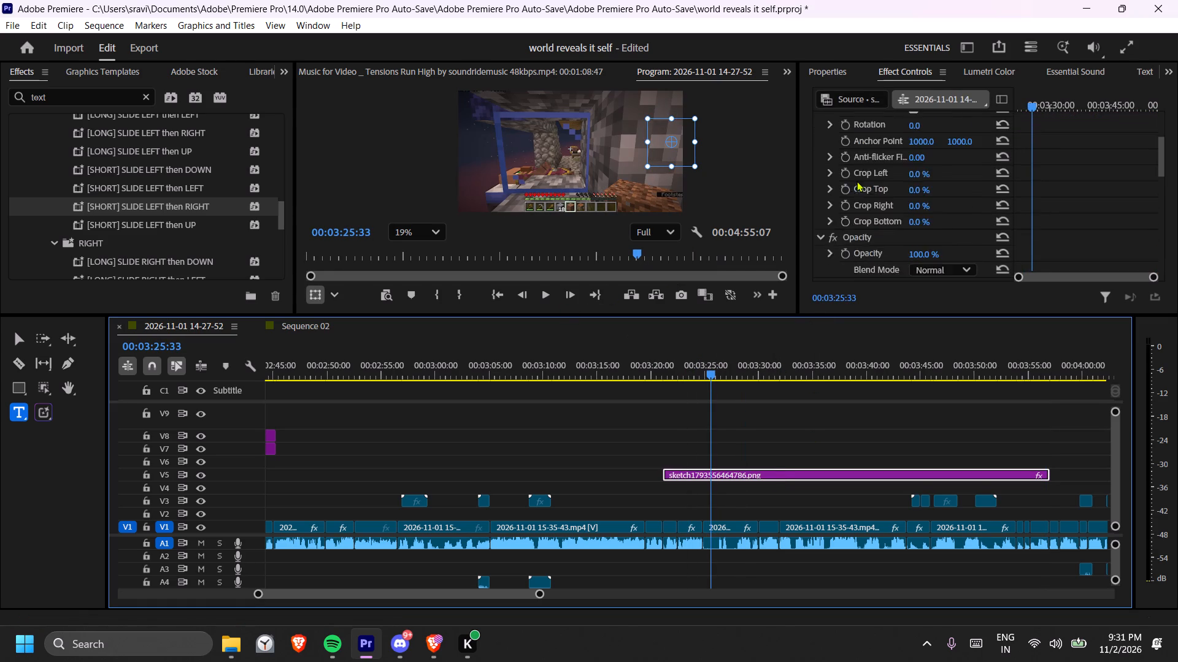
scroll(857, 181, "down", 15)
left_click(887, 215)
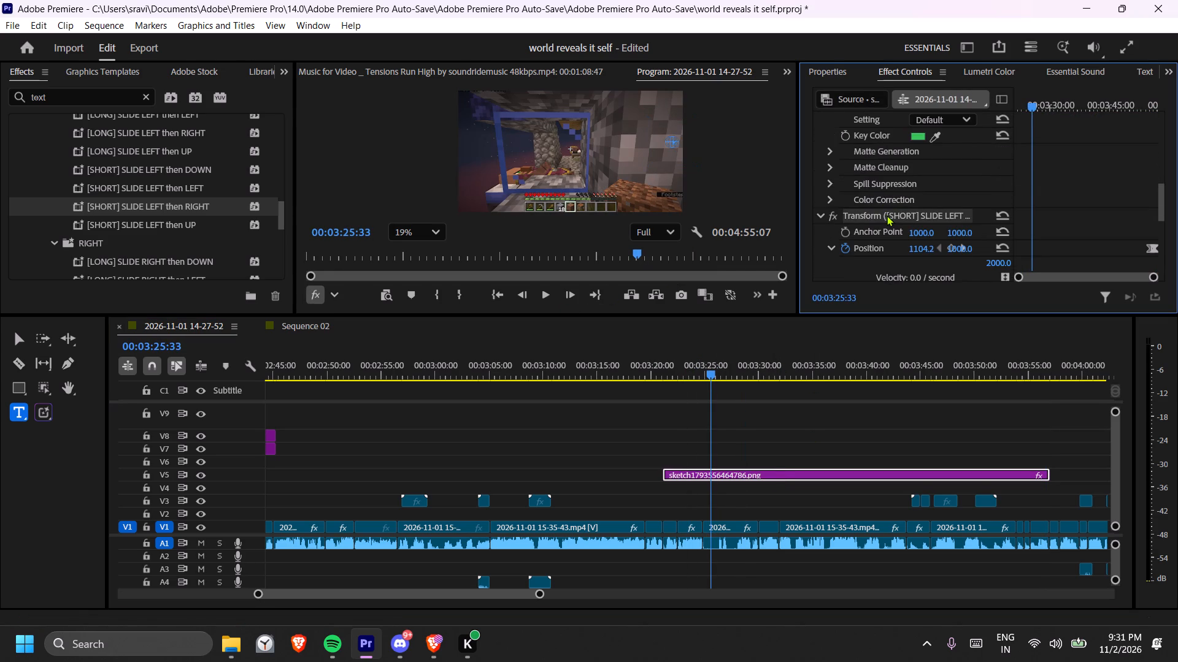
key("Delete")
Reposition the iron ingot image to 1764, 227 in the upper corner of the video frame.
scroll(895, 196, "up", 8)
scroll(645, 148, "down", 2)
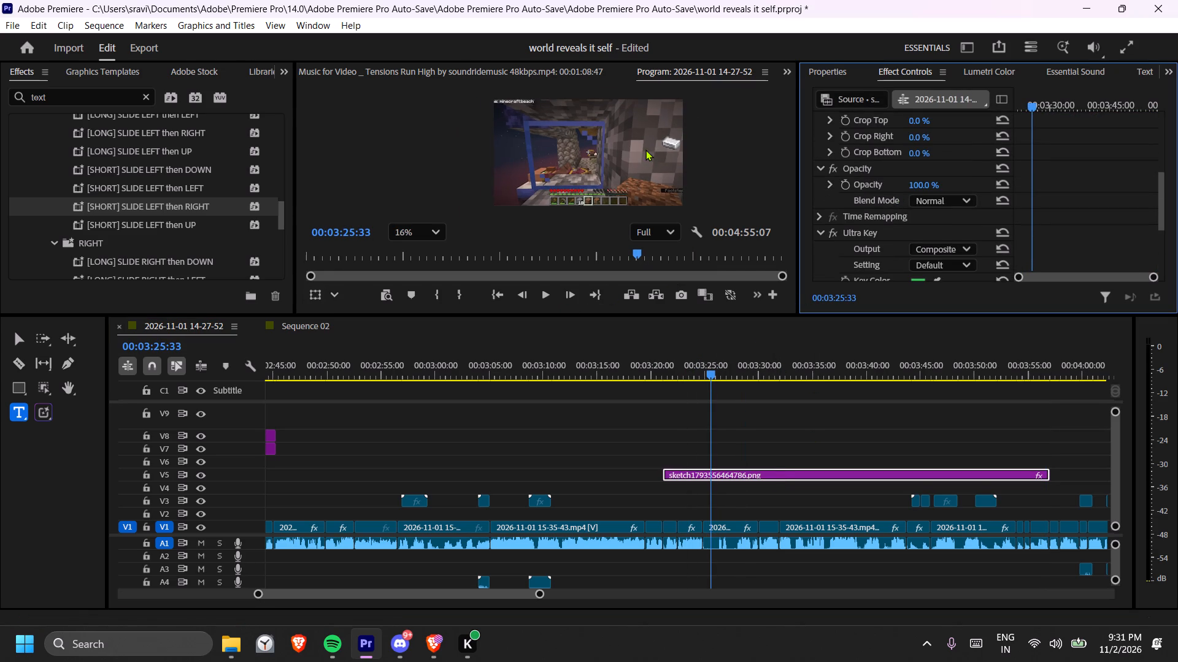
middle_click_drag(720, 154, 670, 151)
scroll(897, 159, "up", 9)
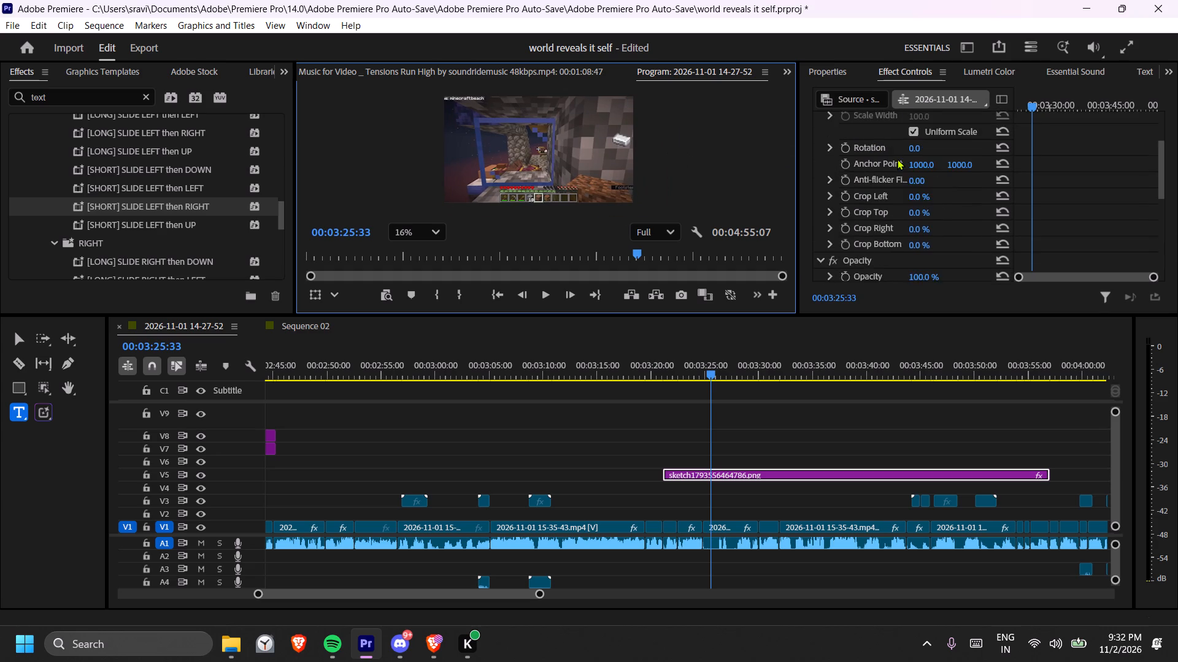
scroll(897, 159, "up", 4)
left_click_drag(920, 168, 871, 175)
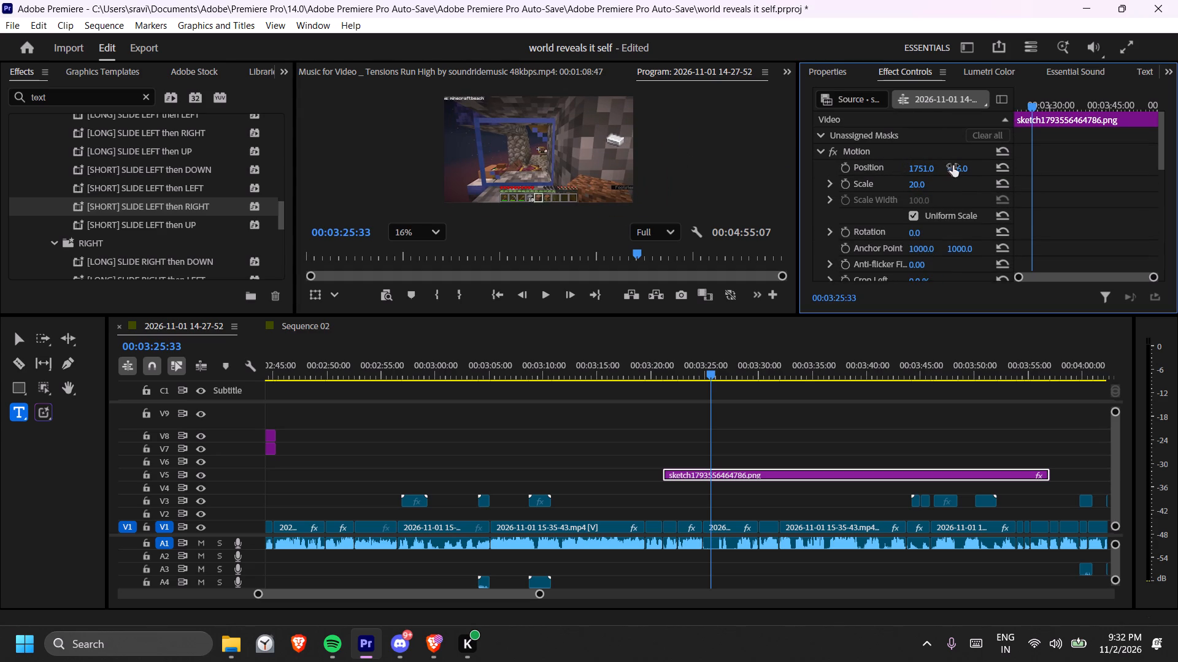
left_click_drag(958, 165, 767, 200)
left_click_drag(928, 165, 939, 167)
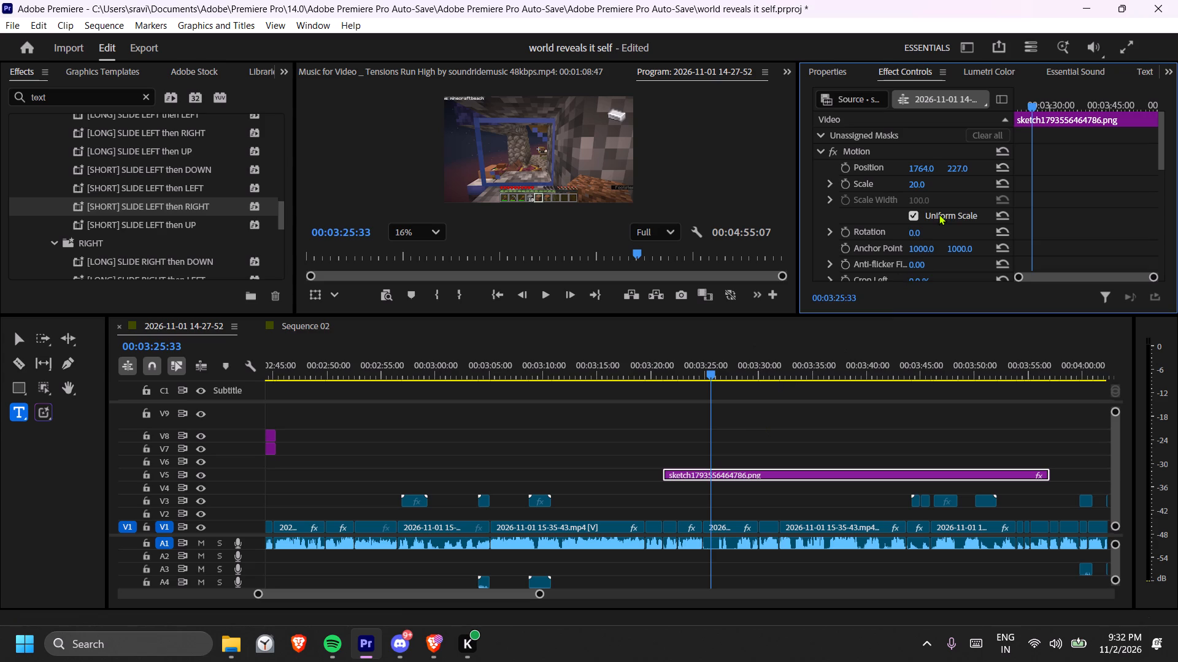
Set the iron ingot clip's opacity to 30%.
scroll(941, 217, "down", 6)
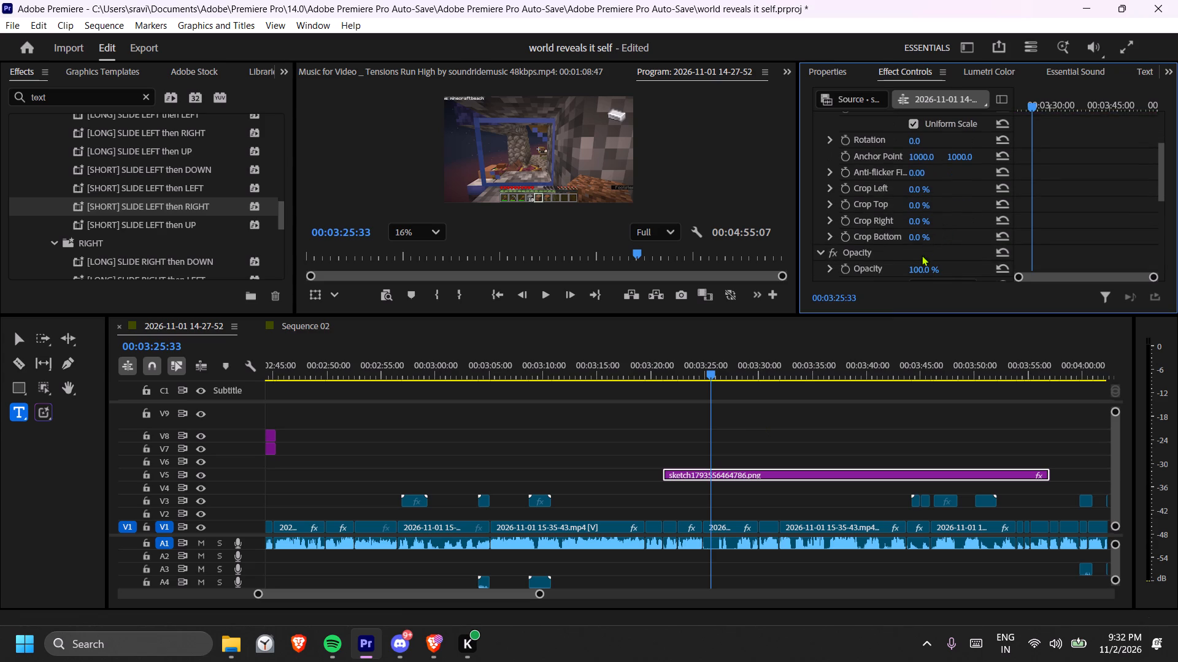
left_click(916, 264)
type("30")
key("Return")
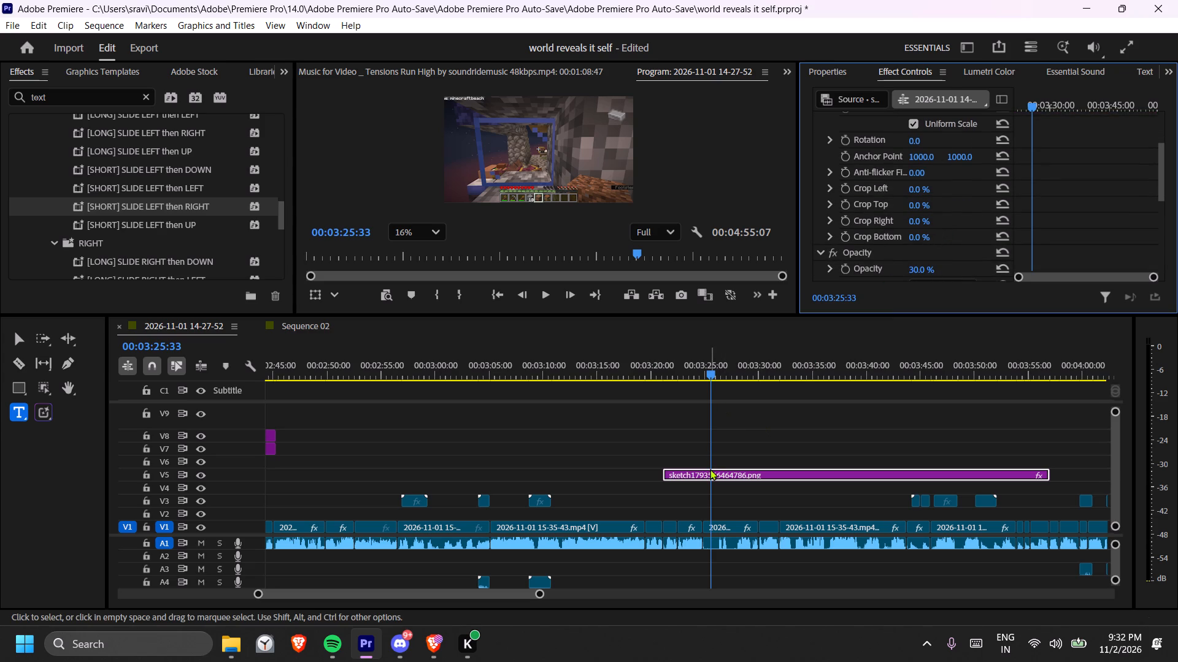
Duplicate the semi-transparent iron ingot clip from V5 onto V6 directly above it.
left_click_drag(716, 472, 717, 460, "alt")
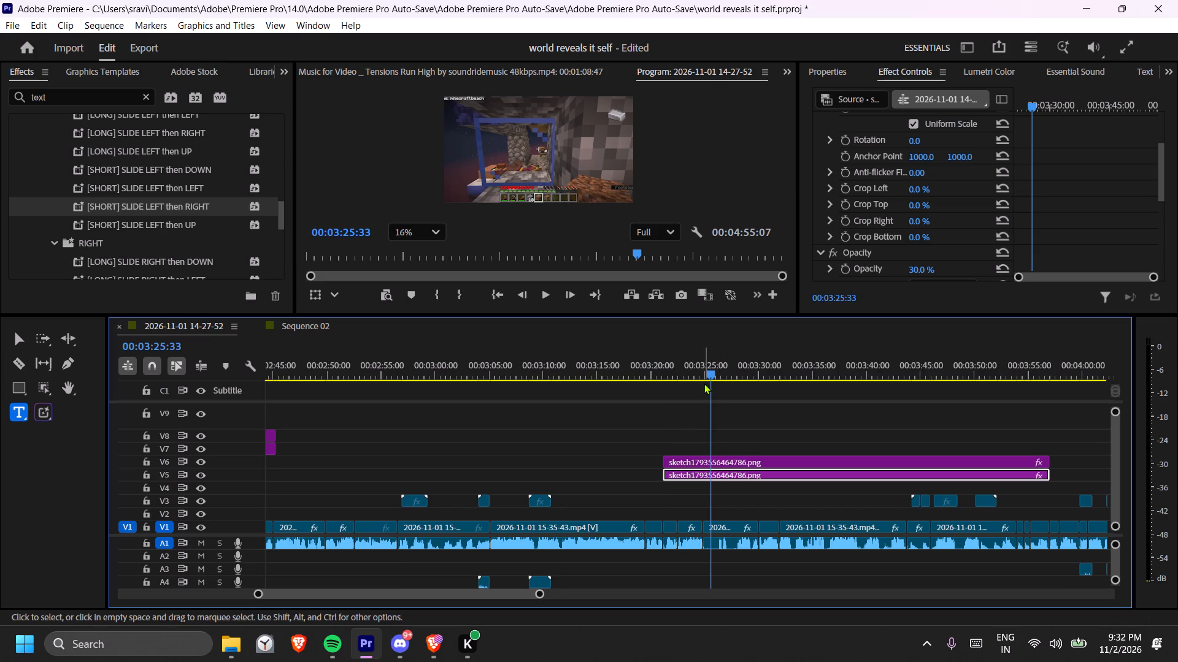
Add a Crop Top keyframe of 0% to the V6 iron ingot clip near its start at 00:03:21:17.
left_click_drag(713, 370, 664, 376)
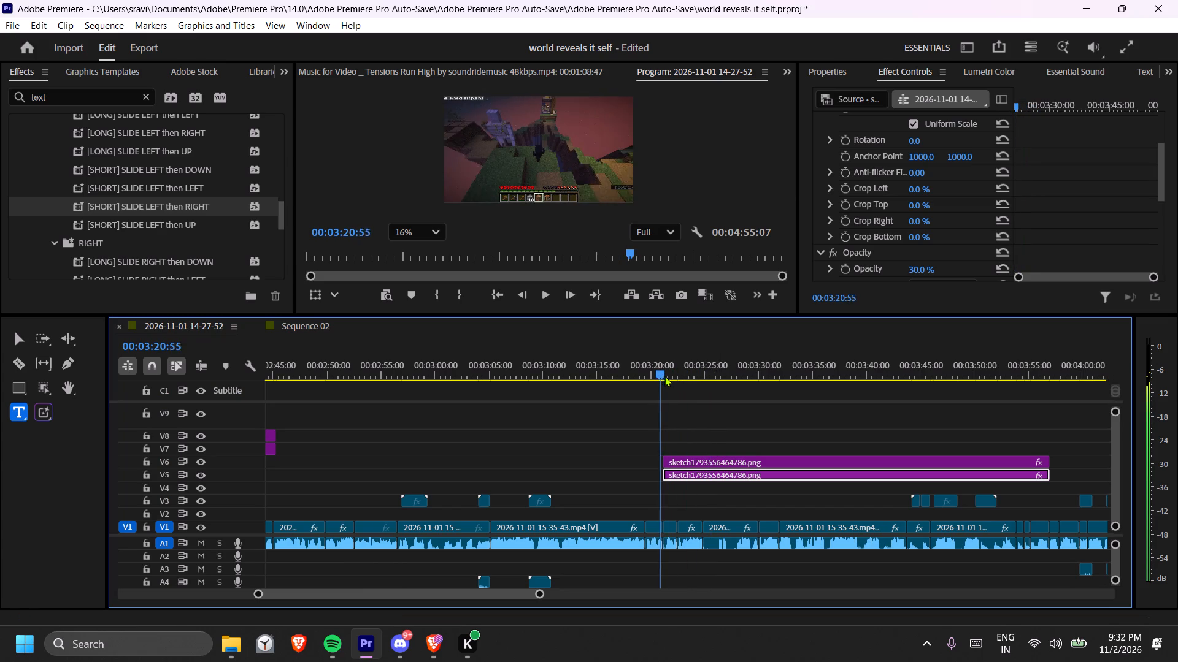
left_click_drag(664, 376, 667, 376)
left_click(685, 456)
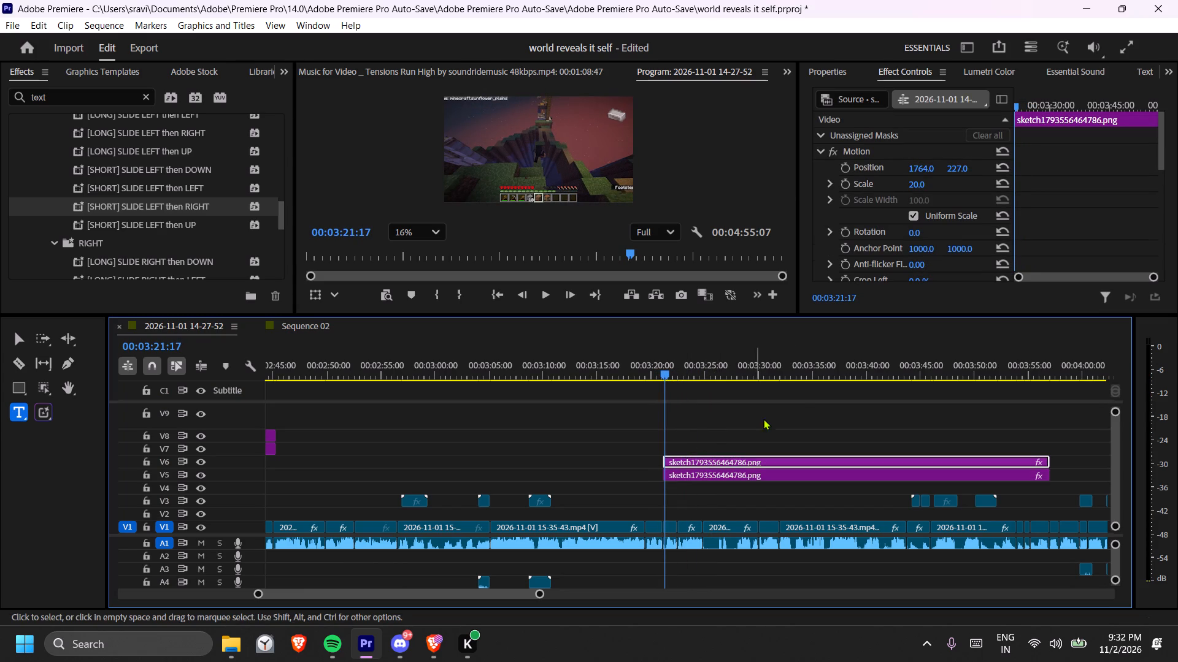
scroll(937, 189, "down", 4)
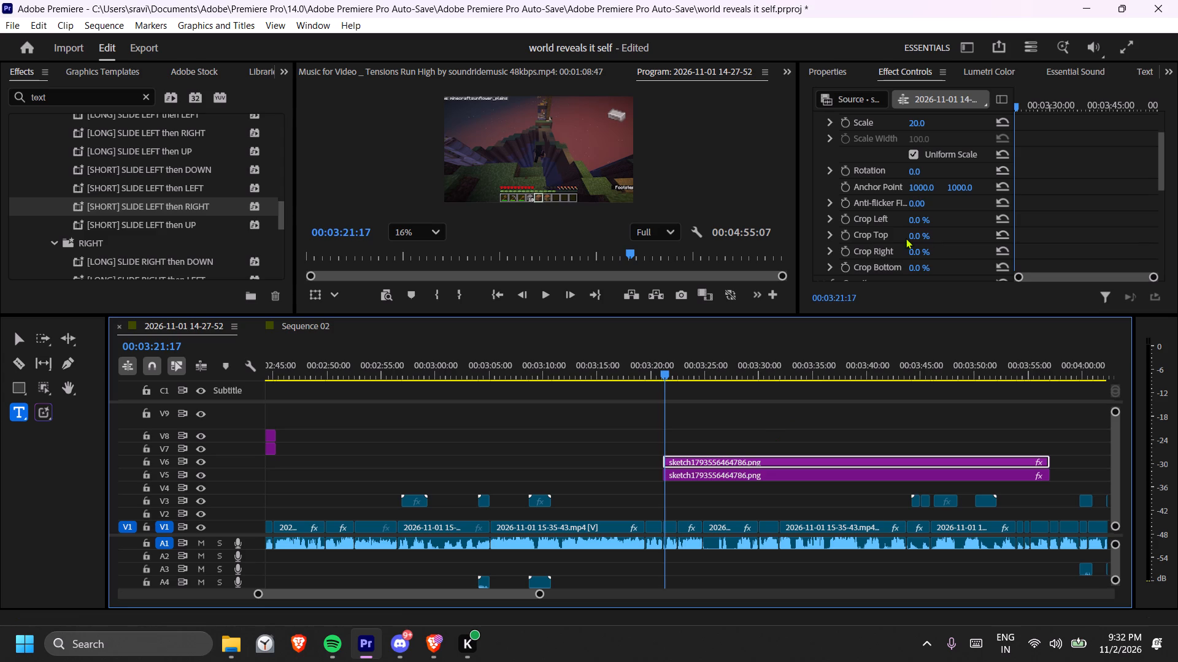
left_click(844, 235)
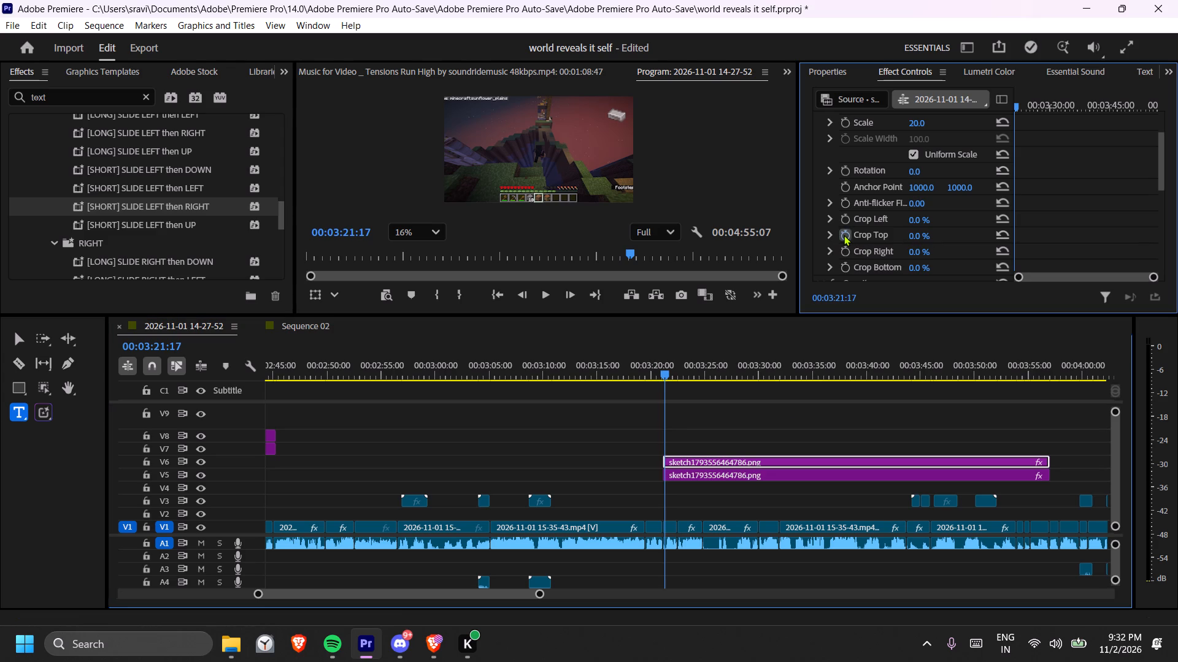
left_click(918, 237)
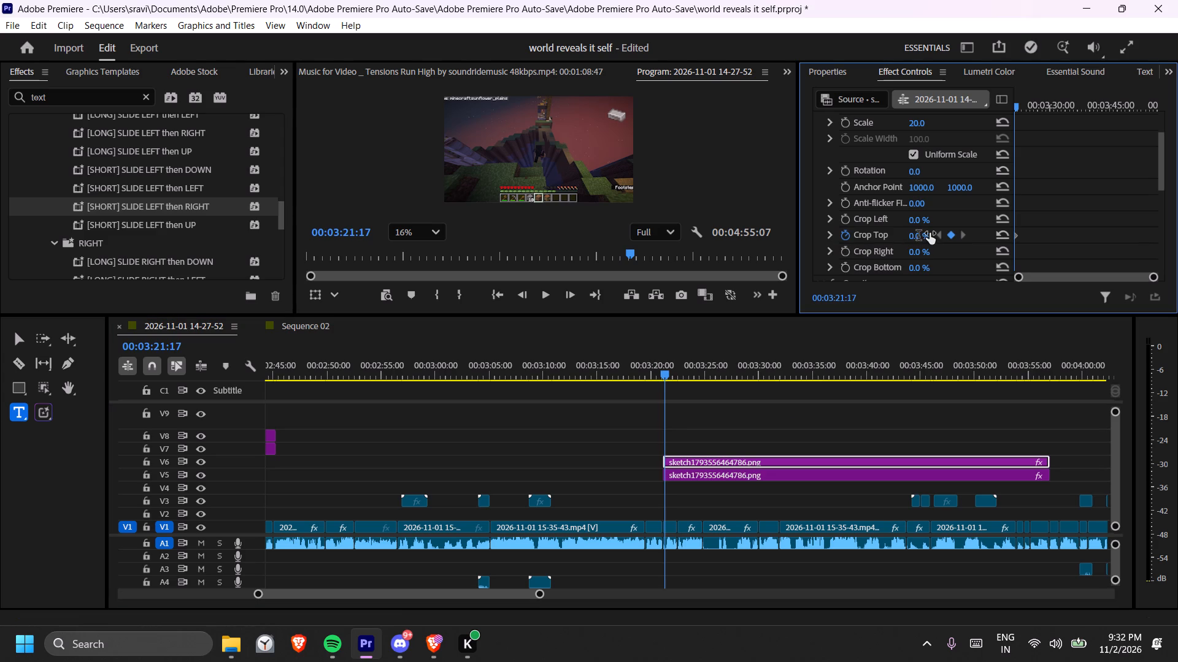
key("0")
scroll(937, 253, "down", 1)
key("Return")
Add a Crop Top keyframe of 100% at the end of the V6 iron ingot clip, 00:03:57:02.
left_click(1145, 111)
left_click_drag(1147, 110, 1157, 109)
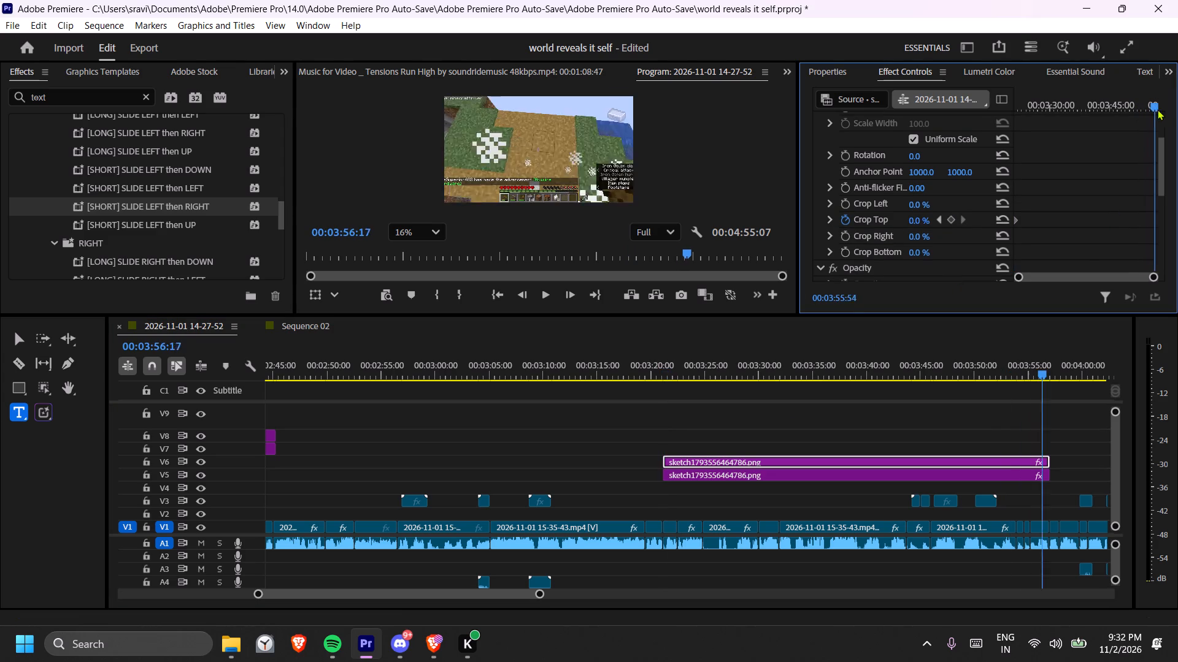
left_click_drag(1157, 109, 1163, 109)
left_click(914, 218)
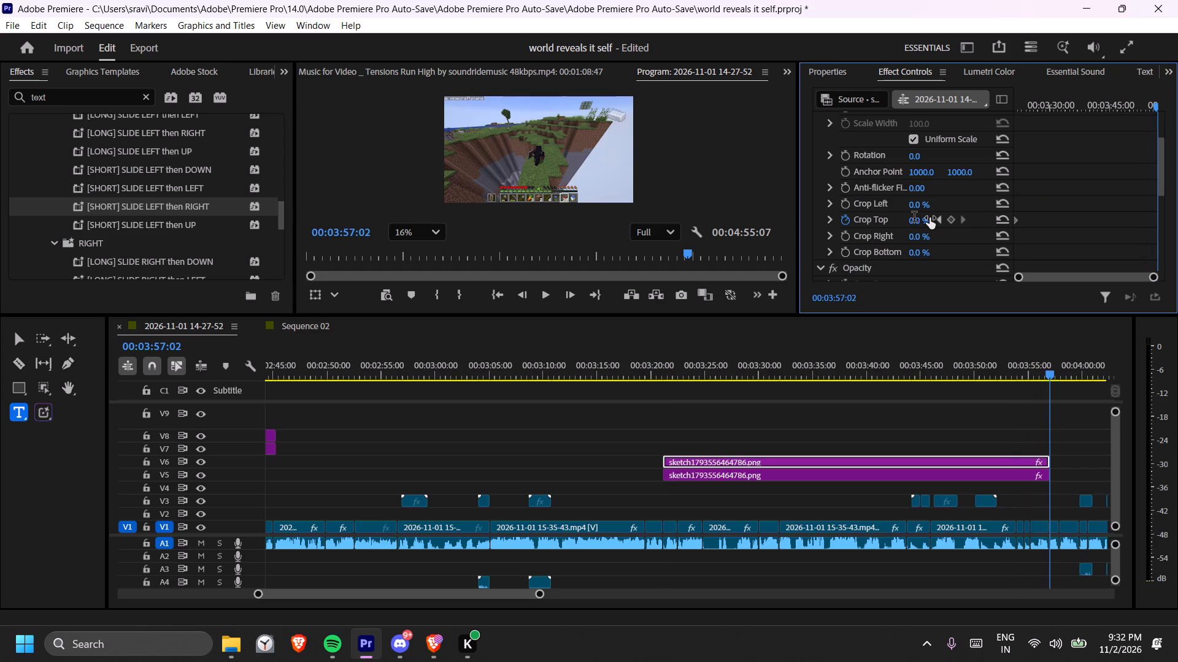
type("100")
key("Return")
Set the V6 iron ingot clip's opacity to 100%.
scroll(880, 189, "down", 11)
scroll(891, 178, "up", 3)
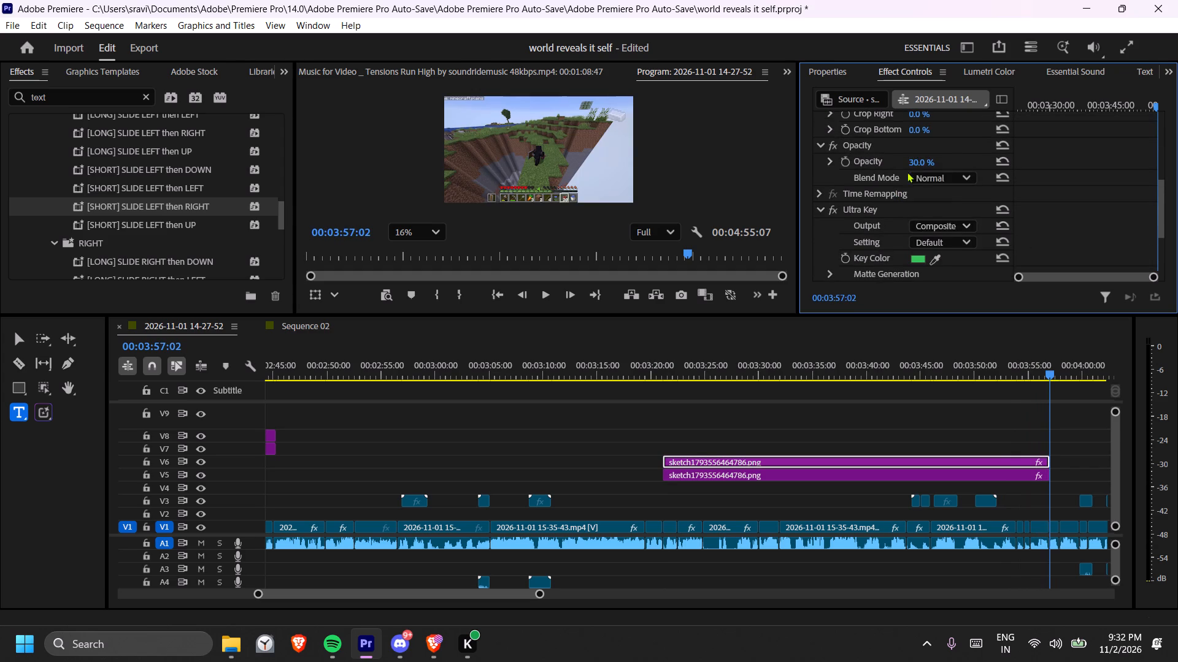
left_click(917, 161)
type("100")
key("Return")
Preview the iron ingot overlay's crop animation from about 00:03:21 to 00:03:49.
left_click(671, 363)
key("space")
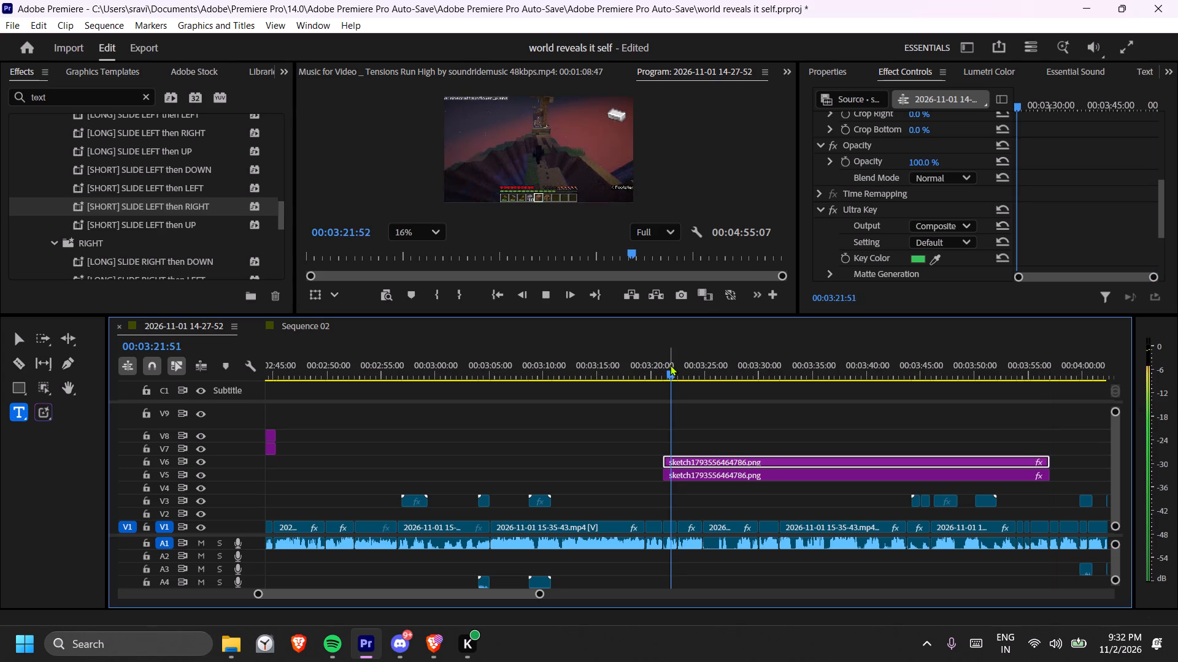
left_click_drag(690, 371, 717, 374)
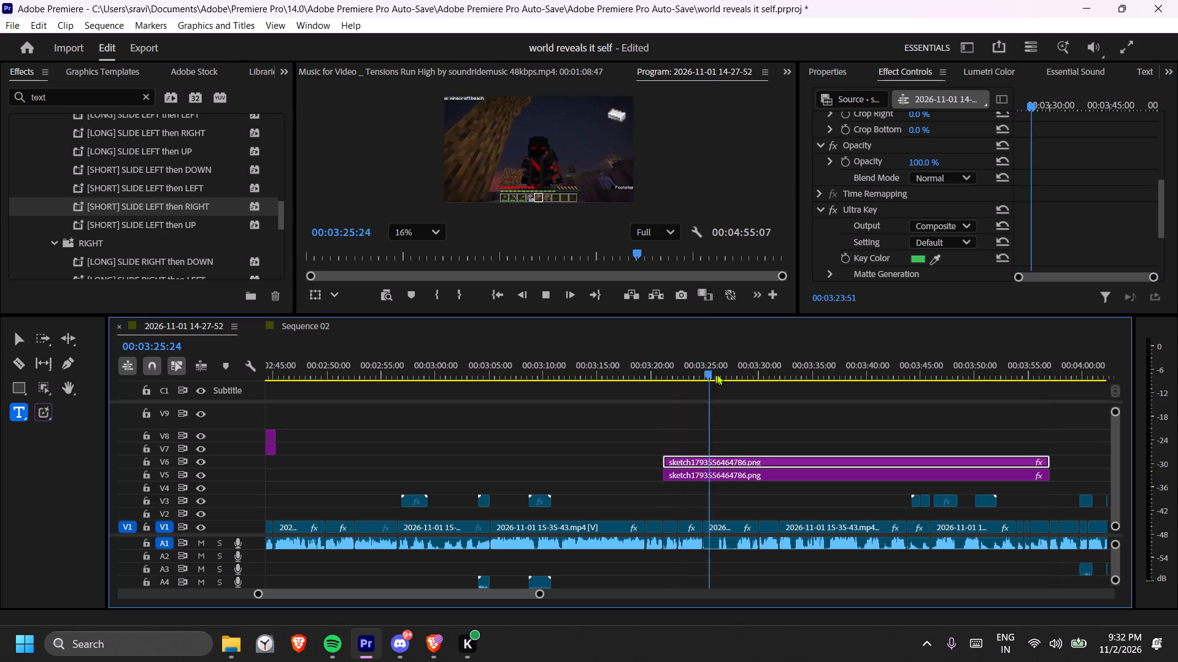
left_click_drag(717, 374, 942, 376)
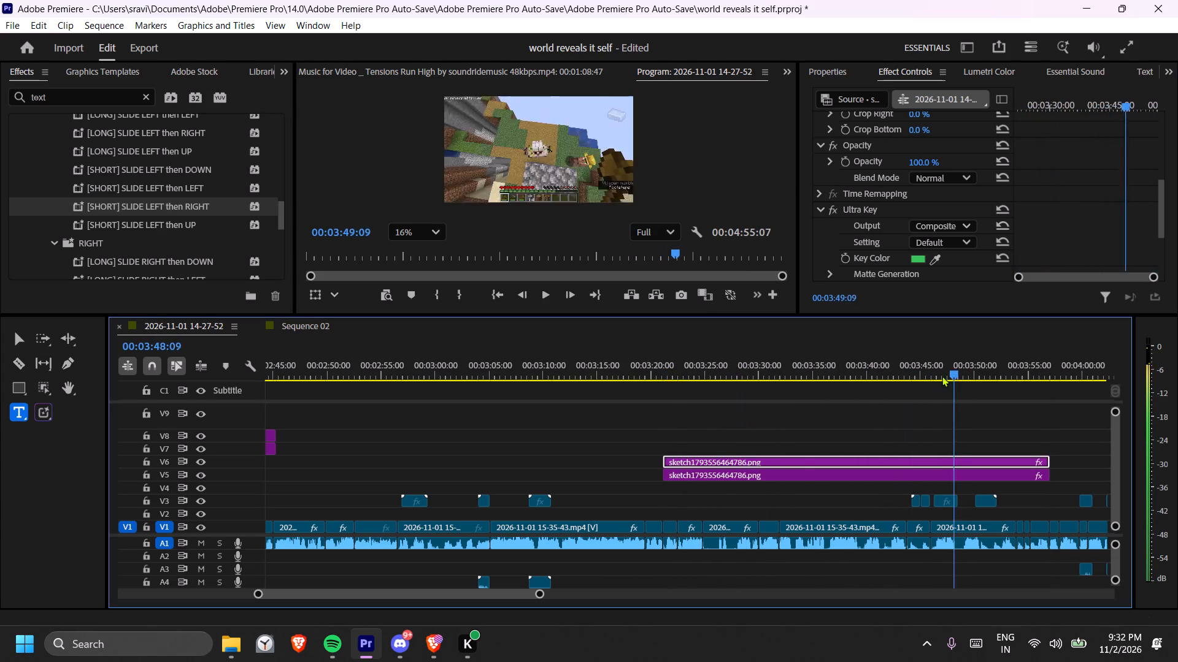
left_click_drag(942, 376, 669, 384)
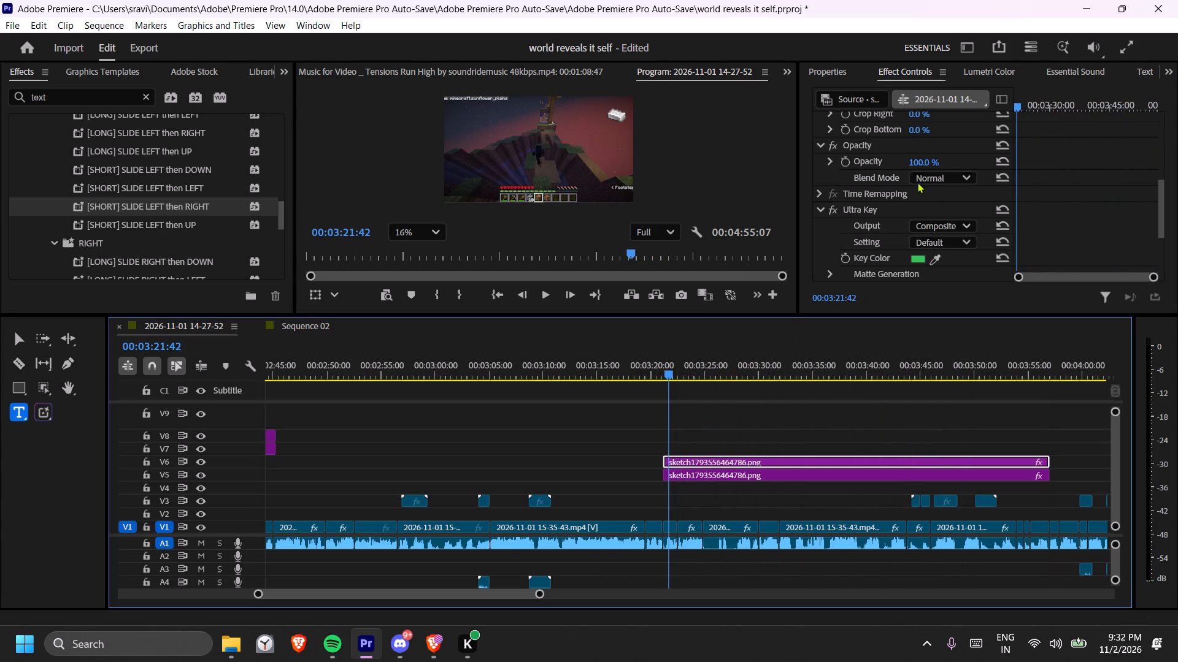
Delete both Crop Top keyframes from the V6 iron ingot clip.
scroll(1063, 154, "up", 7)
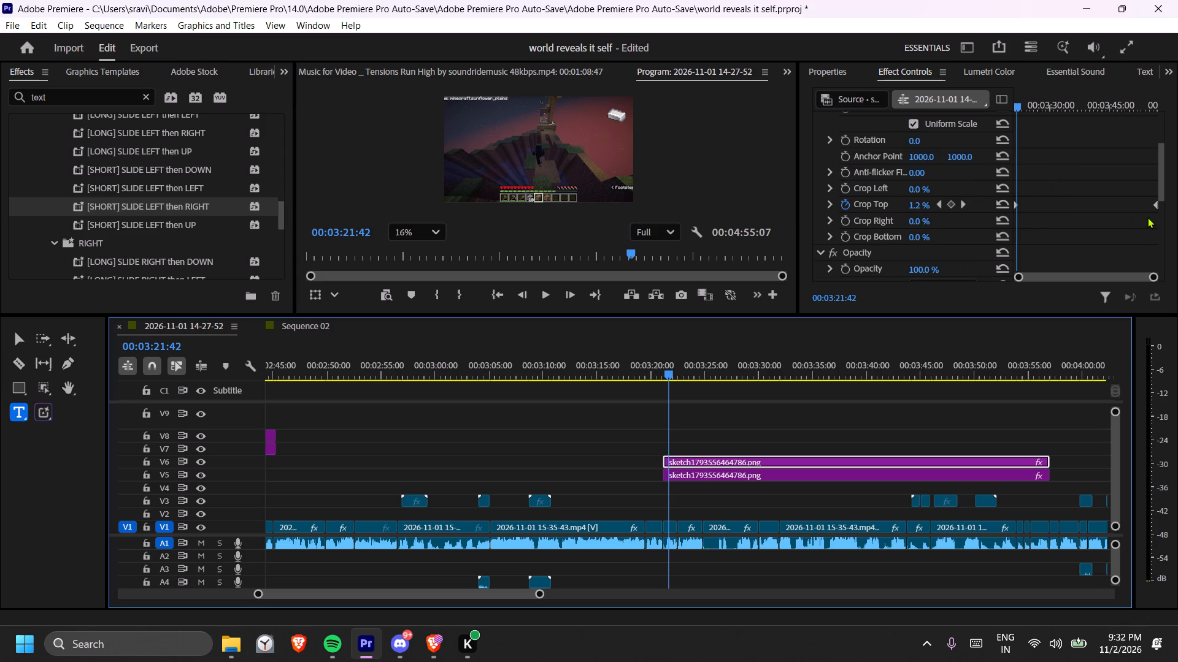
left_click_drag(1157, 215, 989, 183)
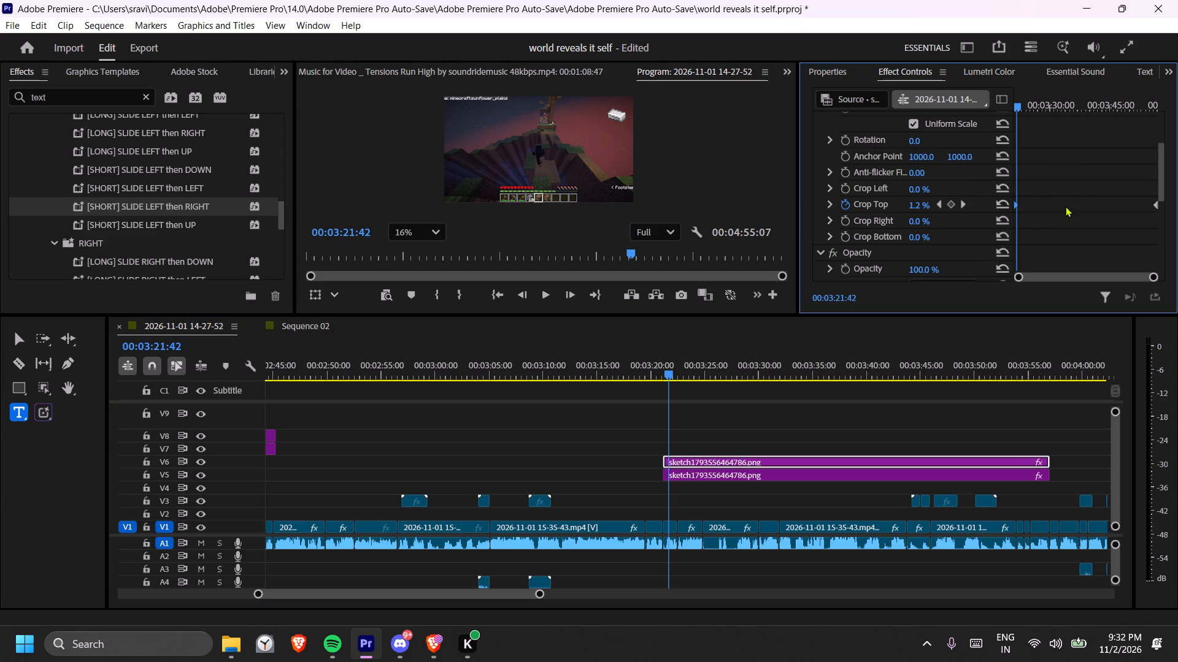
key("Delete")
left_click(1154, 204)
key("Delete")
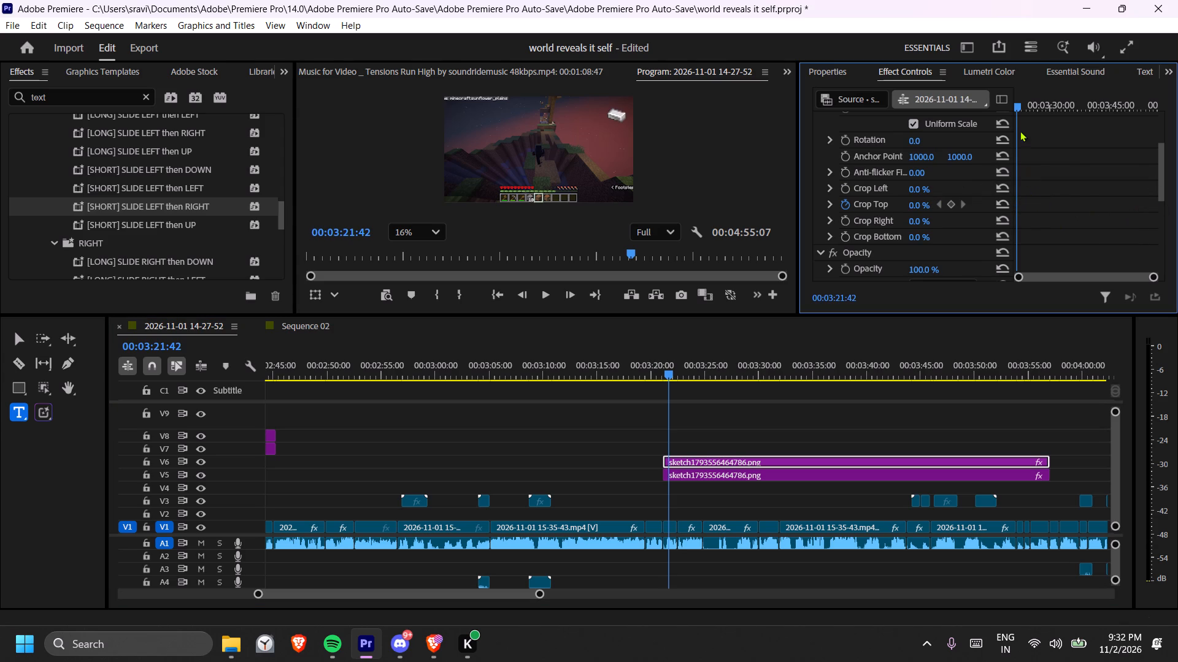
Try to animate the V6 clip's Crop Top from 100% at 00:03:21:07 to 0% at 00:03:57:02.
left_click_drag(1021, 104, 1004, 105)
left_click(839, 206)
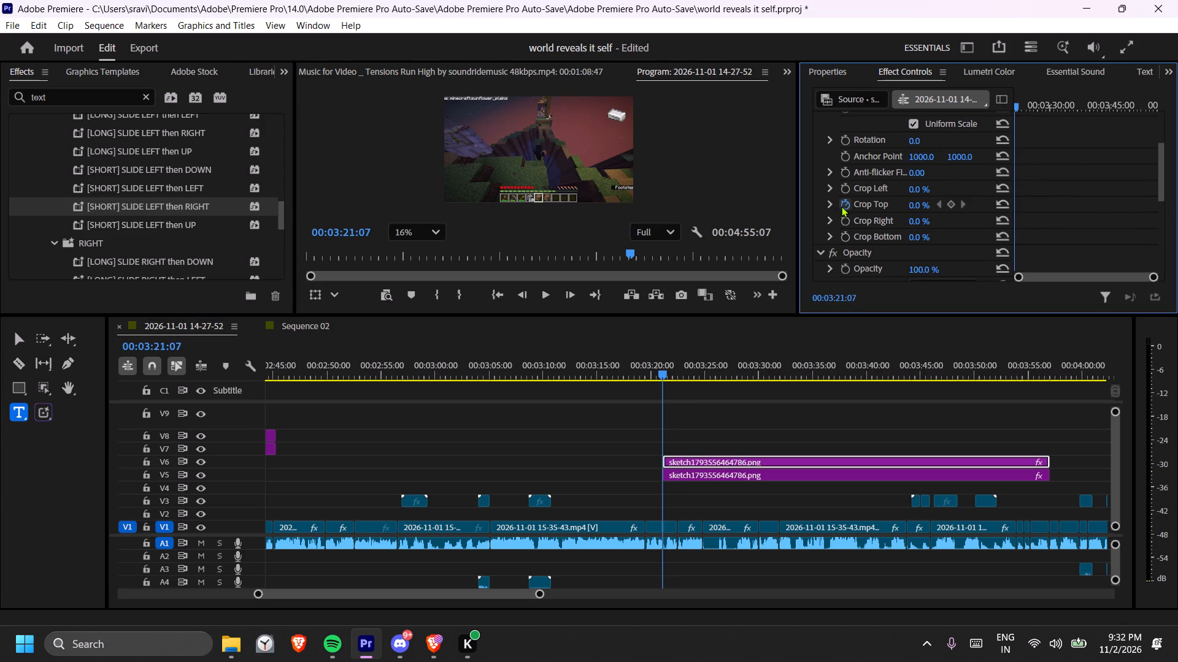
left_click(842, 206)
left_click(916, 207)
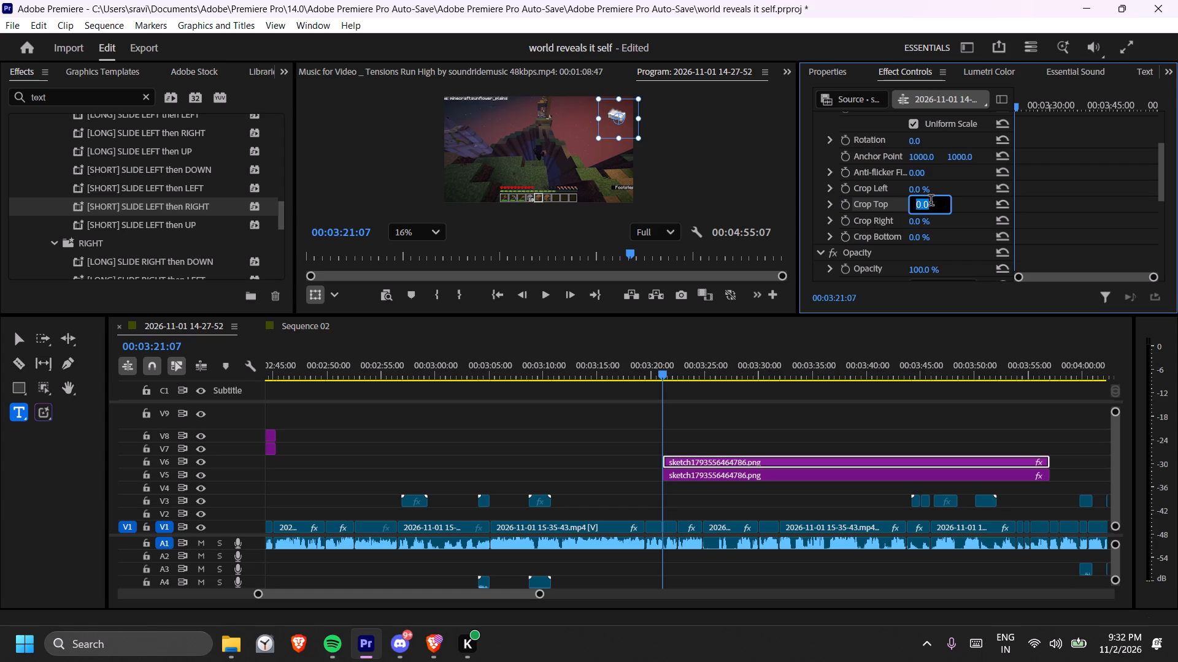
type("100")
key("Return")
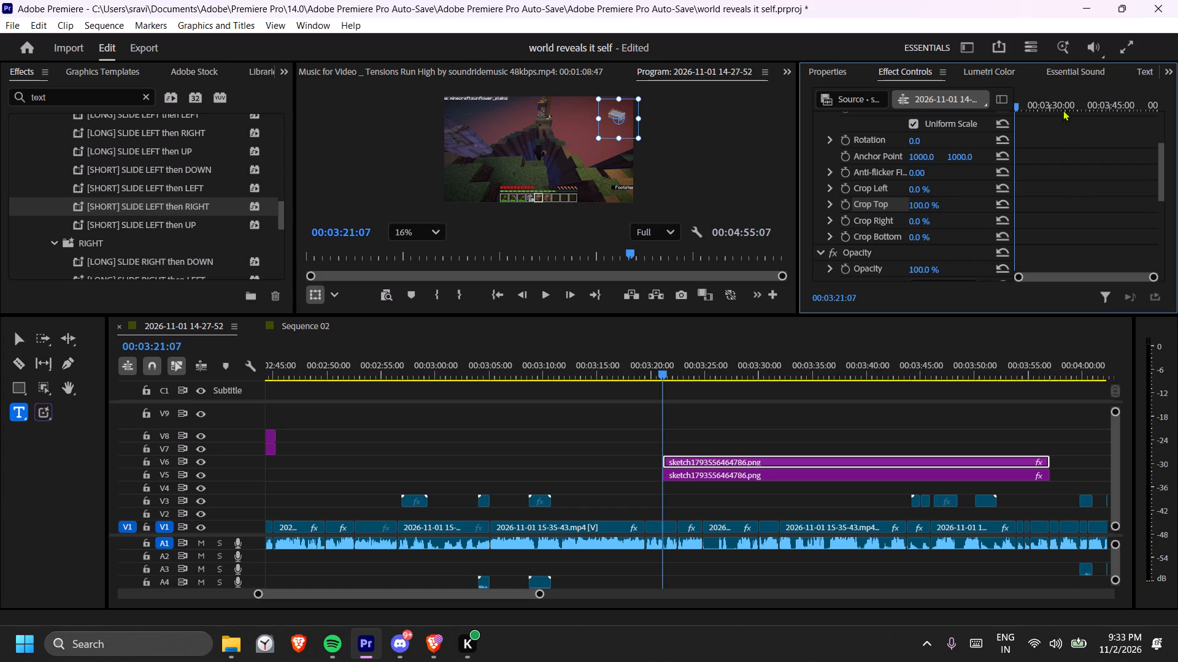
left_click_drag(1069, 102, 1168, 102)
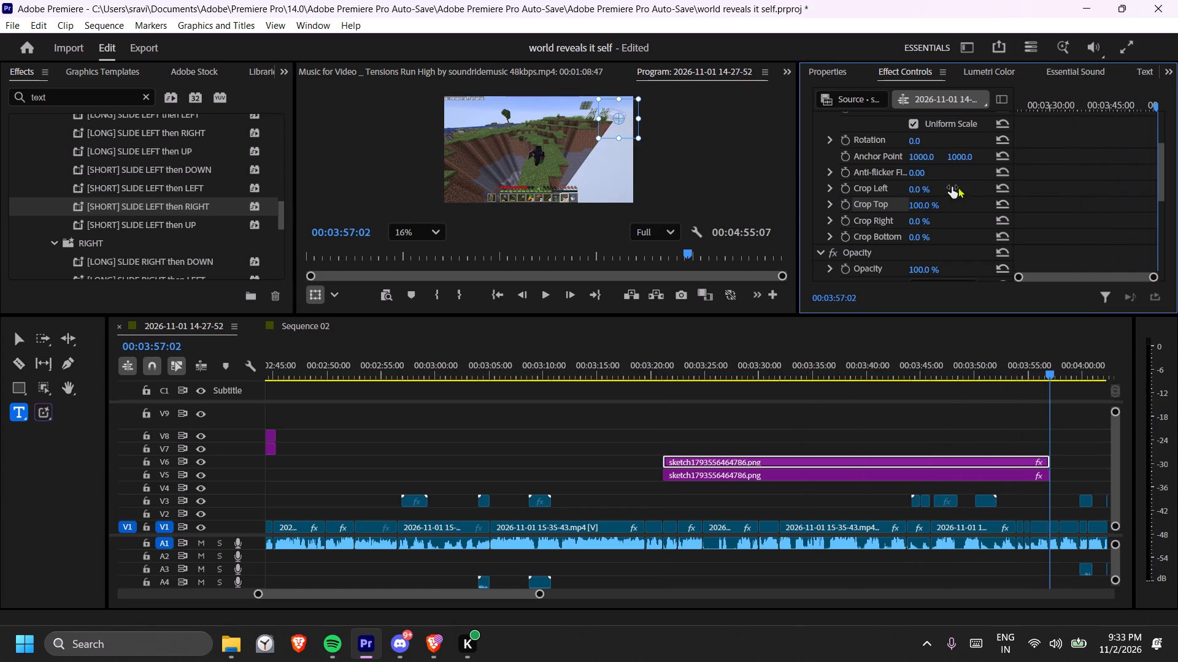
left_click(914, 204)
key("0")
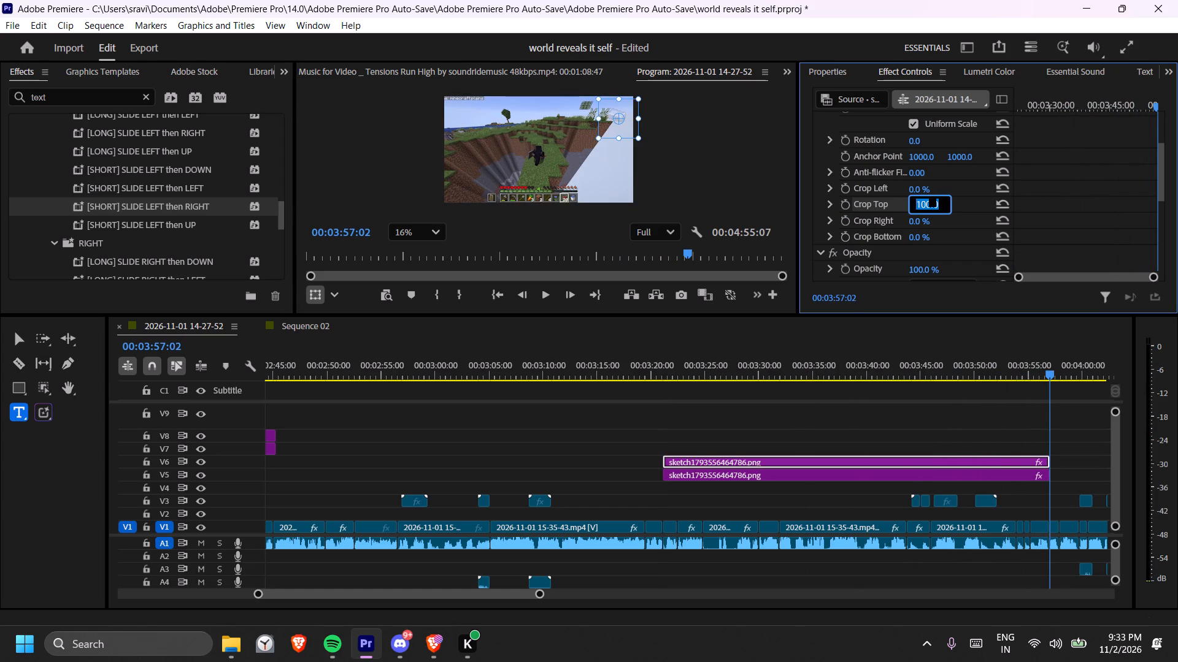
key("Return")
Set the opacity of the iron ingot clip on V5 to 20%.
left_click(828, 478)
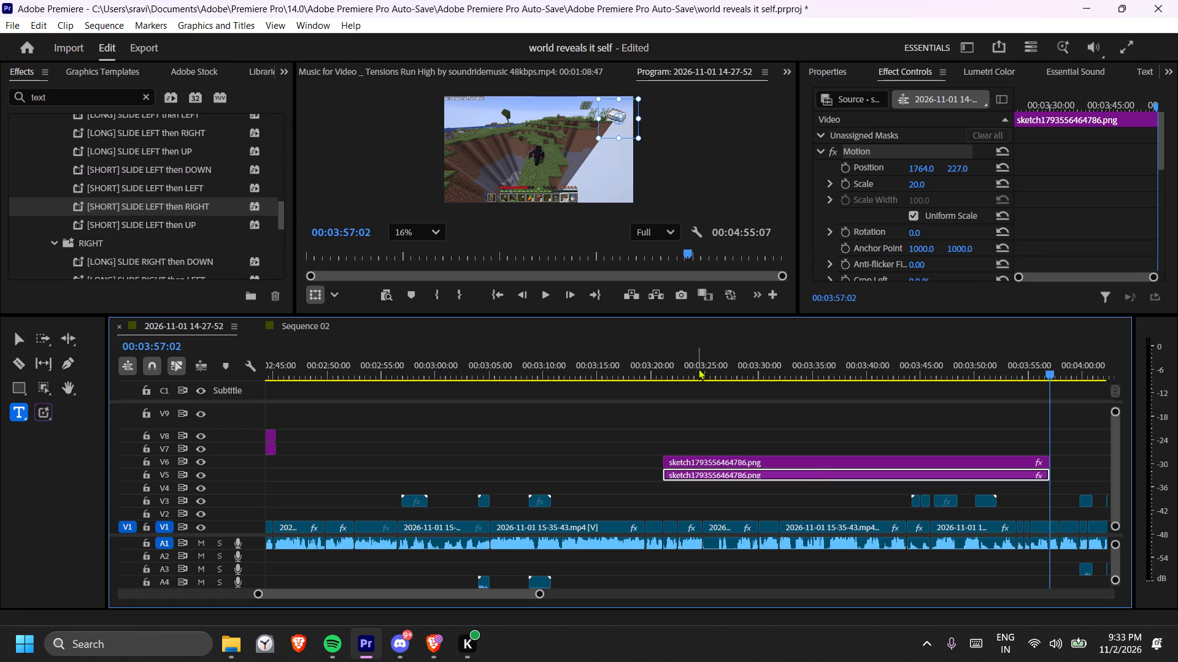
left_click(701, 365)
scroll(937, 227, "down", 10)
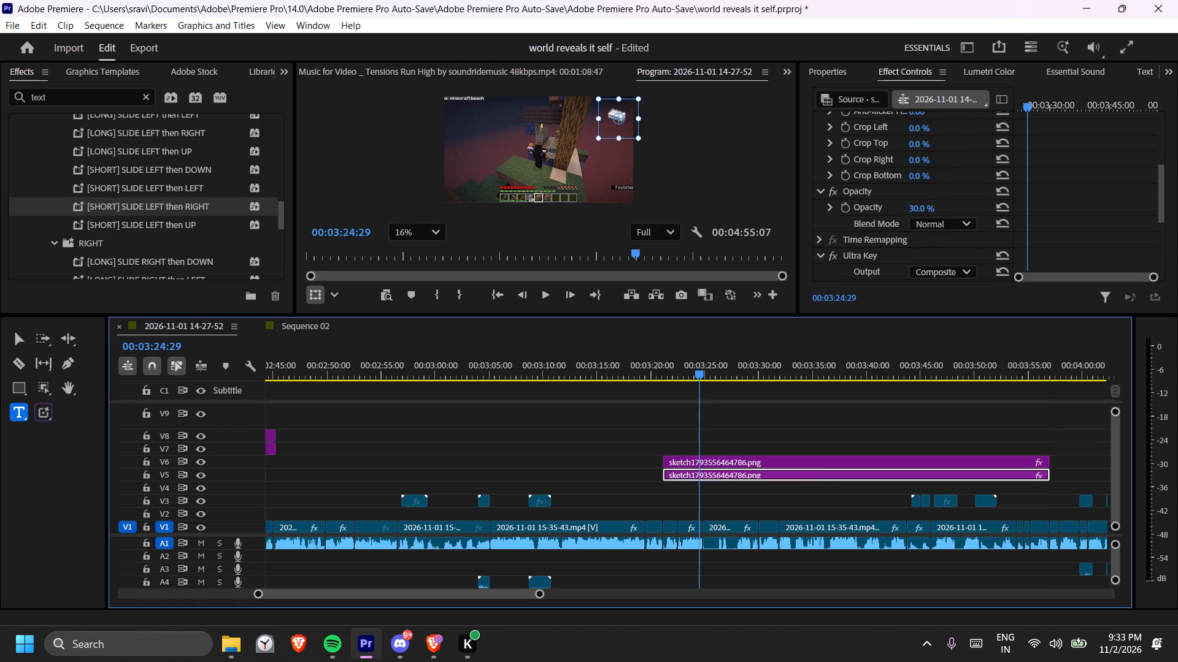
left_click(912, 208)
key("2")
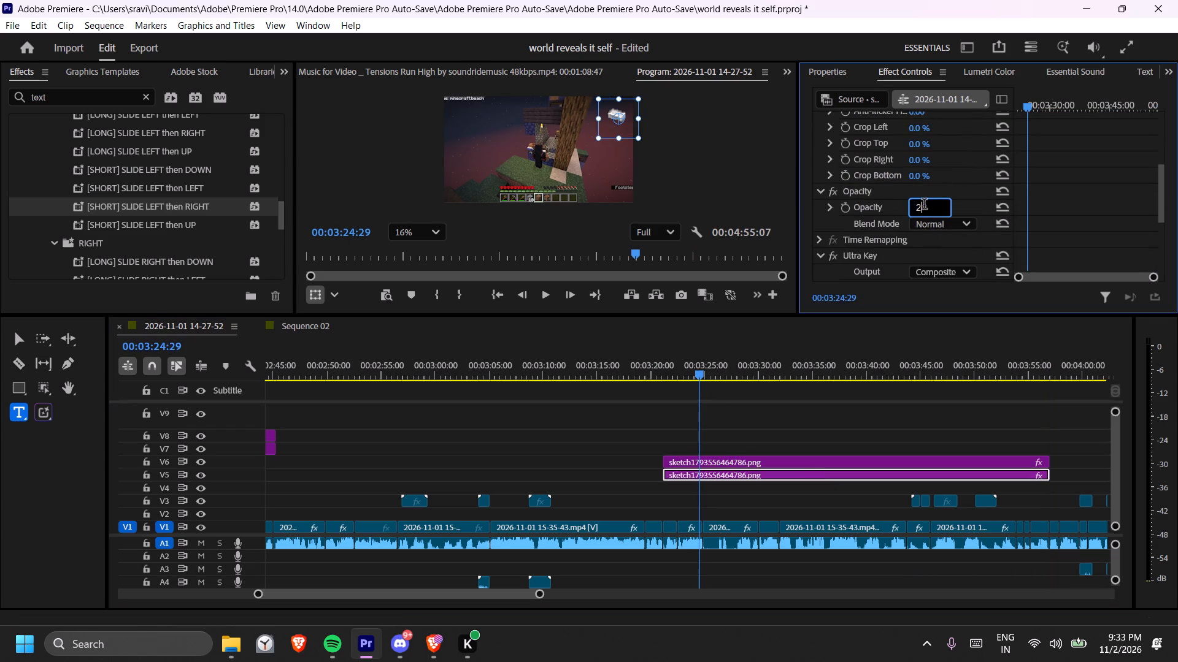
key("0")
key("Return")
Play back the layered iron ingot overlay from about 00:03:21.
left_click_drag(679, 356, 669, 365)
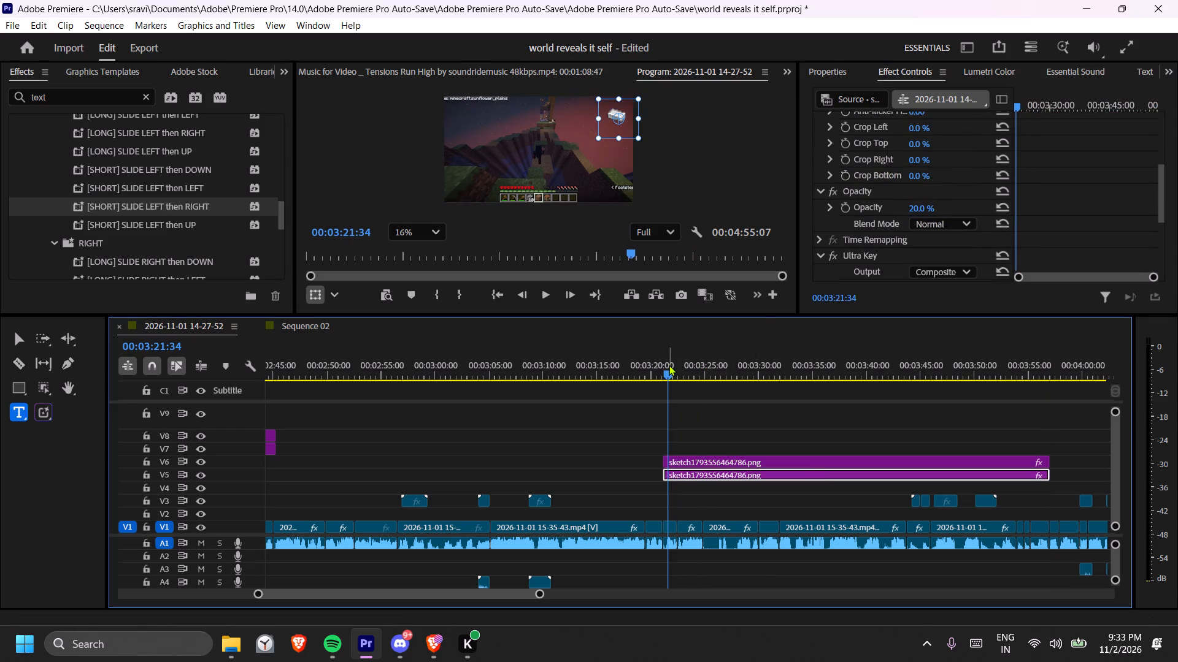
key("space")
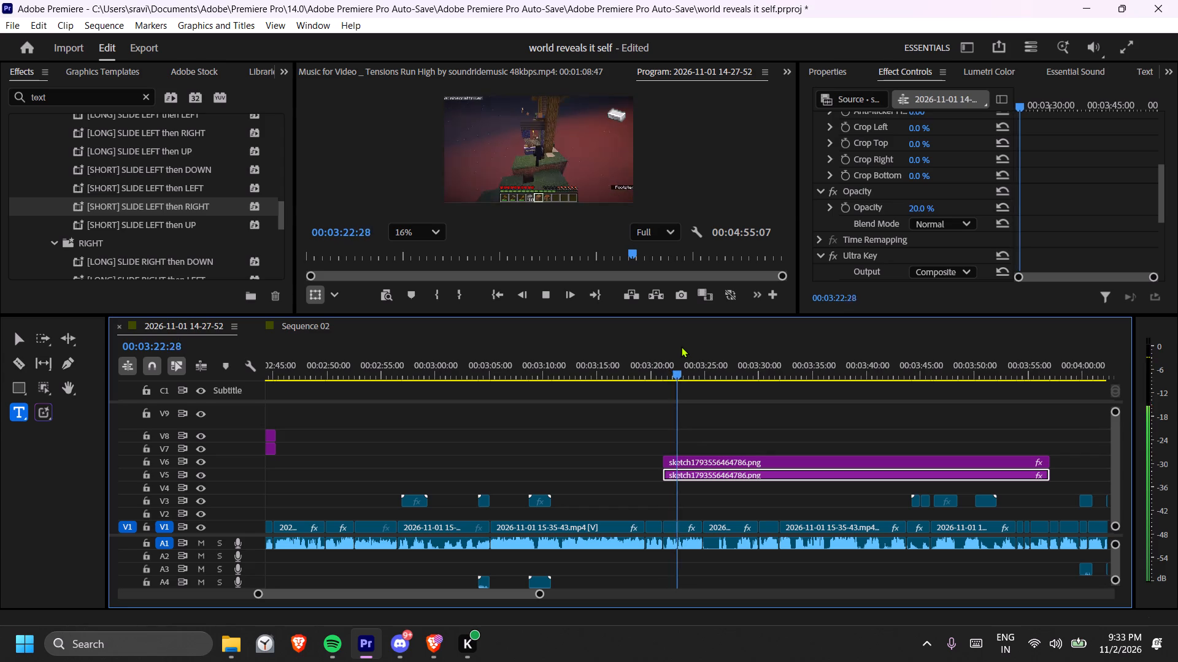
left_click(661, 369)
key("space")
key("space")
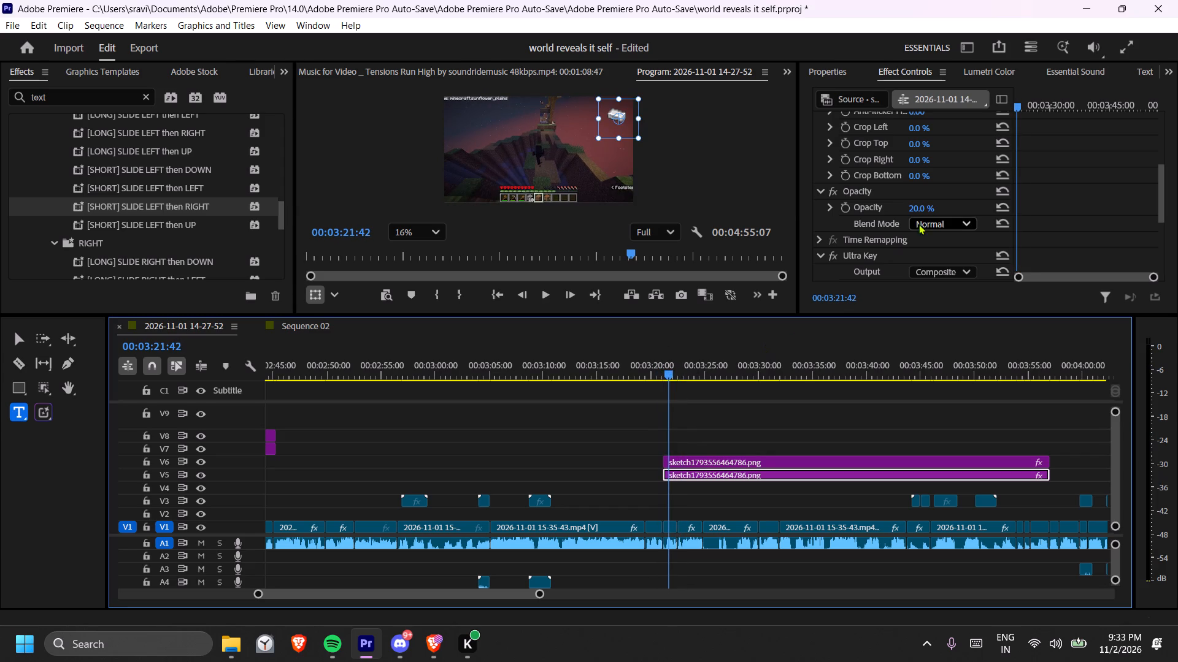
Add a Crop Top keyframe of 100% to the V6 iron ingot clip at 00:03:21:42.
scroll(921, 220, "up", 6)
scroll(966, 200, "down", 1)
scroll(966, 200, "up", 5)
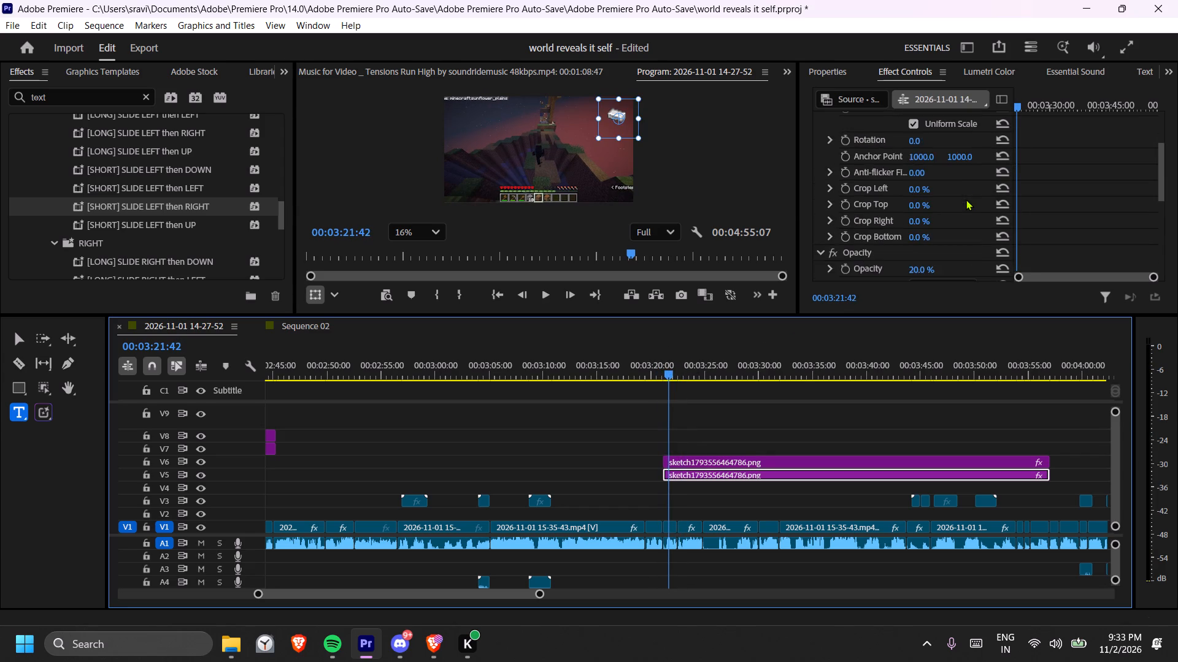
scroll(966, 199, "up", 6)
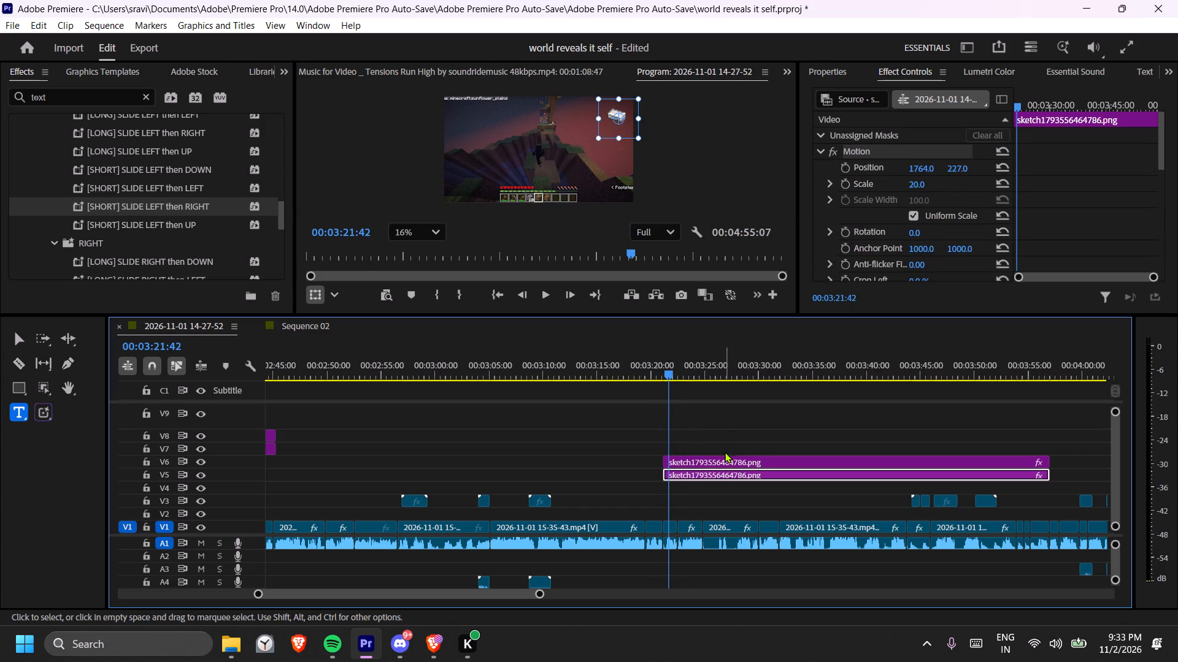
left_click(724, 457)
scroll(905, 207, "down", 4)
scroll(906, 207, "up", 5)
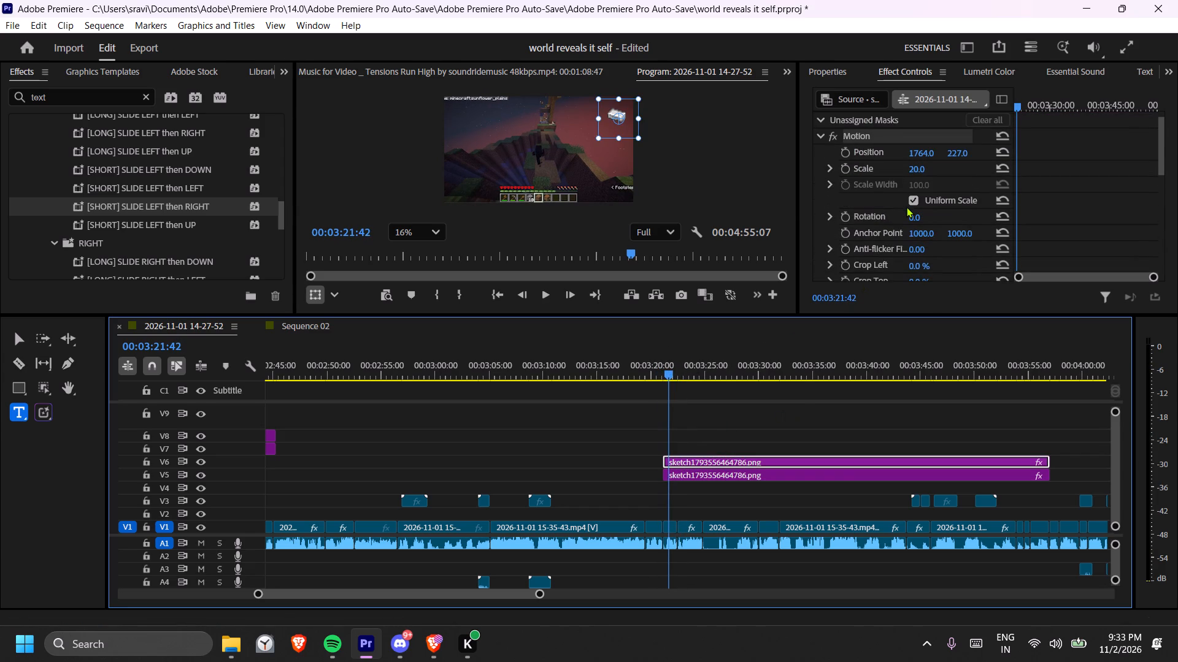
scroll(906, 207, "up", 6)
scroll(943, 220, "down", 5)
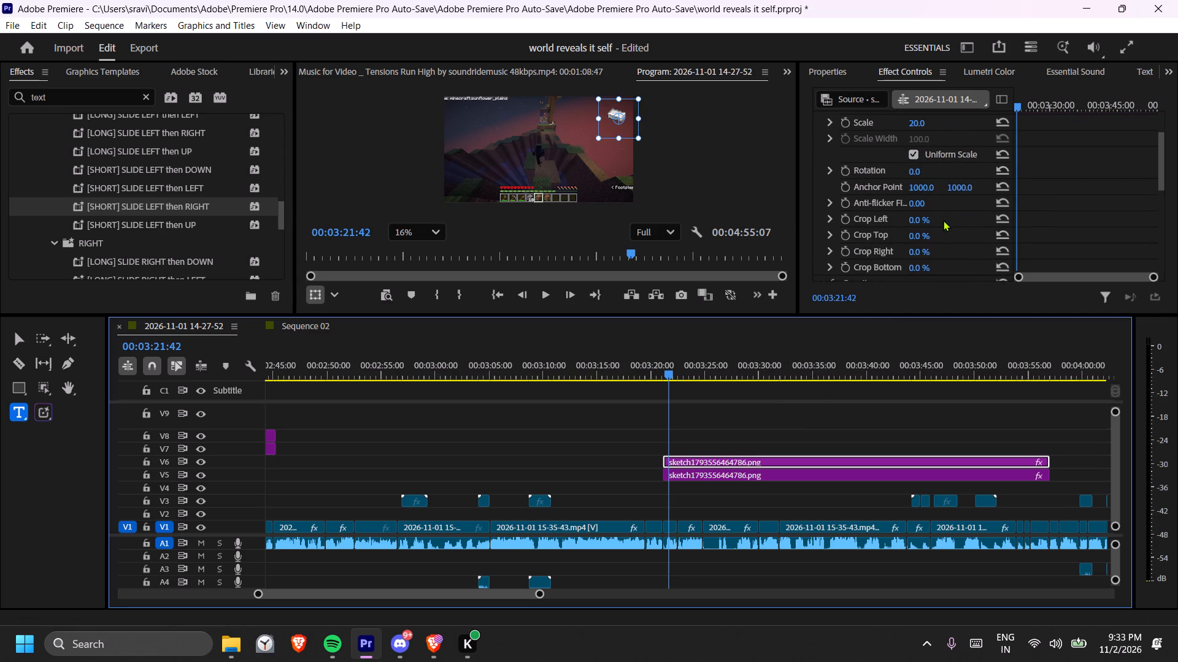
scroll(960, 221, "down", 5)
scroll(961, 221, "up", 7)
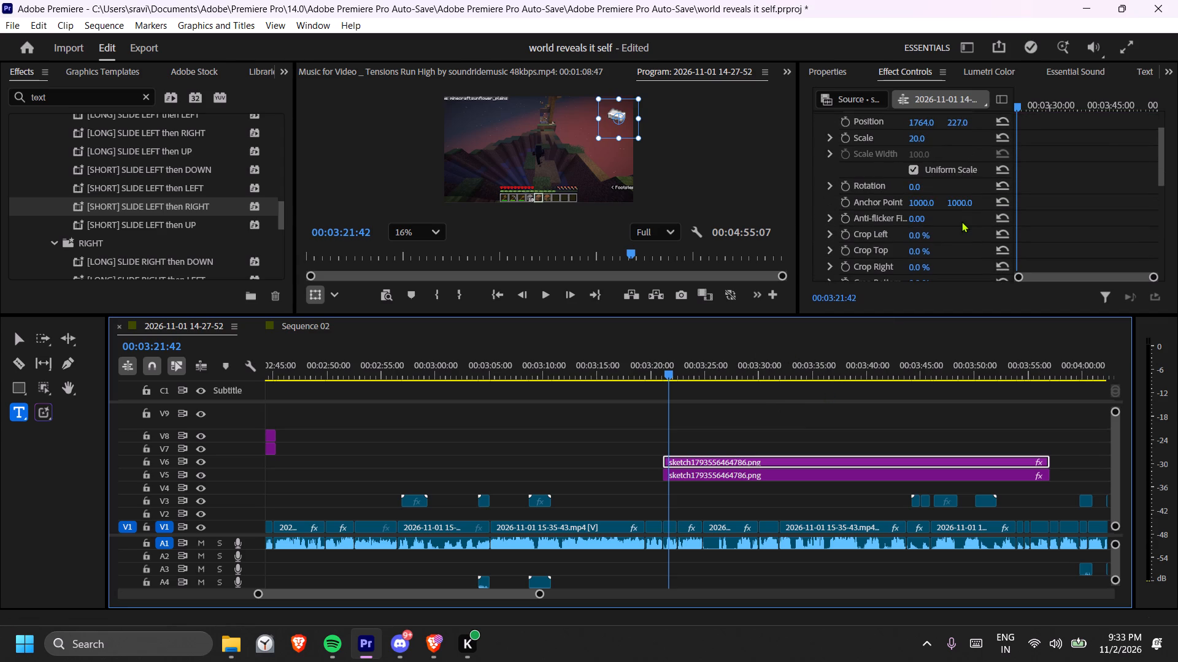
left_click(839, 248)
left_click(919, 252)
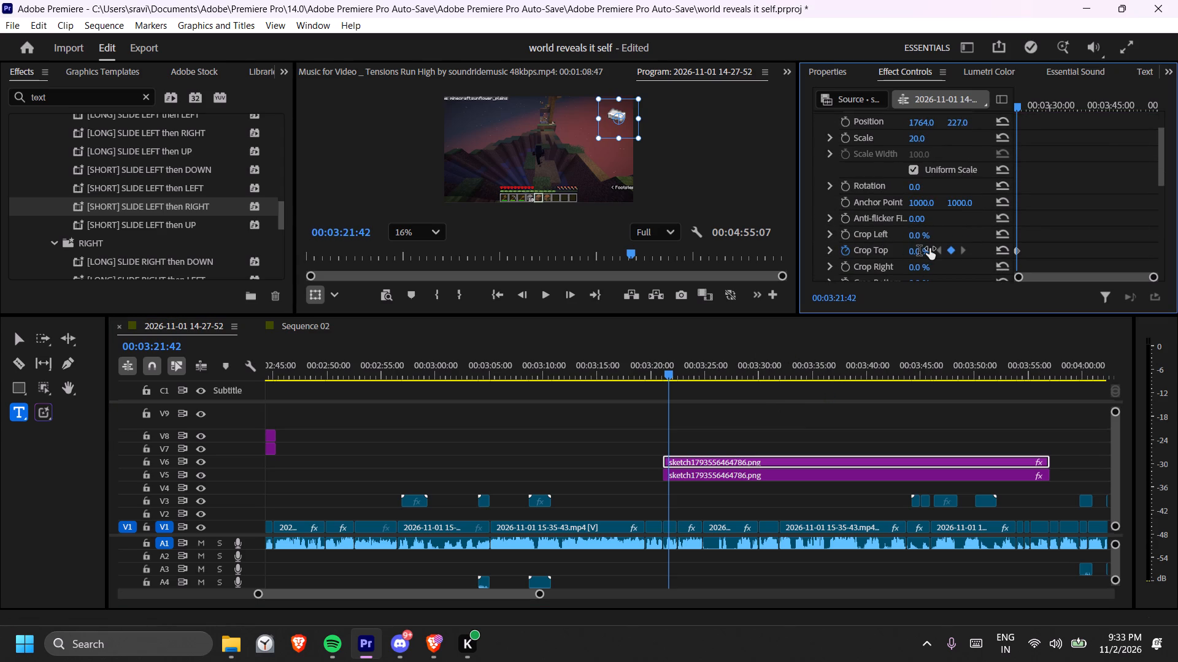
type("100")
key("Return")
Add a second Crop Top keyframe of 0% to the V6 iron ingot clip at 00:03:57:02.
left_click_drag(1063, 102, 1177, 107)
scroll(811, 394, "down", 4)
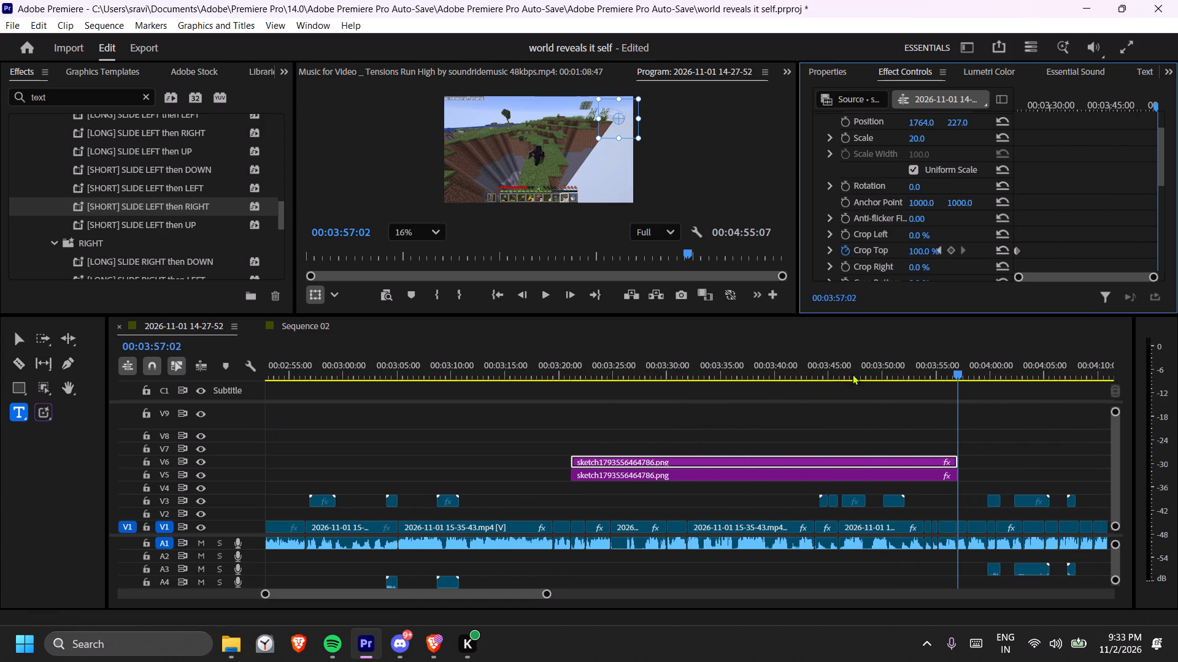
left_click(918, 248)
key("0")
key("Return")
Enlarge the program preview to 25% and play back the iron ingot reveal from 00:03:20:34.
left_click(566, 369)
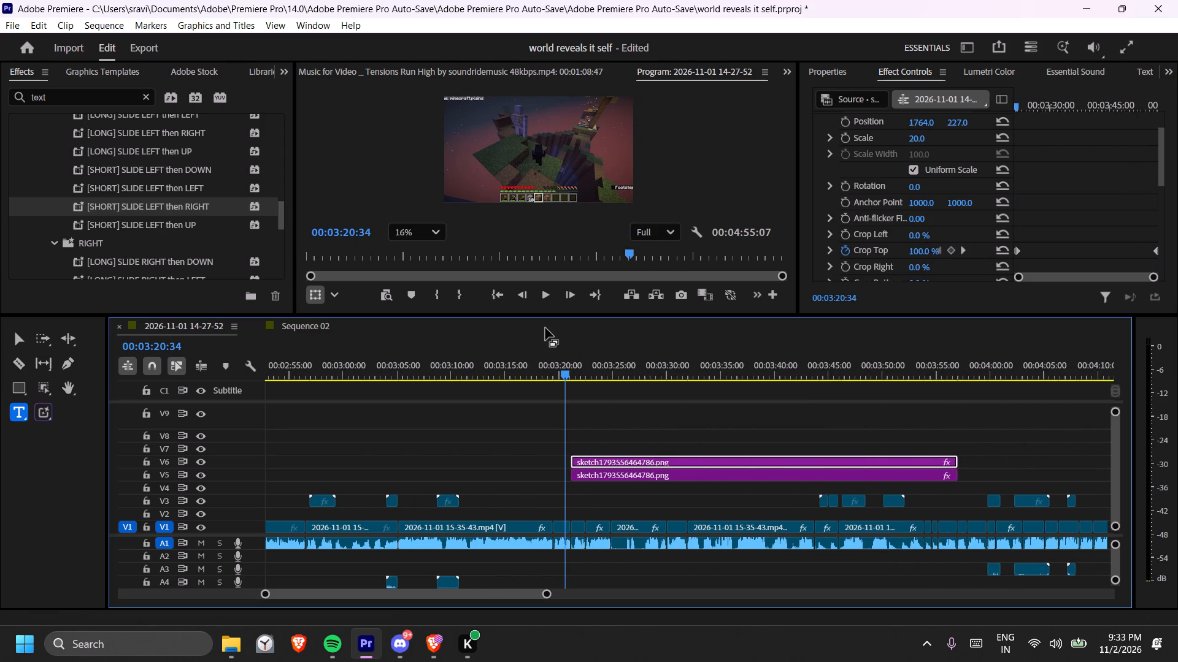
left_click_drag(539, 314, 563, 435)
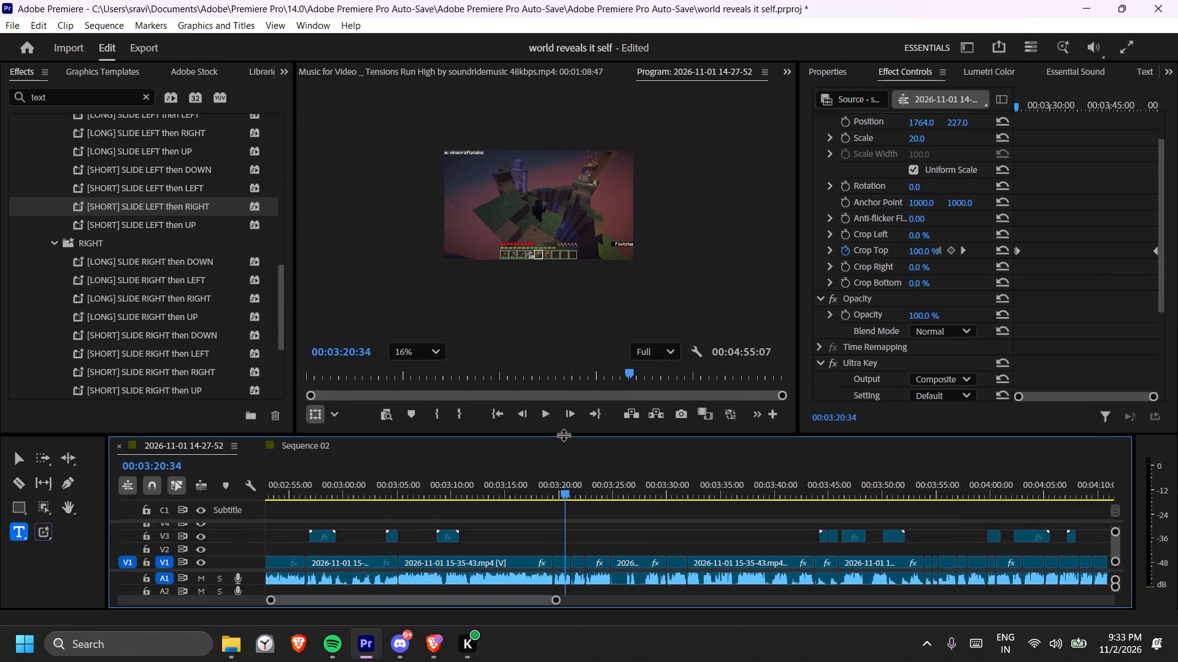
left_click_drag(563, 435, 572, 351)
scroll(576, 210, "up", 5)
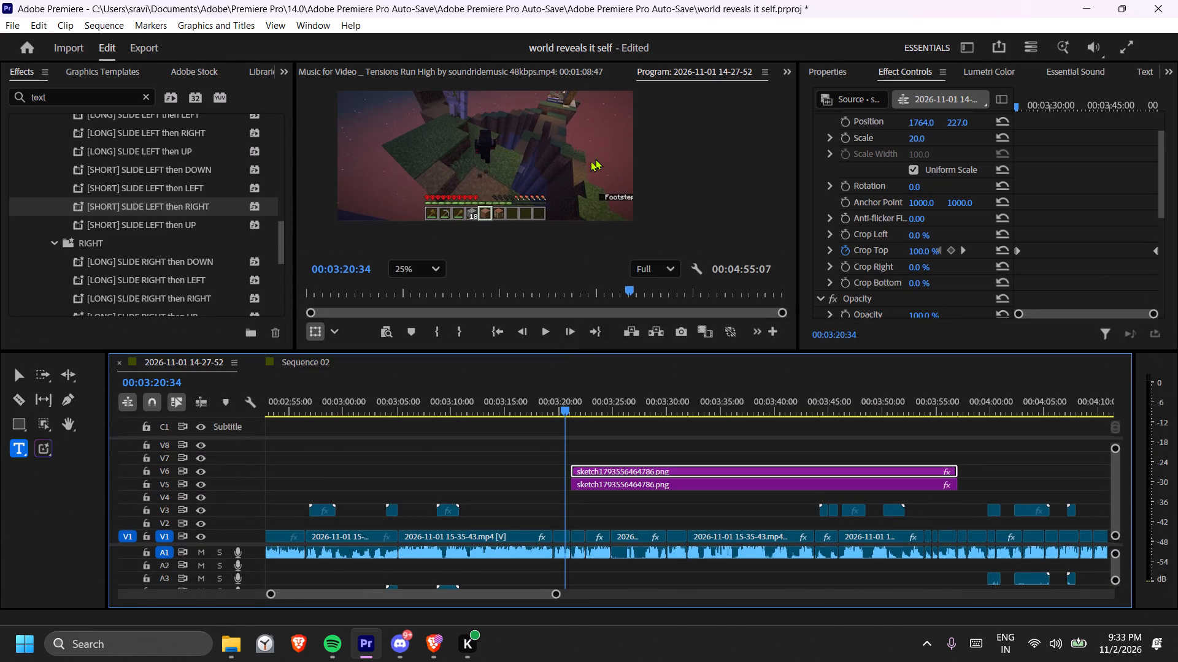
middle_click_drag(566, 158, 609, 203)
key("space")
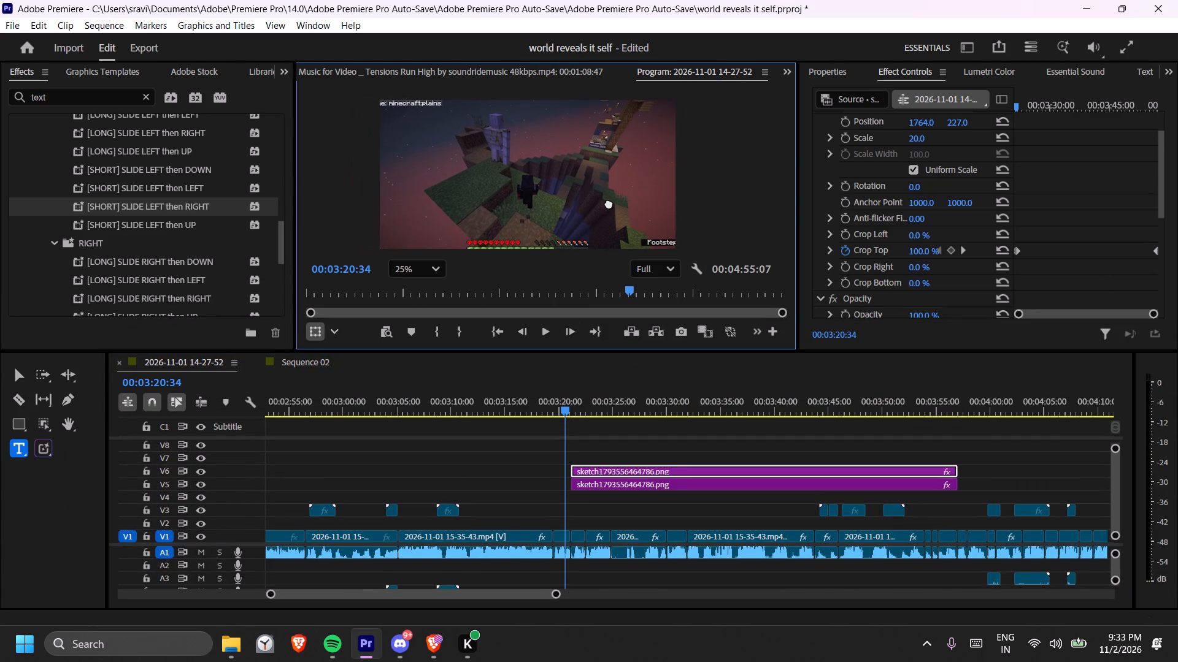
key("space")
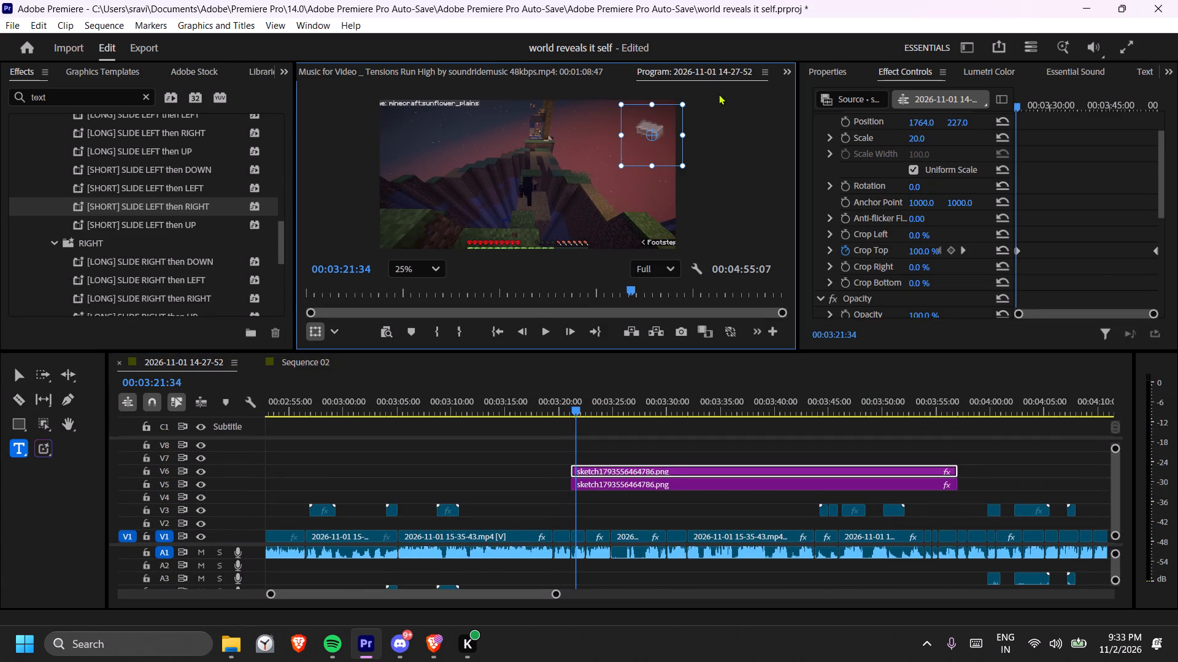
key("space")
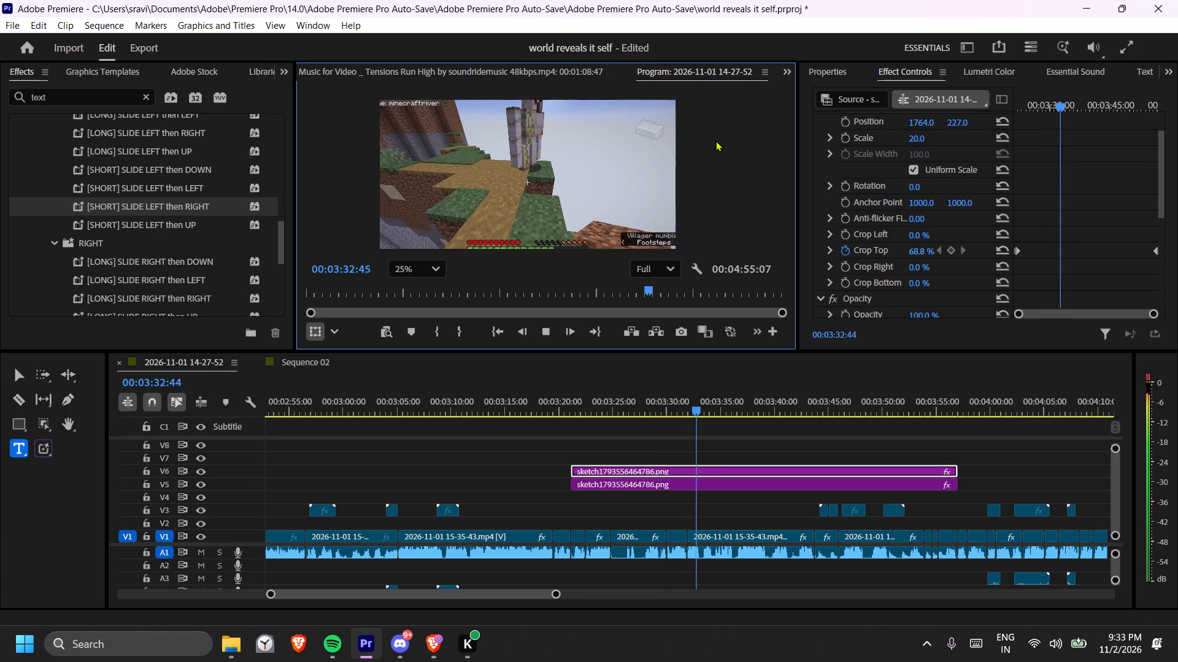
key("space")
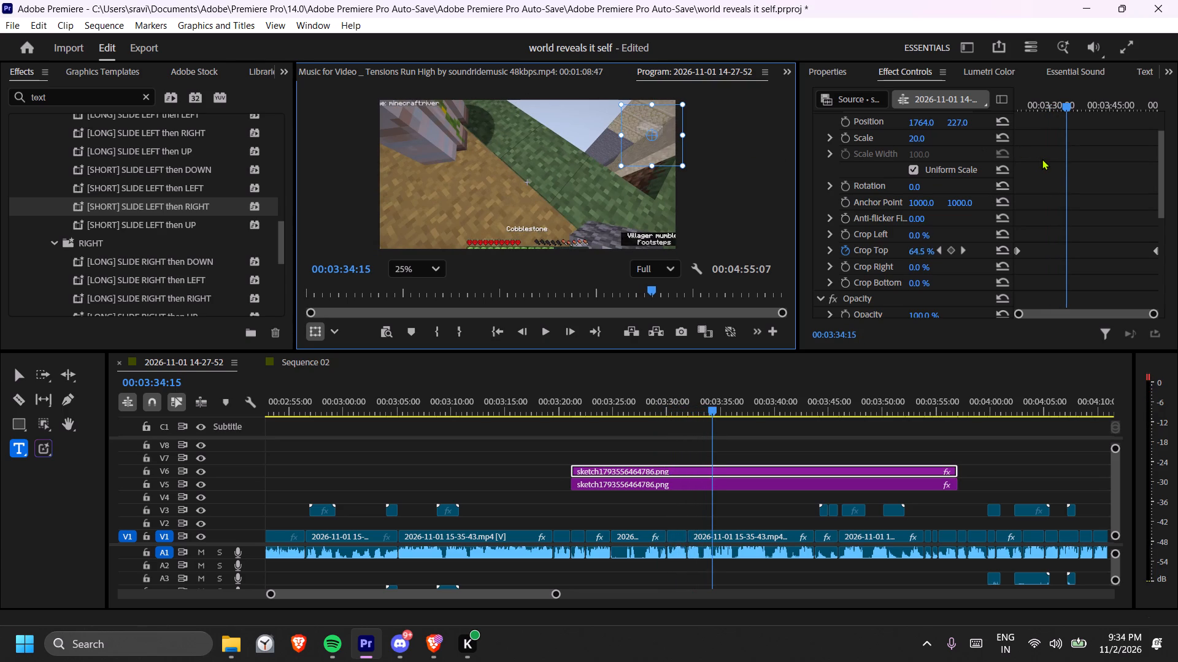
Scrub through the V6 clip between about 00:03:25 and 00:03:51 to examine the Crop Top reveal.
scroll(1044, 159, "down", 6)
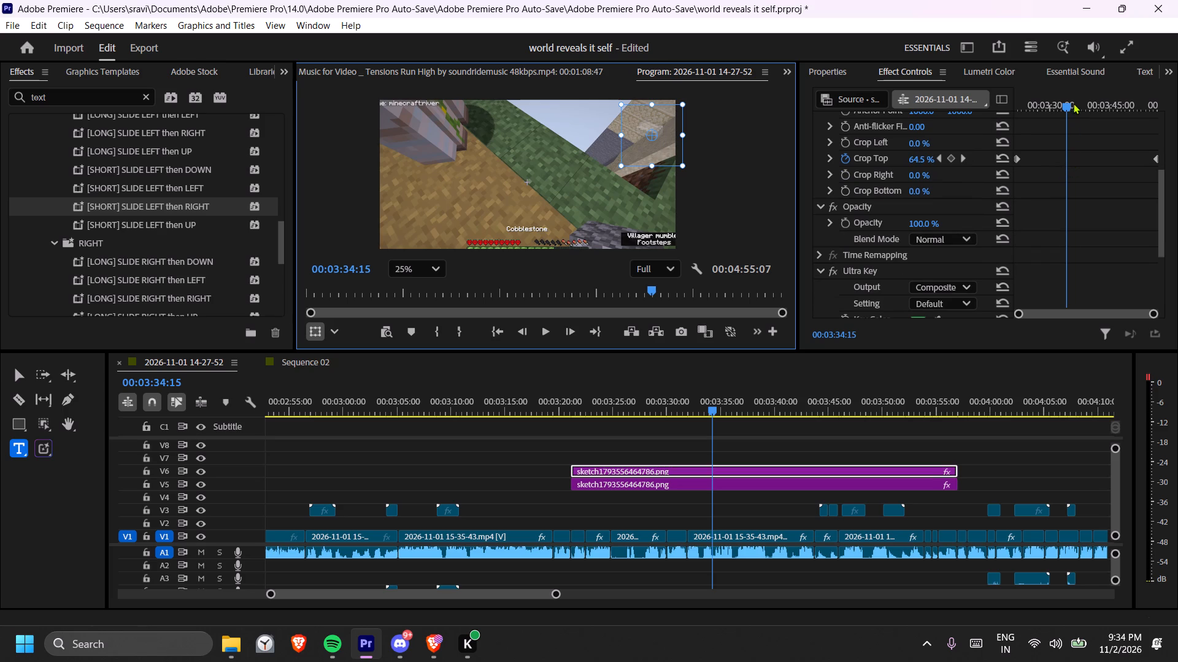
left_click_drag(1070, 99, 1037, 105)
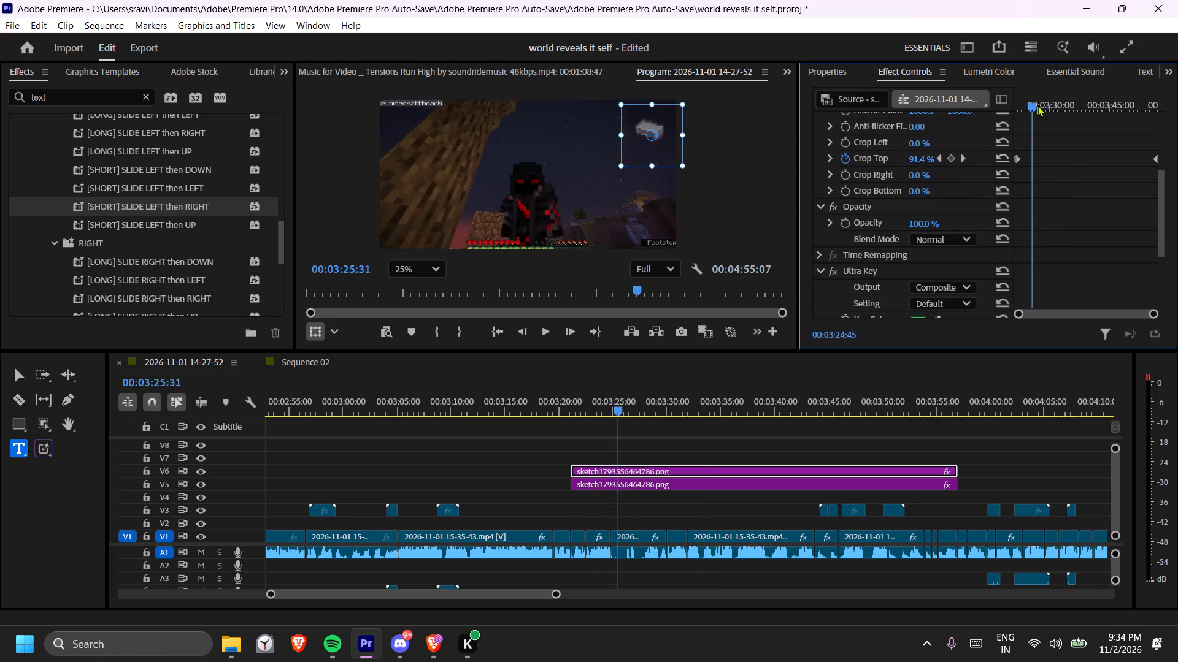
left_click_drag(1037, 105, 1133, 107)
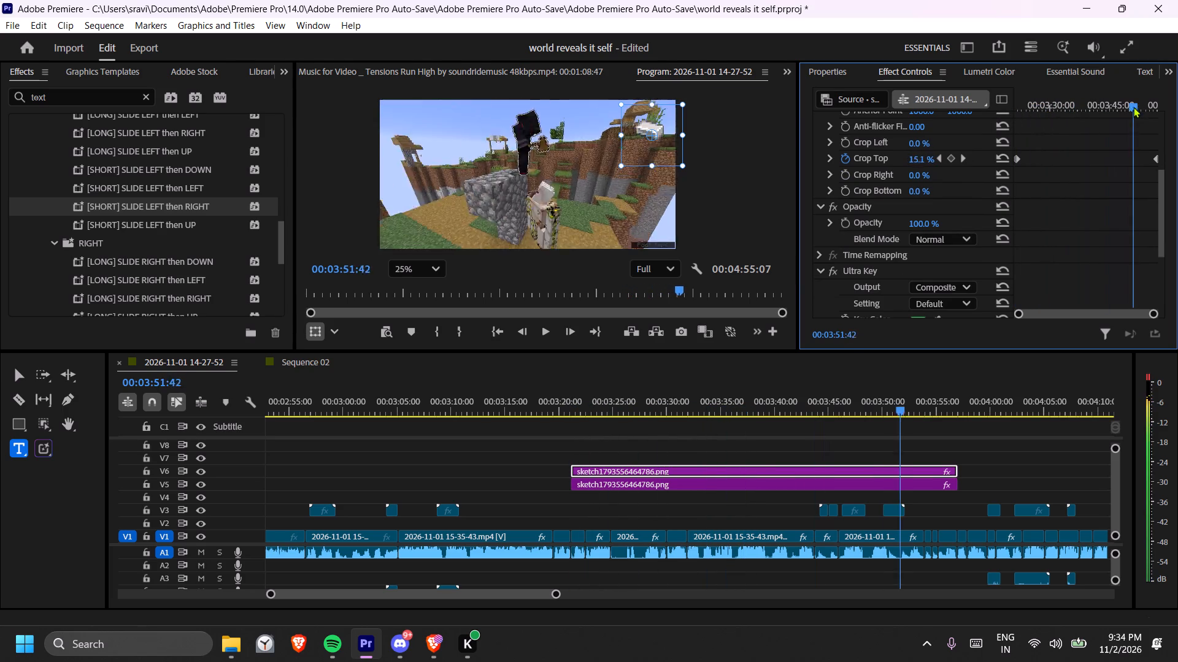
left_click_drag(1133, 107, 1114, 115)
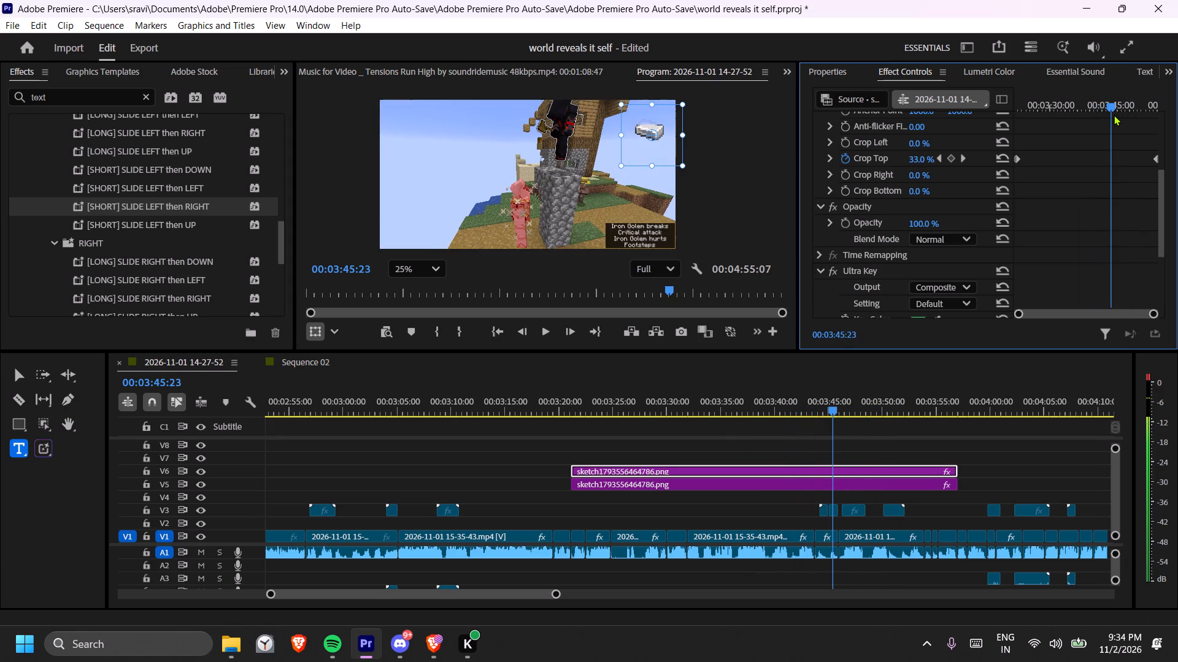
left_click_drag(1114, 115, 1091, 118)
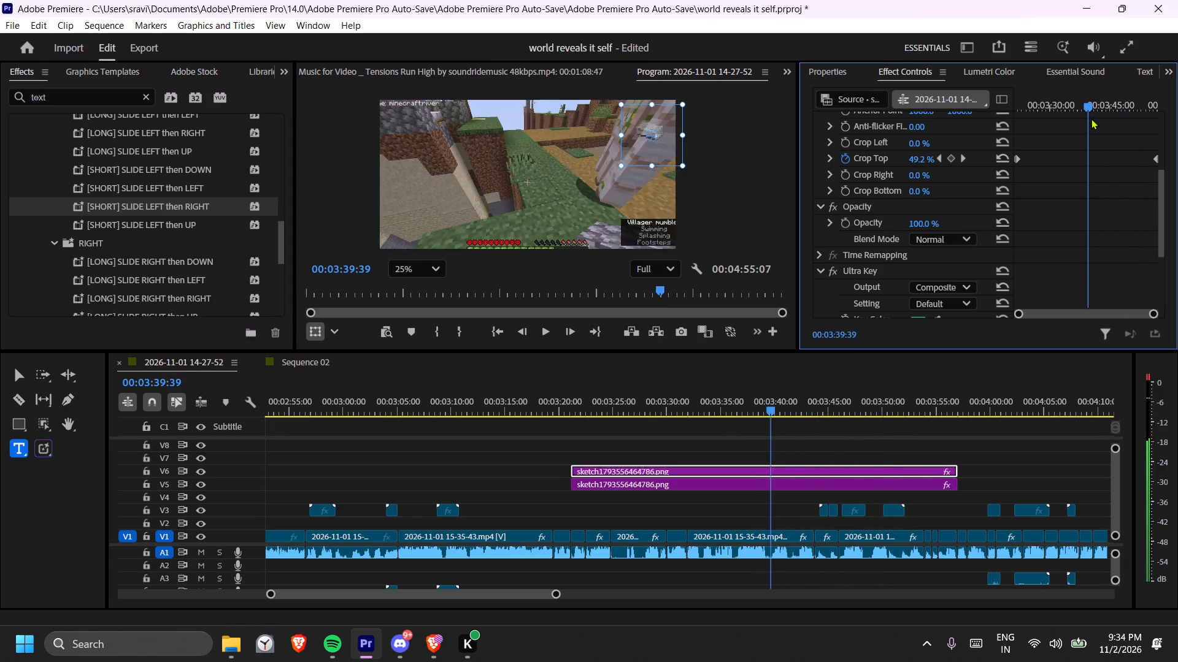
left_click_drag(1091, 118, 1088, 118)
scroll(1086, 159, "up", 6)
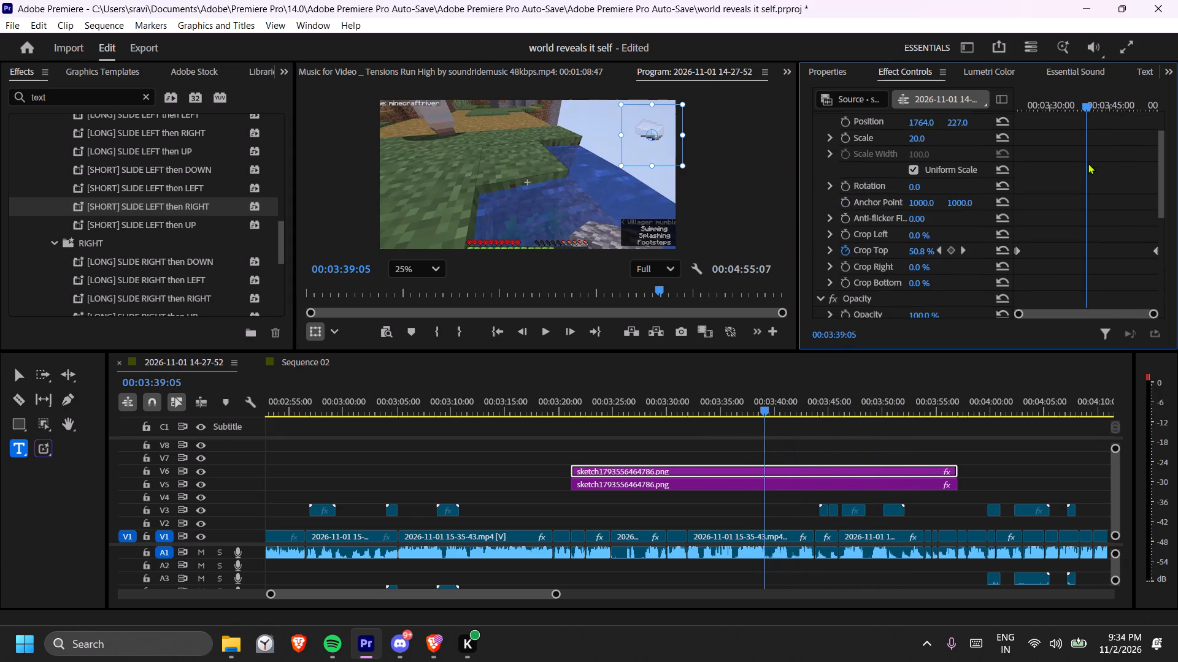
scroll(1087, 210, "up", 7)
scroll(1087, 210, "down", 18)
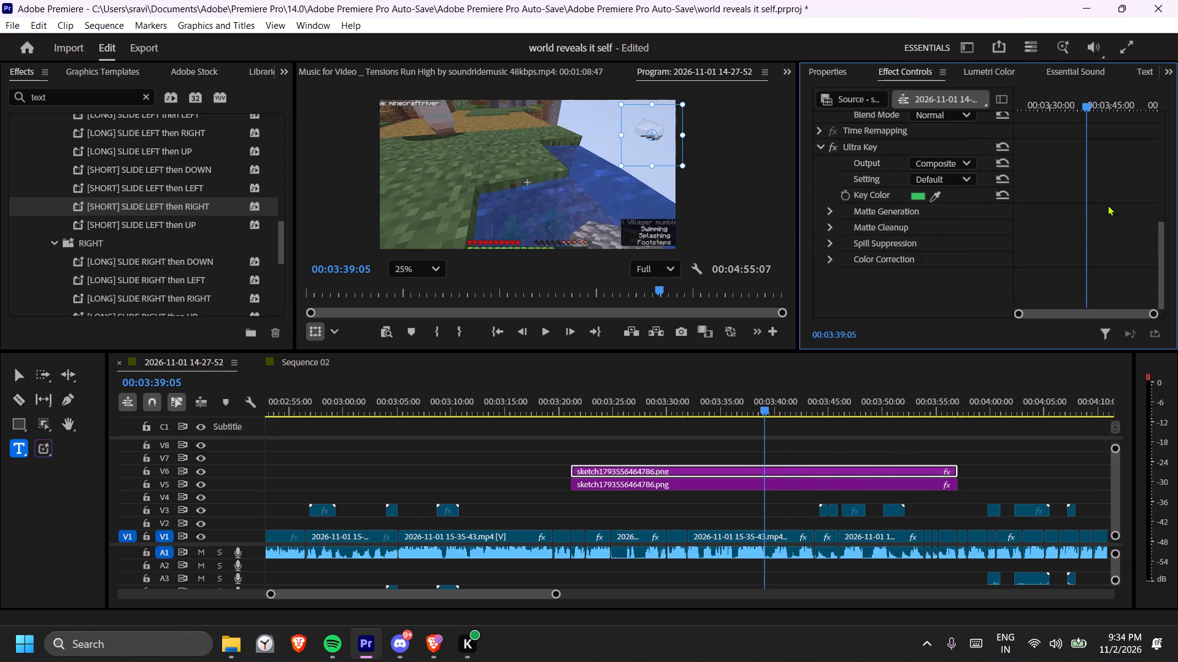
Compare the Motion, Opacity and Ultra Key settings of the V5 and V6 iron ingot clips.
left_click(704, 486)
scroll(1103, 219, "down", 3)
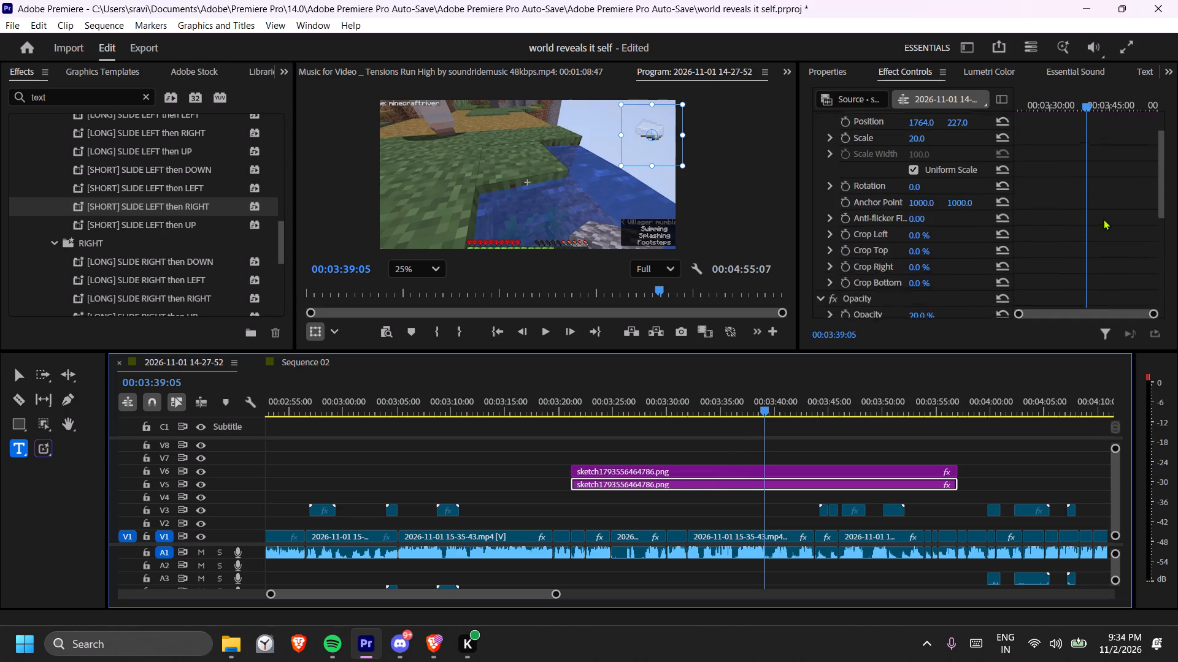
scroll(1103, 219, "down", 19)
scroll(1120, 218, "up", 16)
scroll(1120, 218, "up", 8)
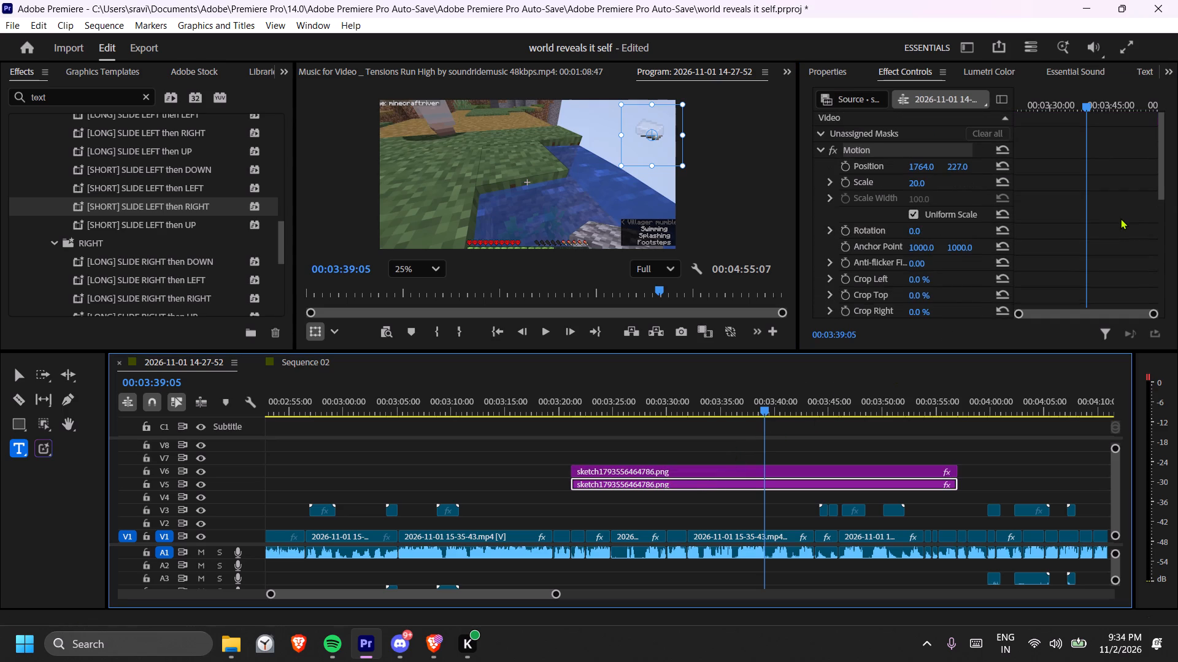
left_click_drag(760, 402, 727, 406)
scroll(1079, 198, "down", 20)
scroll(1079, 198, "down", 2)
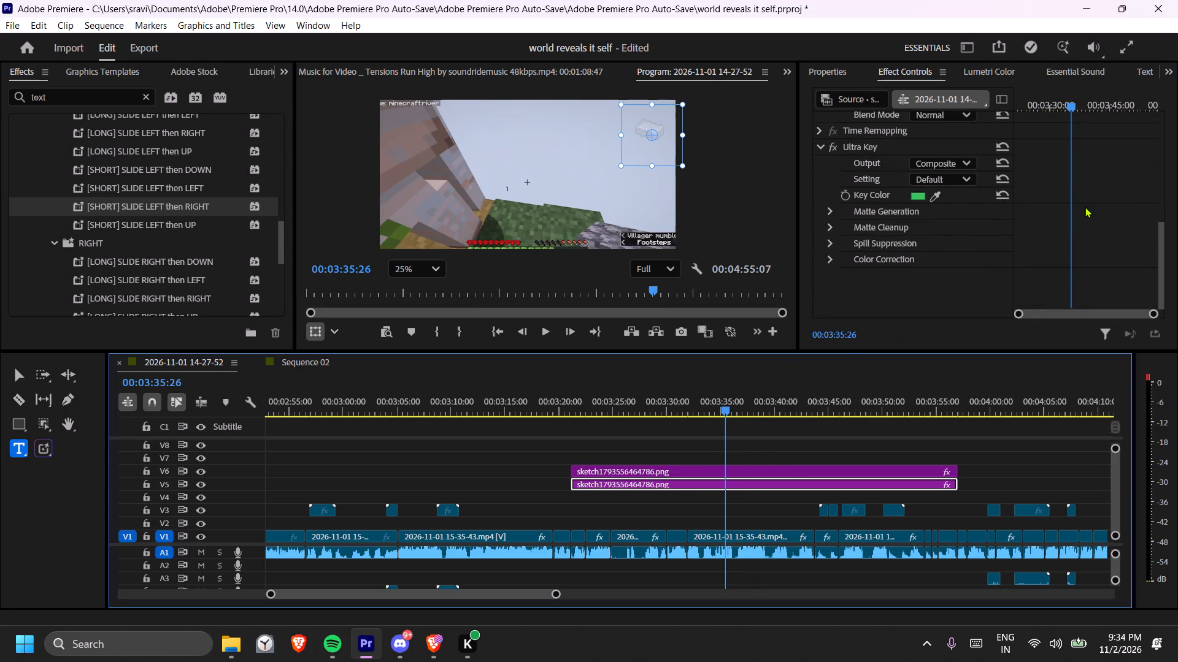
scroll(1069, 220, "up", 4)
left_click(724, 465)
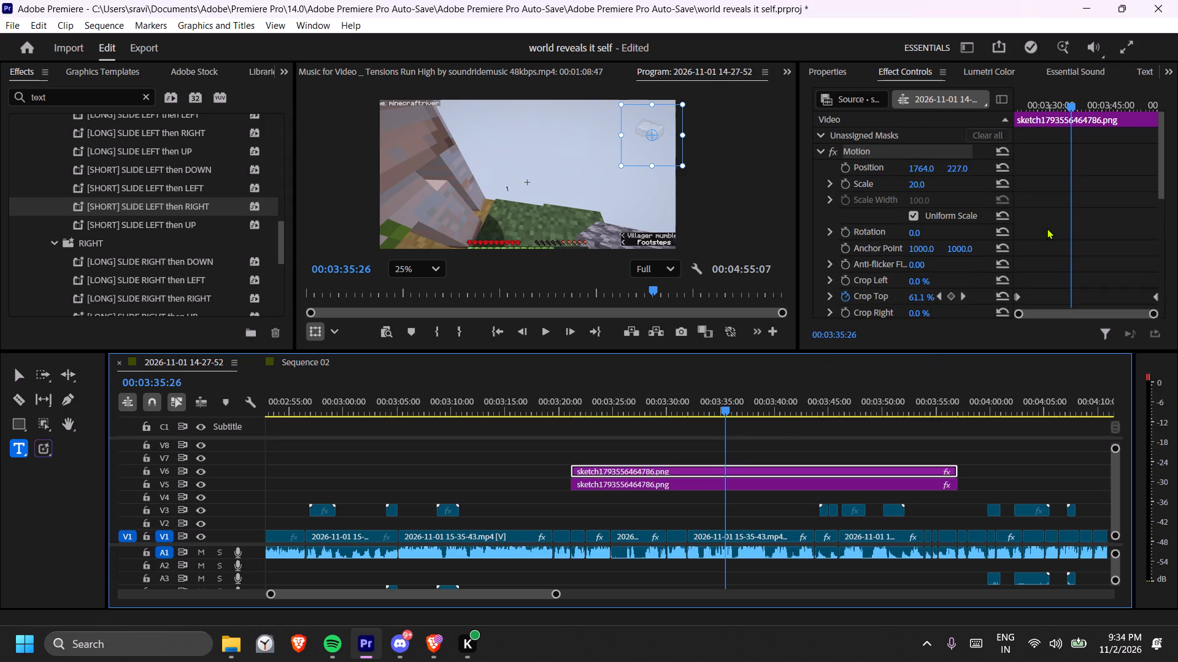
scroll(1048, 226, "down", 6)
scroll(1048, 227, "down", 15)
scroll(1048, 234, "up", 8)
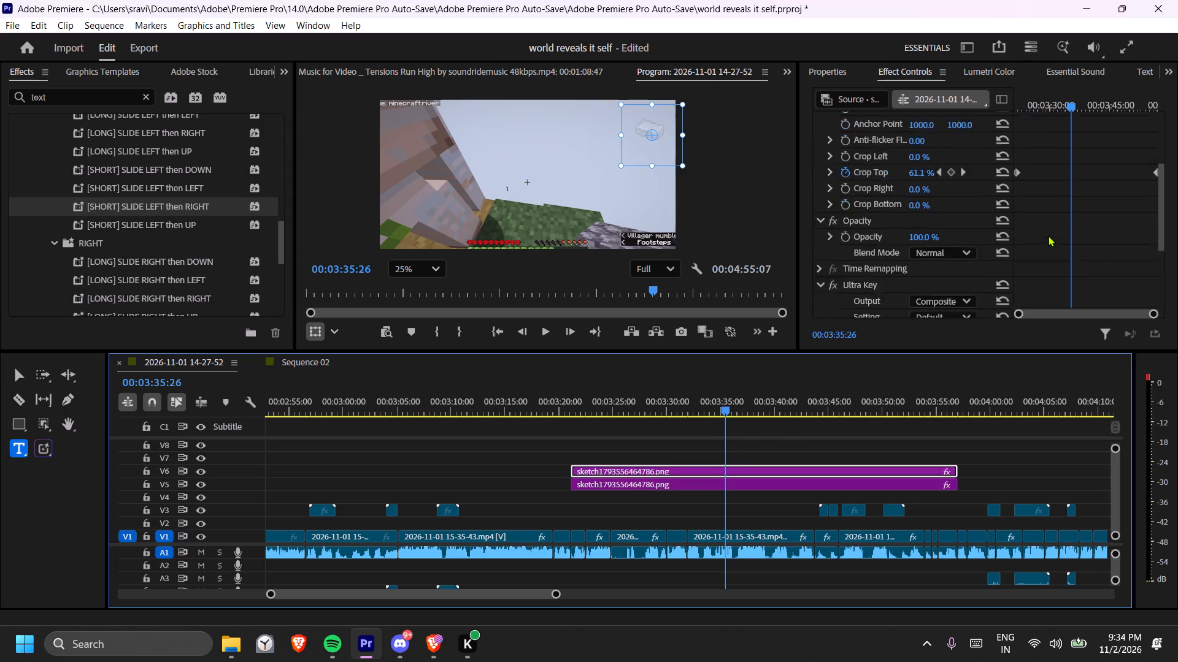
scroll(1048, 235, "up", 3)
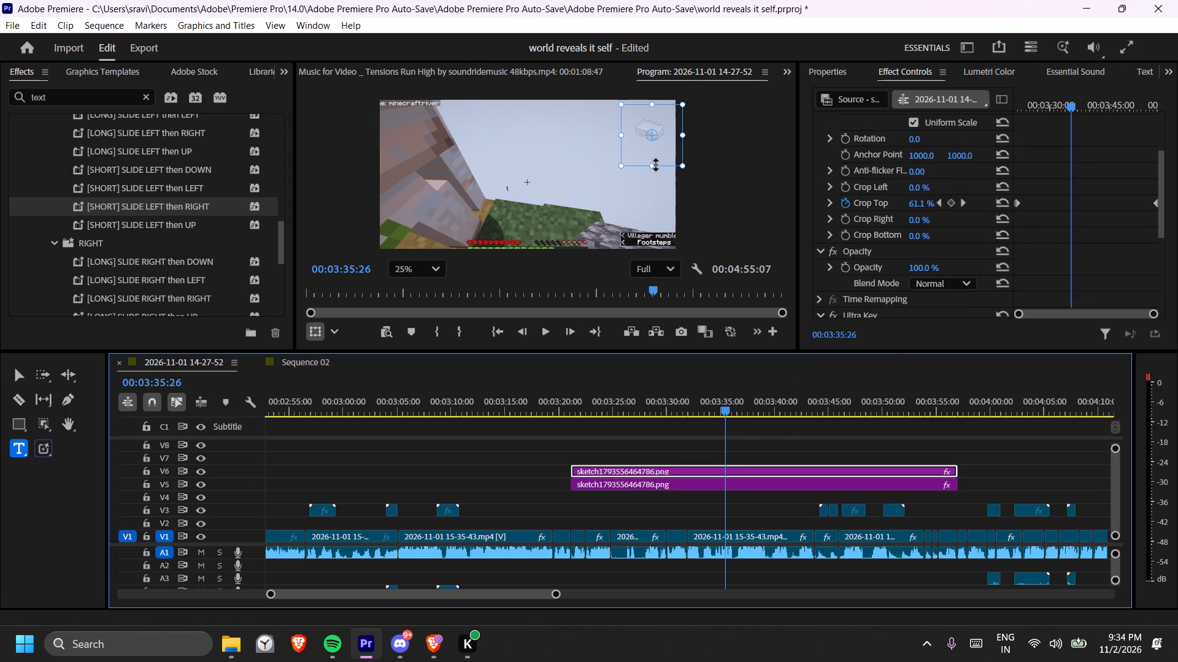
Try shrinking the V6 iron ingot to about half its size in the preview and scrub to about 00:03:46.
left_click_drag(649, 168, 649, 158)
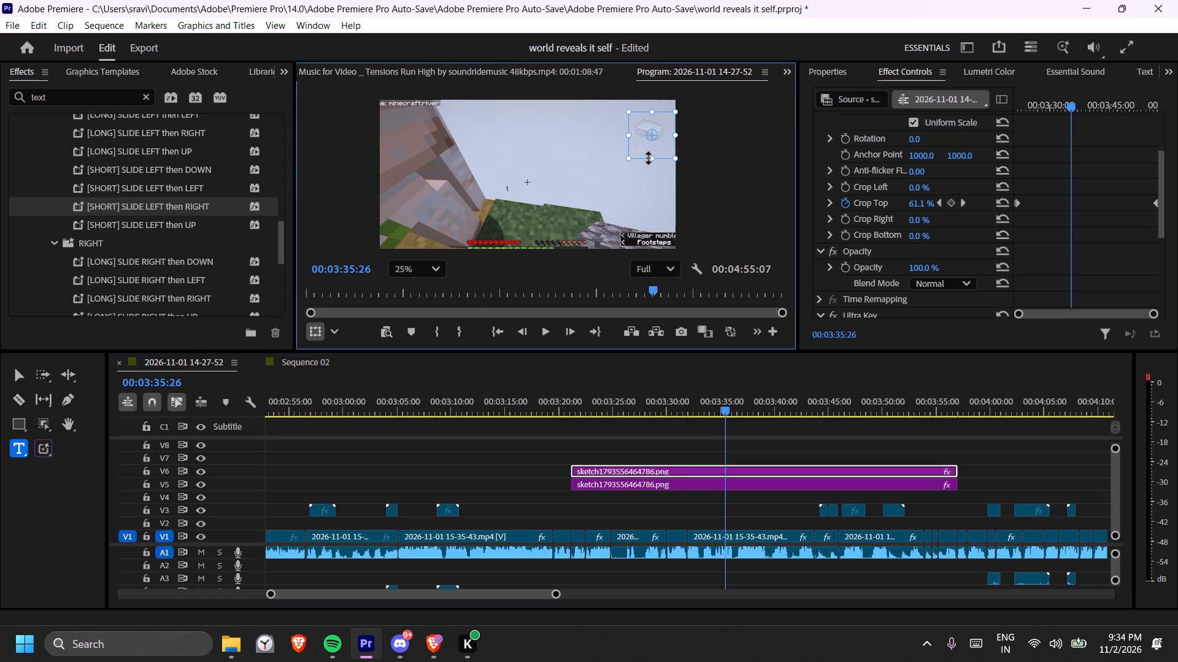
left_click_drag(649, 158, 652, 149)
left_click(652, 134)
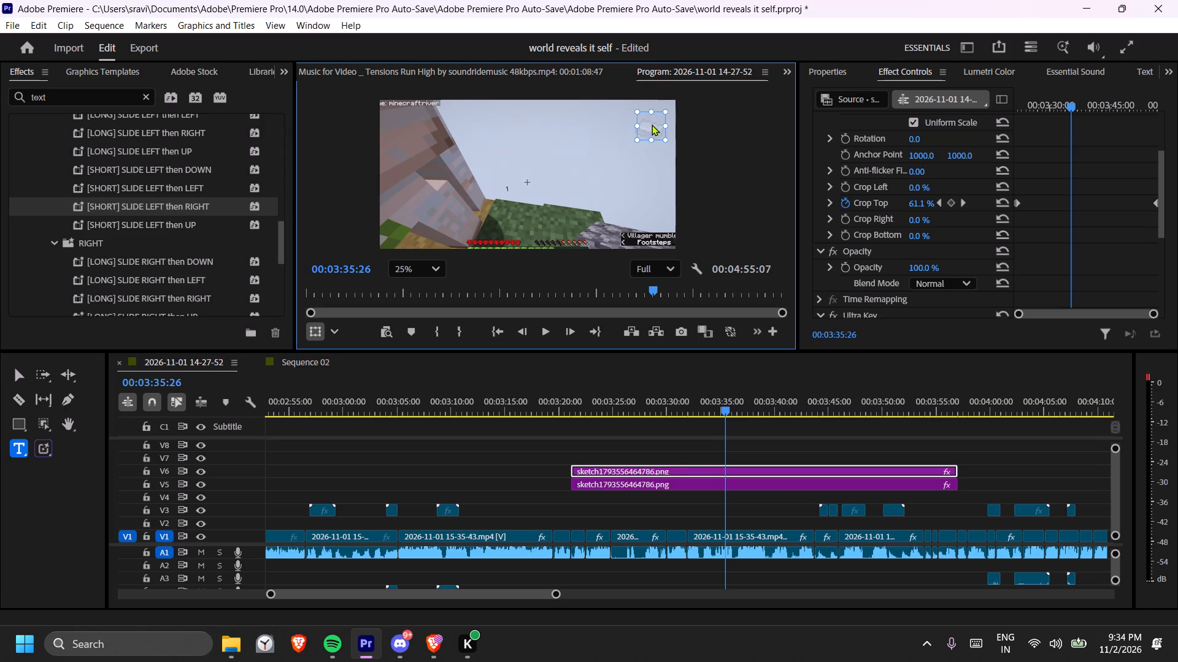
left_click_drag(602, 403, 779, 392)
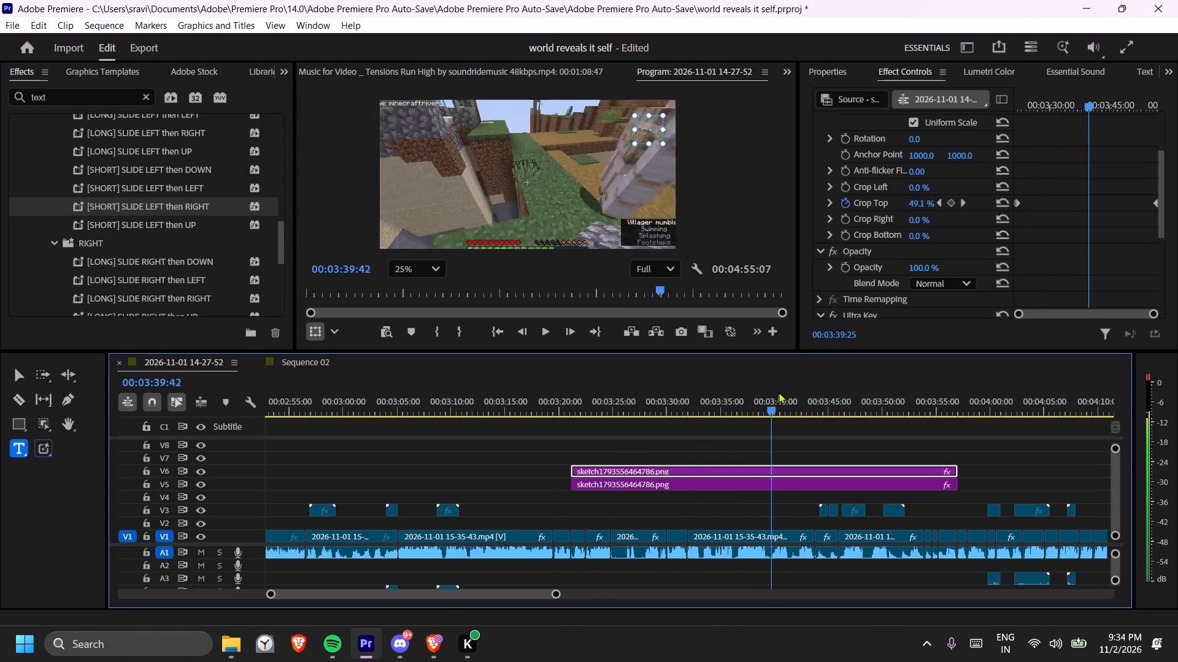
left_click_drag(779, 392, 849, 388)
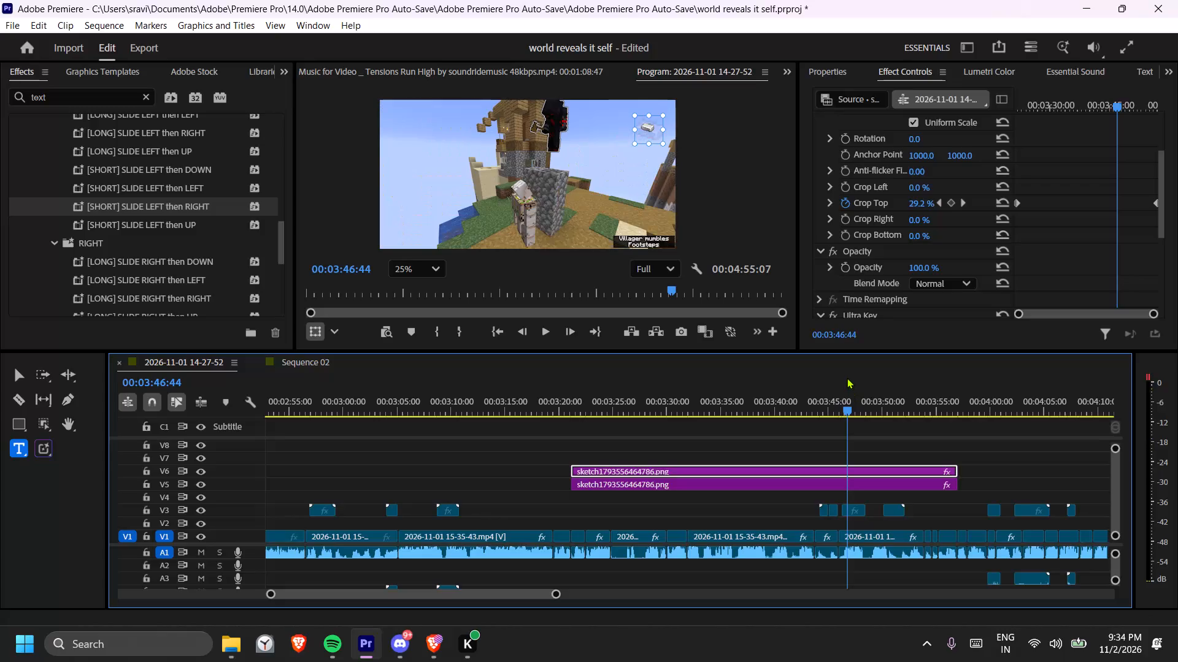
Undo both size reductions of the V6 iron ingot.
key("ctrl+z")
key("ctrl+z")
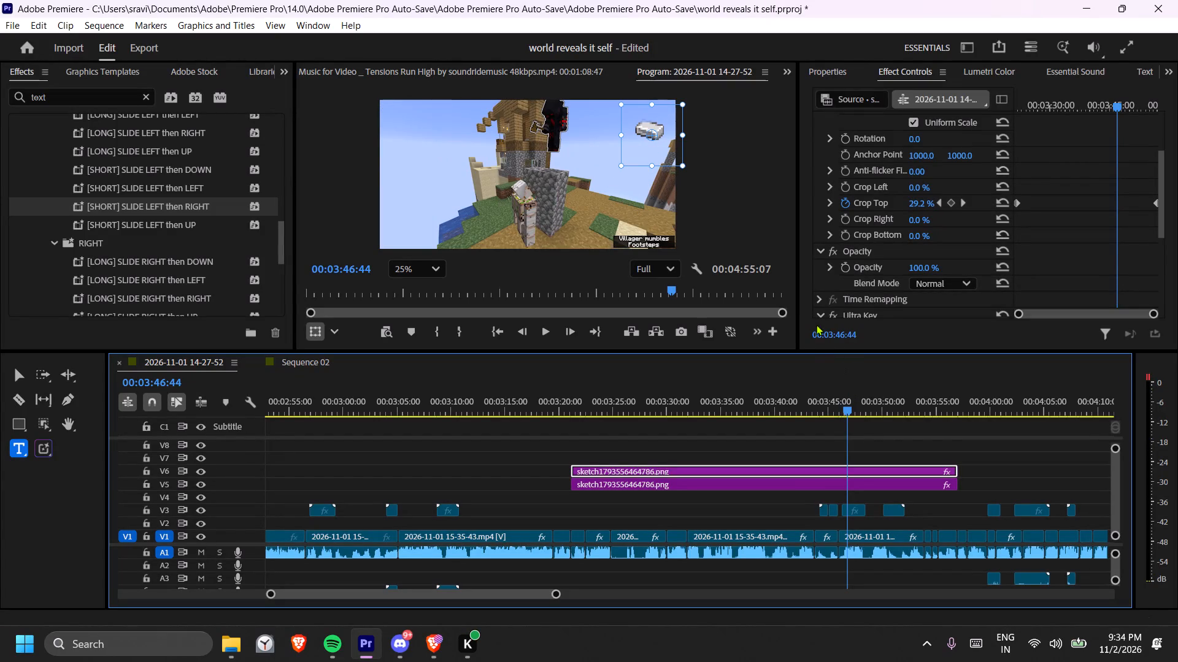
Split both iron ingot clips on V5 and V6 at 00:03:36:47 and delete the parts before the cut.
left_click_drag(818, 402, 791, 408)
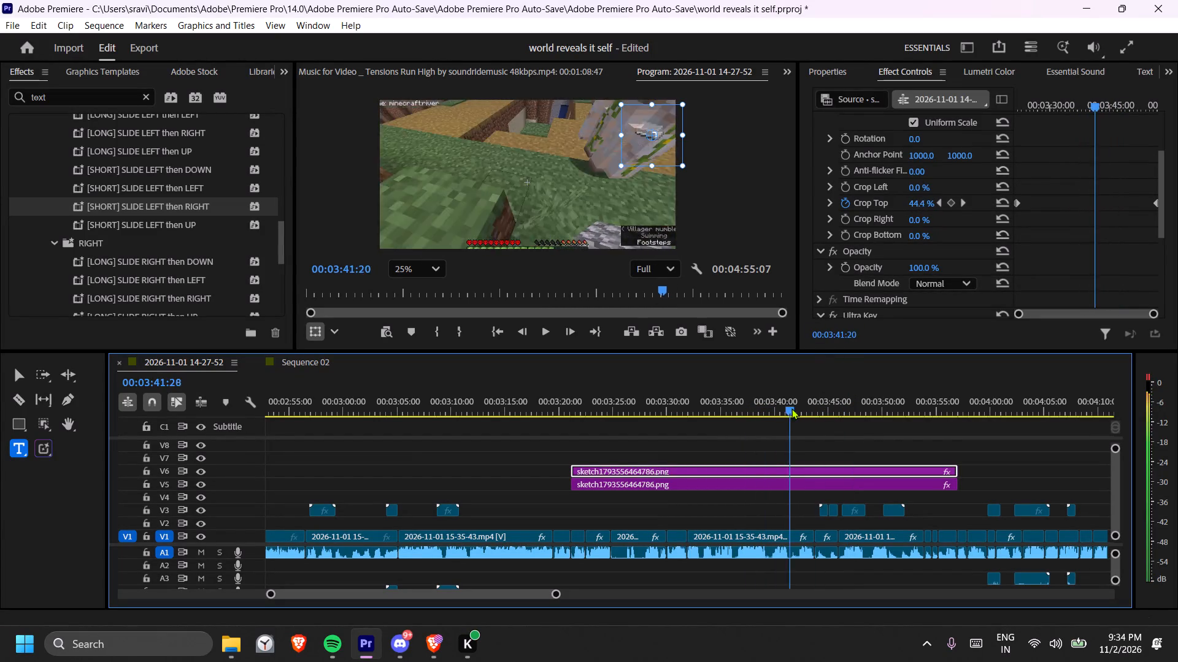
left_click_drag(791, 408, 741, 408)
key("c")
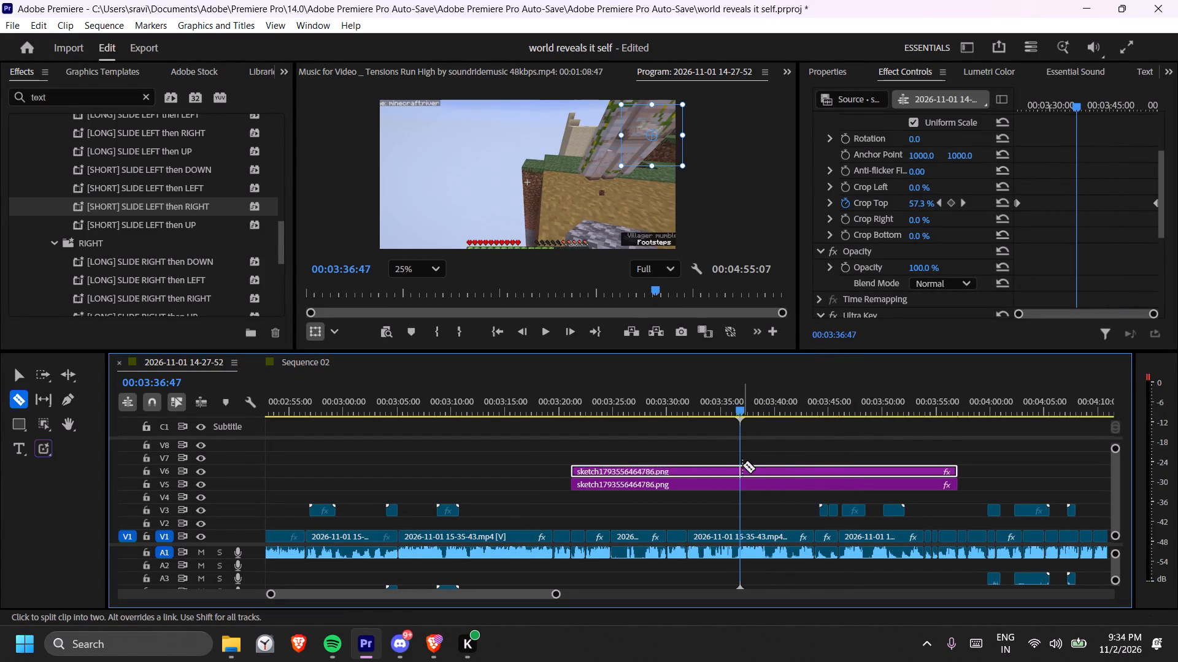
left_click(742, 465)
left_click(742, 485)
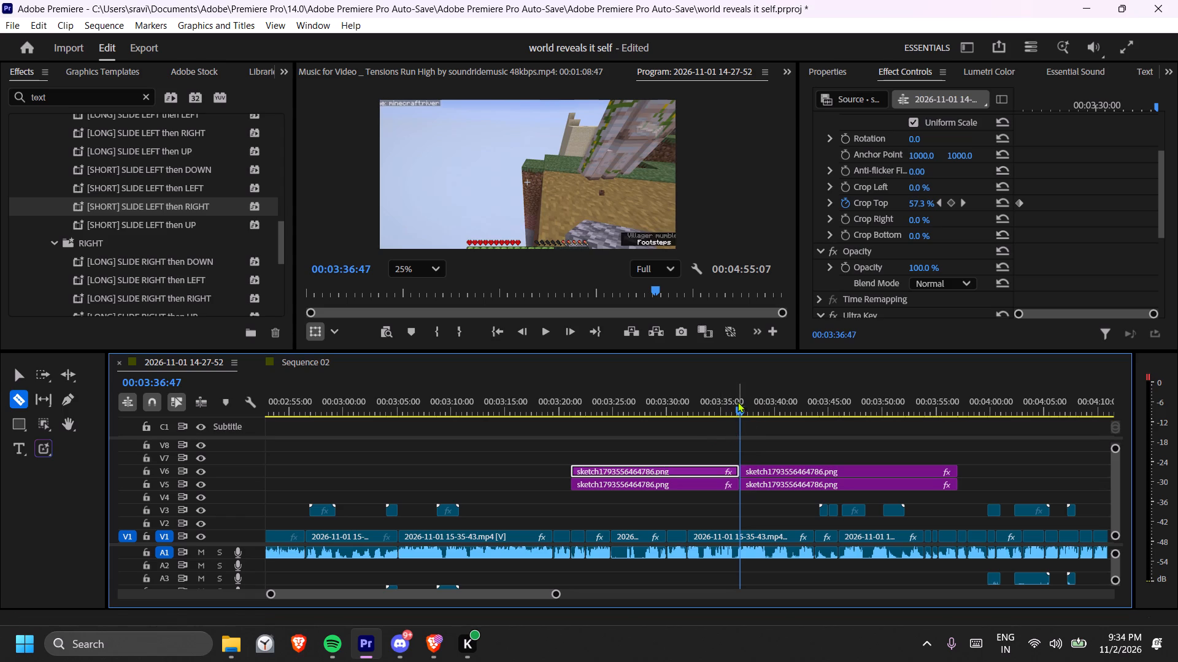
key("t")
left_click_drag(706, 434, 660, 498)
key("Delete")
Play the shortened ingot overlay and scrub on to 00:03:54:50.
key("space")
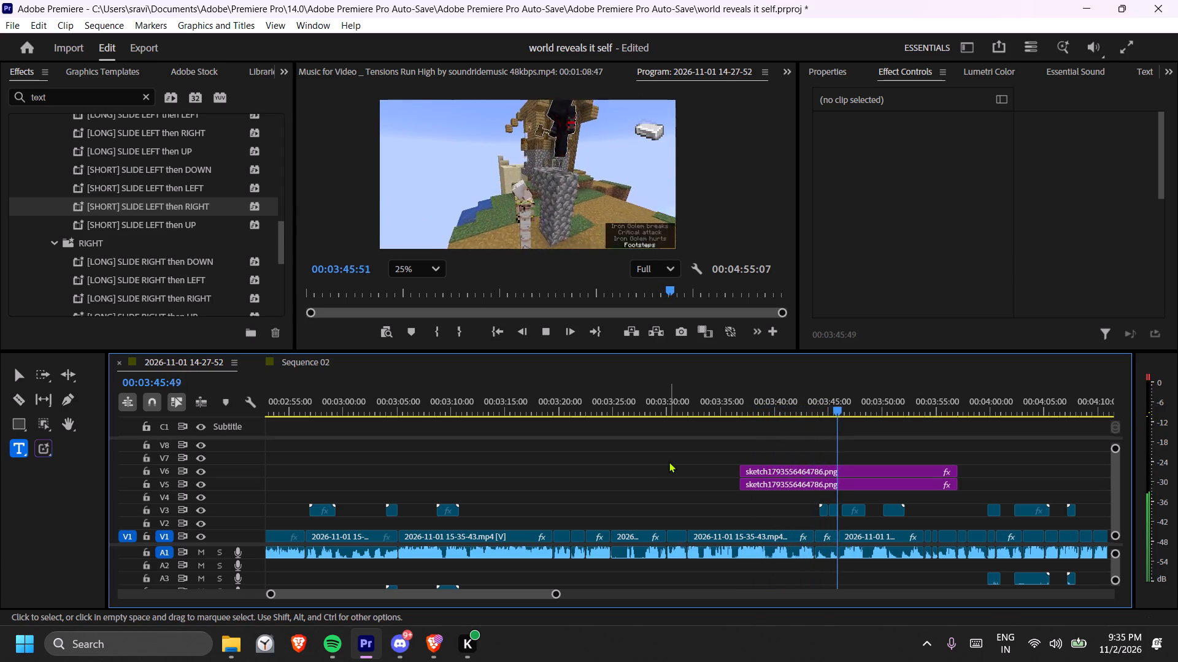
key("space")
left_click_drag(839, 407, 884, 407)
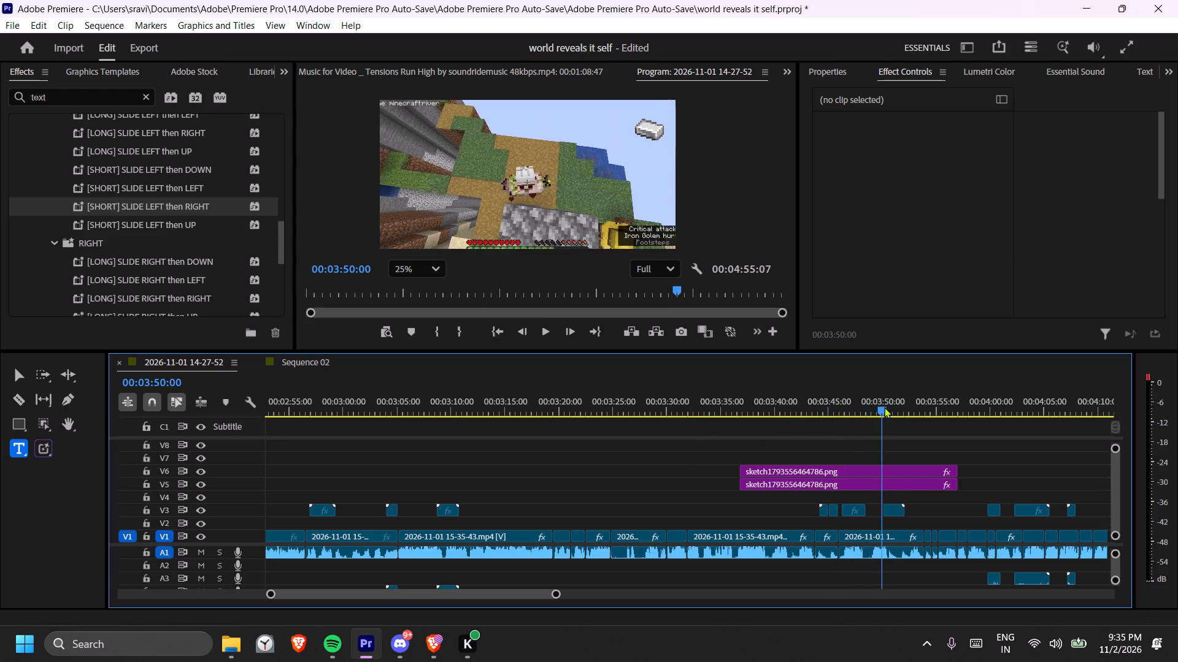
left_click_drag(884, 407, 897, 407)
left_click_drag(896, 407, 921, 407)
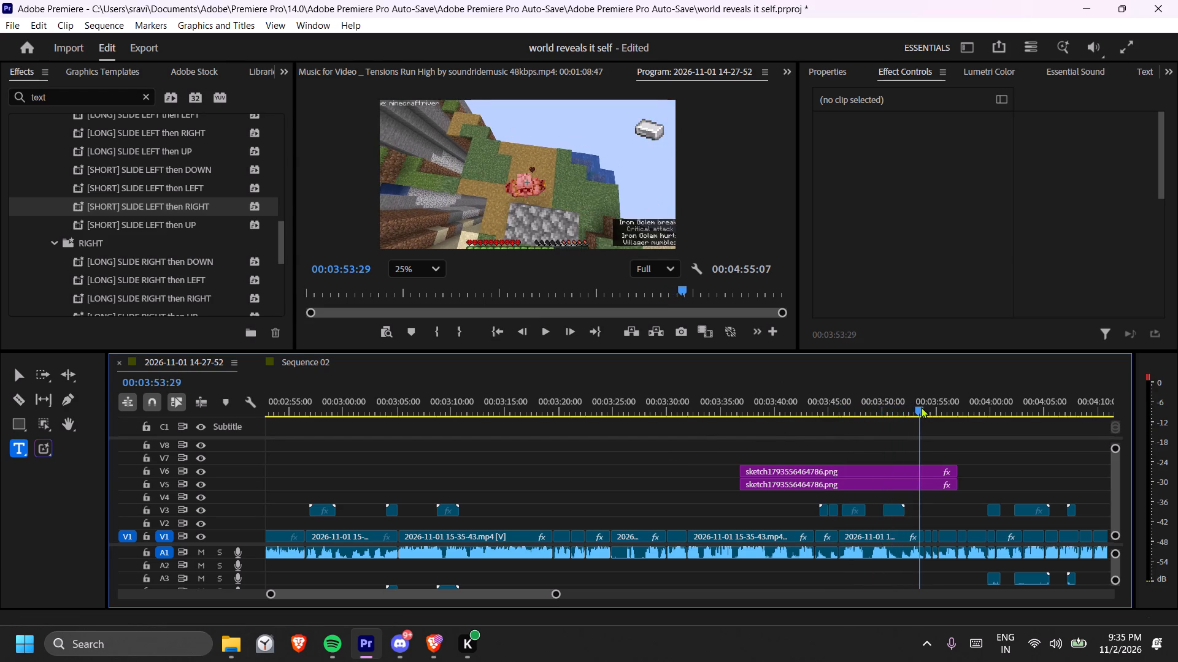
left_click_drag(921, 407, 935, 406)
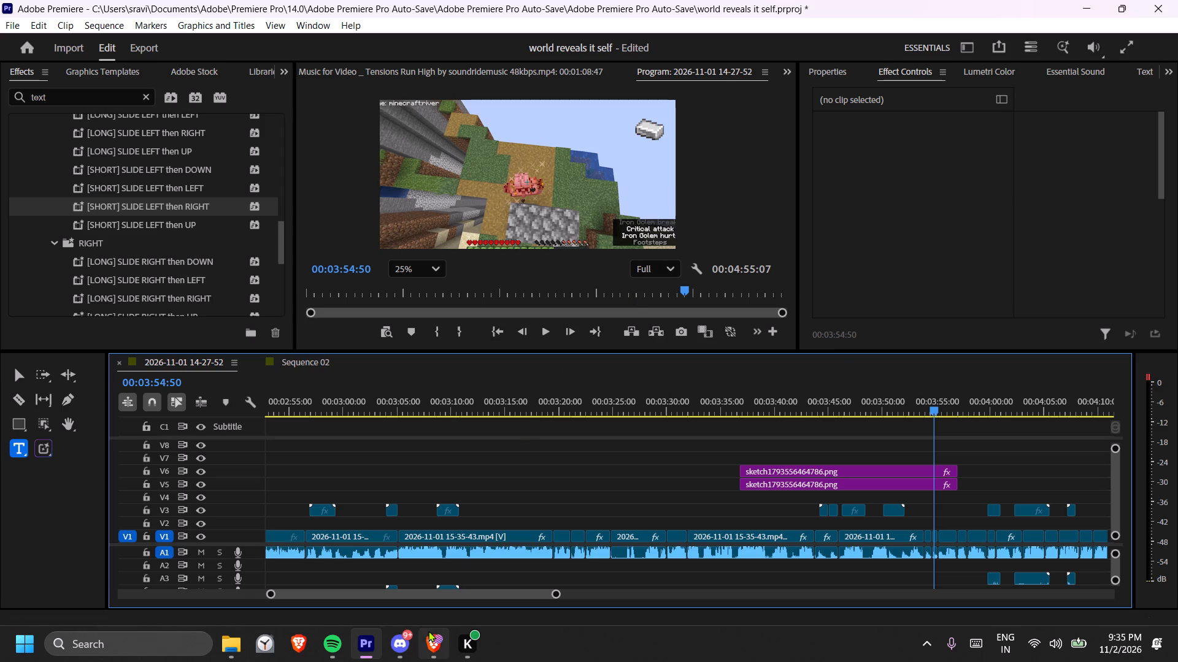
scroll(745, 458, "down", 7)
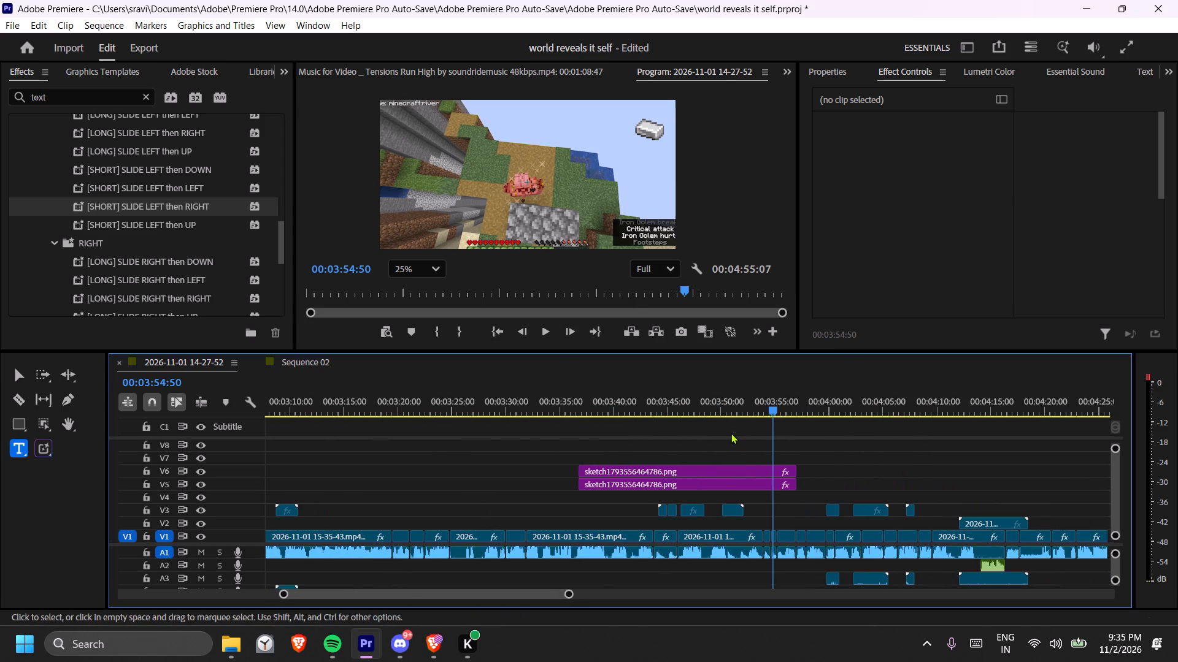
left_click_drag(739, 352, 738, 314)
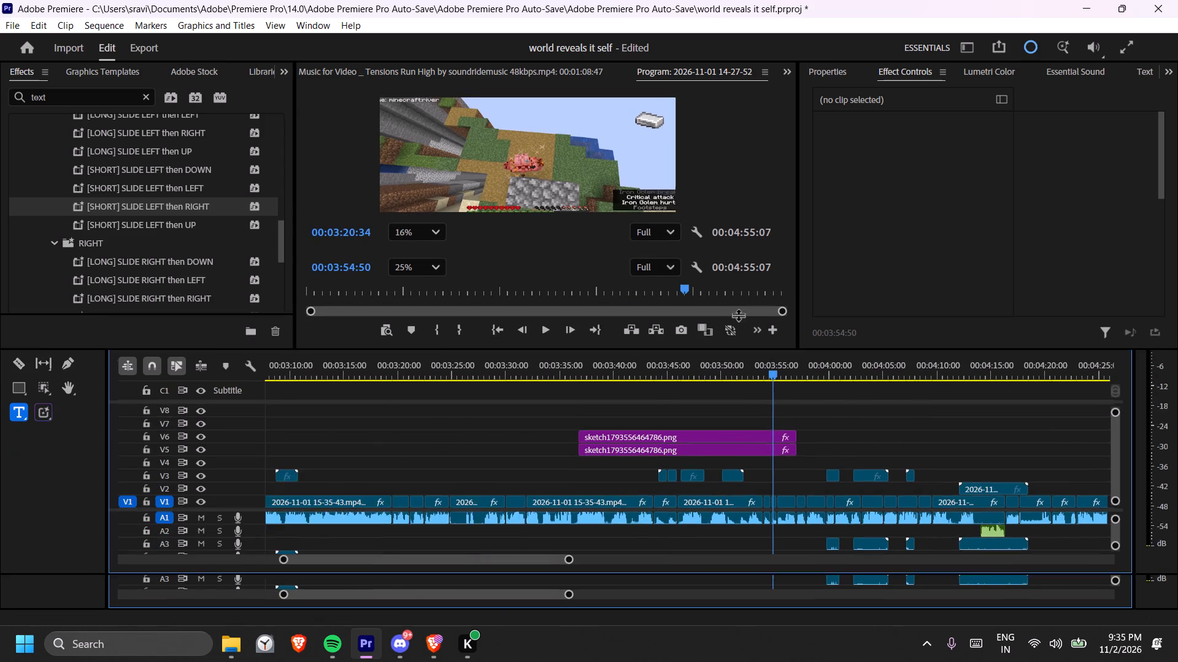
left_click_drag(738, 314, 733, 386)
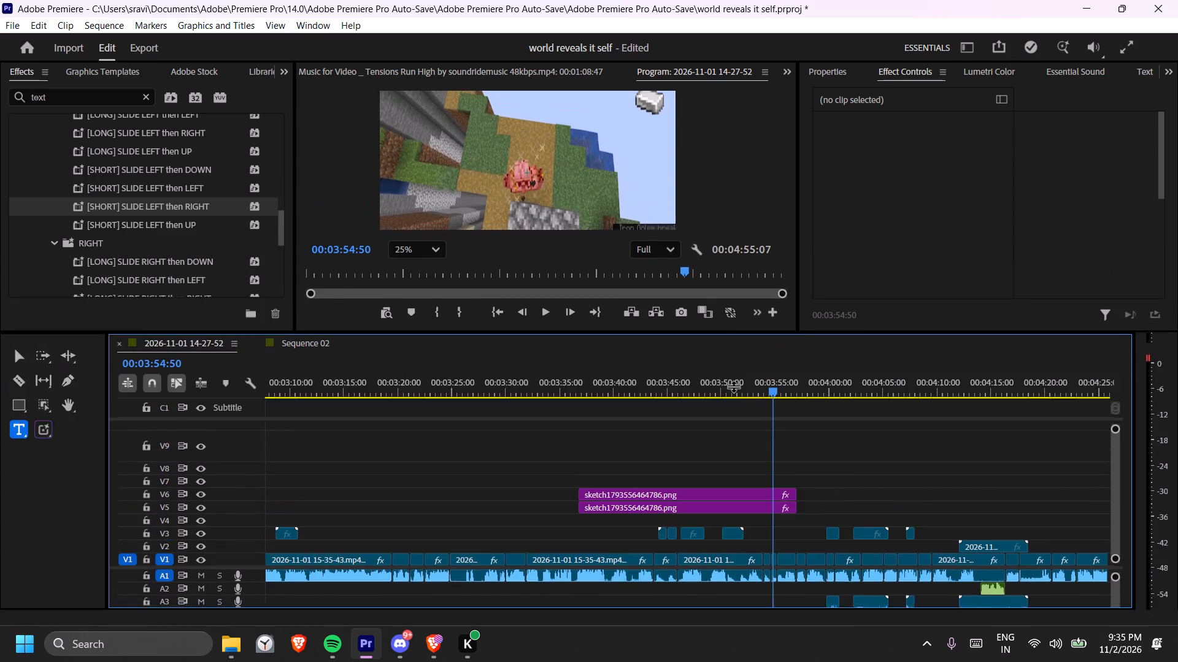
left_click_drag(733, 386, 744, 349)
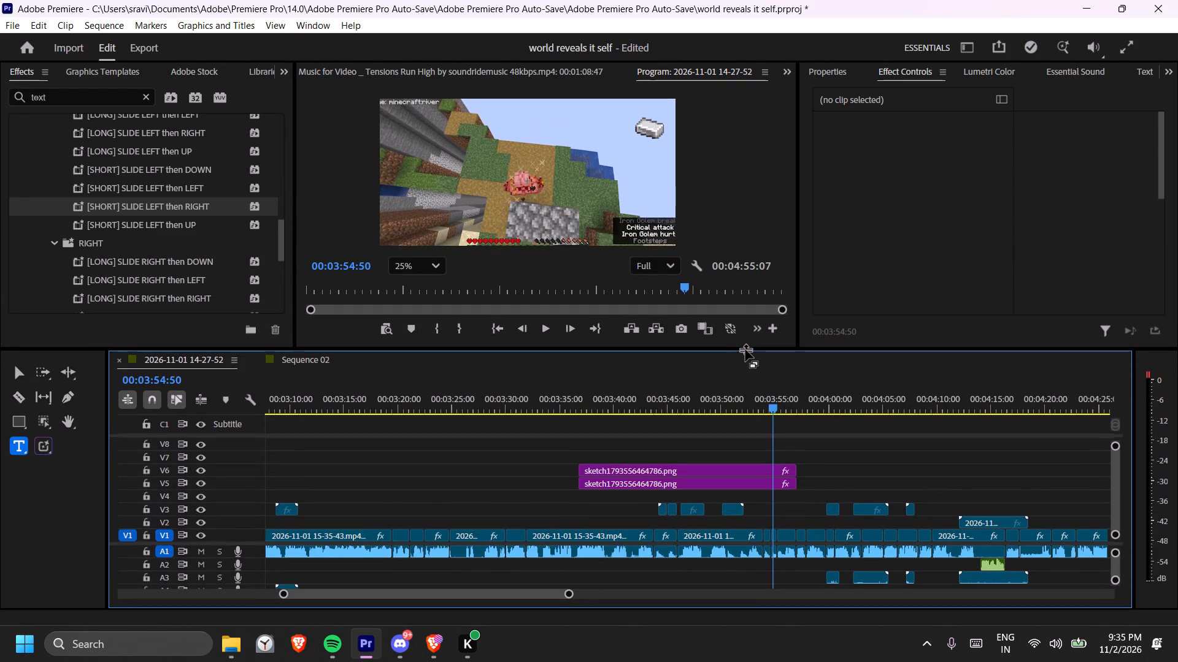
Keyframe the V6 iron ingot's Position at 00:03:54:50 and at 00:03:56:37, with horizontal position 2165 at the second keyframe.
left_click(780, 471)
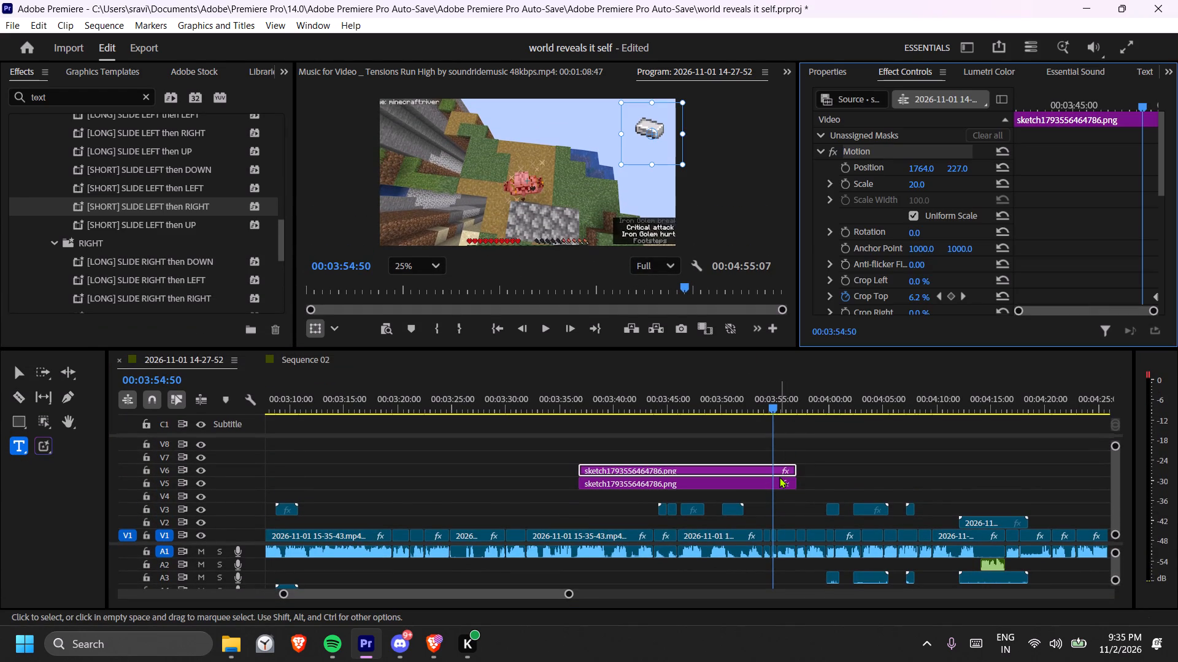
left_click(779, 477)
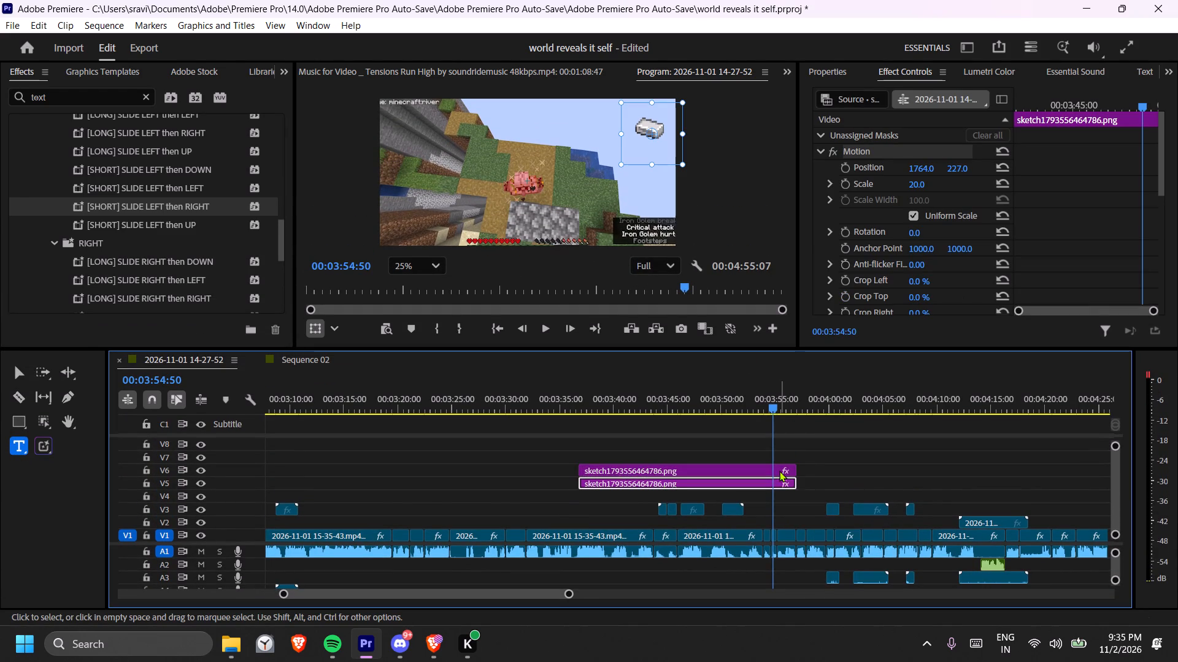
left_click(779, 467)
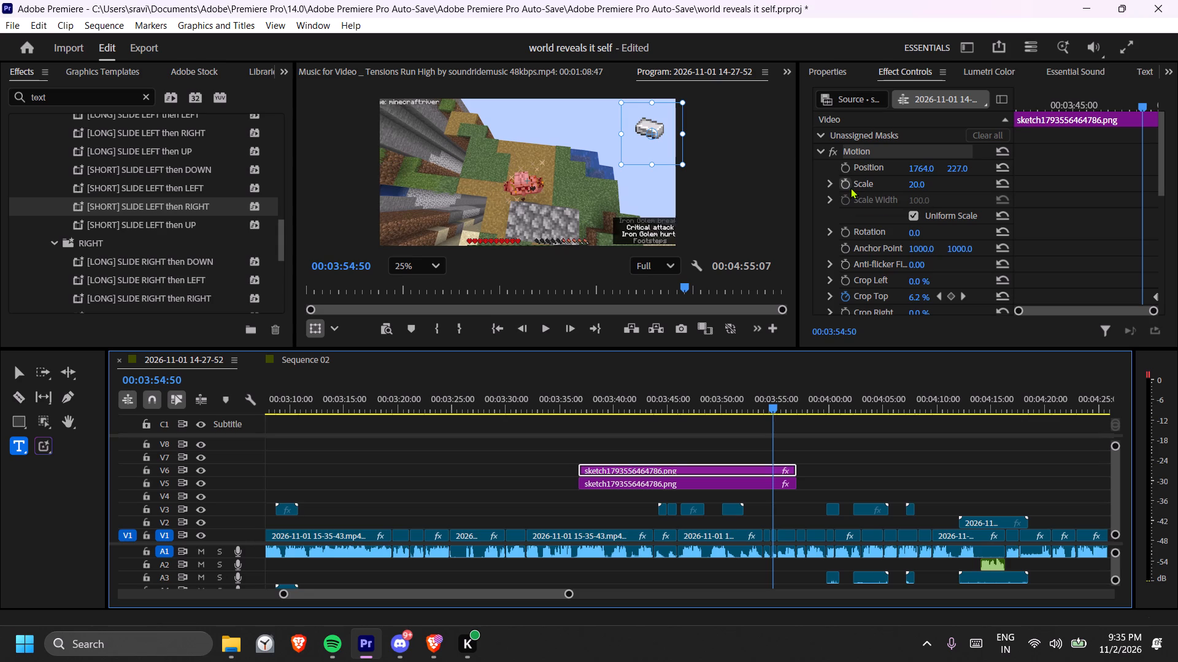
scroll(1102, 208, "down", 3)
scroll(1102, 214, "up", 5)
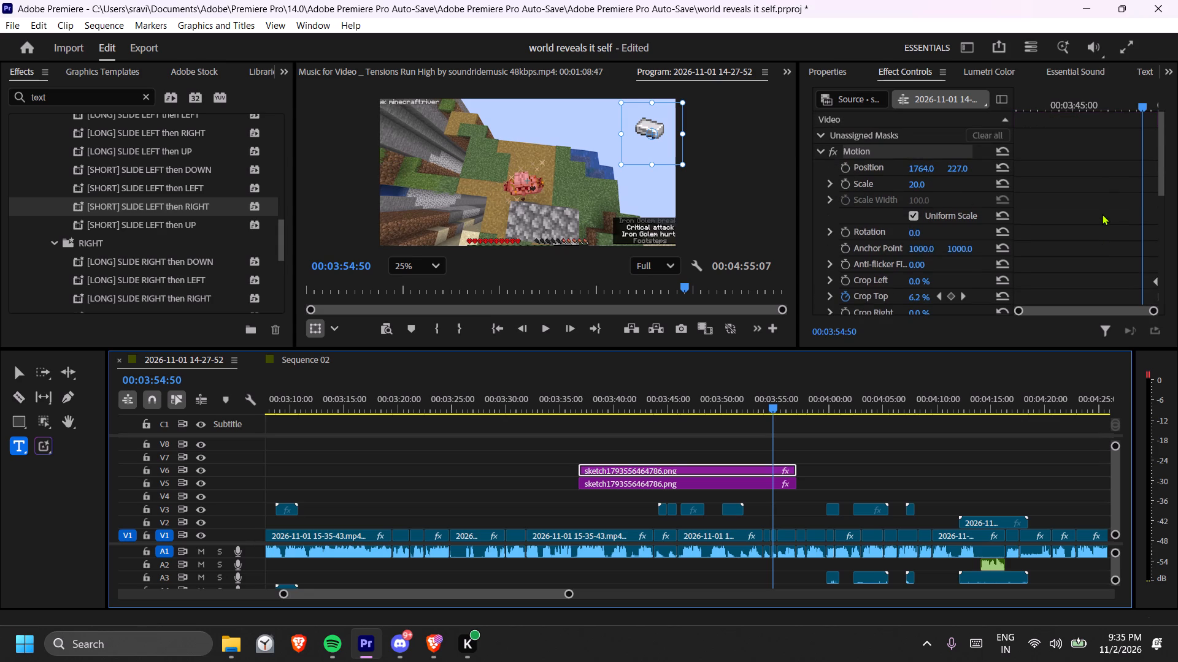
left_click(848, 172)
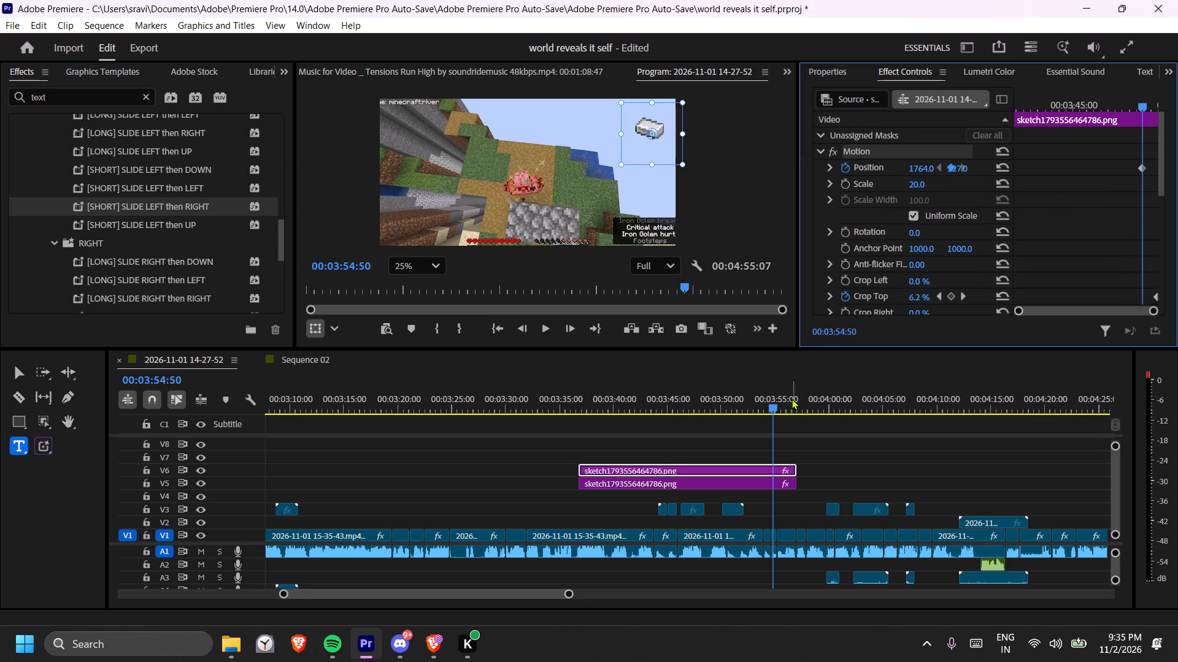
left_click_drag(788, 400, 795, 405)
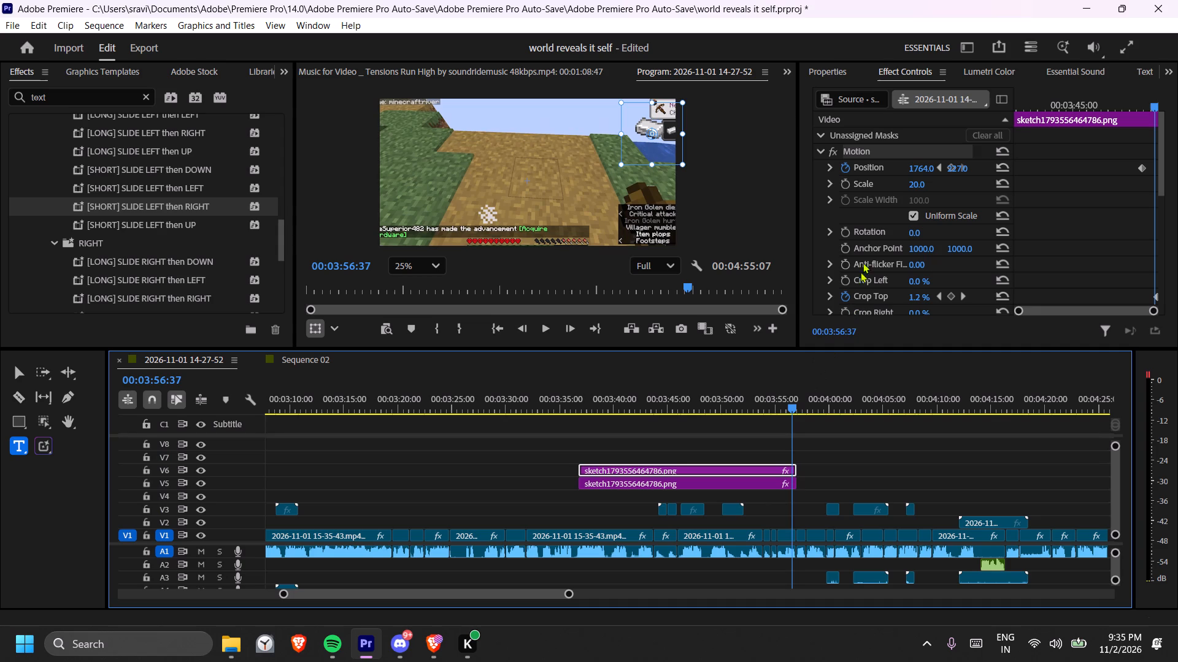
left_click_drag(918, 167, 969, 168)
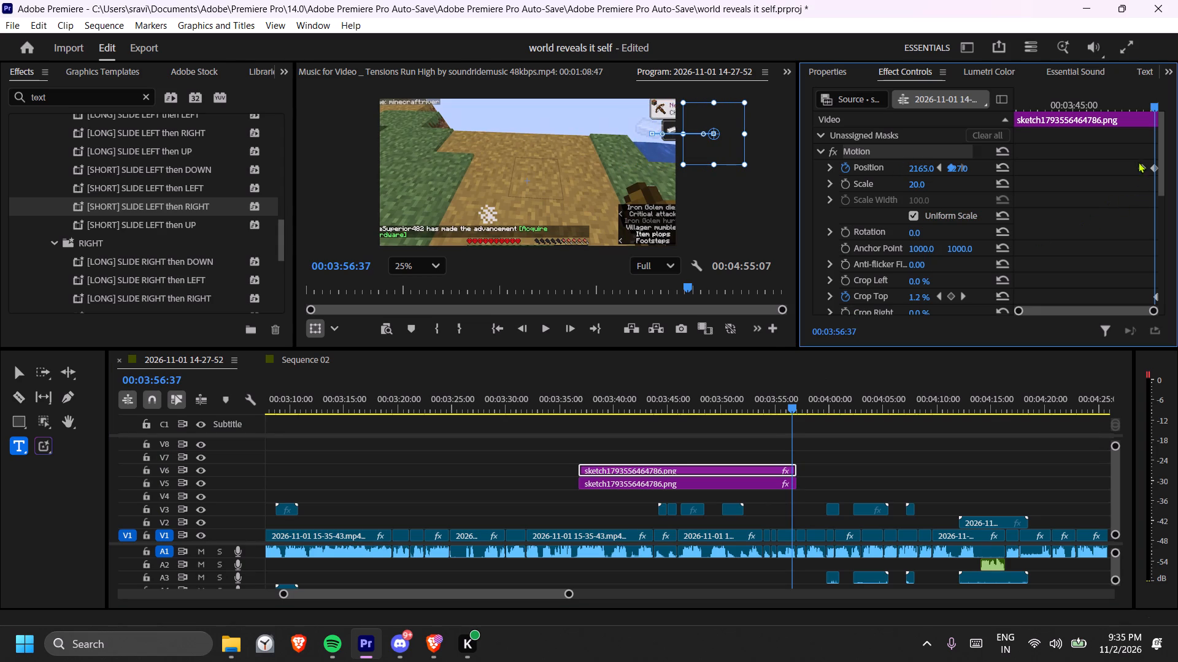
Copy both Position keyframes from the V6 iron ingot and paste them onto the V5 ingot at 00:03:53:36.
left_click_drag(1134, 141, 1169, 192)
key("ctrl+a")
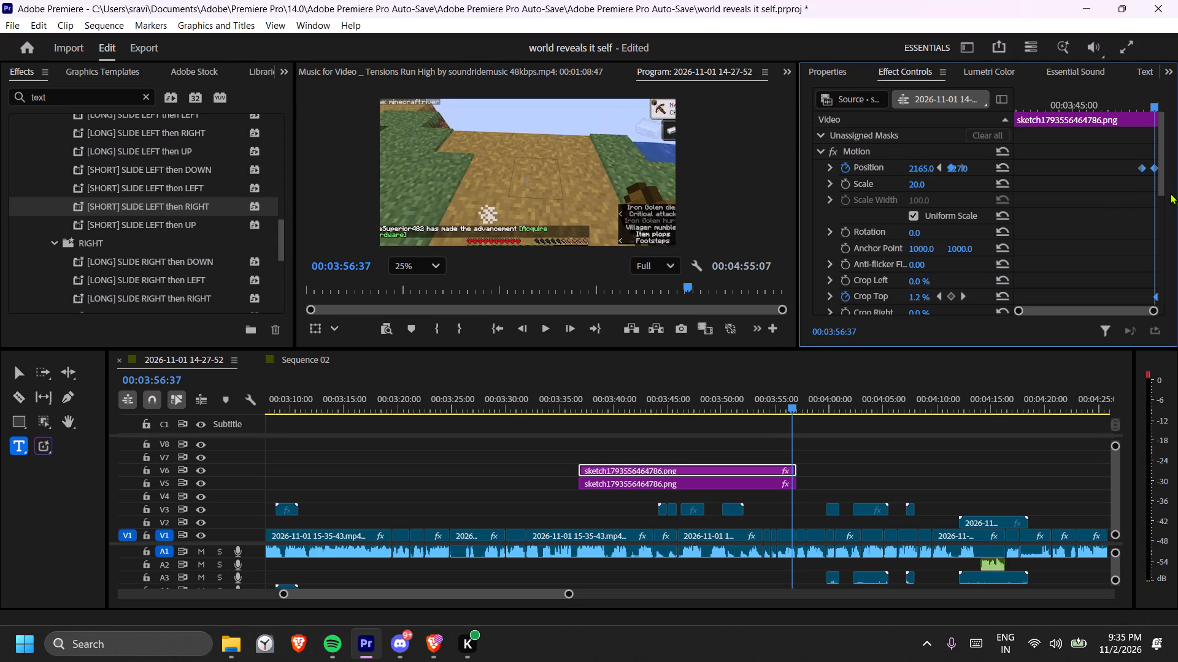
left_click(1137, 206)
left_click_drag(1126, 145, 1169, 191)
key("ctrl+c")
left_click(776, 484)
key("ctrl+v")
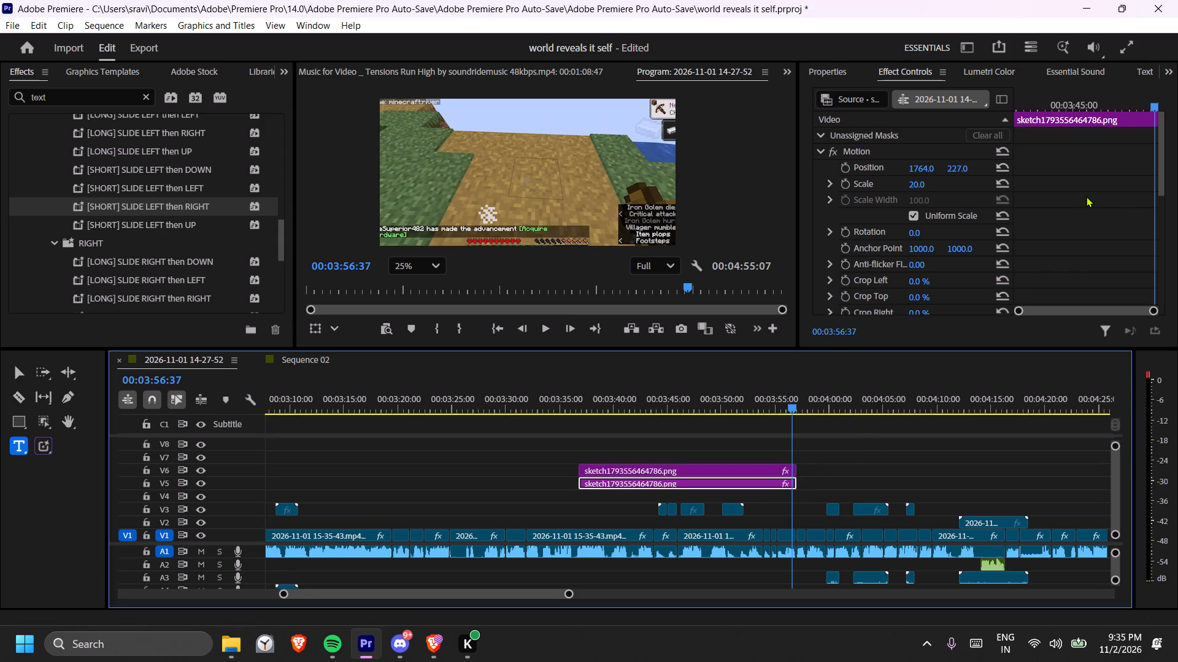
left_click_drag(1147, 101, 1136, 102)
key("ctrl+v")
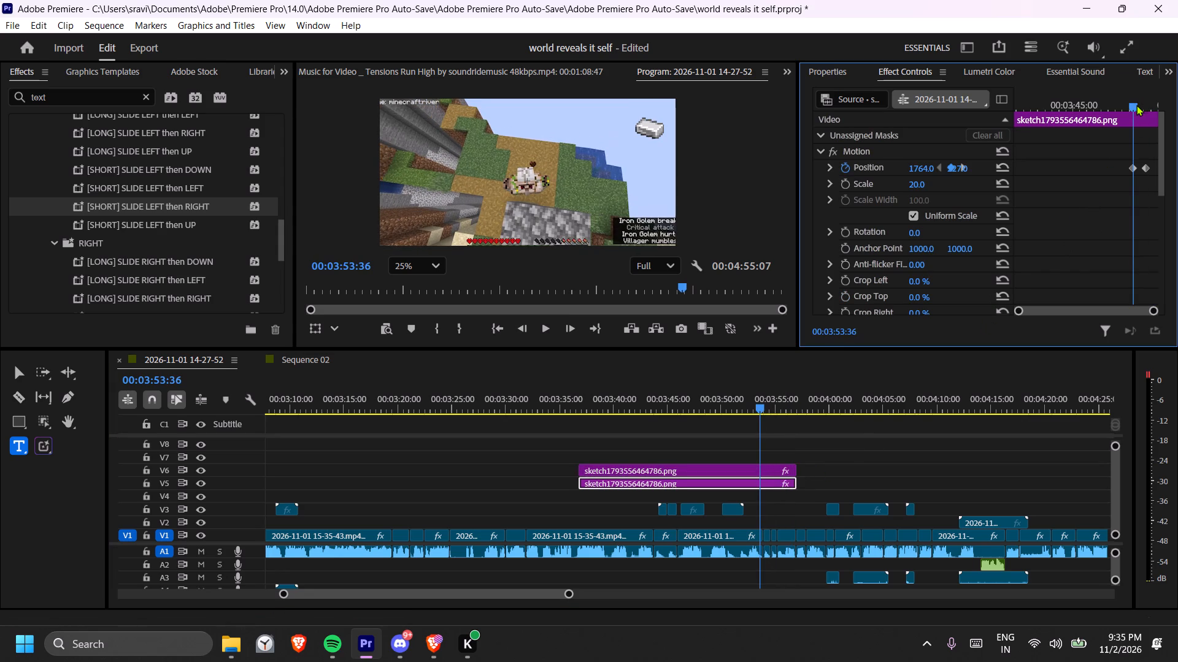
Shift the V5 ingot's two Position keyframes so the first sits at 00:03:54:46, and preview the slide-out.
left_click_drag(1127, 143, 1156, 184)
left_click_drag(1135, 167, 1146, 167)
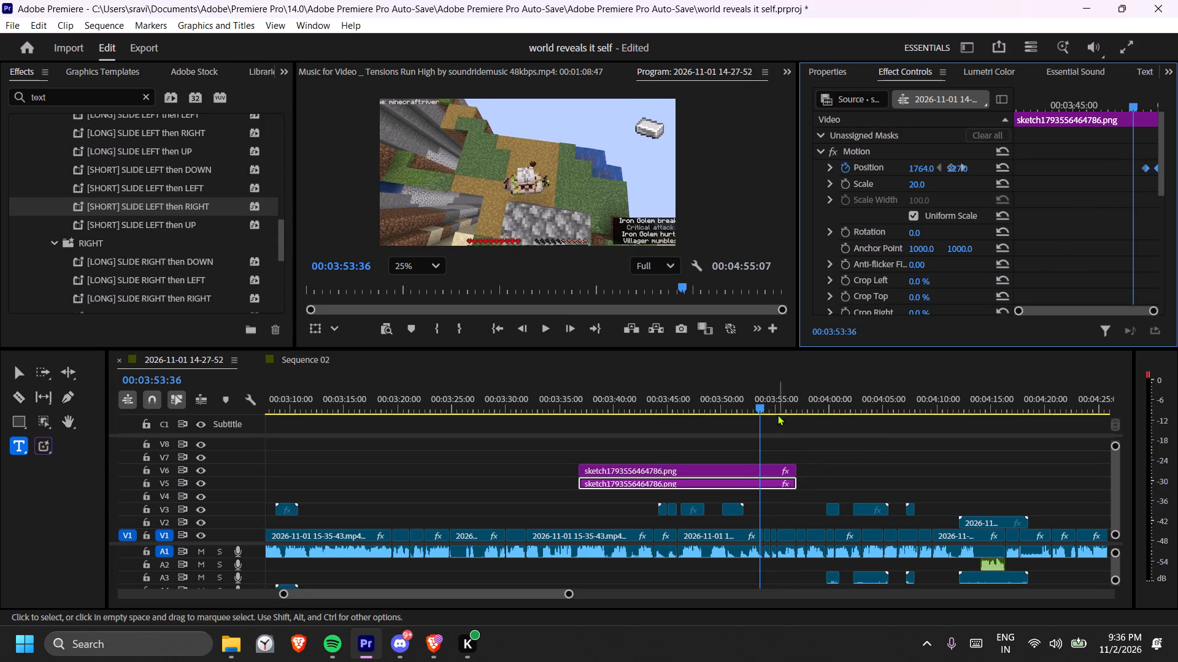
key("space")
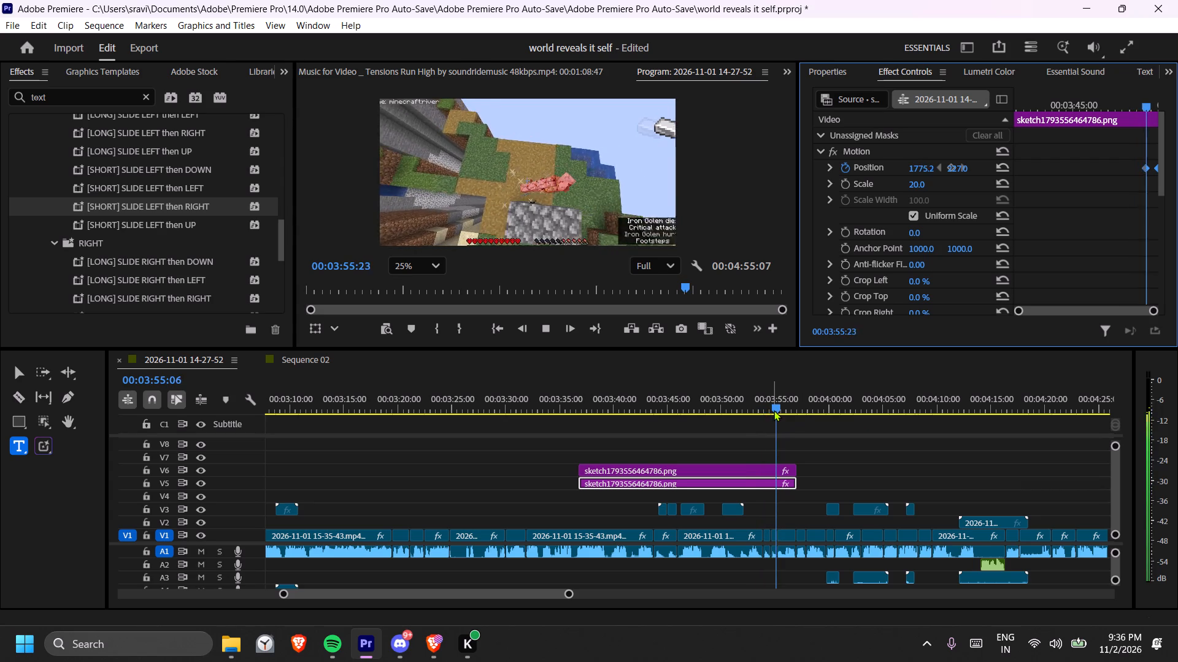
key("space")
left_click(779, 405)
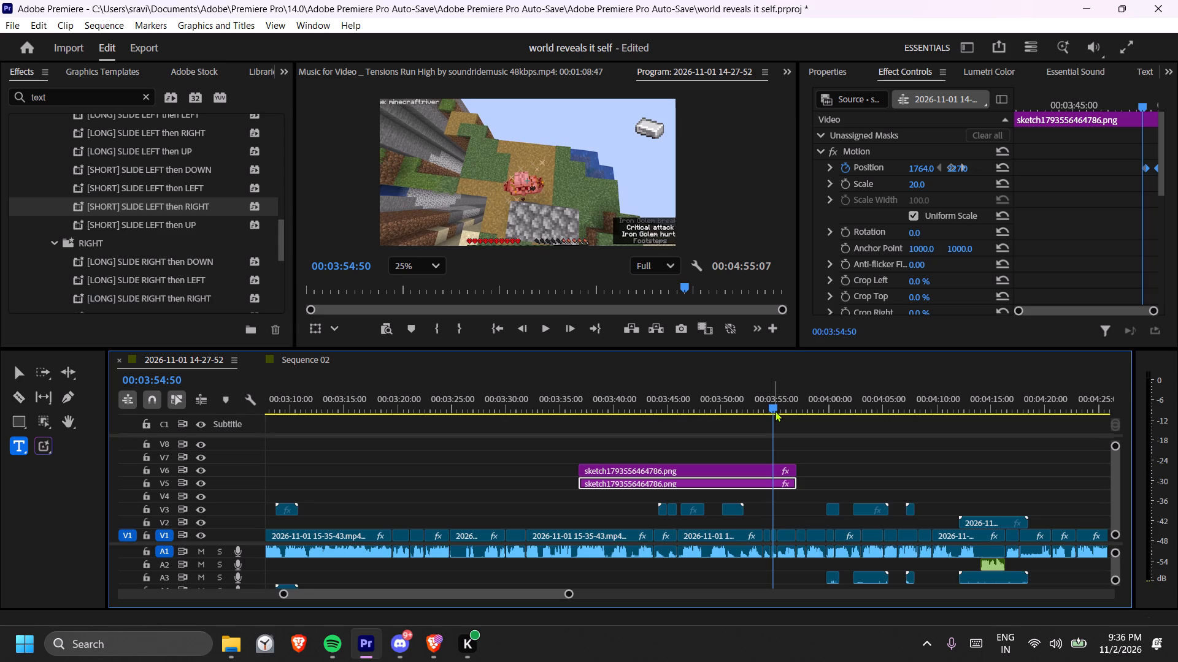
key("space")
key("space")
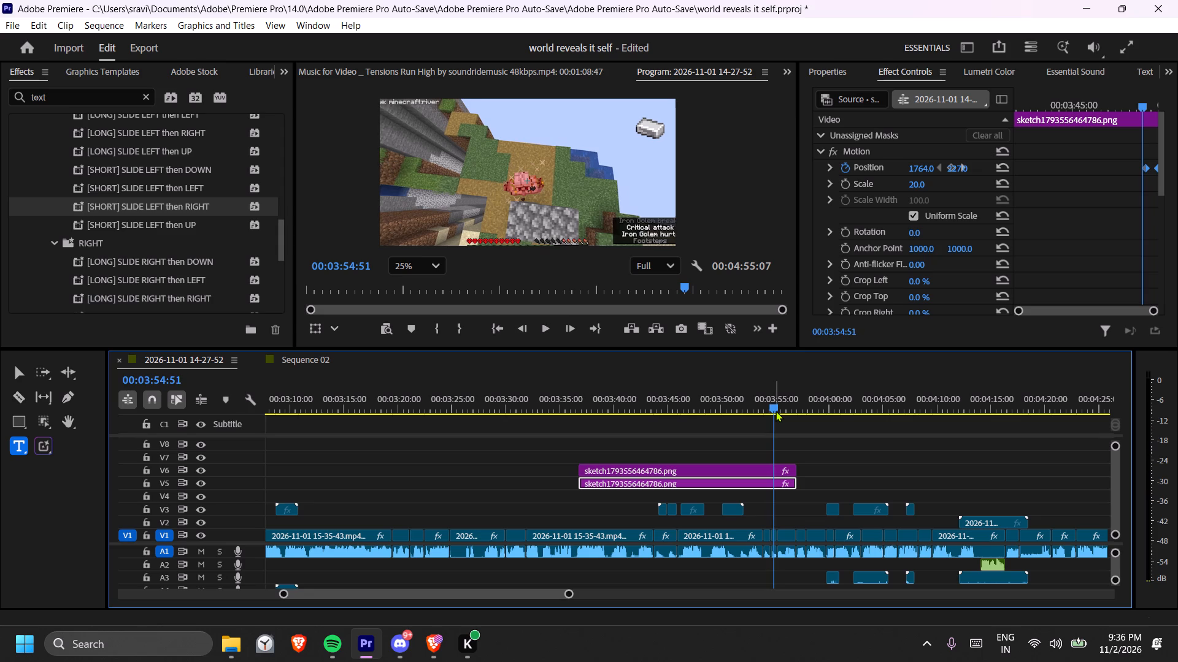
left_click(776, 409)
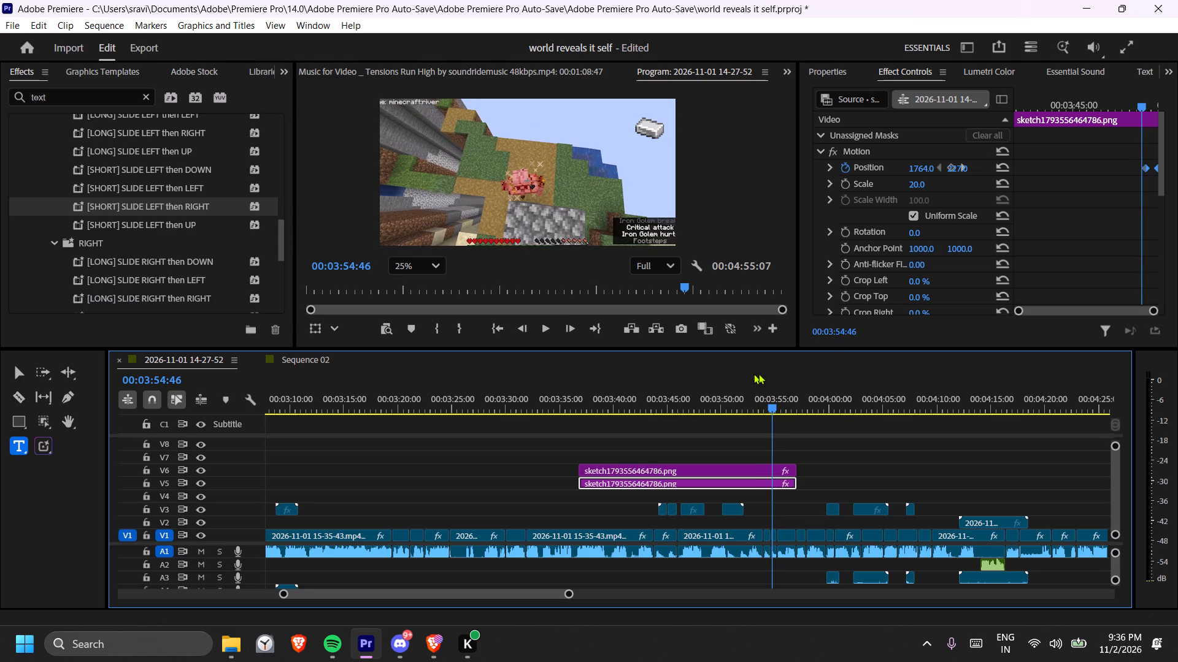
left_click(1147, 167)
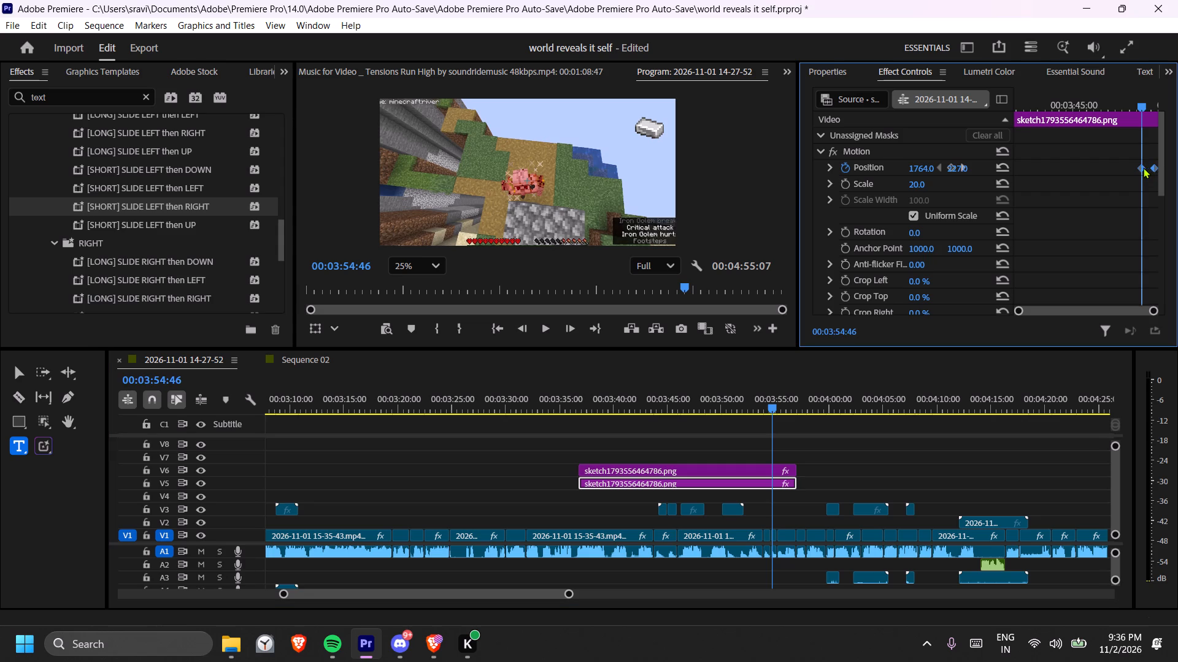
key("space")
key("space")
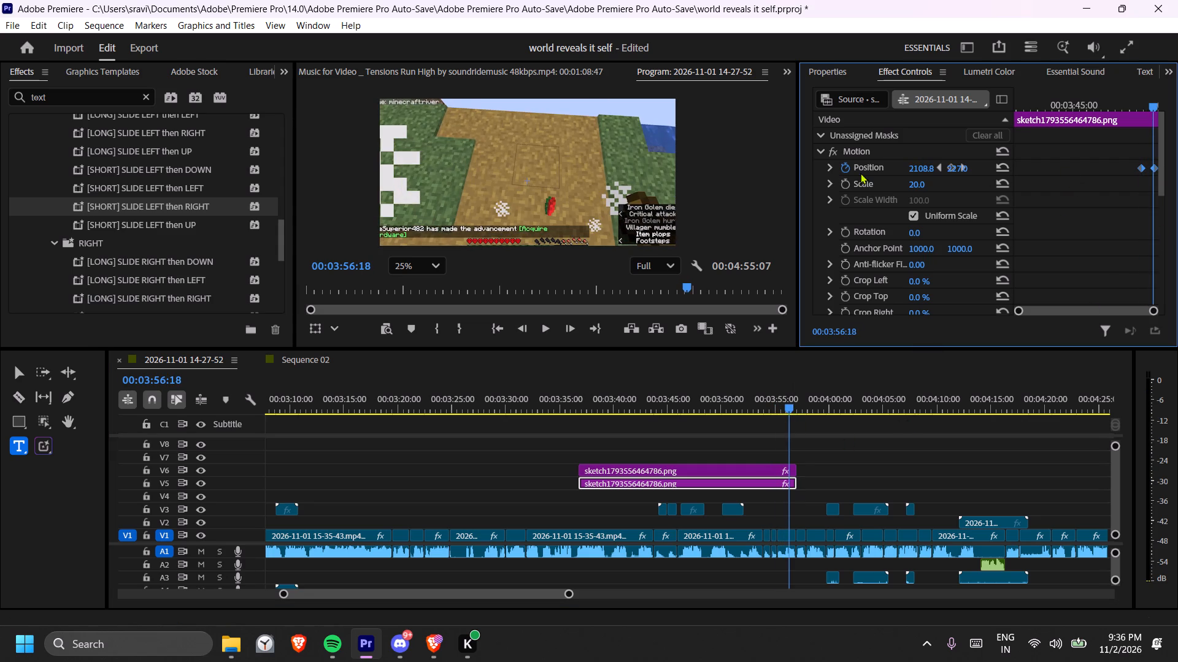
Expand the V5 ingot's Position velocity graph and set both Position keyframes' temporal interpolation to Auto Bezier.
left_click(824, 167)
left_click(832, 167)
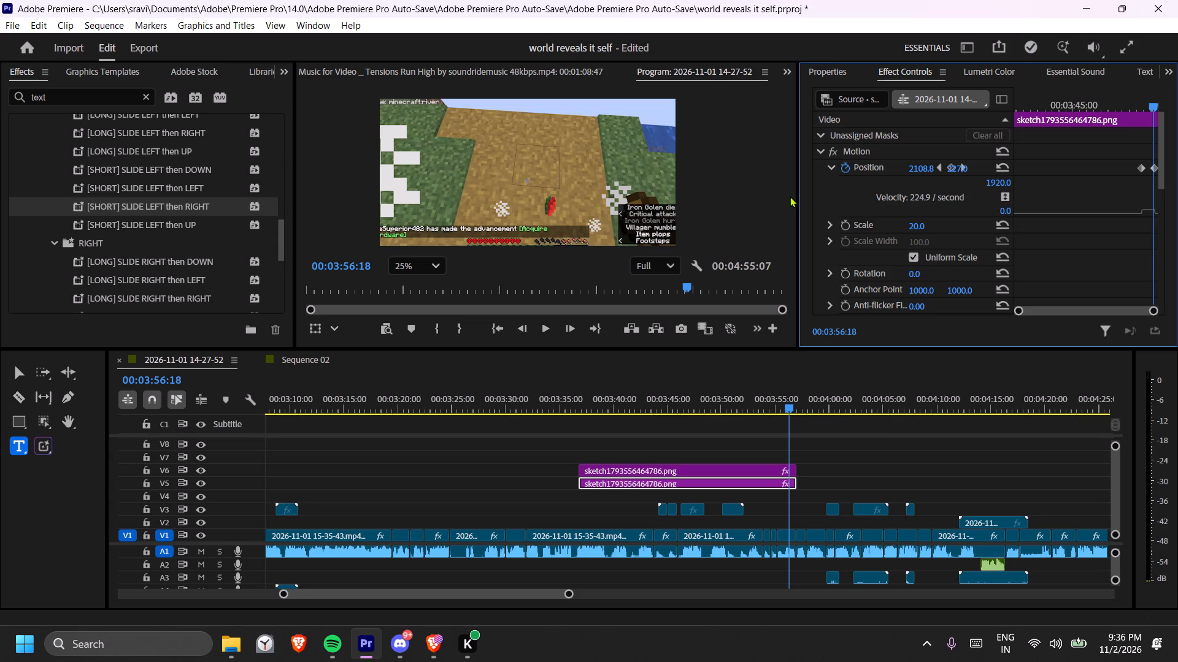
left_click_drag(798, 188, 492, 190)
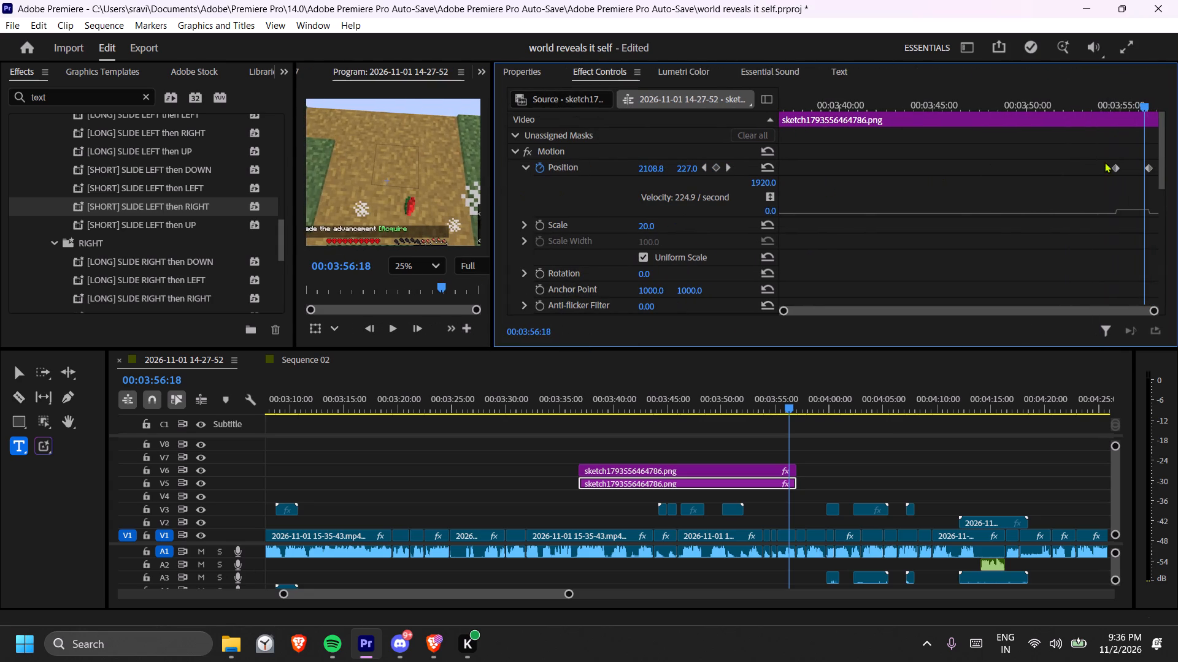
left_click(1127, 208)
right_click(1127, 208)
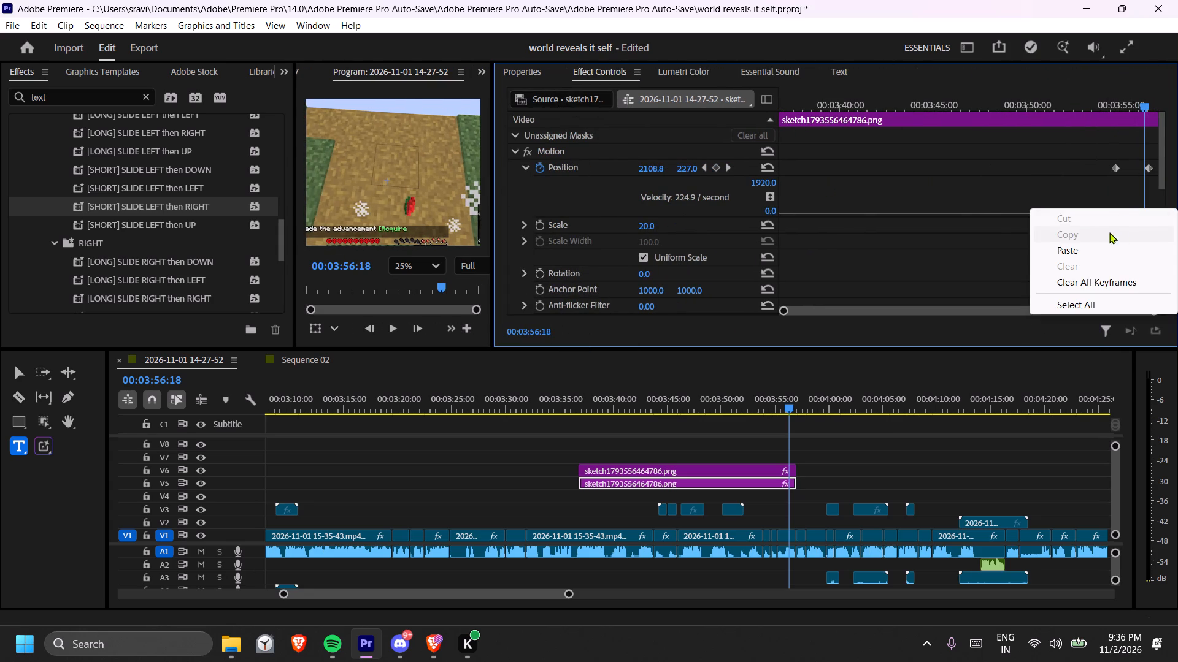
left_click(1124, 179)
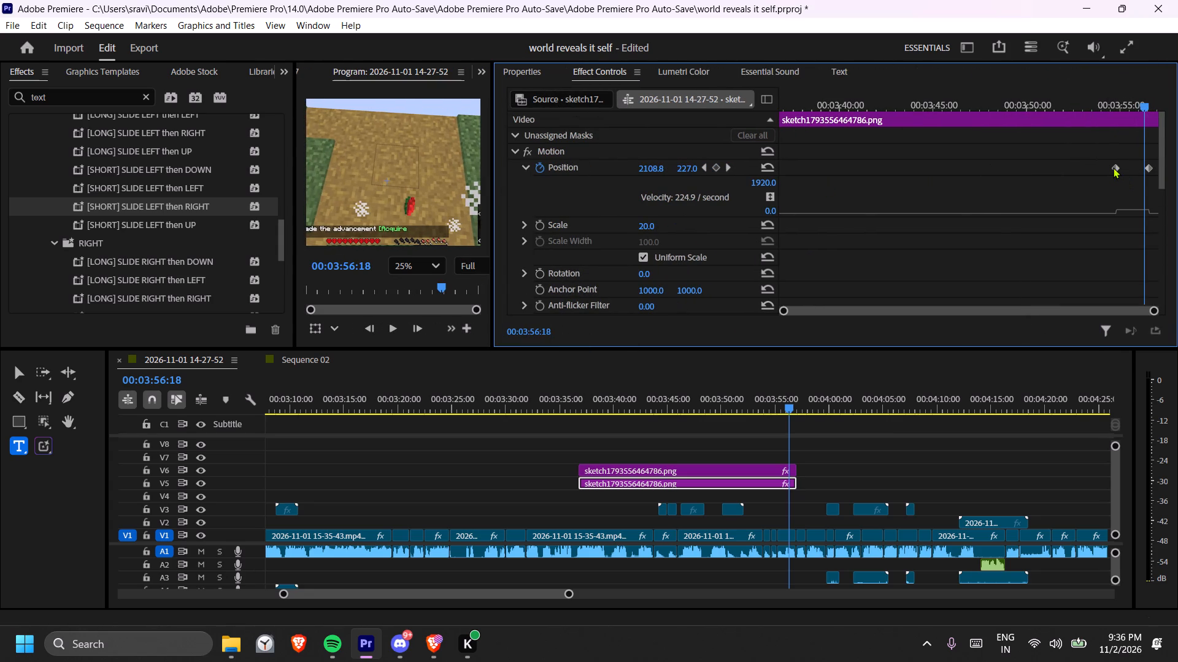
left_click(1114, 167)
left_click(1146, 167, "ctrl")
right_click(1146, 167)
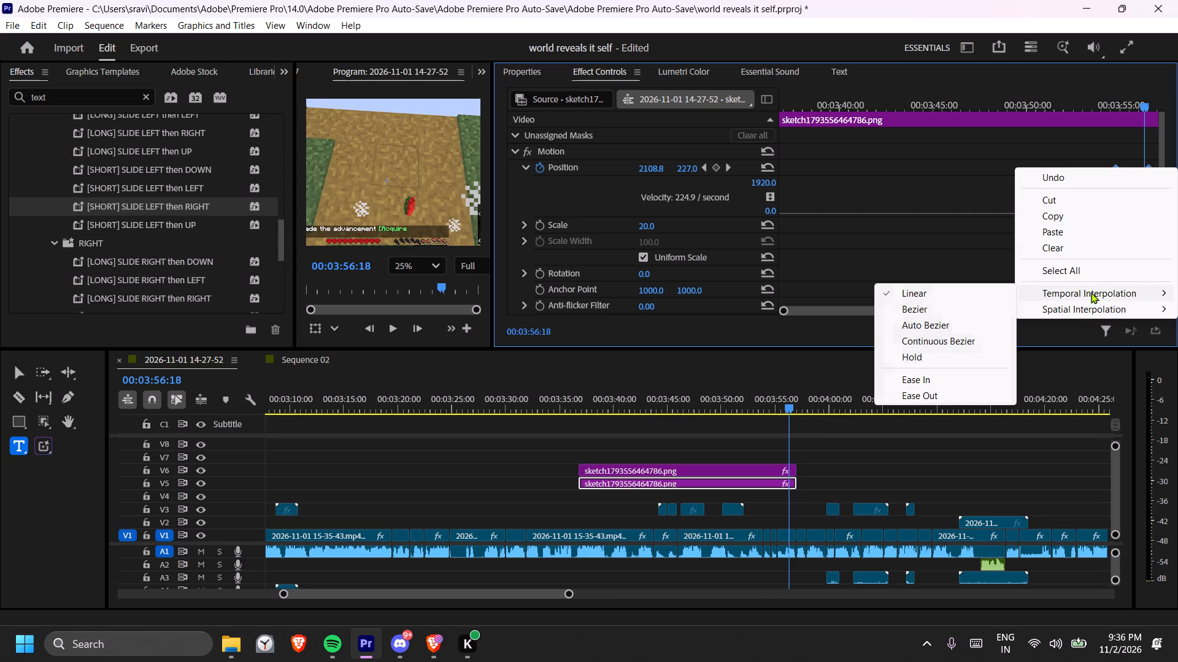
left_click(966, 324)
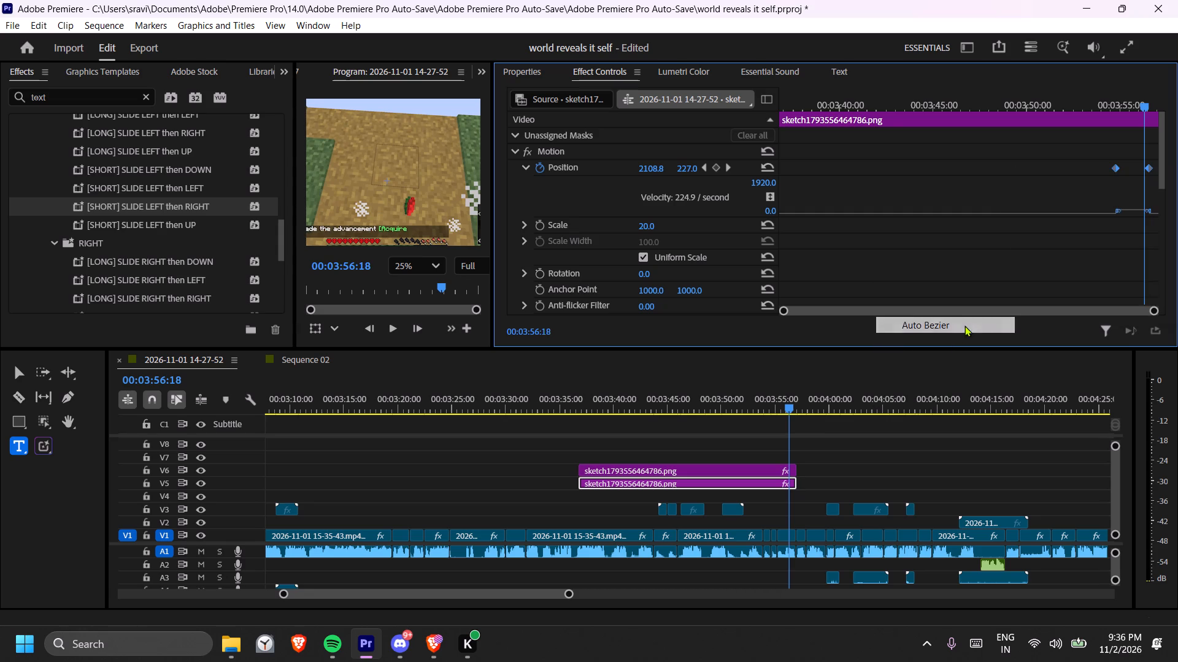
Play the V5 ingot's slide-out repeatedly around 00:03:55 to check the Auto Bezier motion.
left_click(781, 403)
key("space")
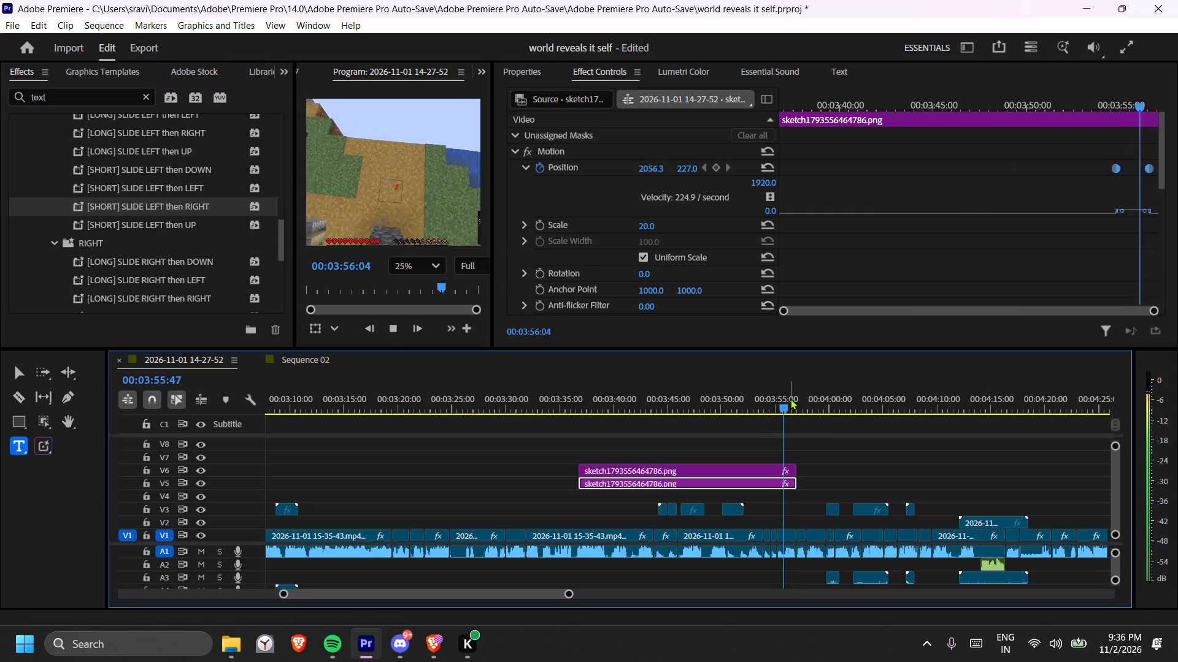
key("space")
scroll(461, 189, "down", 4)
middle_click_drag(425, 182, 323, 188)
scroll(409, 175, "down", 1)
middle_click_drag(409, 175, 352, 174)
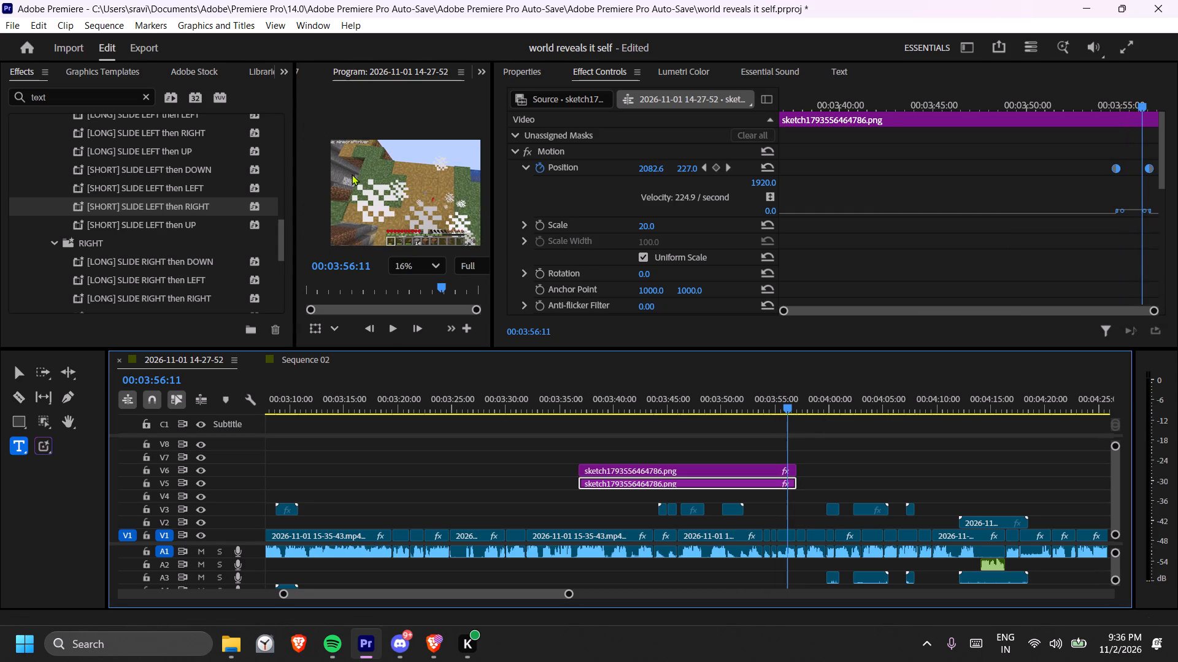
middle_click_drag(352, 174, 345, 175)
scroll(345, 175, "up", 1)
middle_click_drag(431, 171, 348, 173)
scroll(348, 175, "up", 1)
middle_click_drag(456, 183, 358, 188)
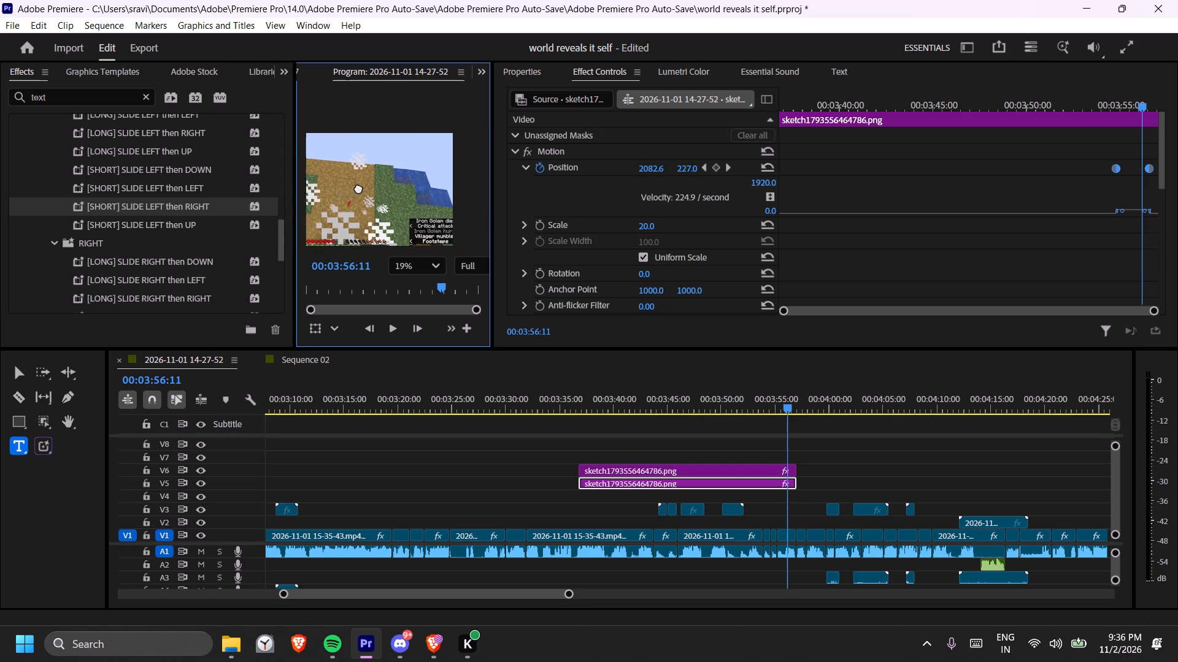
middle_click_drag(358, 188, 361, 198)
left_click(783, 399)
key("space")
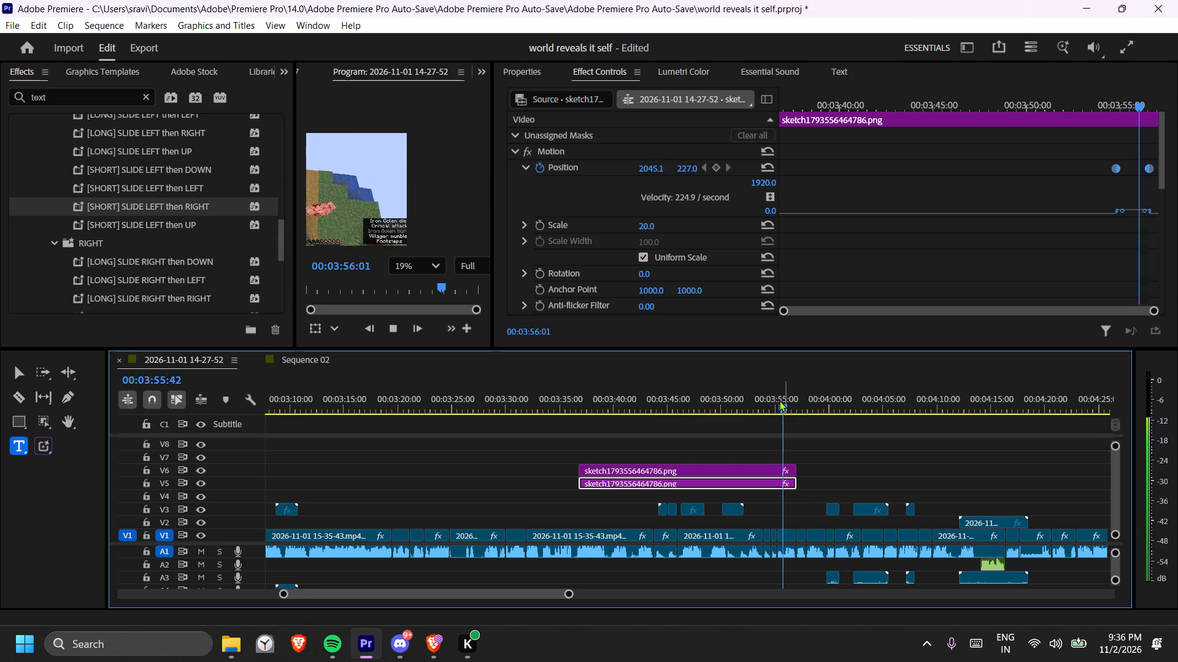
key("space")
left_click(746, 408)
key("space")
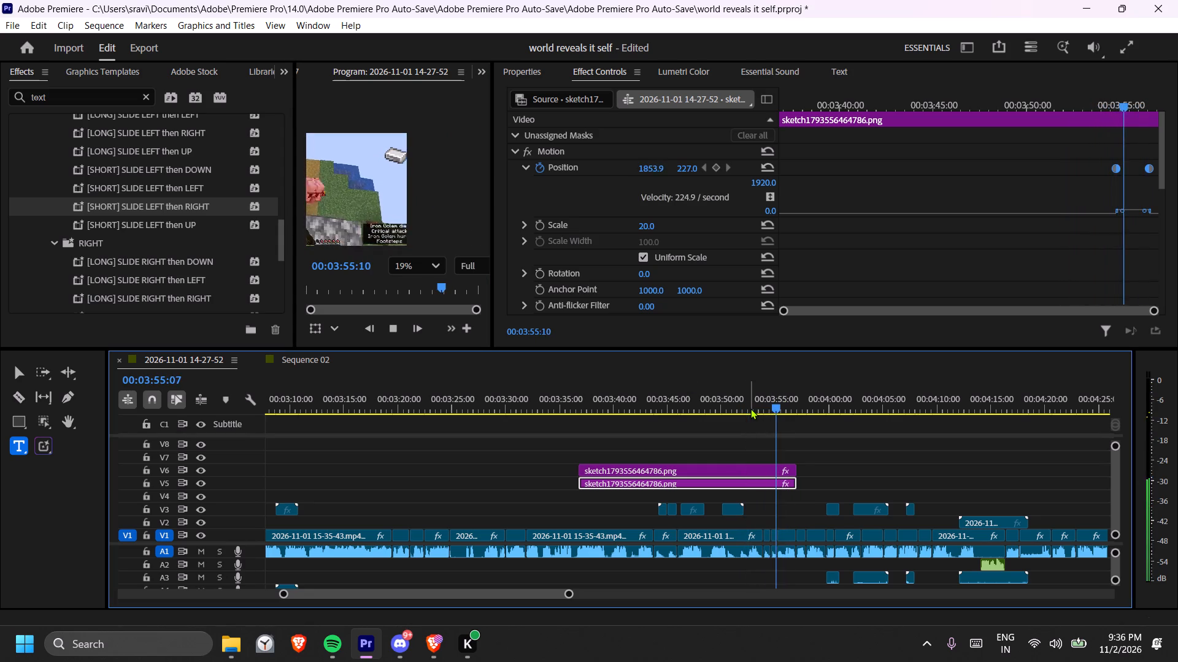
key("space")
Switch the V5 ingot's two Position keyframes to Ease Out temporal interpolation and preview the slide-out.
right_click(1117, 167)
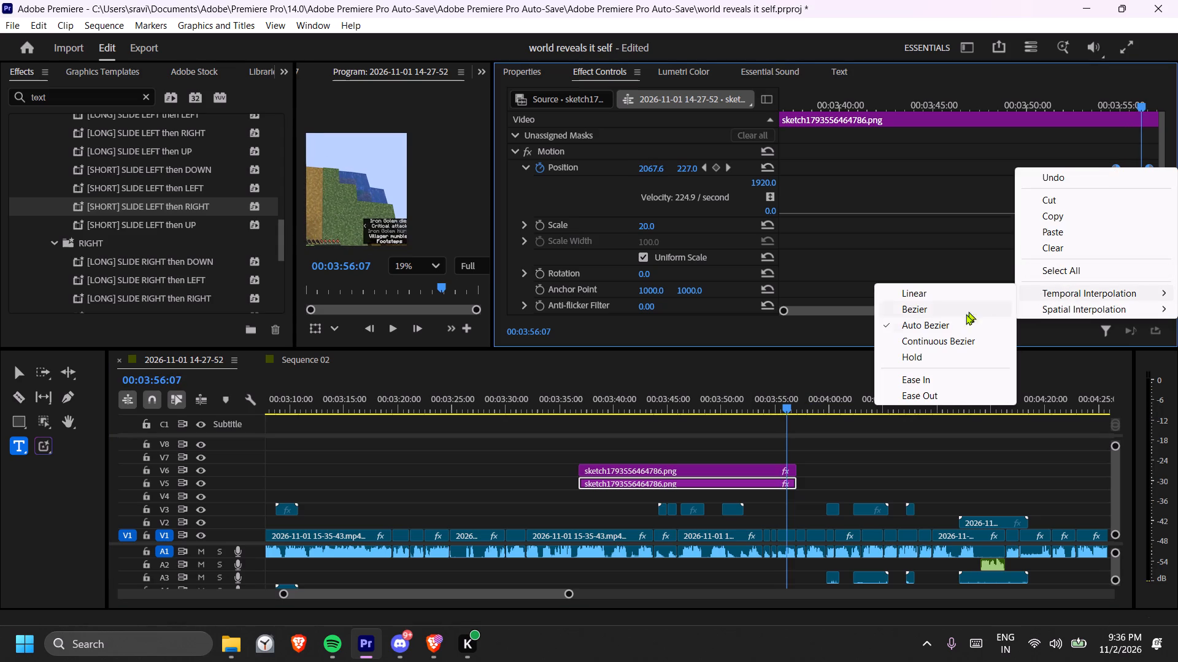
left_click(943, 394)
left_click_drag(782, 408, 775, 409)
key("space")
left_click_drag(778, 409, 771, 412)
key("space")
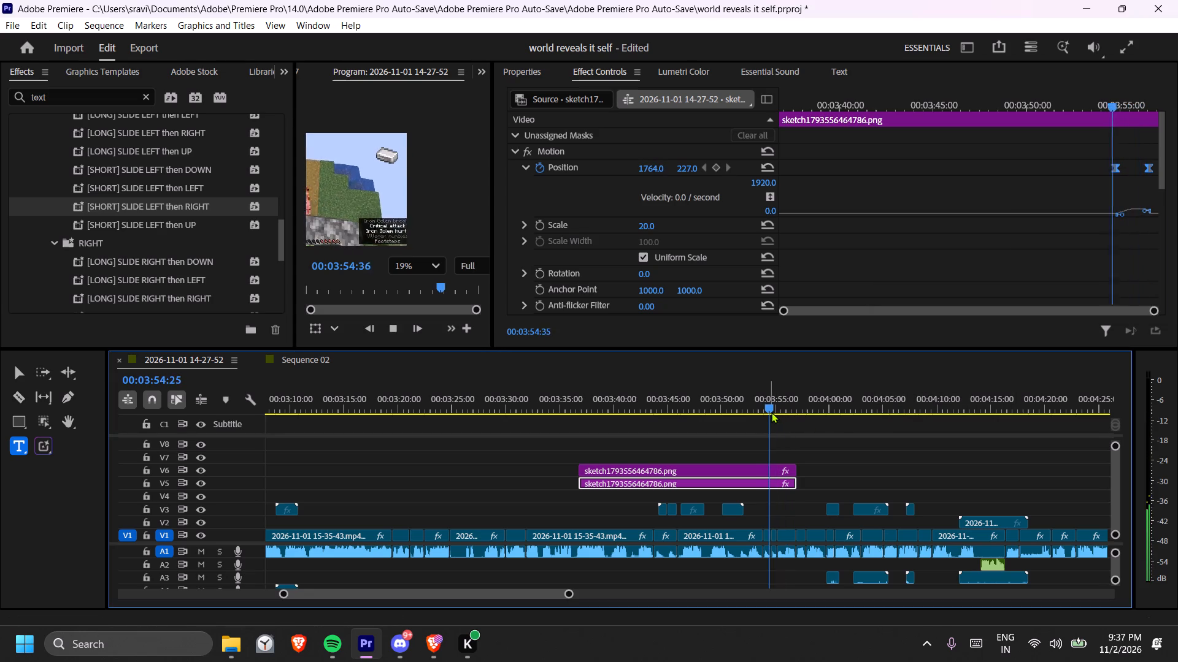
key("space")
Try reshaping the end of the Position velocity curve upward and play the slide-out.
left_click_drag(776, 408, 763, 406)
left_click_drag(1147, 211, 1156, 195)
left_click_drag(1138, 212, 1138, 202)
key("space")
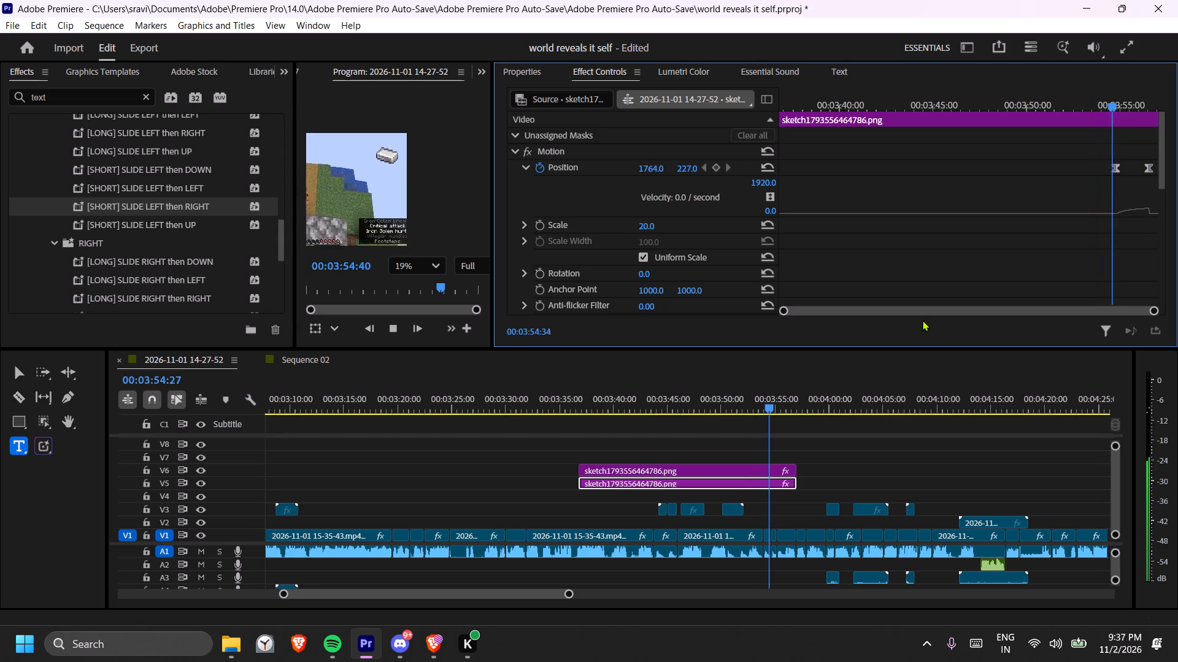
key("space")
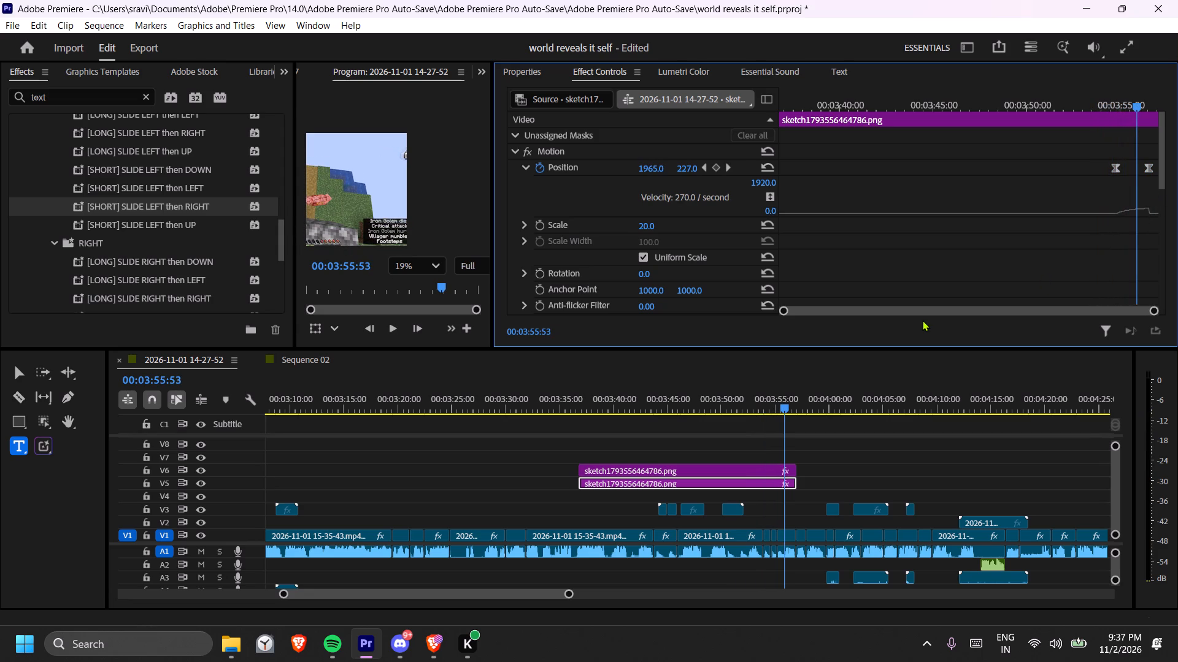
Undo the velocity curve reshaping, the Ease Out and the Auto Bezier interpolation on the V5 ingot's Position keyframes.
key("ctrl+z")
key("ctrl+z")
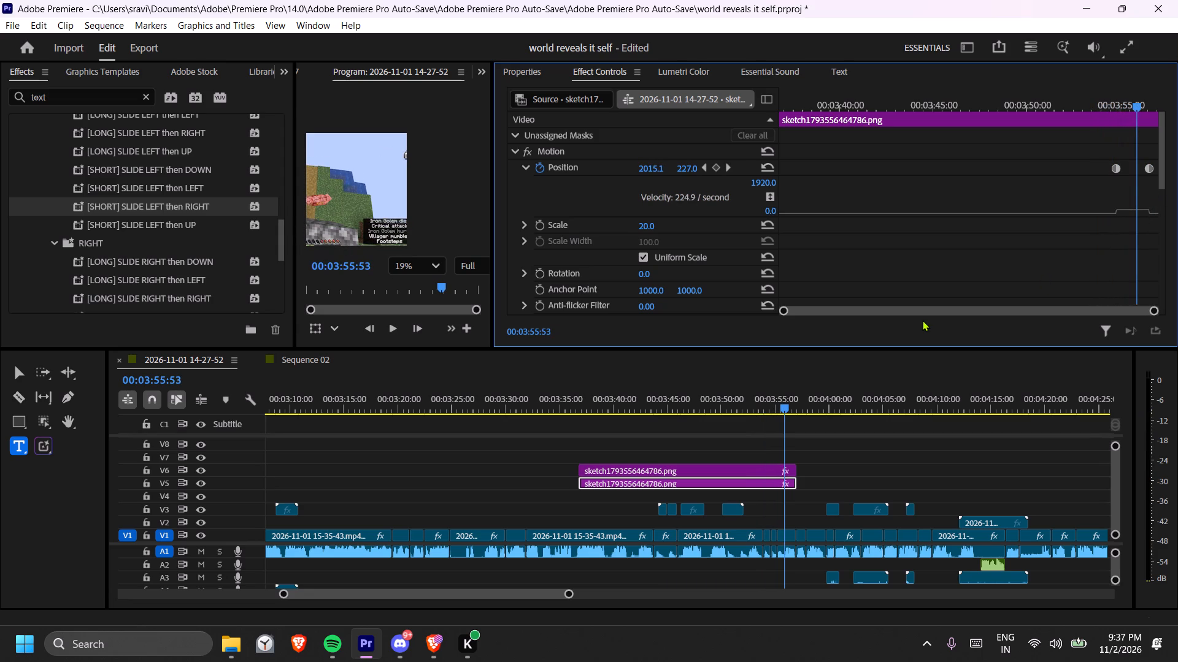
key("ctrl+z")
Play the V5 ingot's linear slide-out and scrub around its start, ending at 00:03:54:42.
left_click(763, 403)
key("space")
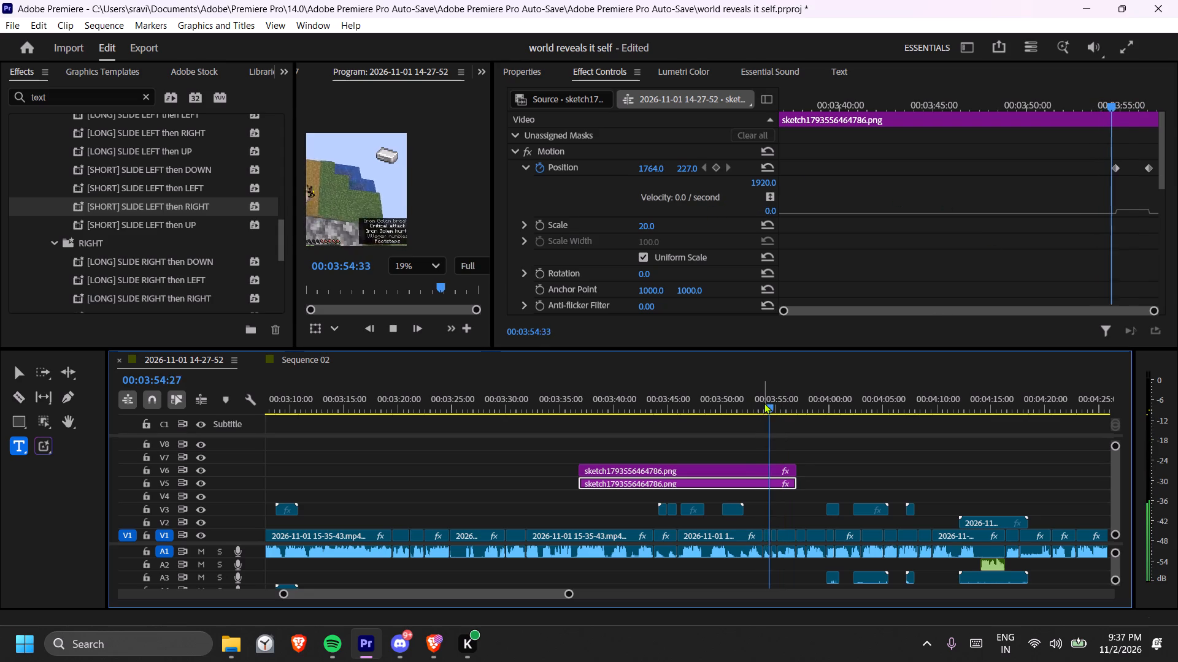
key("space")
key("space")
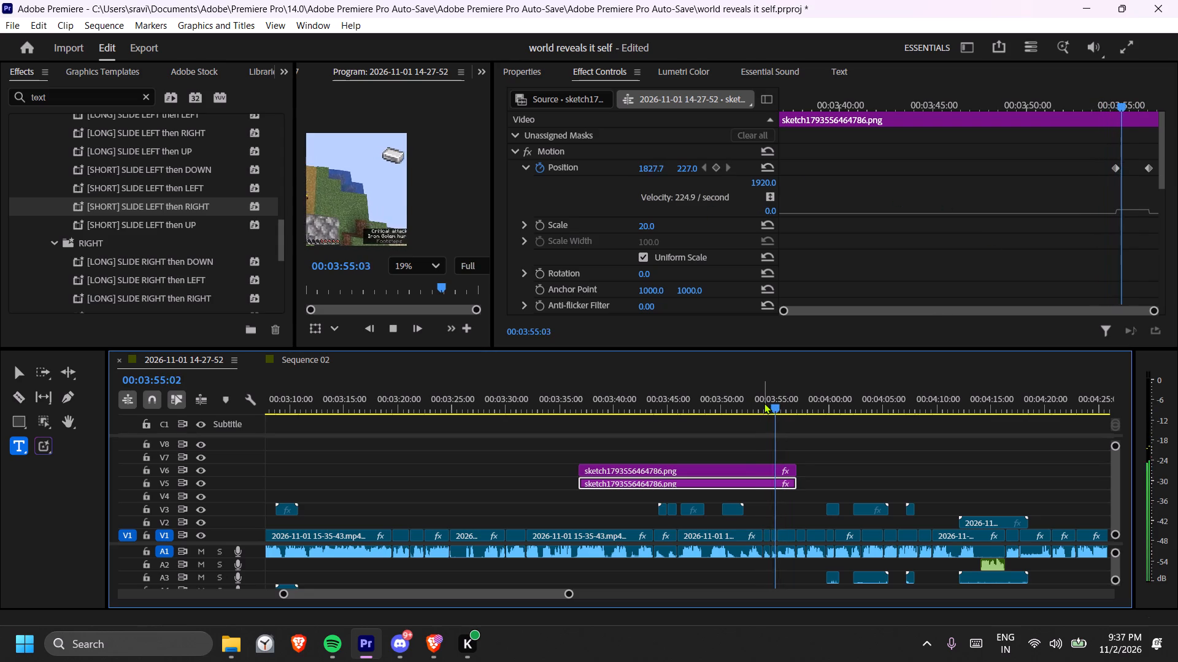
key("space")
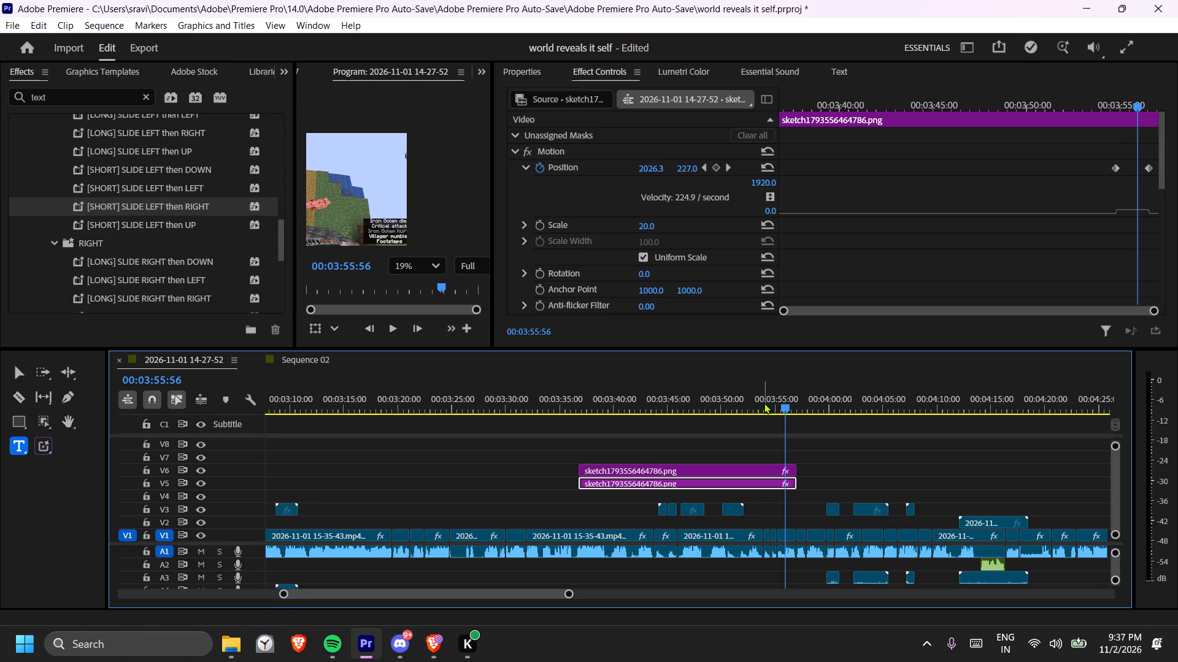
left_click(767, 414)
left_click_drag(764, 405, 769, 404)
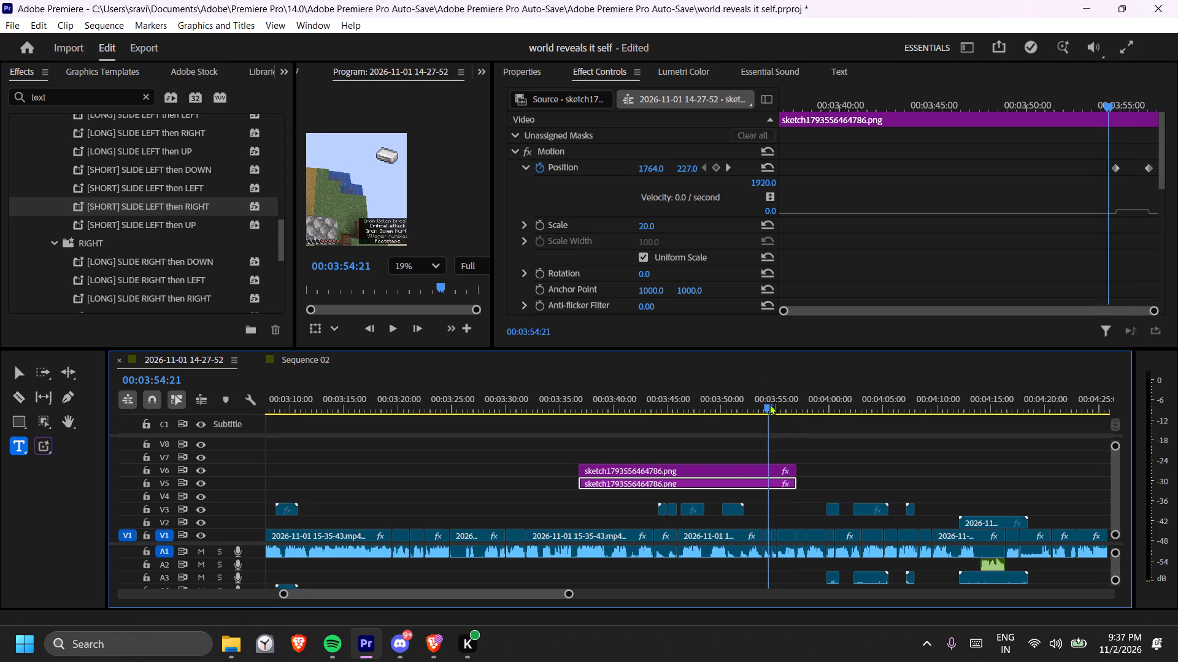
left_click_drag(769, 404, 767, 405)
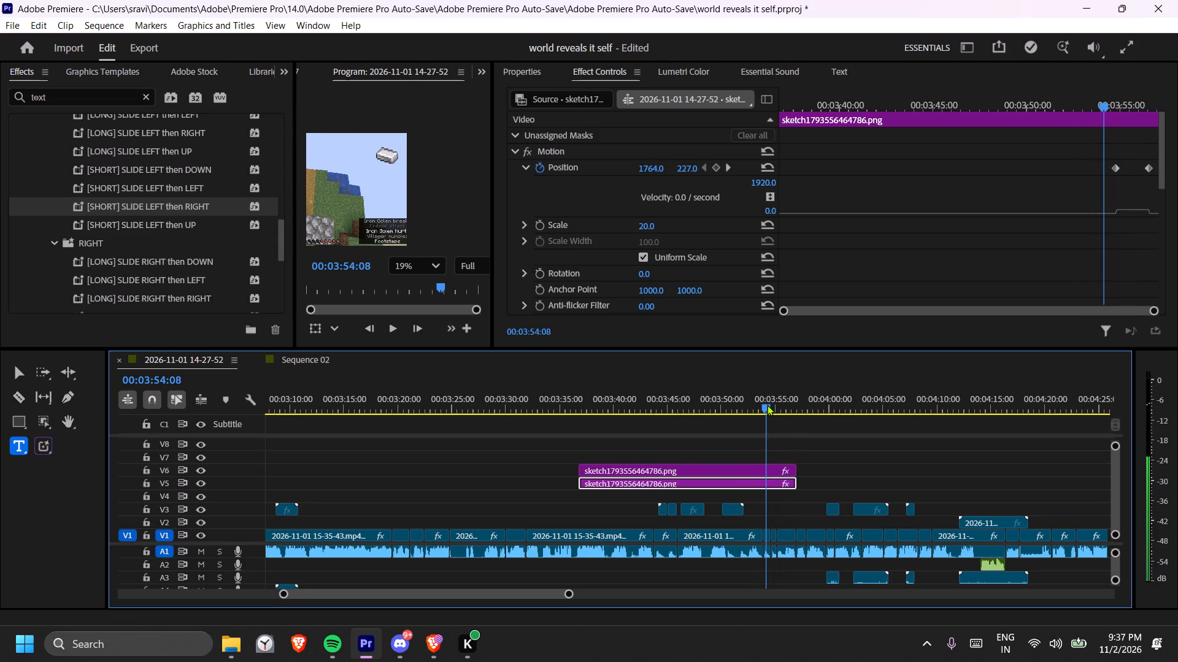
left_click_drag(767, 405, 773, 405)
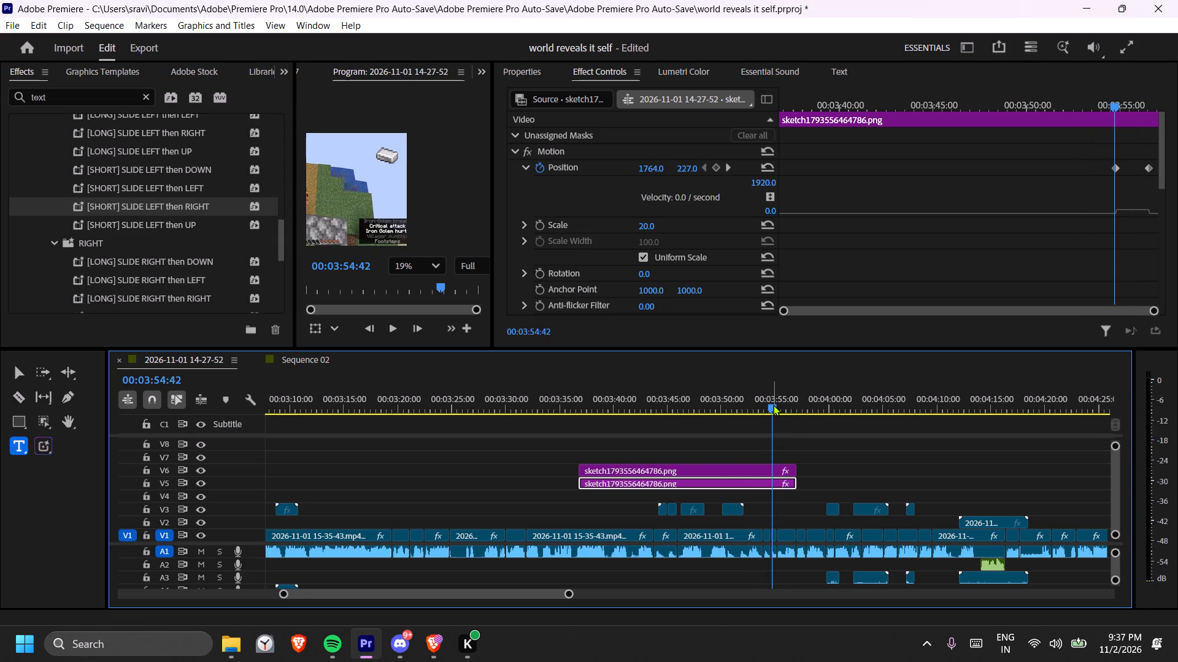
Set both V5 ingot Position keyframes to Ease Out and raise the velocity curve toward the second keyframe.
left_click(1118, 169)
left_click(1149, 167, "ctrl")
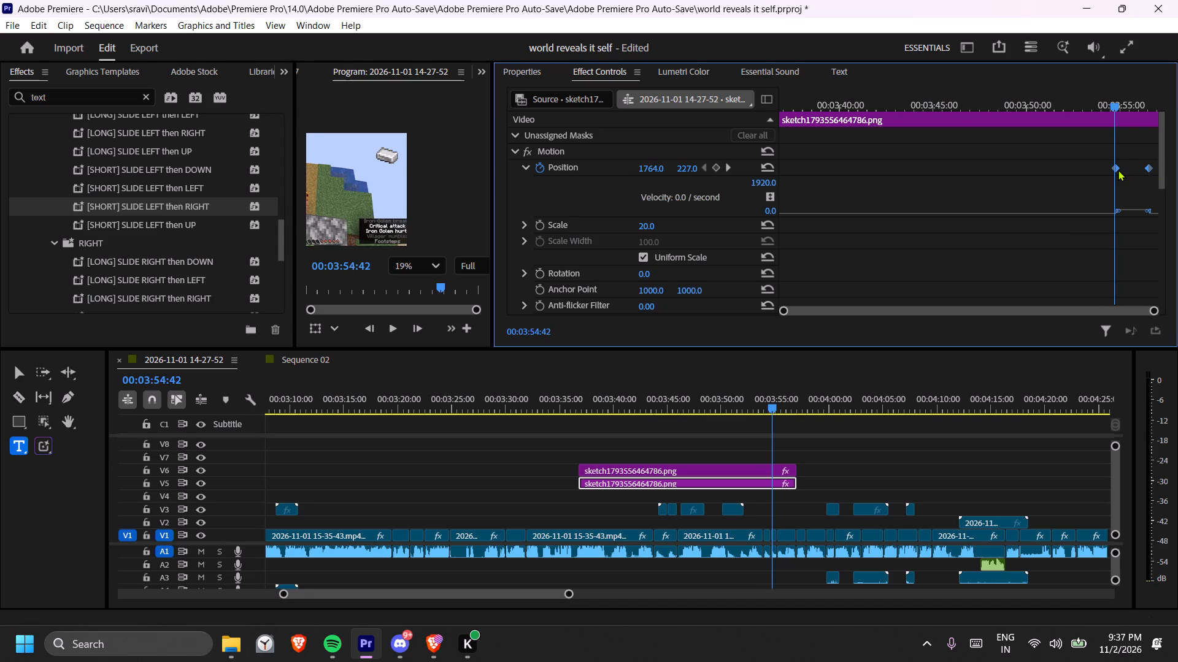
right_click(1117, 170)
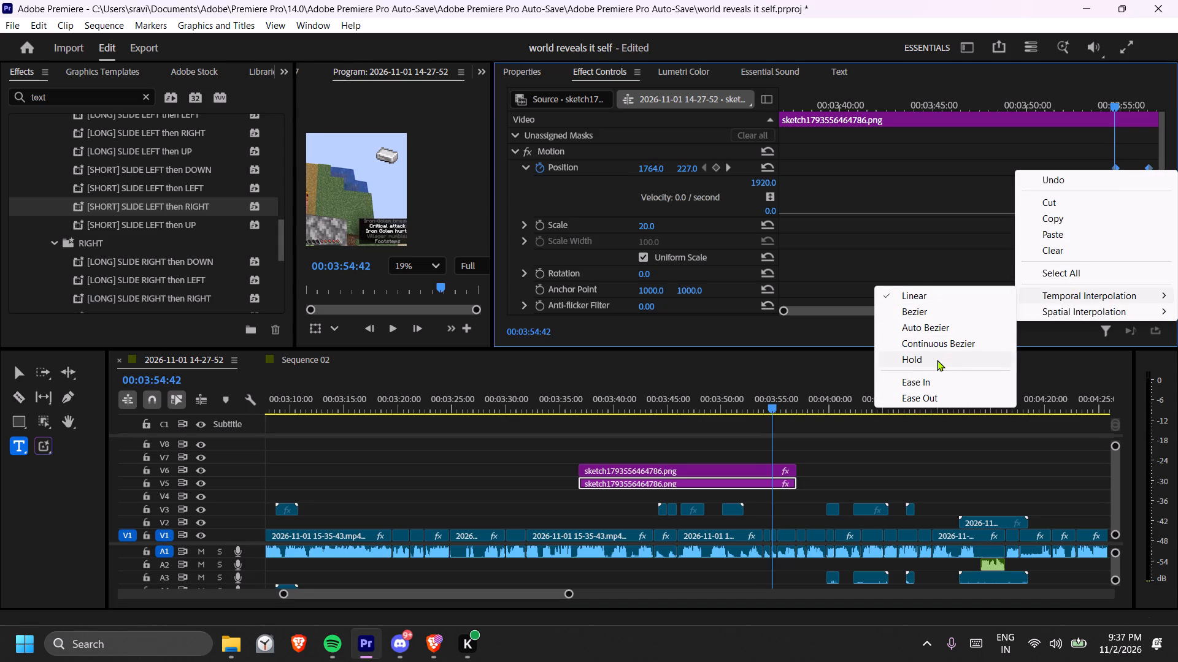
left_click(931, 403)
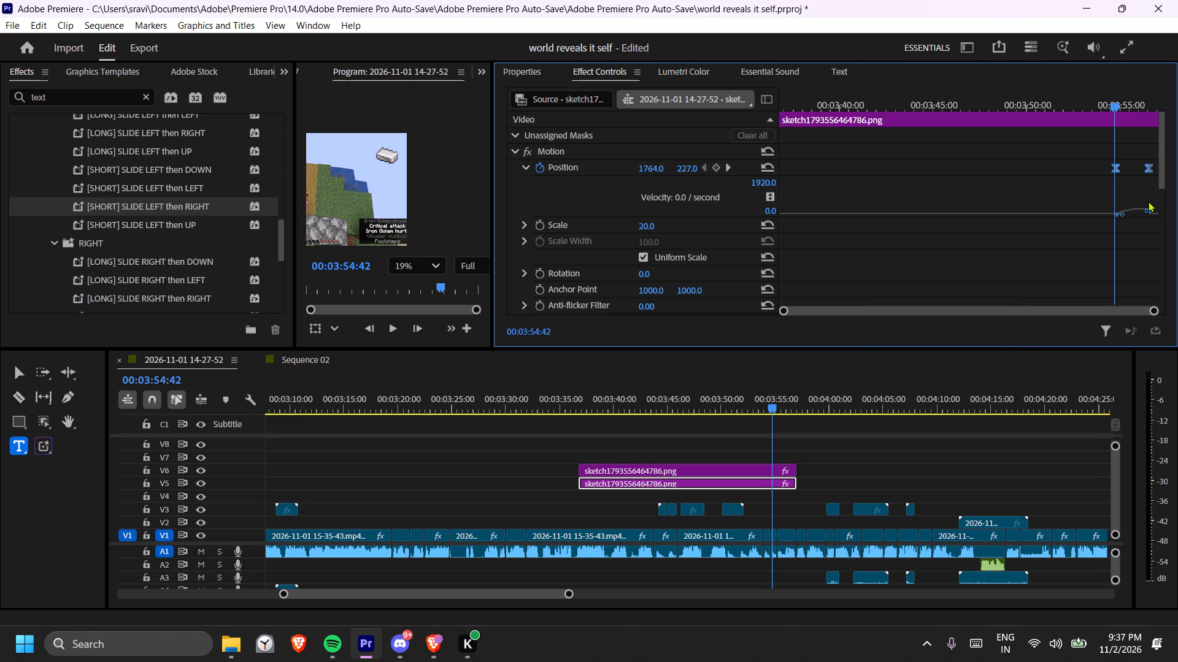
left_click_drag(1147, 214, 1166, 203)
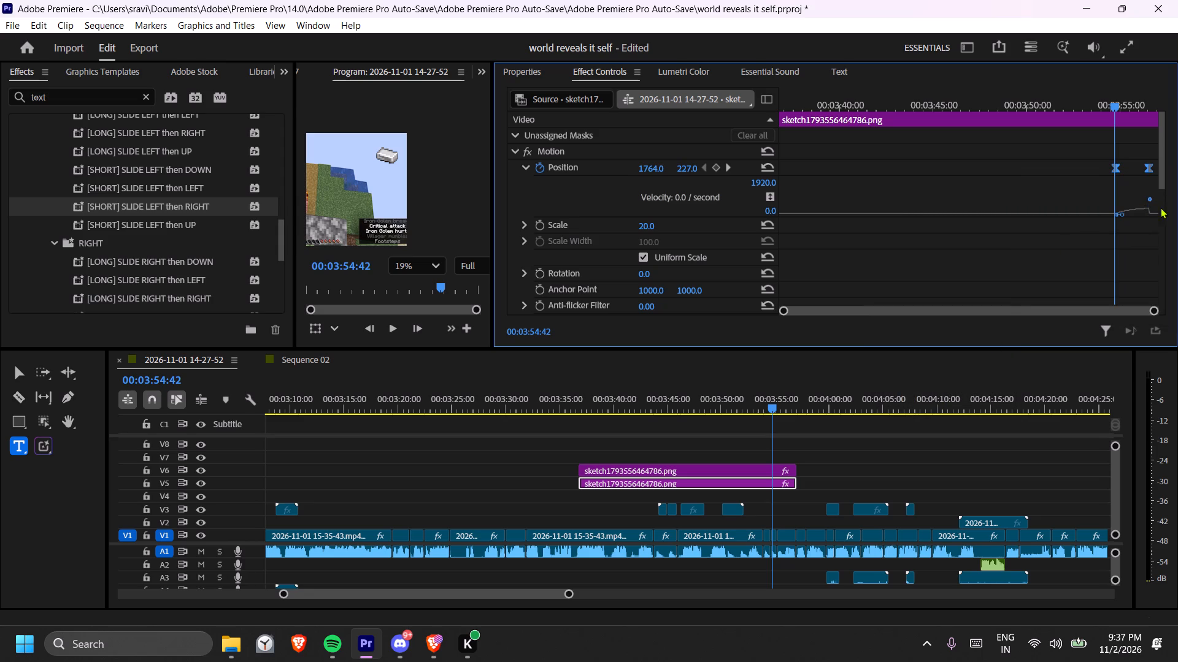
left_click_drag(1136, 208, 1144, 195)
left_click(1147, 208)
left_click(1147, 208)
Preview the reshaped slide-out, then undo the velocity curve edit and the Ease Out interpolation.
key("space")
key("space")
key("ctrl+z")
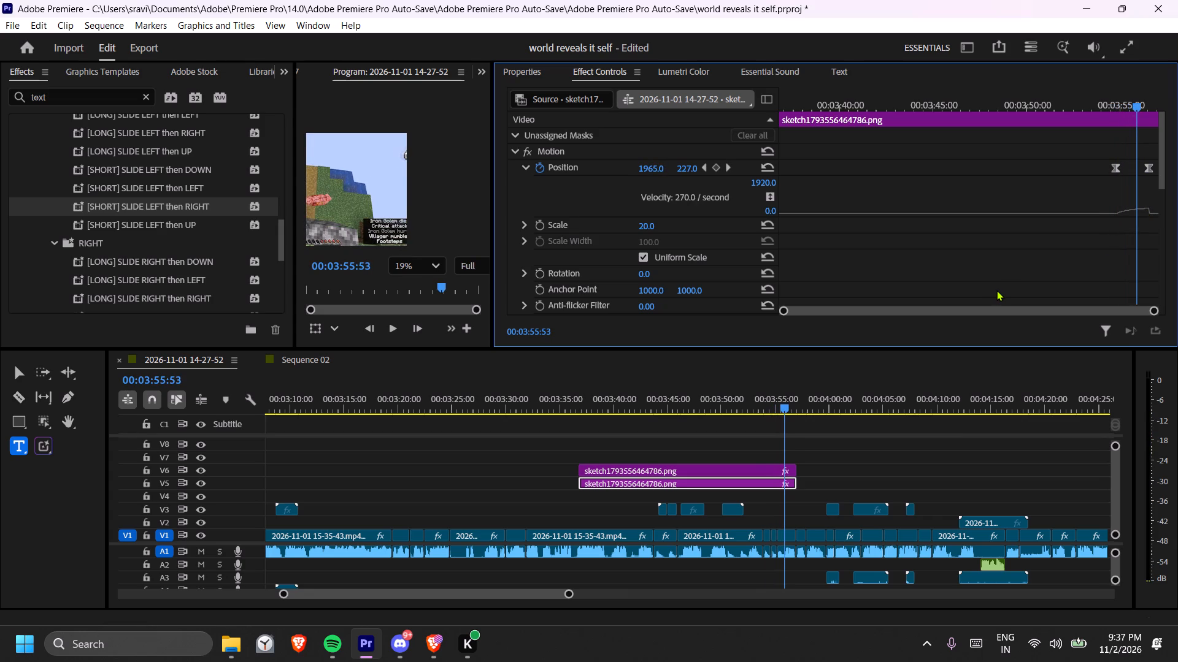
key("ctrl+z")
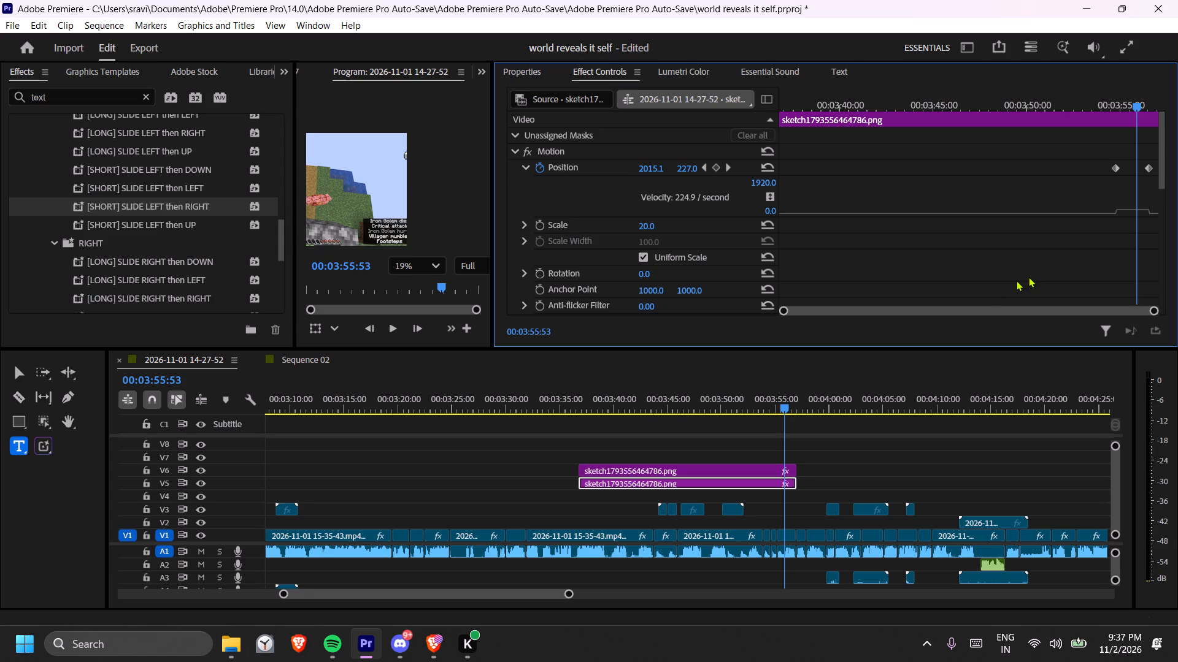
Play the ingot overlay from about 00:03:39, then skip ahead and replay its slide-out near 00:03:54.
left_click_drag(644, 406, 612, 416)
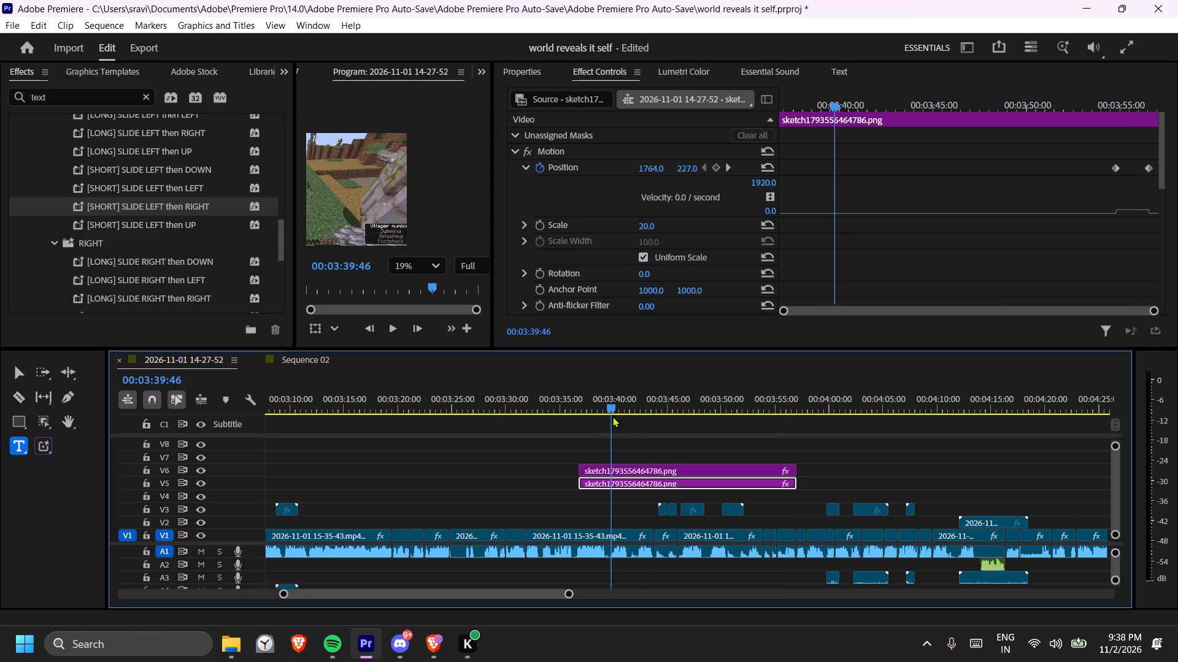
left_click_drag(612, 416, 609, 417)
key("space")
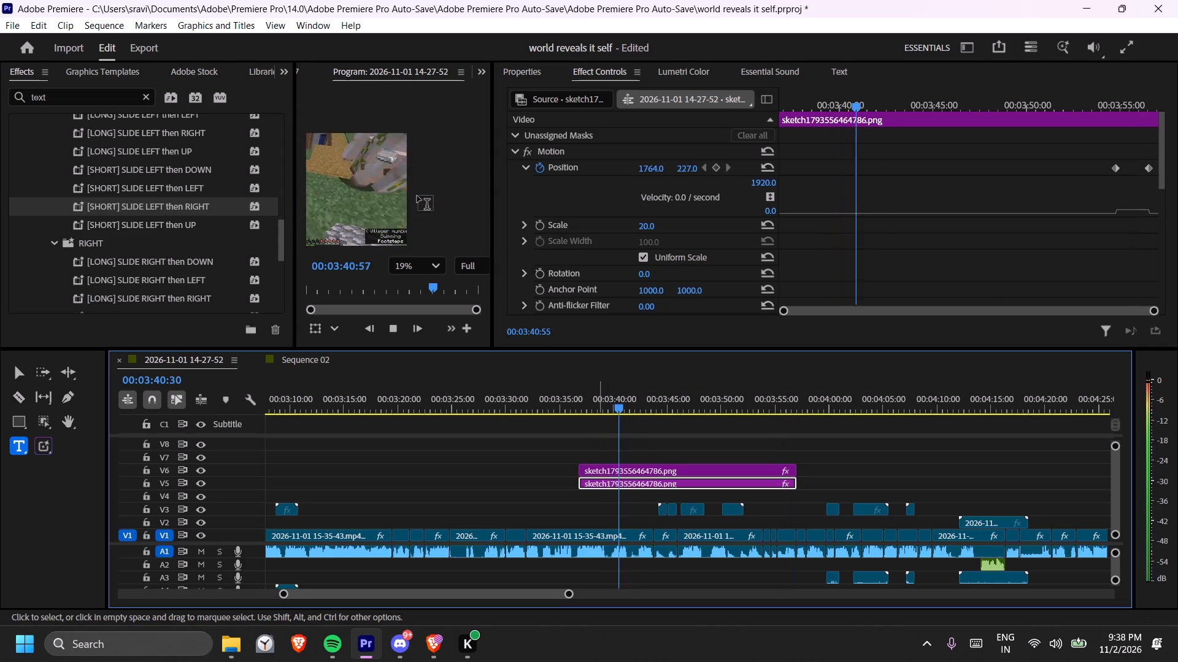
scroll(391, 164, "up", 7)
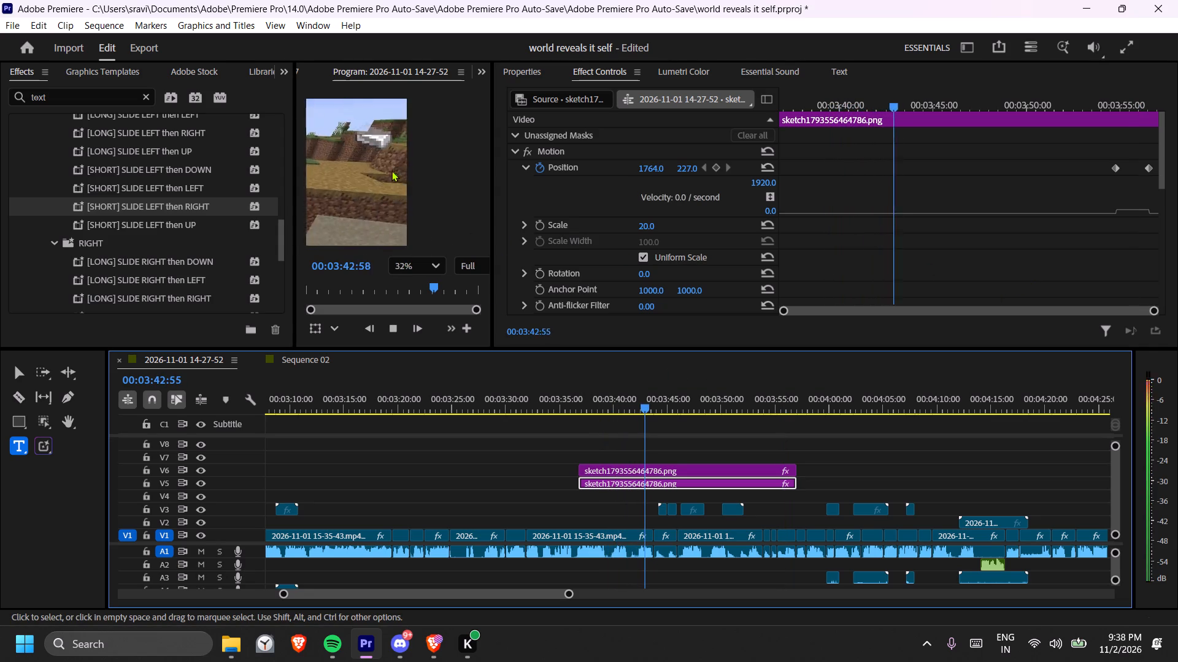
scroll(399, 192, "down", 5)
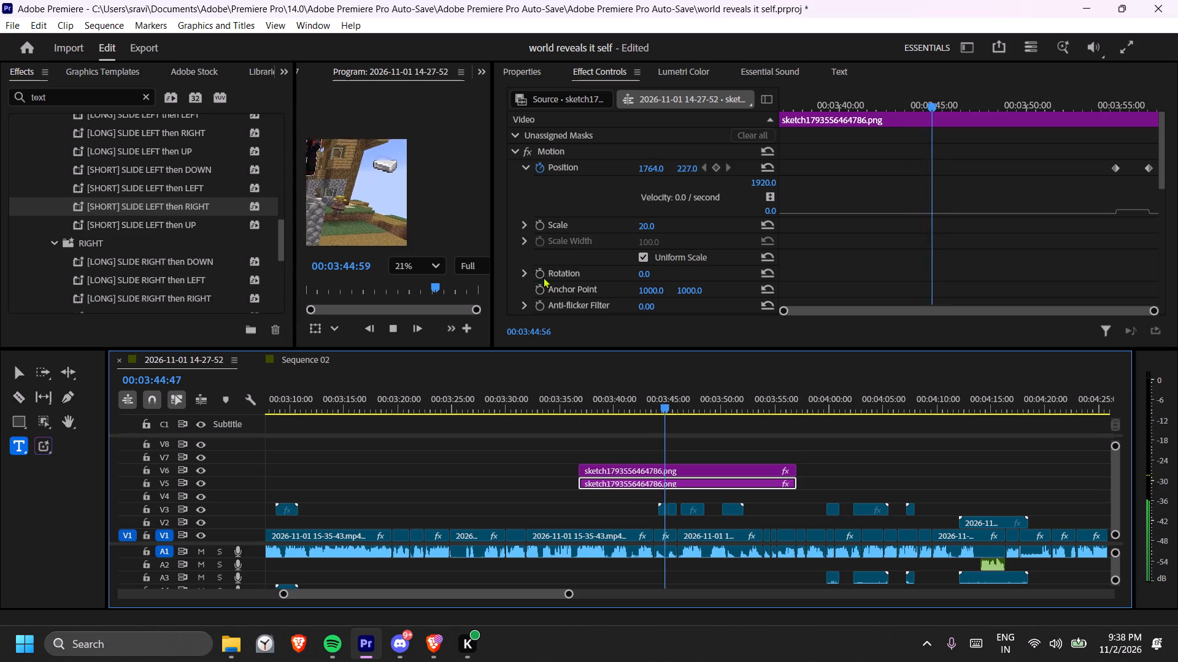
left_click_drag(730, 401, 751, 409)
key("space")
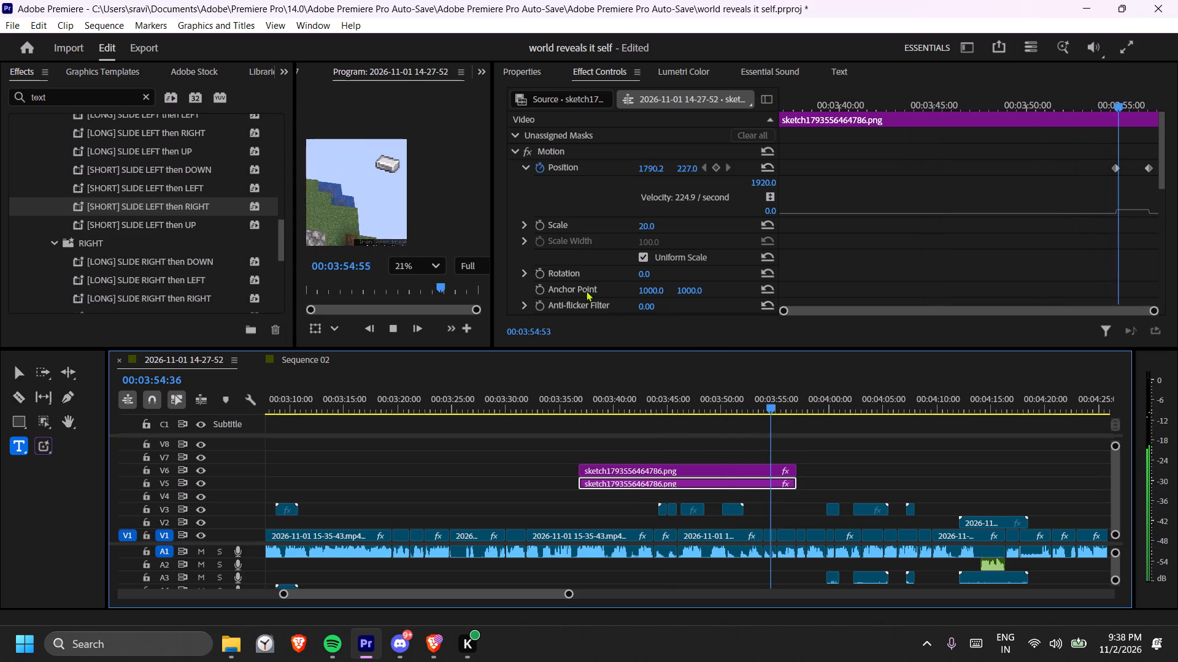
Play the ingot overlay's slide-out from about 00:03:54:55 through to 00:03:56:34.
key("space")
key("space")
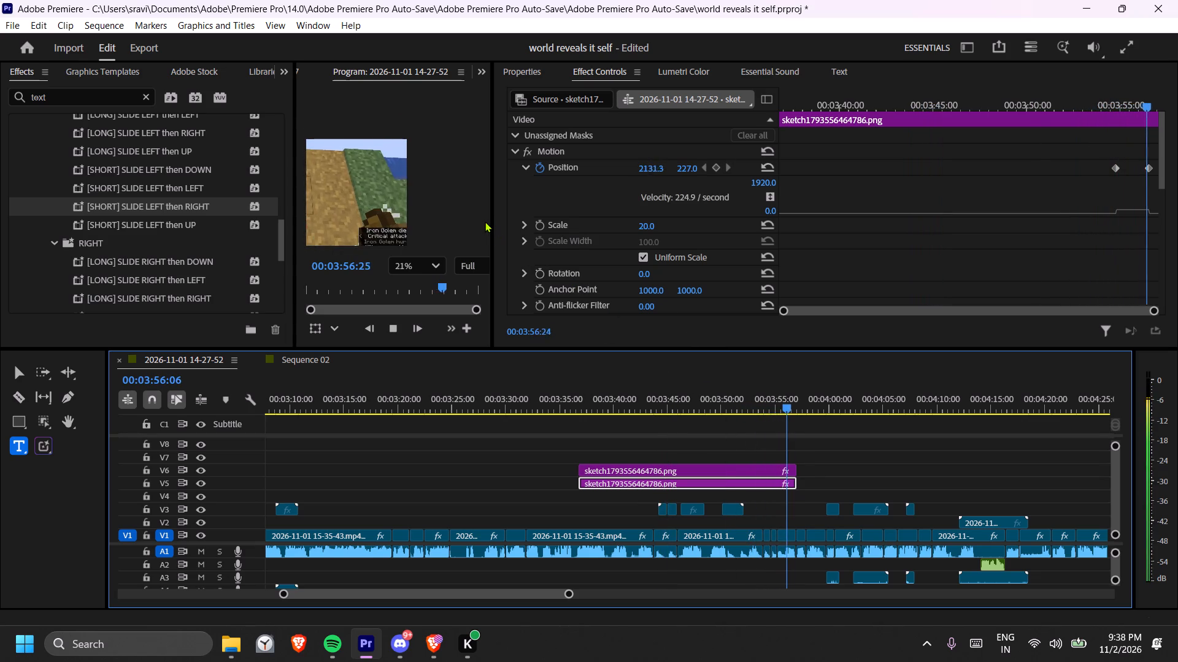
key("space")
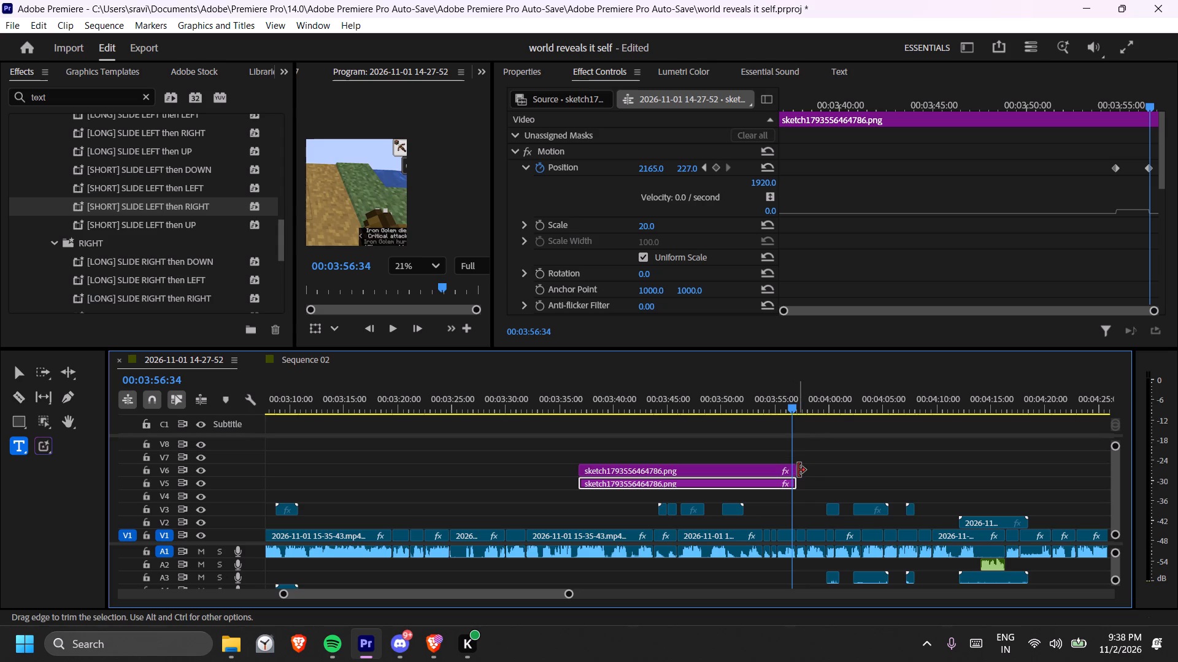
Extend the ends of both ingot clips on V6 and V5 to just past 00:04:00:00.
left_click_drag(798, 471, 836, 474)
left_click_drag(798, 484, 830, 482)
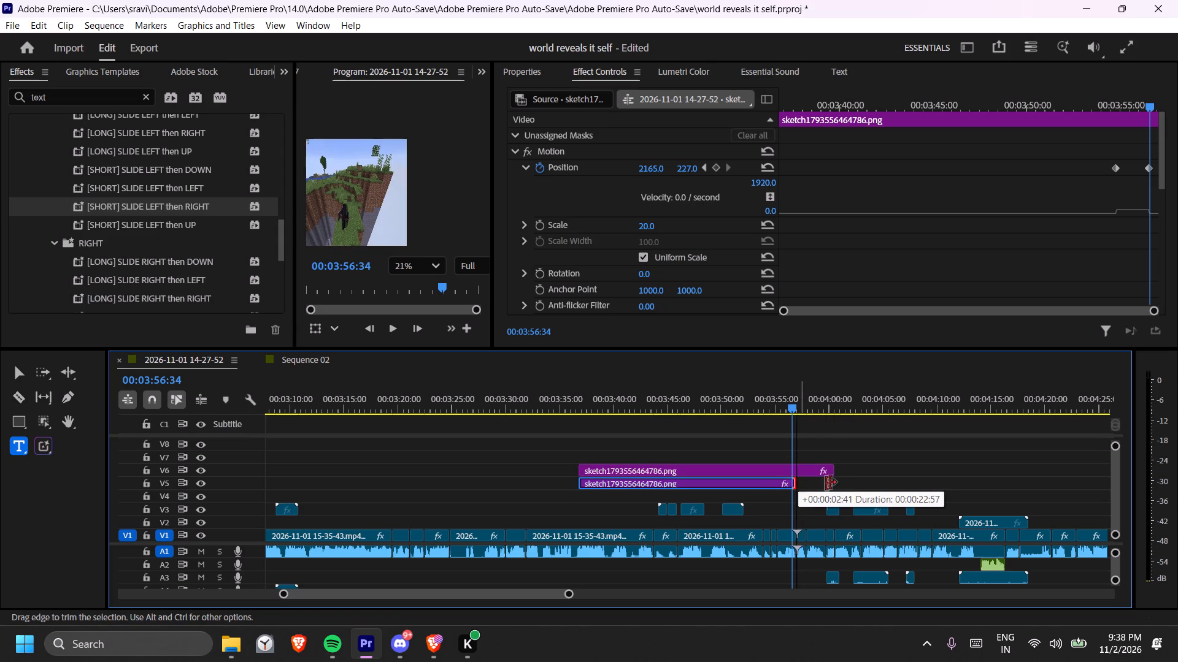
left_click_drag(830, 482, 834, 482)
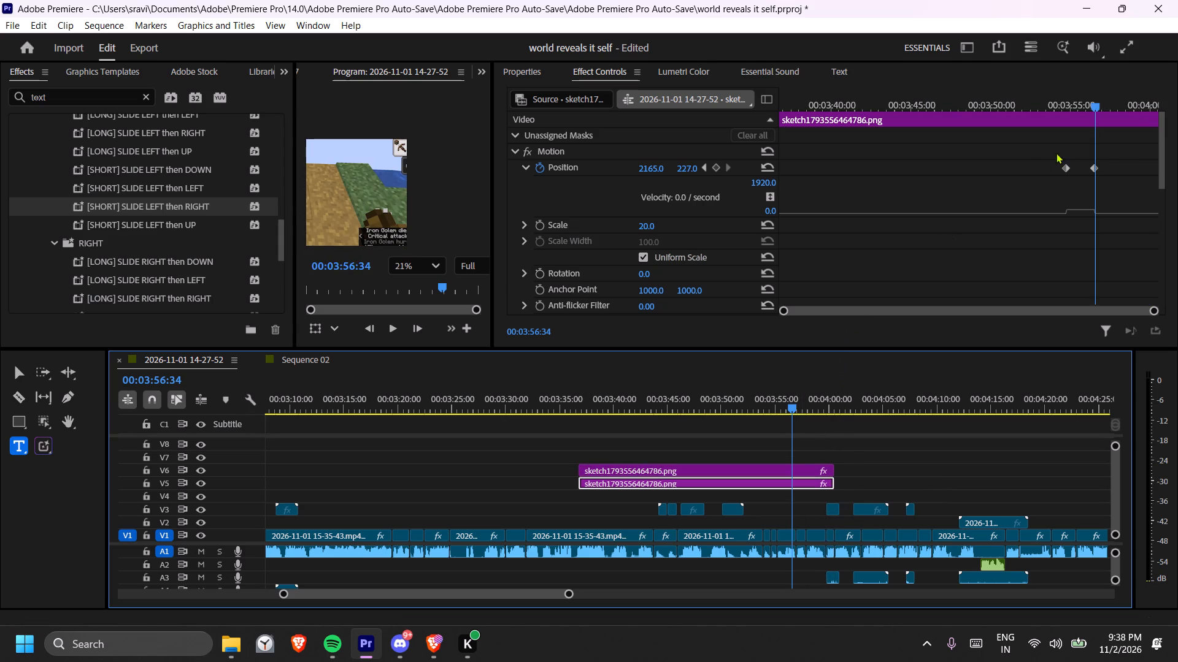
Move the V5 ingot's two Position keyframes later, the first to about 00:03:58:52 and the second near the clip's end, and check by playback.
left_click_drag(1093, 167, 1170, 168)
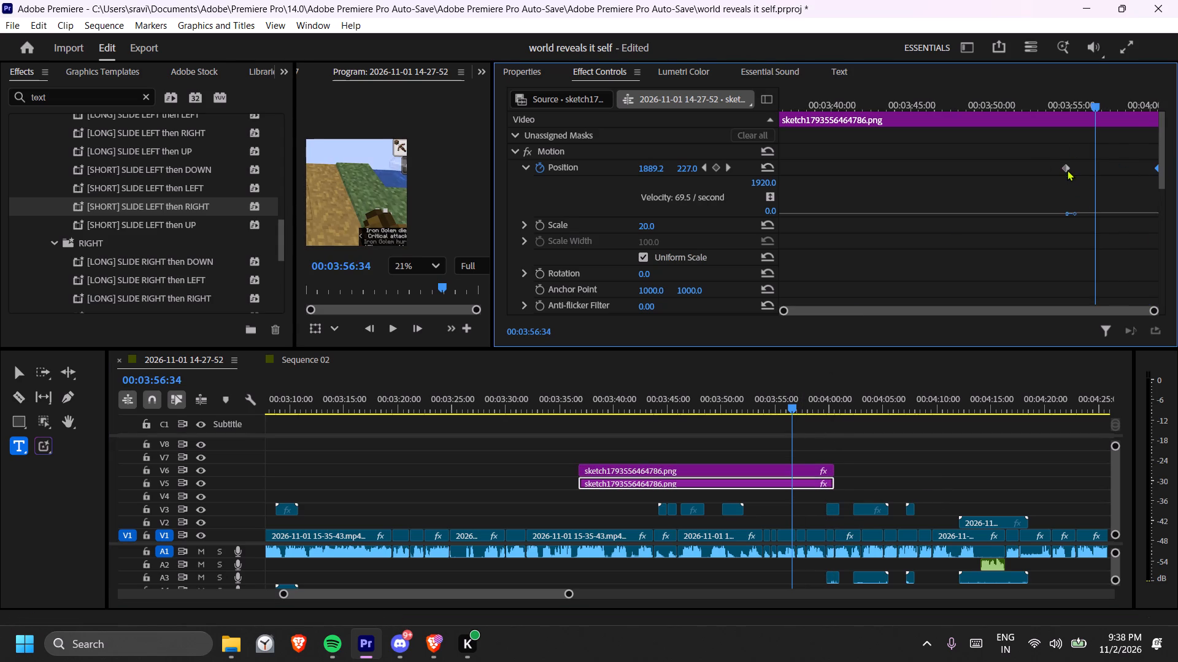
left_click_drag(1067, 166, 1133, 162)
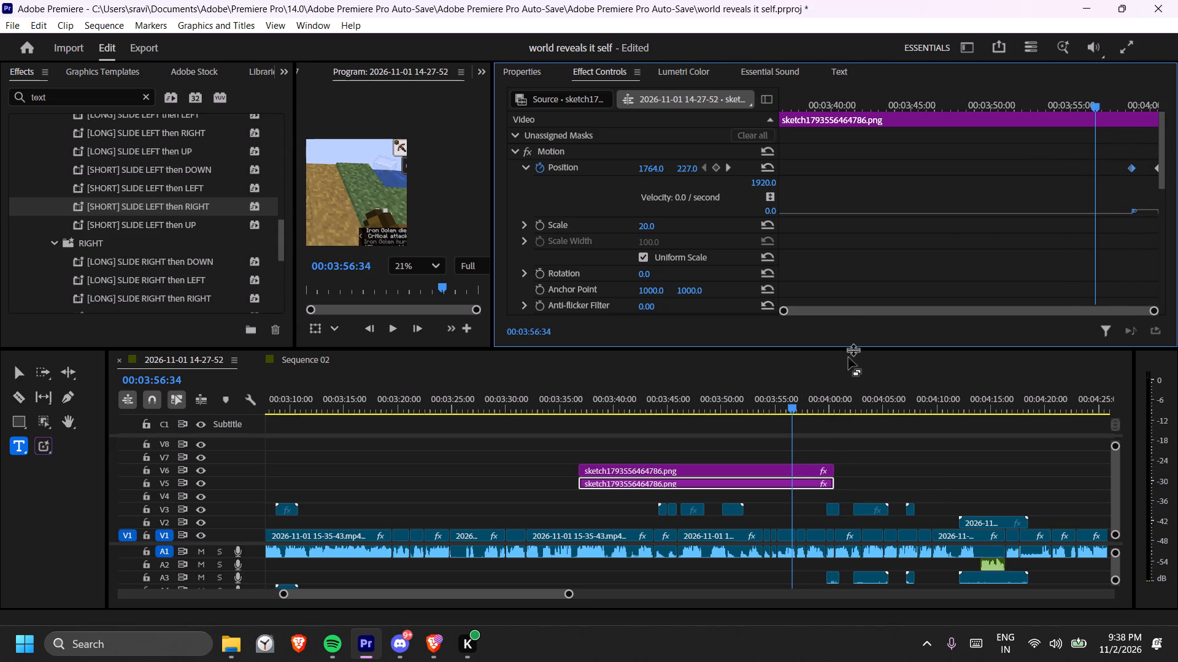
key("space")
key("space")
key("space")
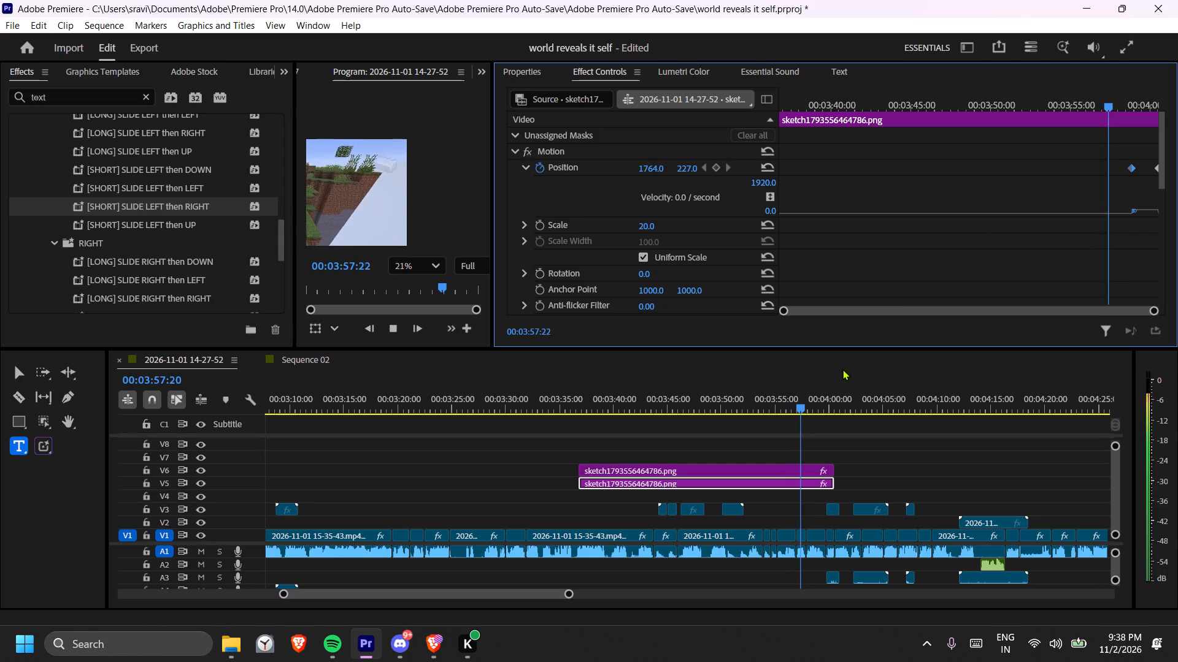
key("space")
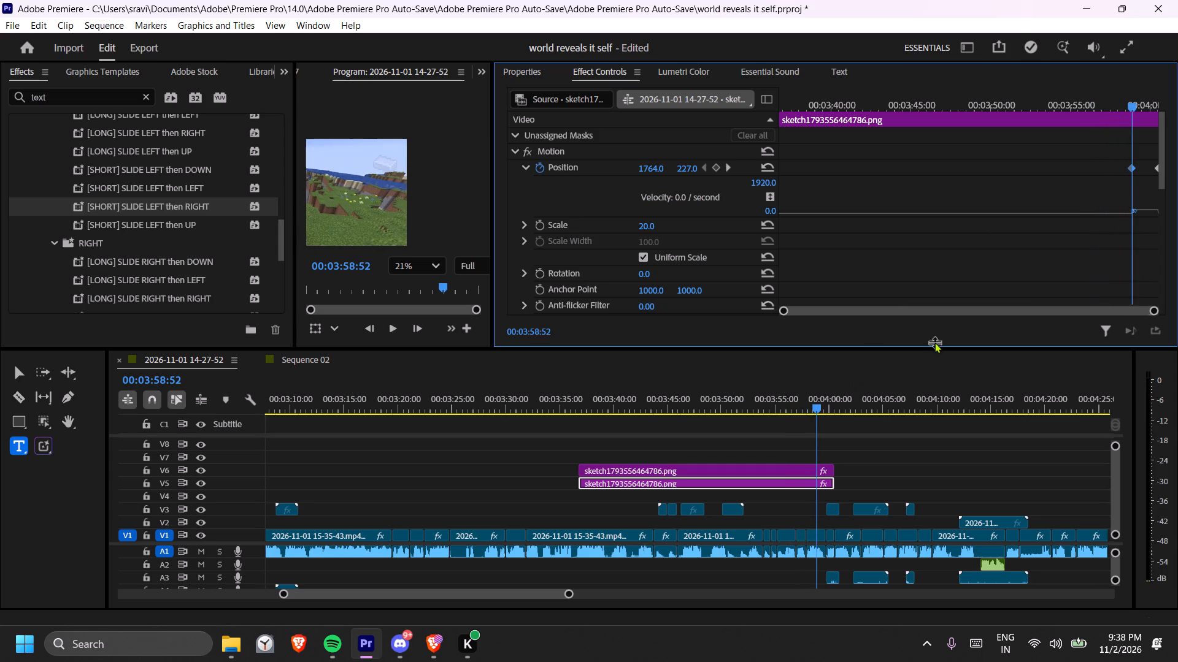
left_click_drag(1128, 165, 1133, 167)
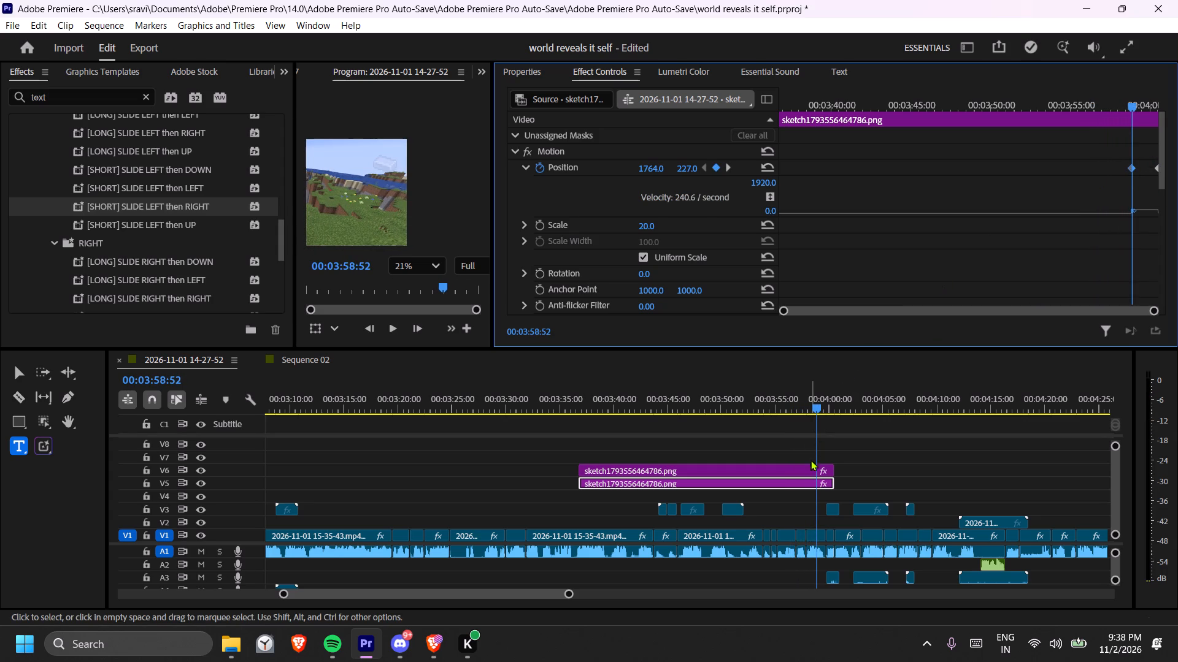
Move the V6 ingot's Position keyframes to match, the first at about 00:03:58:52 and the second near the clip's end.
left_click(810, 469)
left_click_drag(1091, 162, 1168, 164)
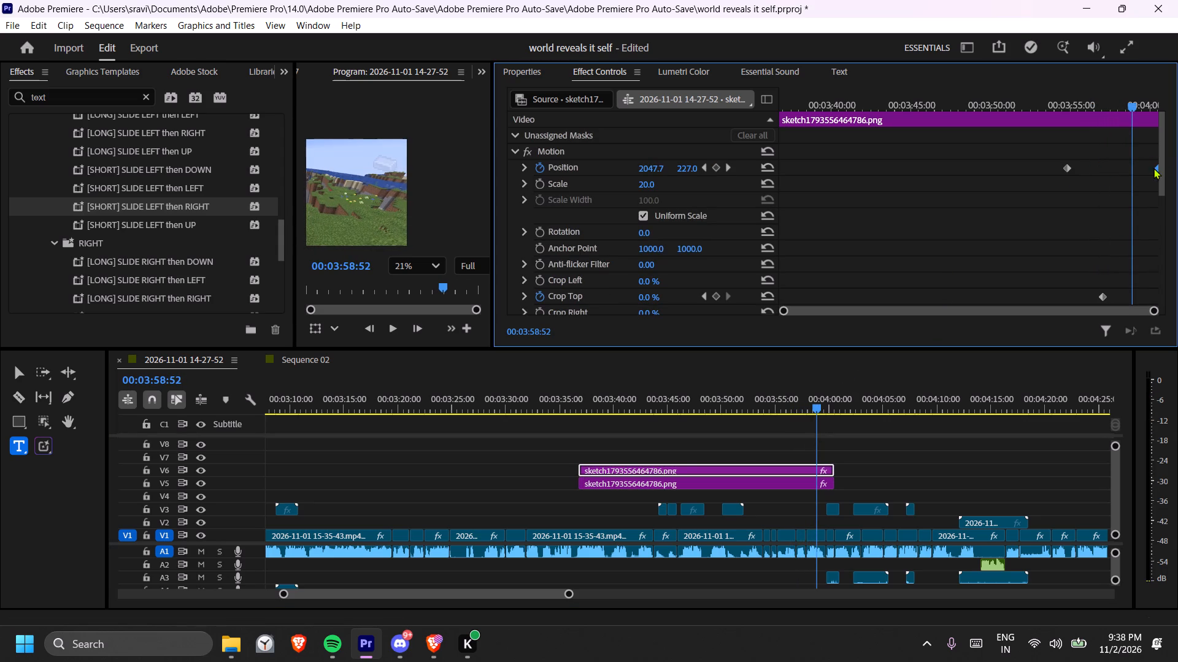
left_click_drag(1066, 170, 1136, 165)
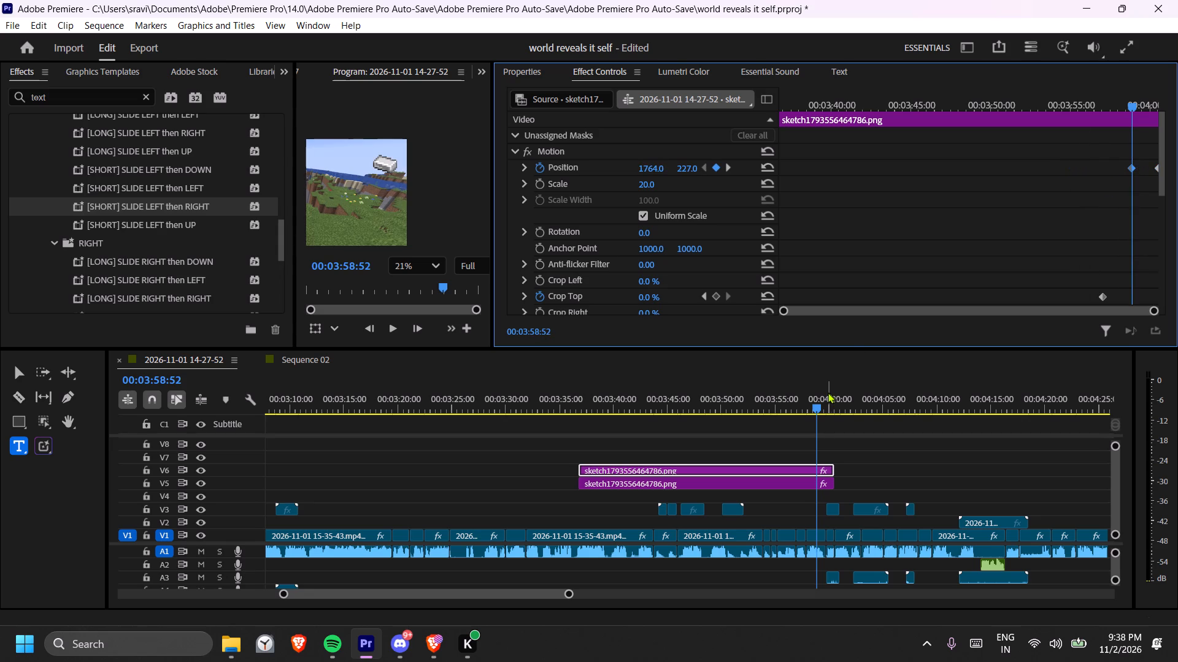
Preview the delayed slide-out of both ingot layers, then scrub back to its start near 00:03:58:49.
key("space")
key("space")
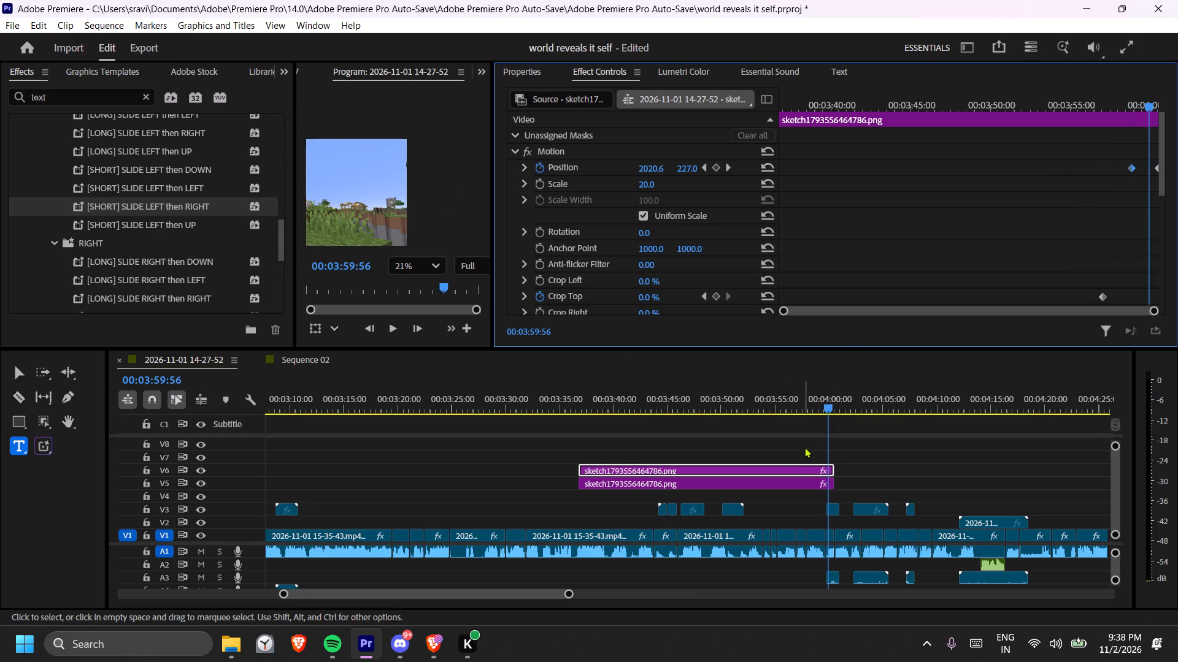
left_click(801, 404)
key("space")
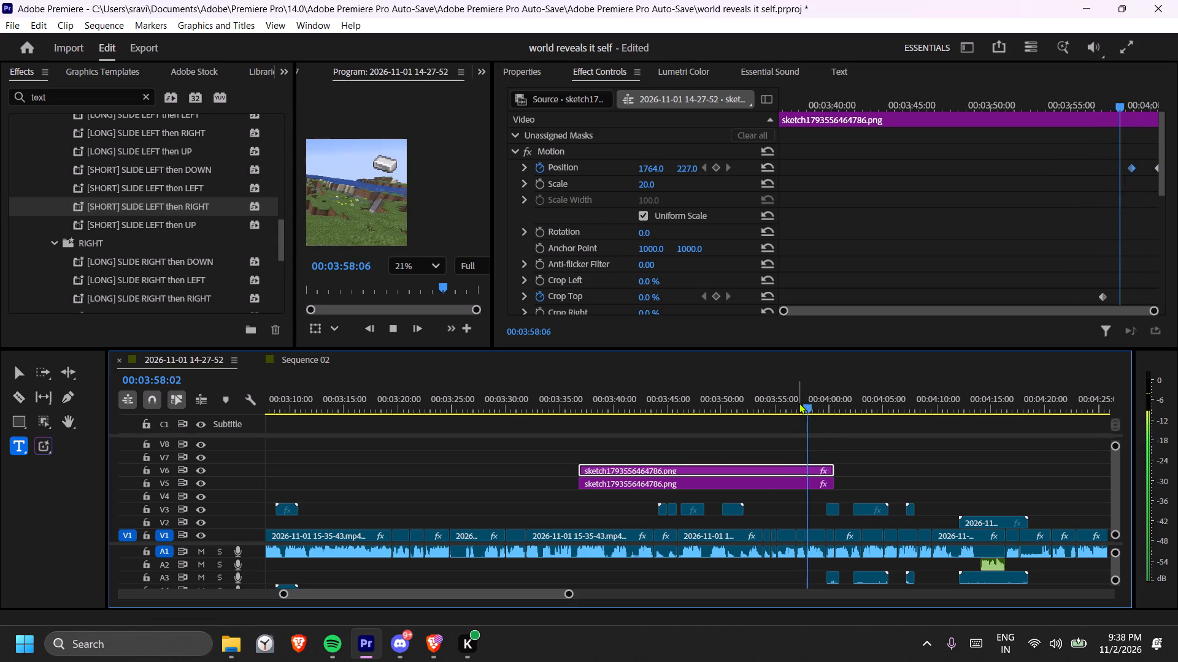
key("space")
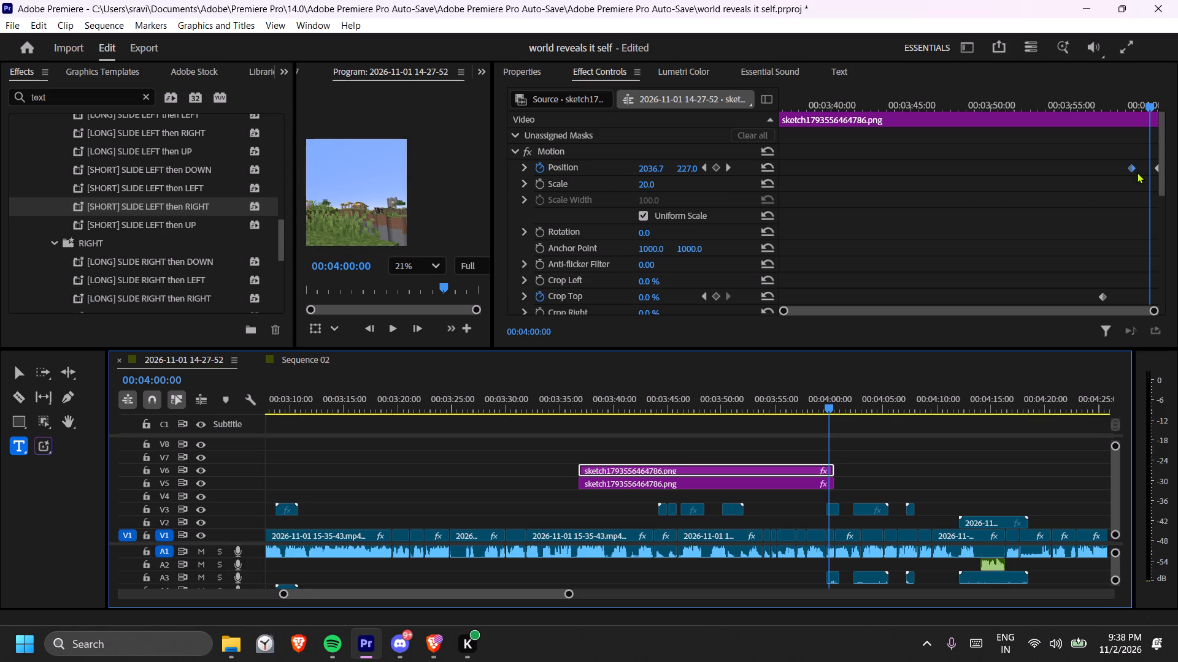
left_click_drag(830, 398, 818, 397)
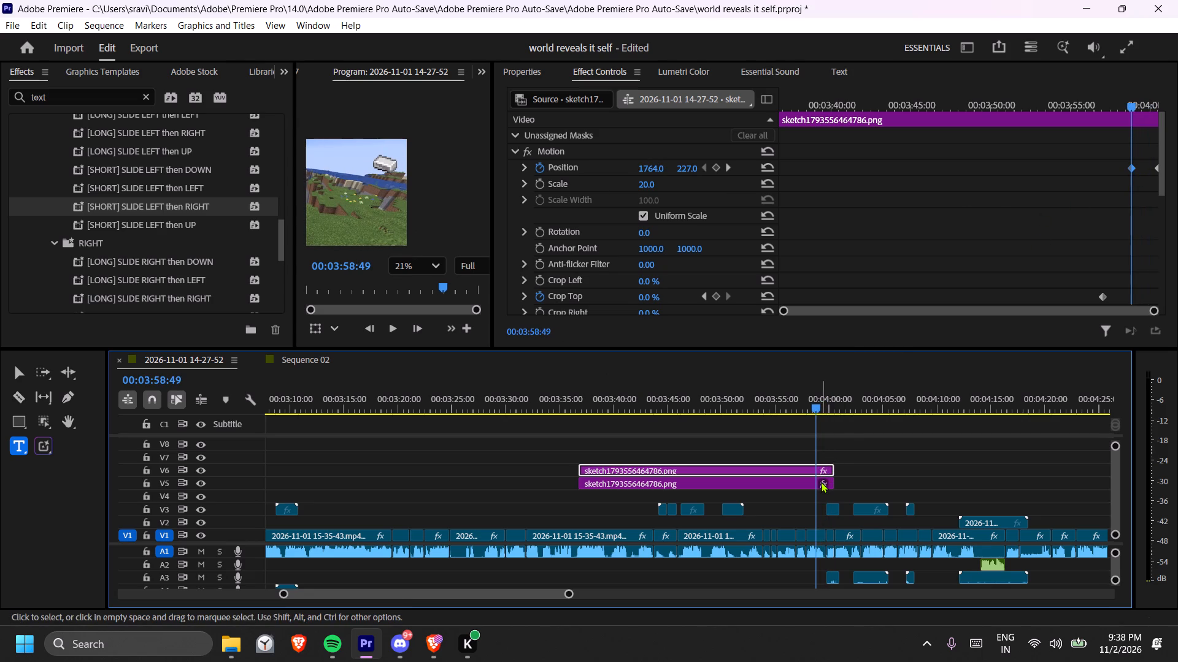
Set both Position keyframes of the V6 ingot clip to Ease Out temporal interpolation.
left_click(809, 485)
left_click(782, 473)
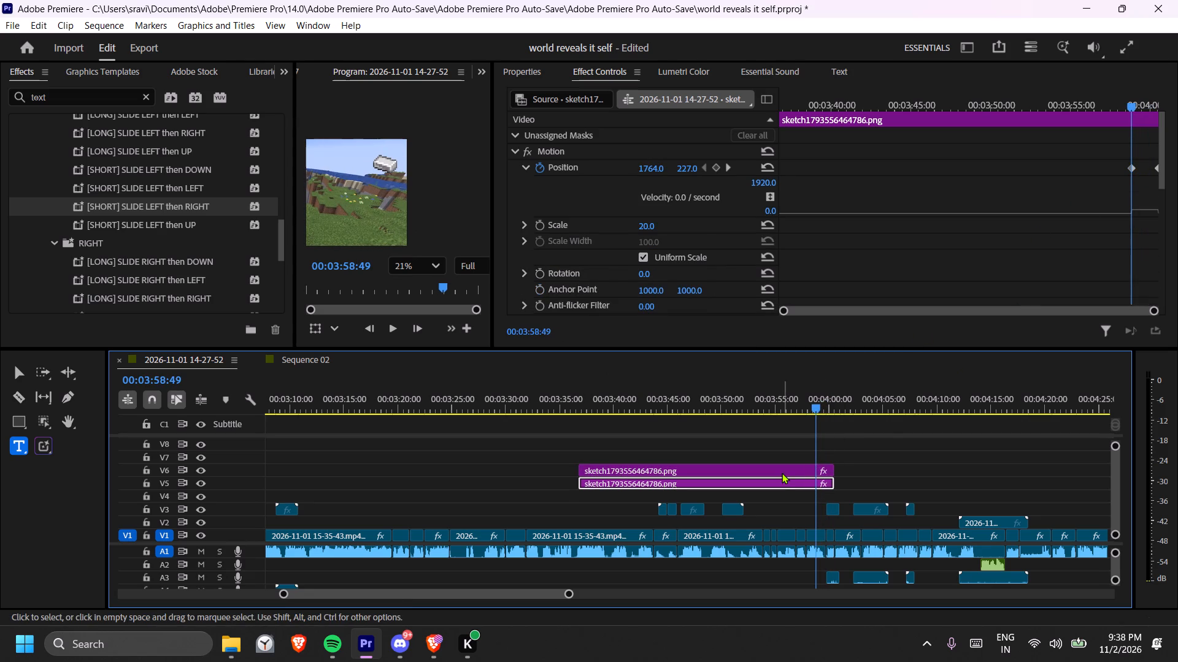
left_click(766, 486)
left_click(768, 470)
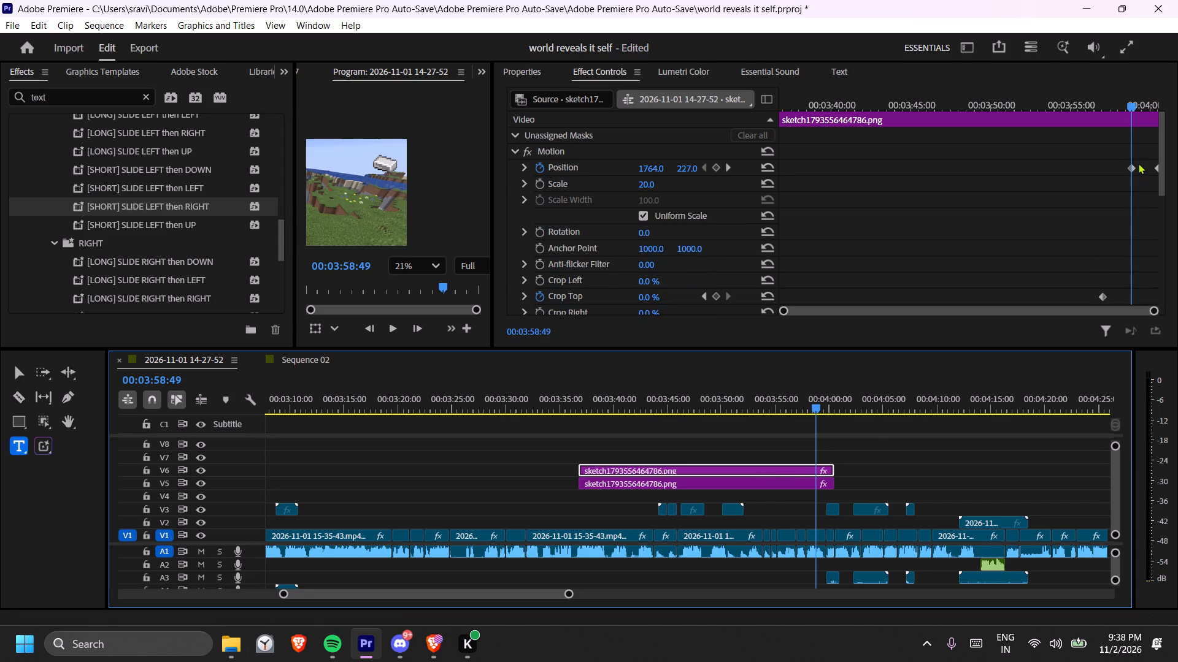
left_click(1133, 163)
right_click(1133, 163)
left_click(1136, 142)
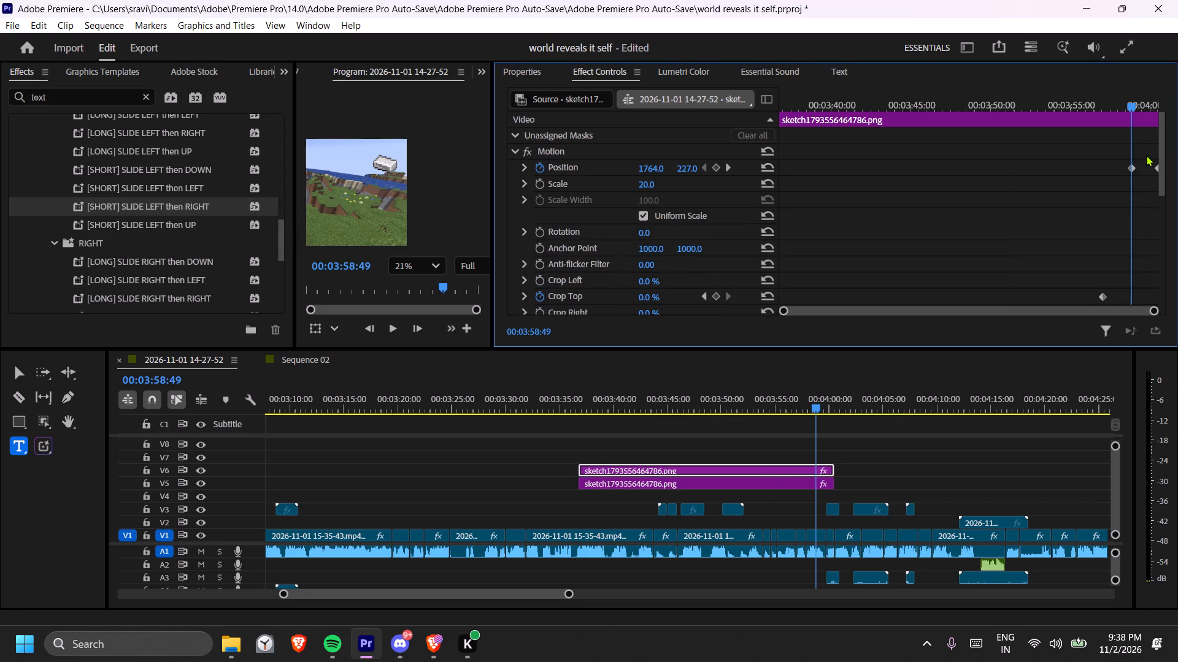
left_click(1157, 167)
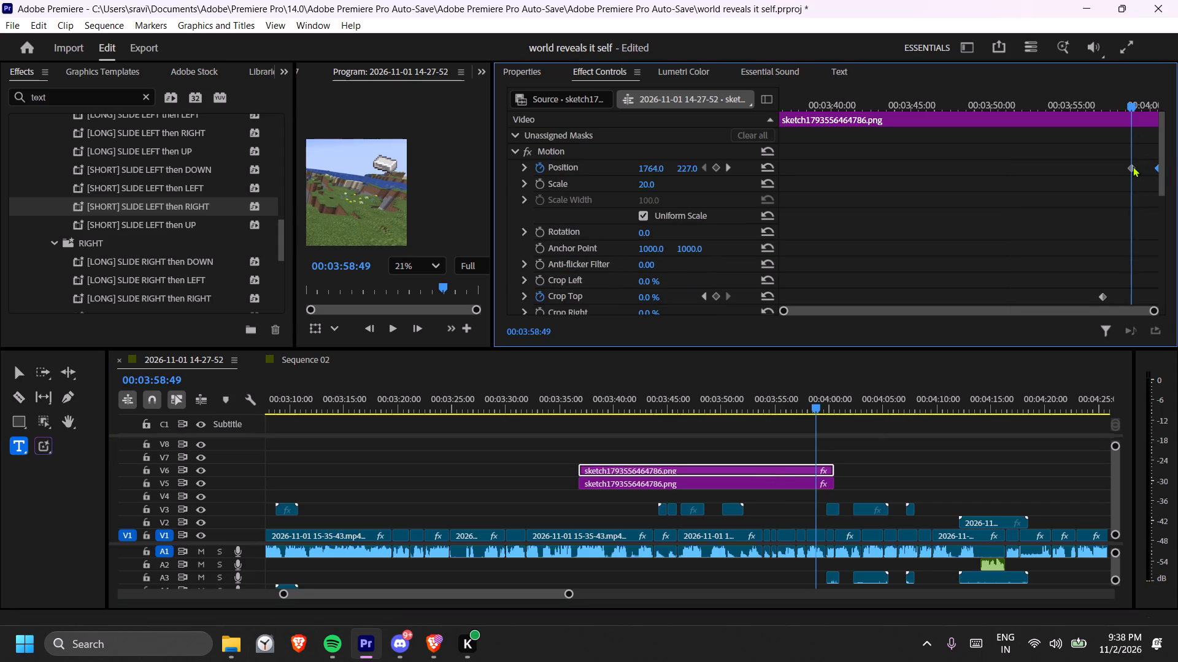
left_click(1133, 166, "ctrl")
right_click(1133, 166)
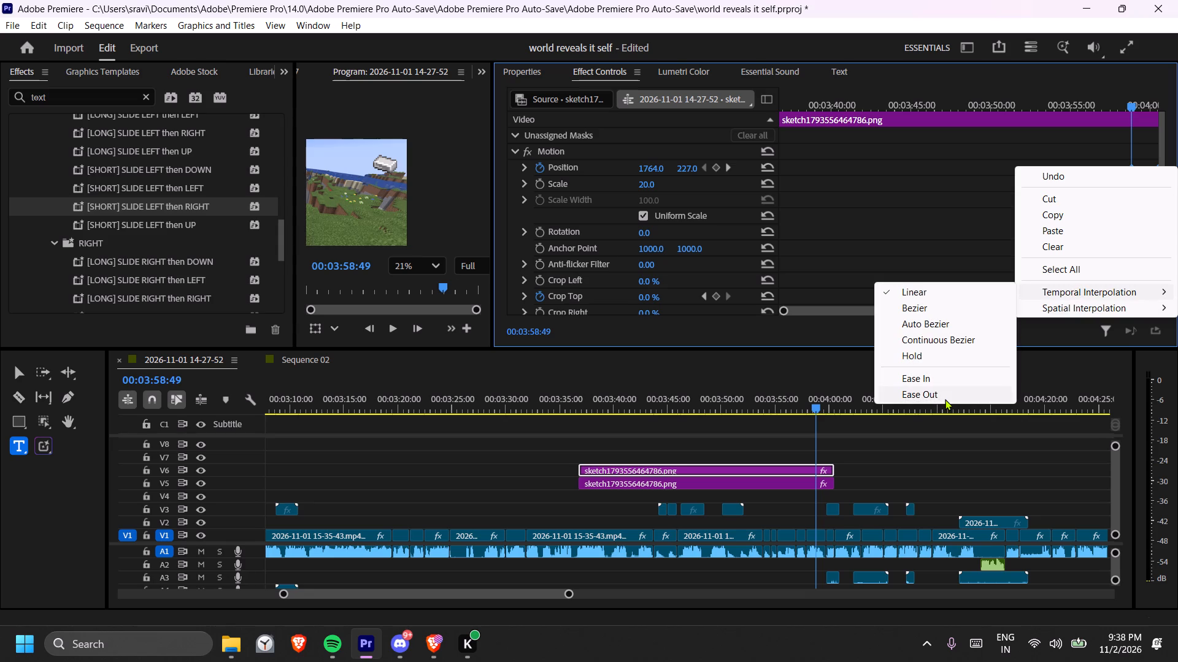
left_click(944, 400)
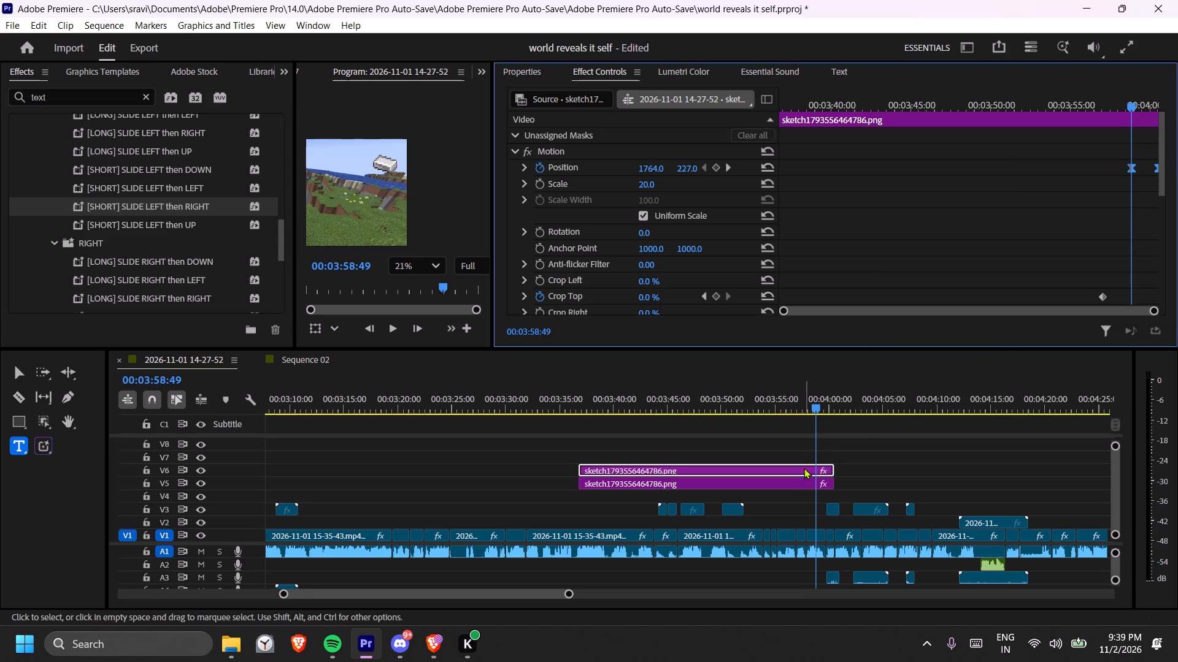
Set both Position keyframes of the V5 ingot clip to Ease Out temporal interpolation.
left_click(800, 479)
left_click(1127, 162)
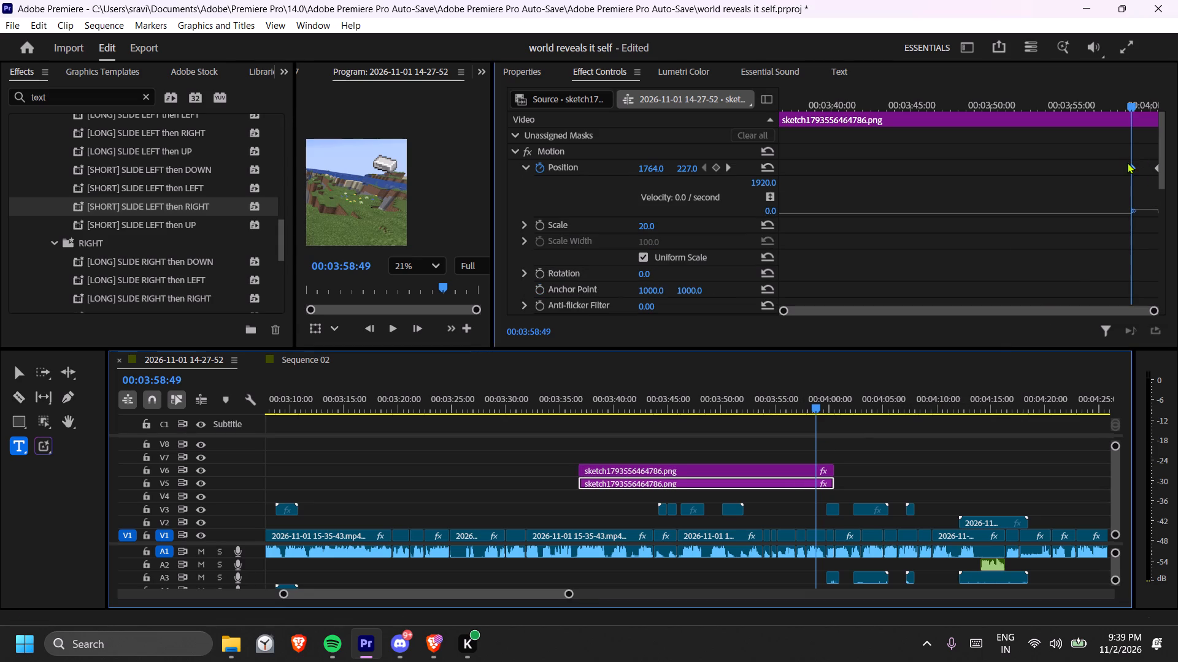
left_click(1154, 167, "ctrl")
right_click(1154, 168, "ctrl")
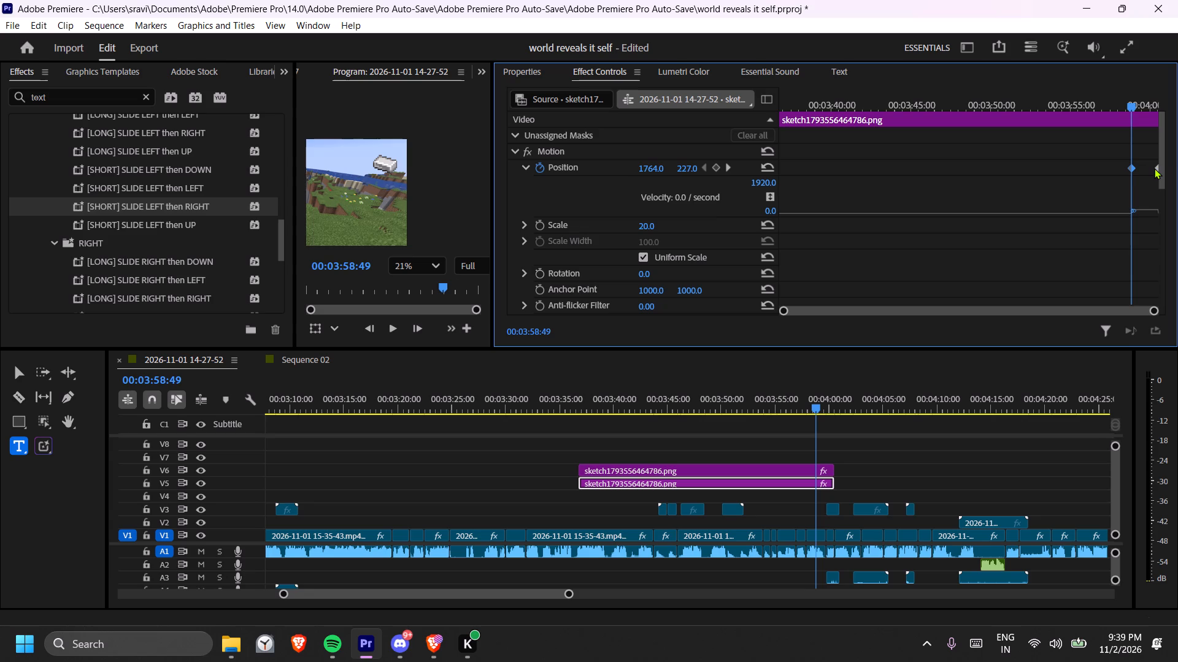
left_click(1157, 167)
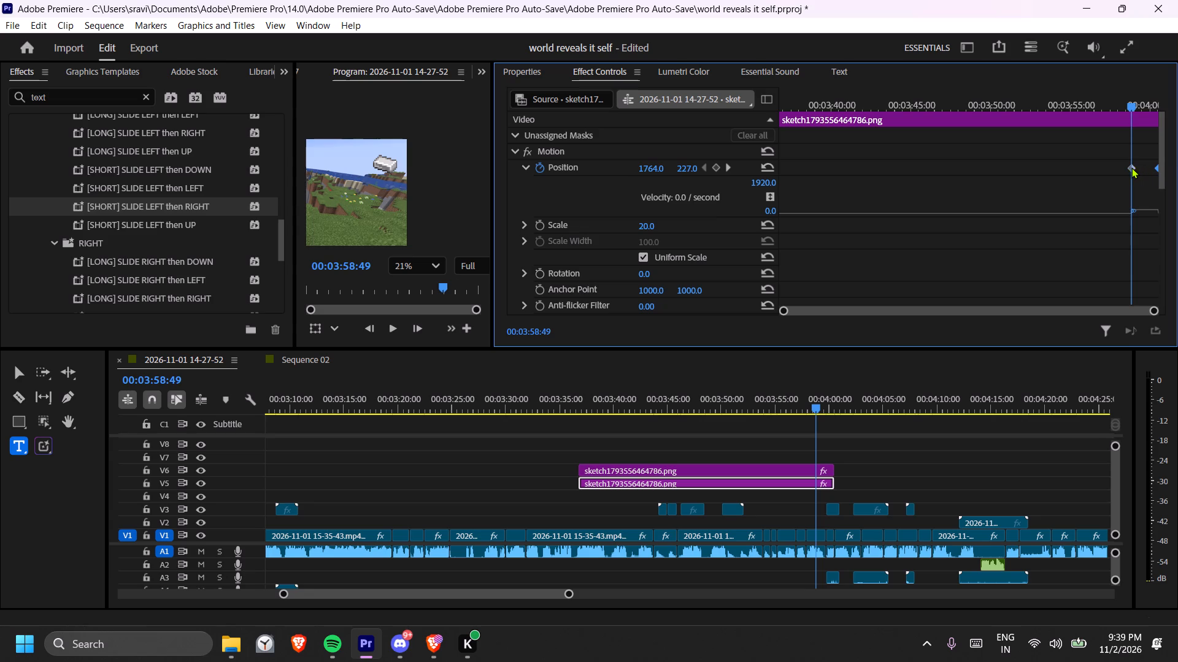
left_click(1131, 167, "ctrl")
right_click(1131, 167, "ctrl")
left_click(1132, 167)
right_click(1136, 167)
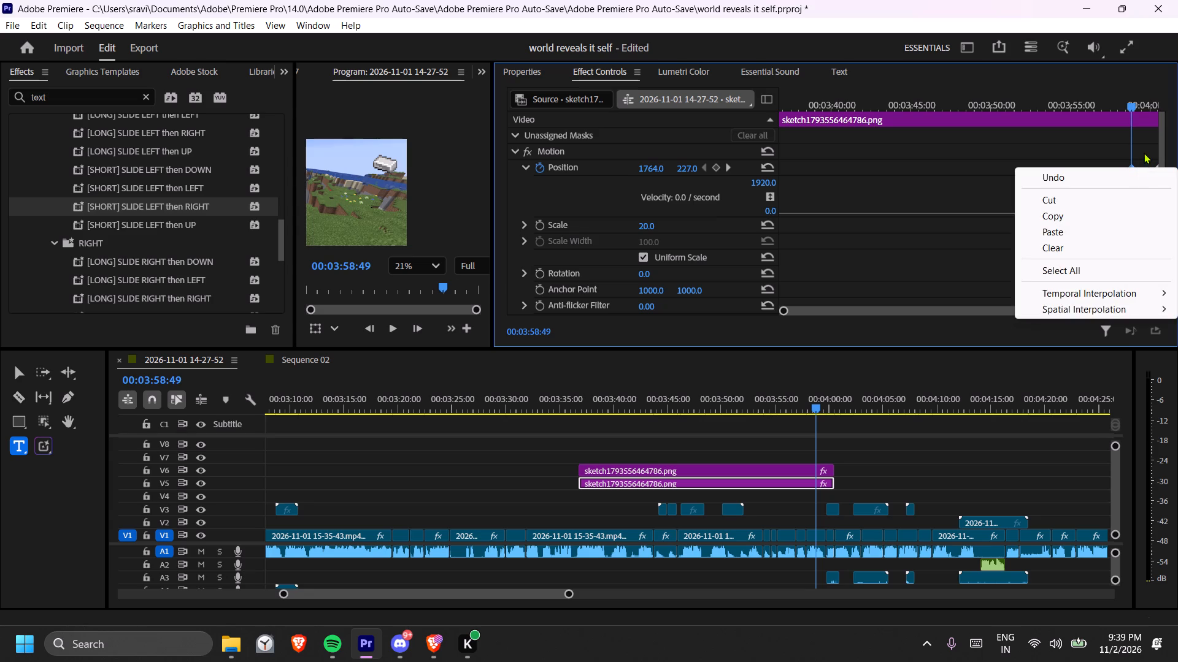
left_click(1144, 151)
left_click(1155, 165)
left_click(1135, 167, "ctrl")
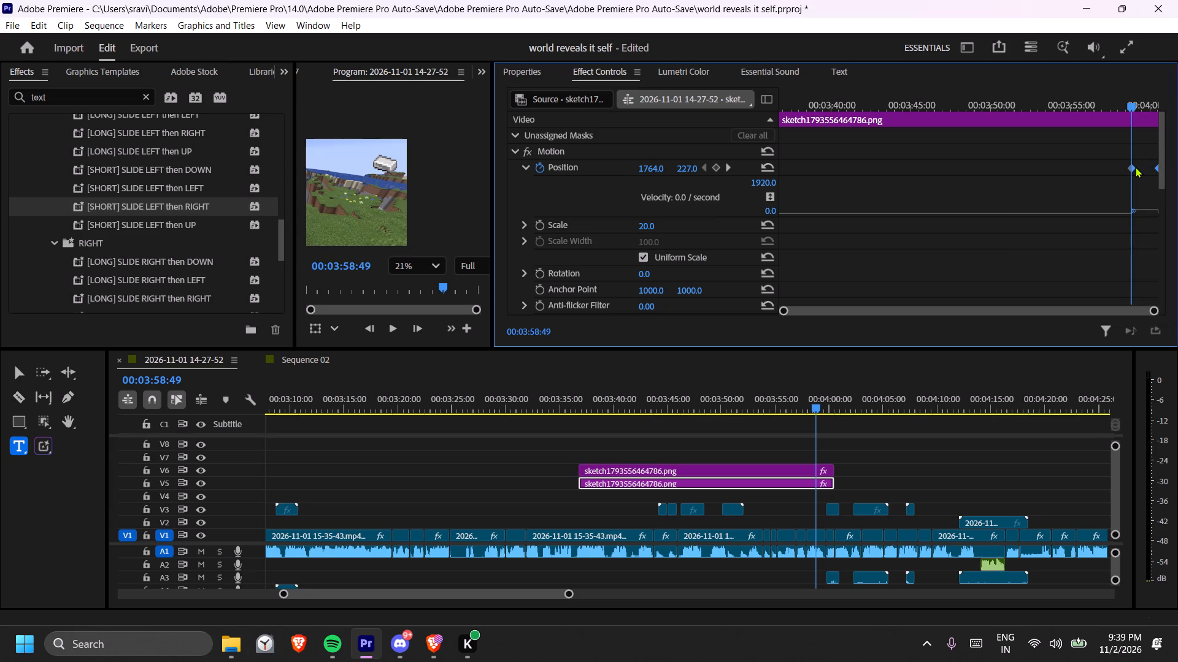
right_click(1135, 167)
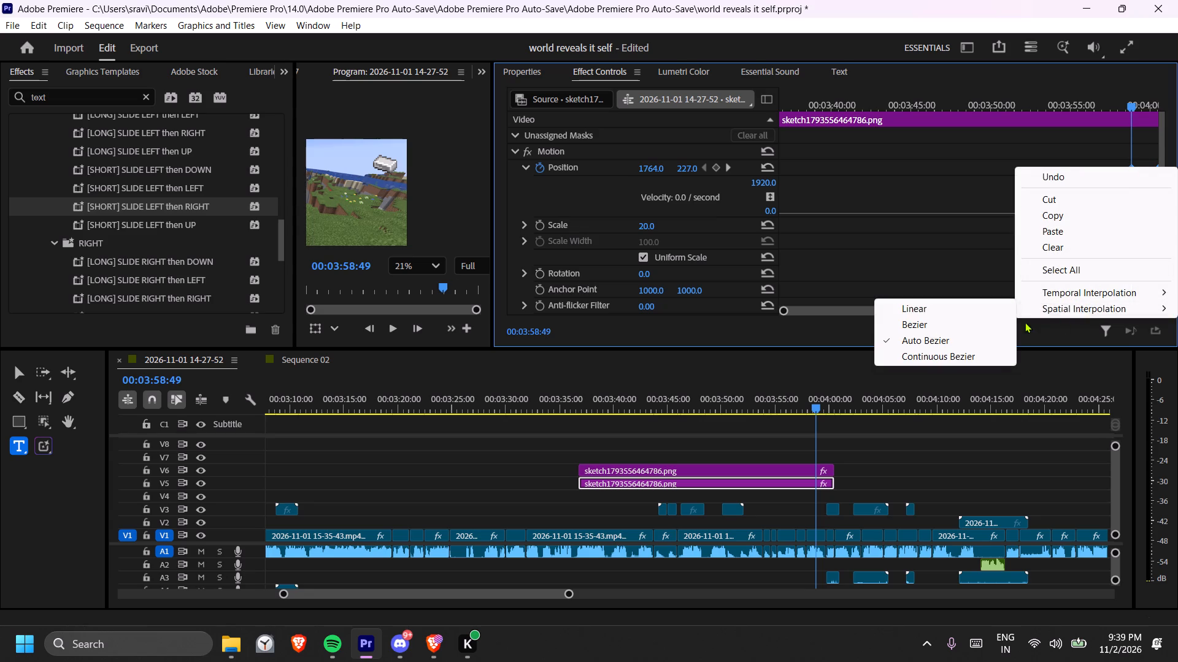
left_click(934, 399)
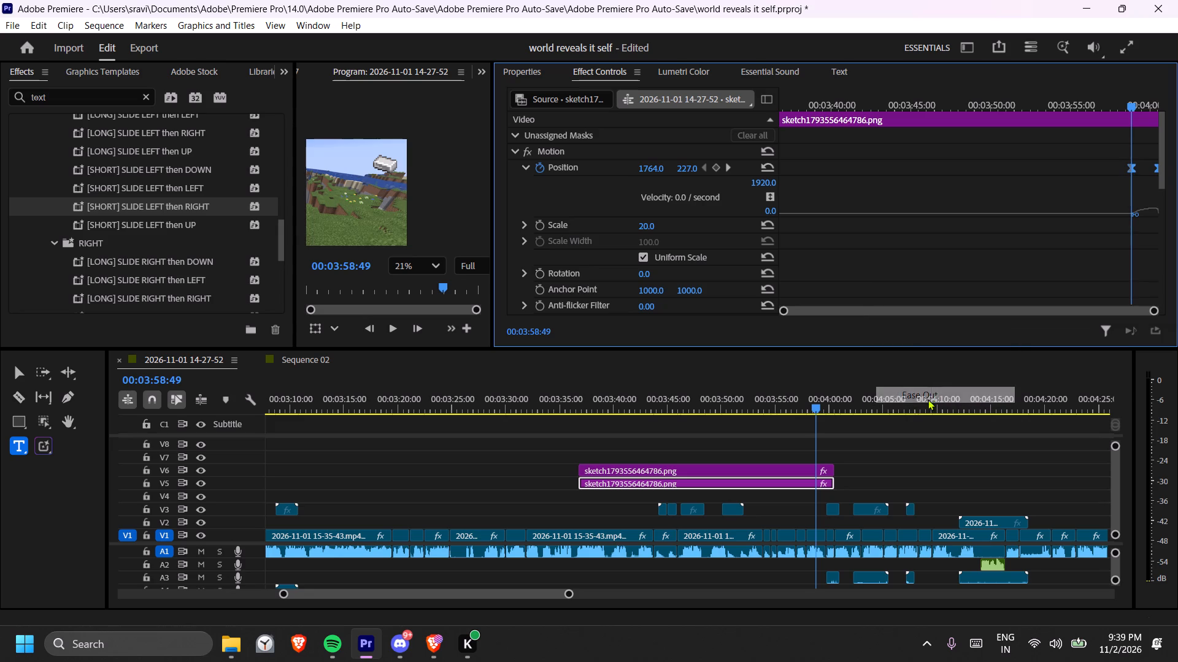
Play the eased slide-out of both ingot layers from about 00:03:58 to 00:04:00:27.
left_click(809, 387)
key("space")
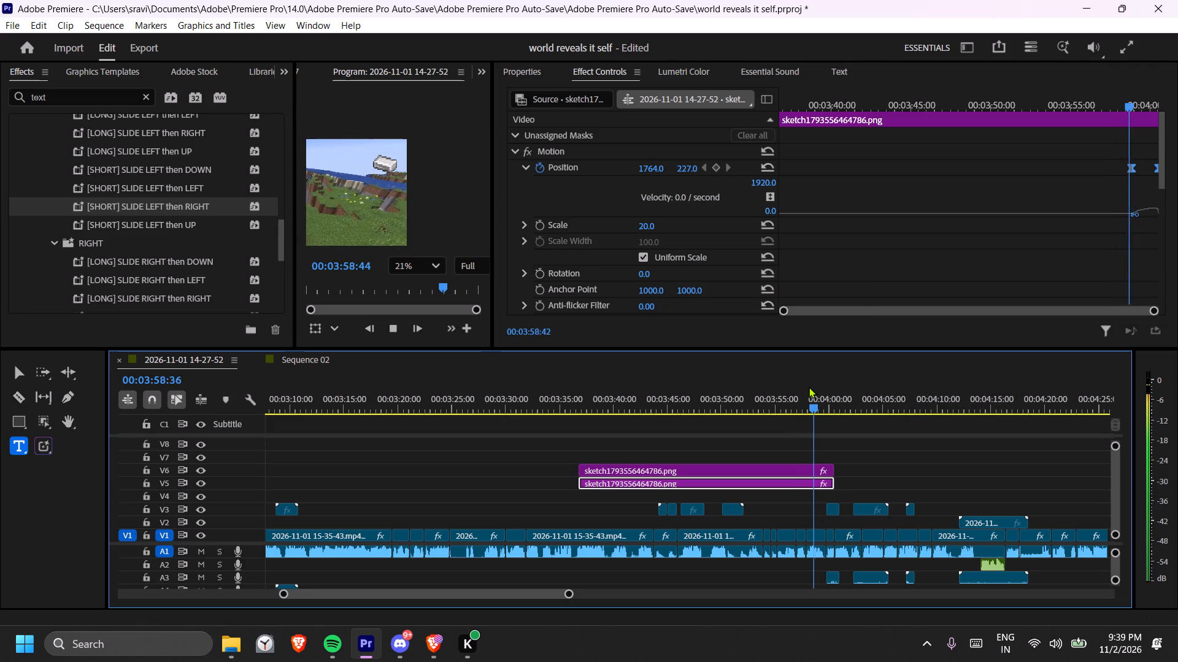
key("space")
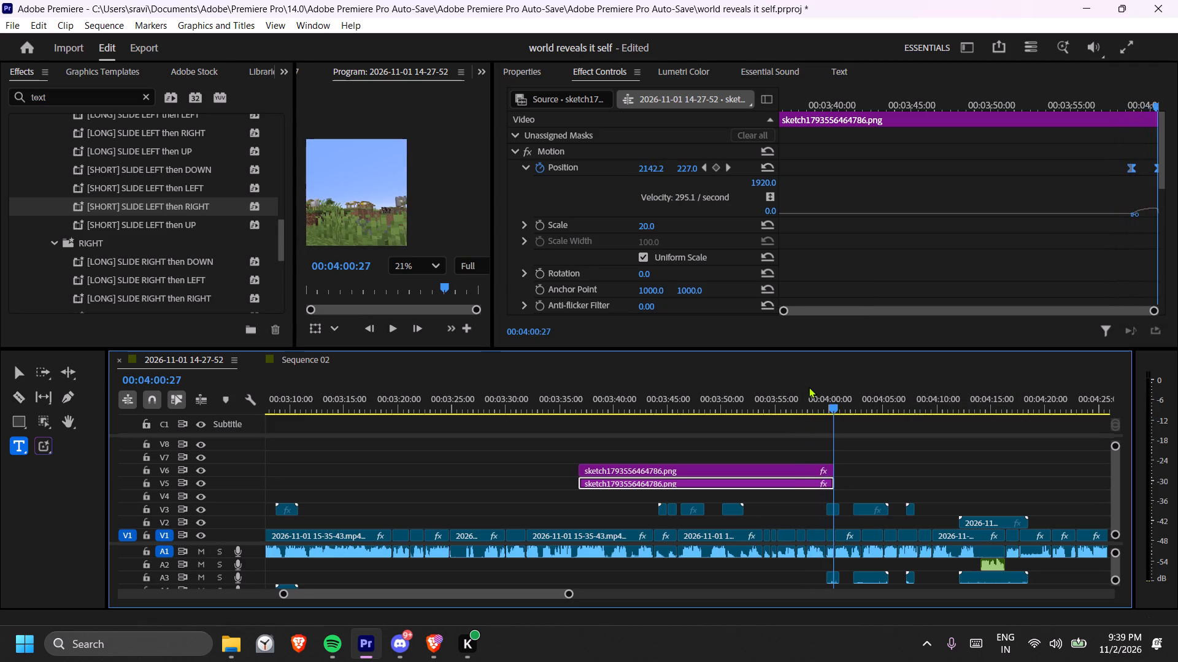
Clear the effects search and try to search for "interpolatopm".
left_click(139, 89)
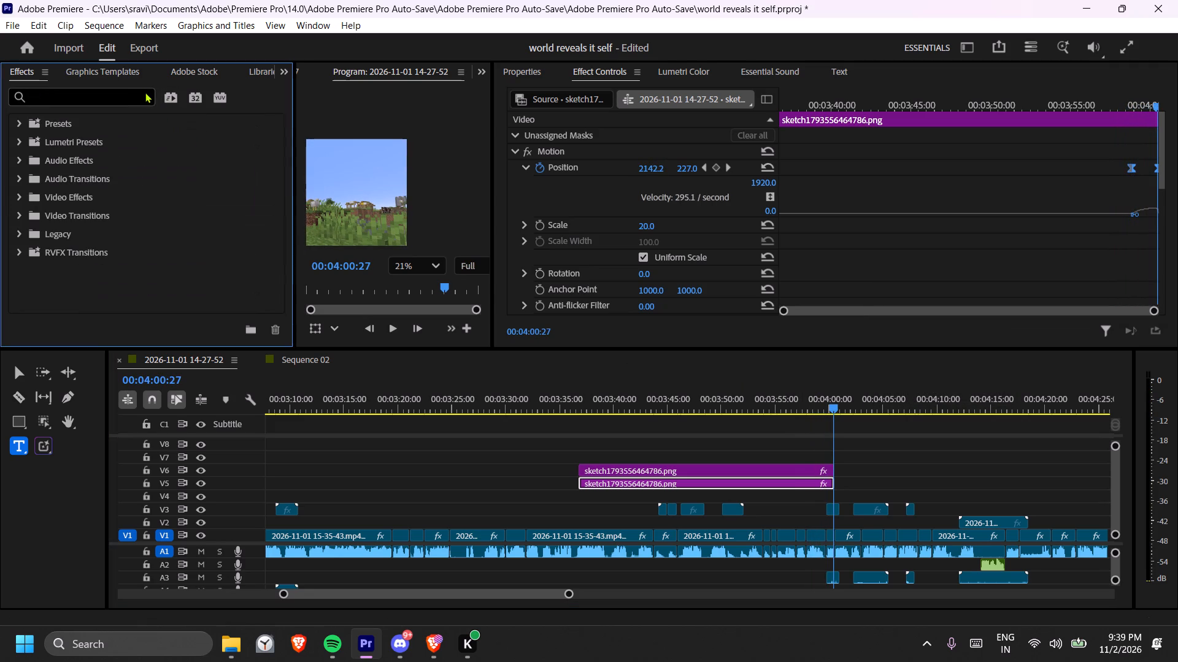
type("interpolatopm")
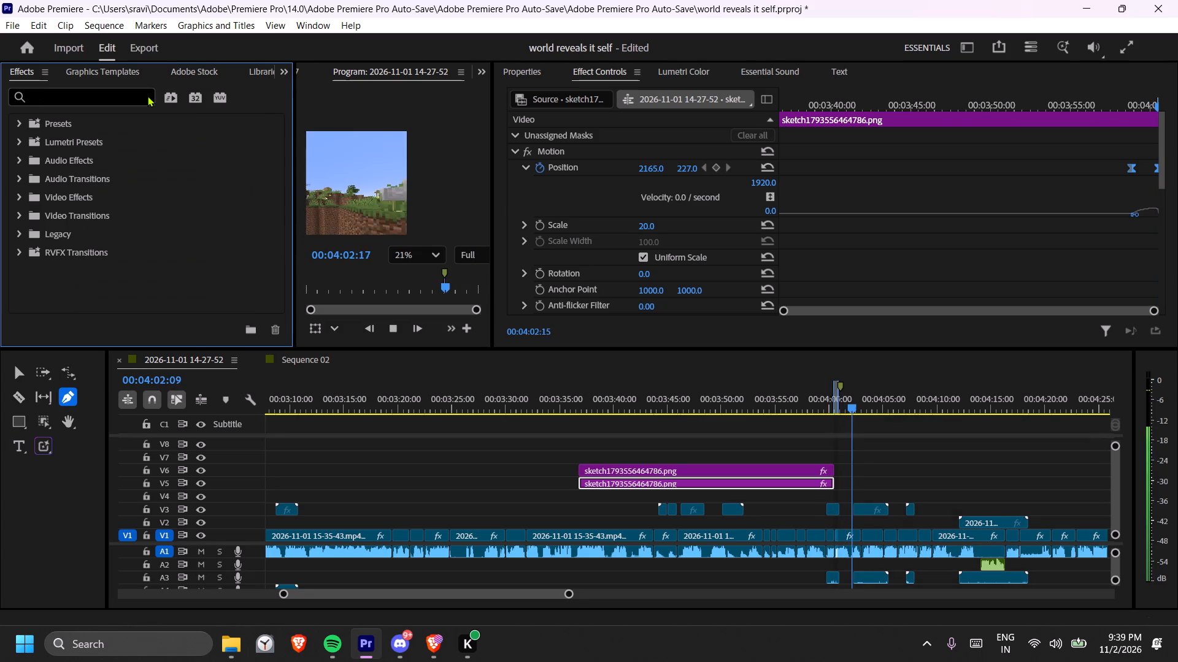
Save the project.
key("ctrl+a")
key("ctrl+s")
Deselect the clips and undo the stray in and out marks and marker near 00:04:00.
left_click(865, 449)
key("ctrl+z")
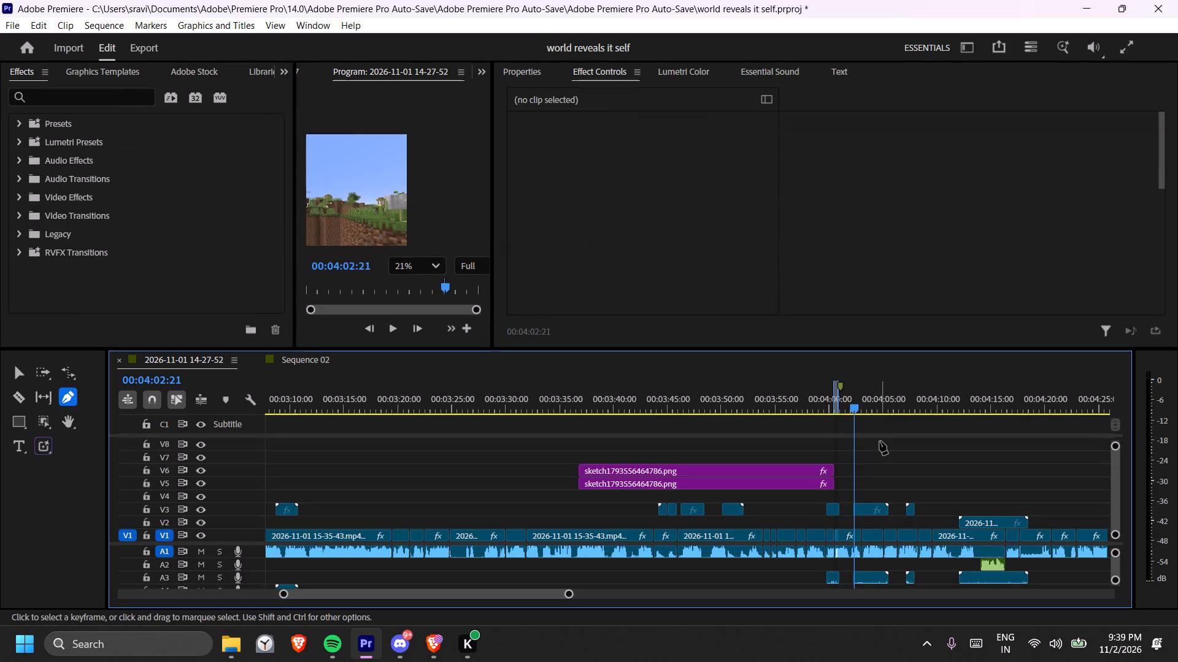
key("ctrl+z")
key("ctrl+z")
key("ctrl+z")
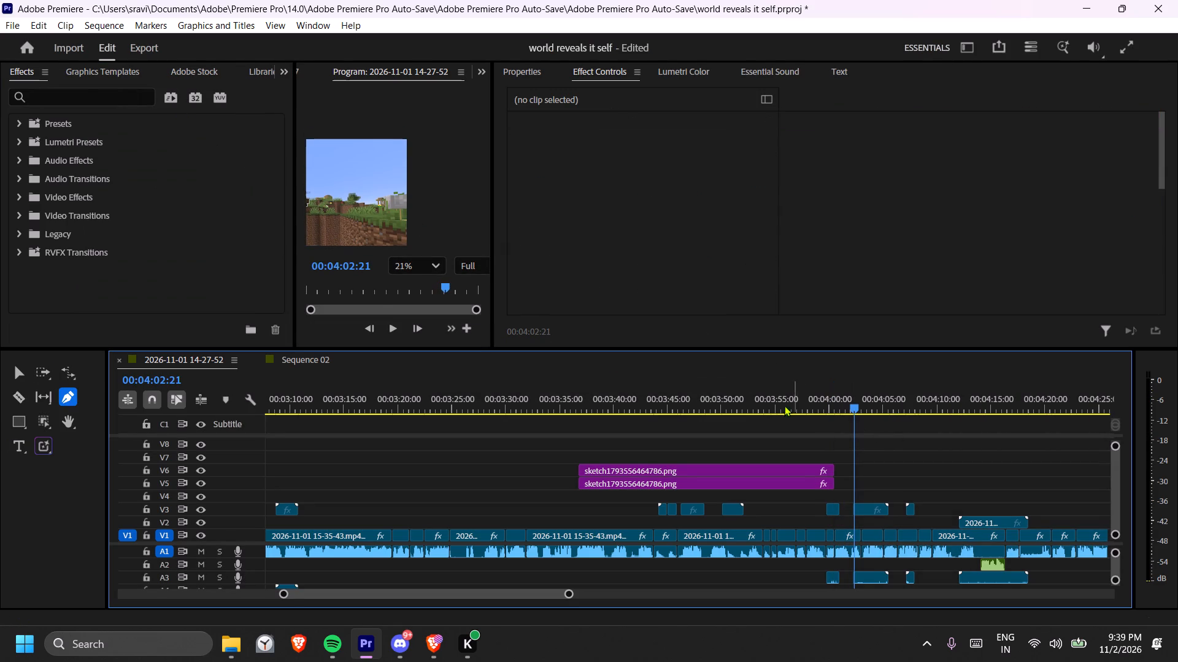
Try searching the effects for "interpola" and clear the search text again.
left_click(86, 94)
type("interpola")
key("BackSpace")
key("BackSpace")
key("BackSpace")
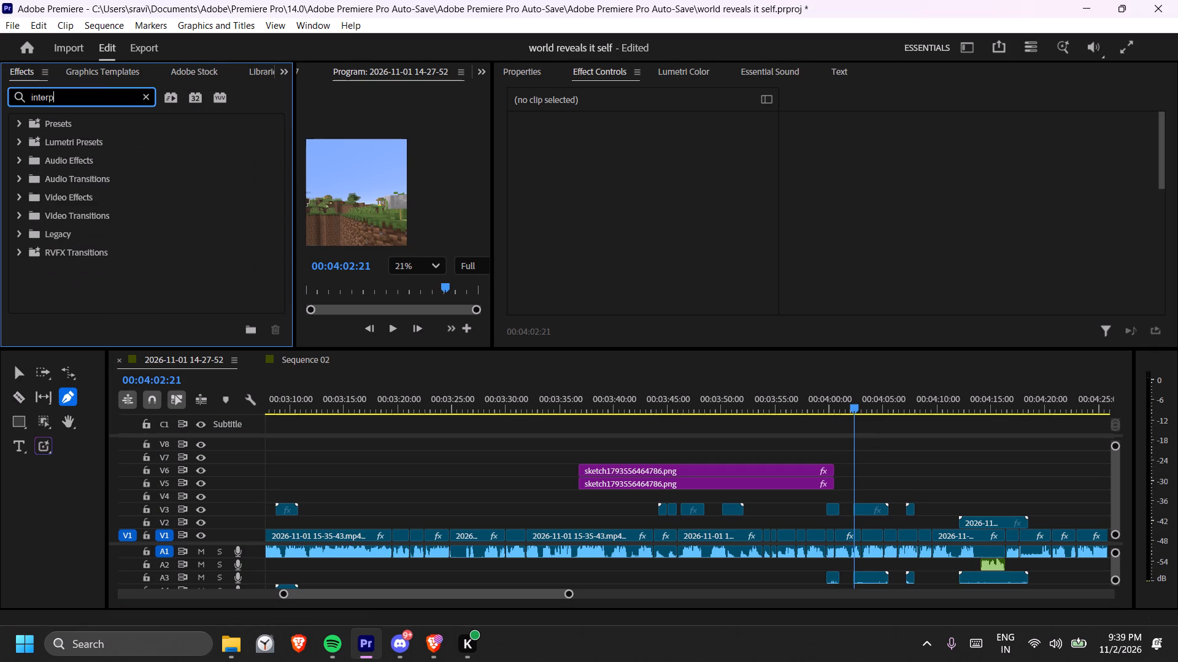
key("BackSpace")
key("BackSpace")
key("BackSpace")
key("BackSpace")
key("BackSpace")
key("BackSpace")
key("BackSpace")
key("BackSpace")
Play back the end of the ingot overlay between about 00:03:55 and 00:04:00 to judge where it should stop.
left_click_drag(839, 405, 833, 403)
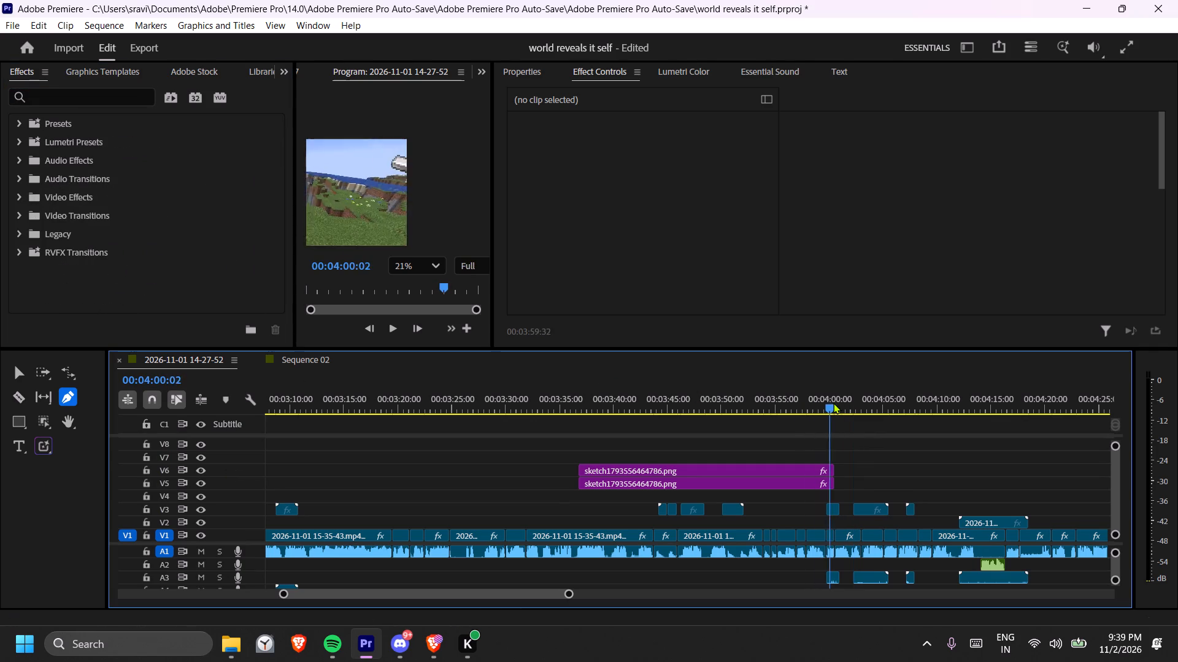
left_click_drag(833, 403, 815, 403)
key("space")
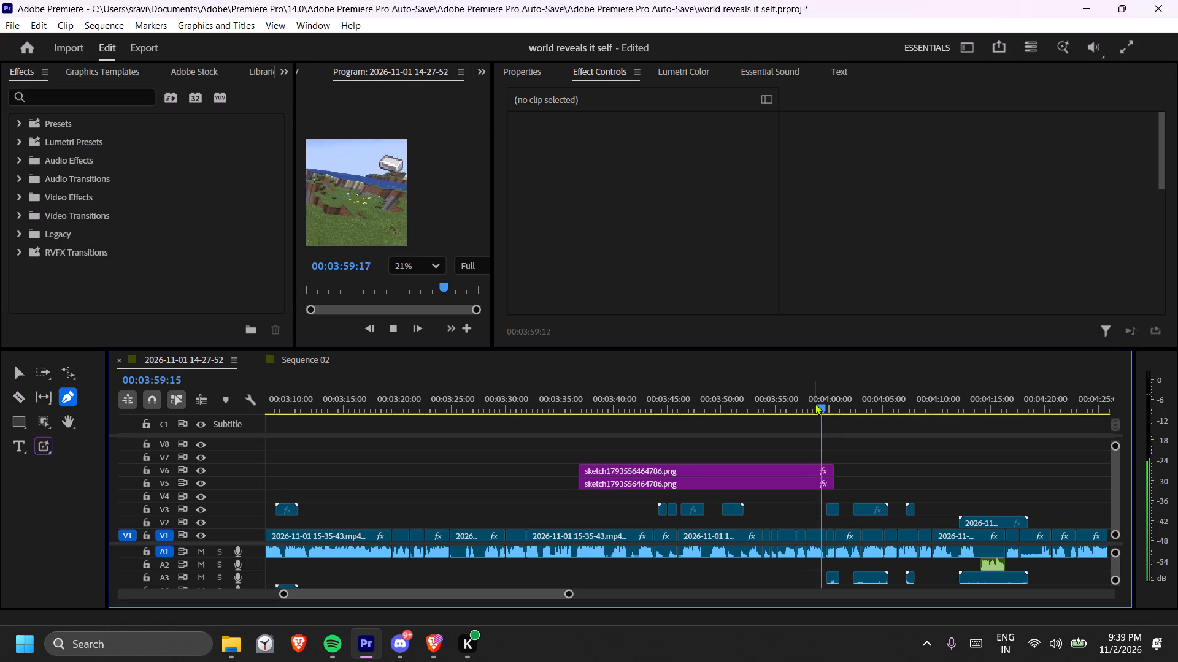
key("space")
left_click(815, 403)
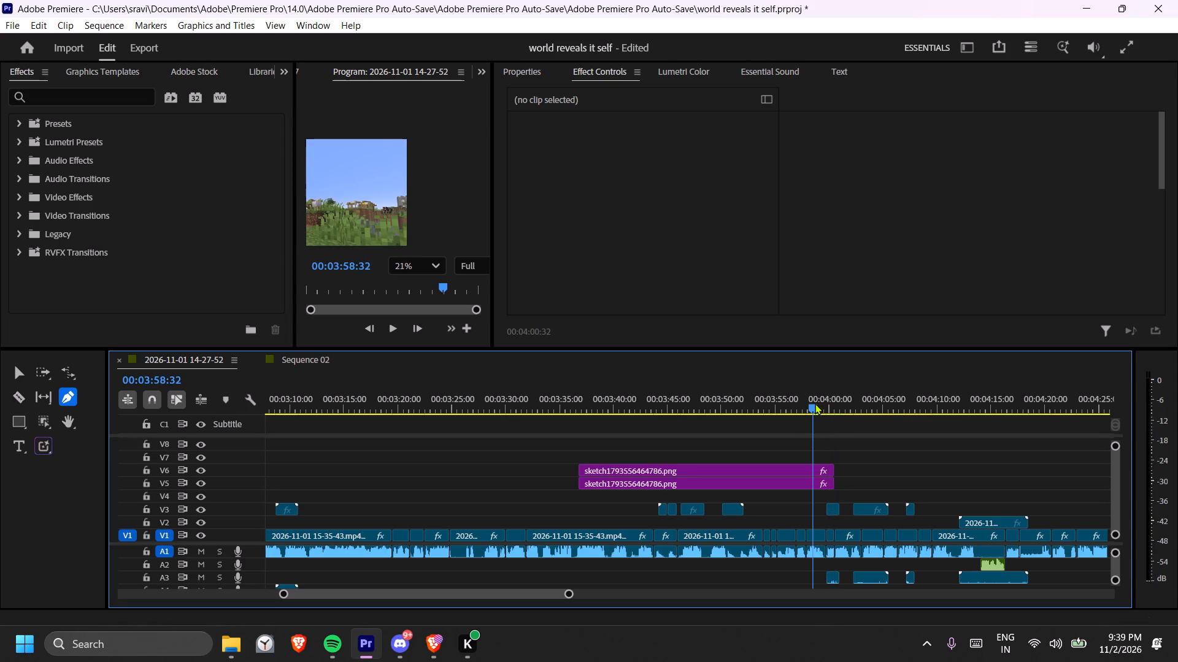
left_click(775, 403)
key("space")
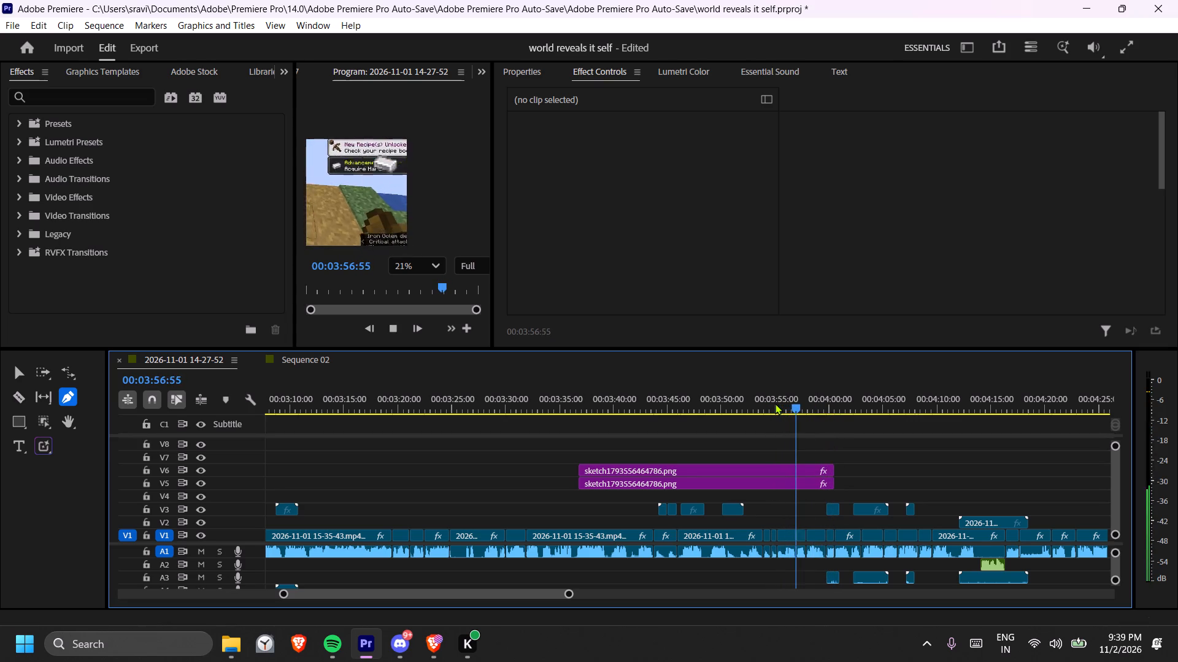
key("space")
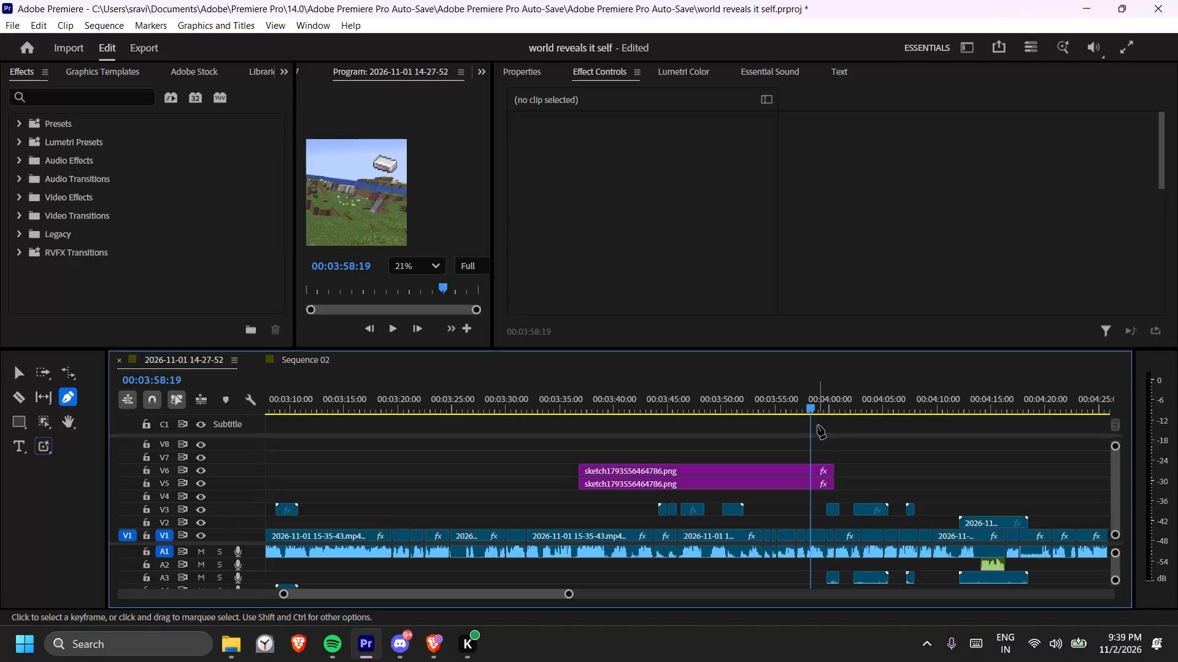
Split both ingot layers on V5 and V6 at 00:03:56:54 and delete the pieces after the cut.
key("t")
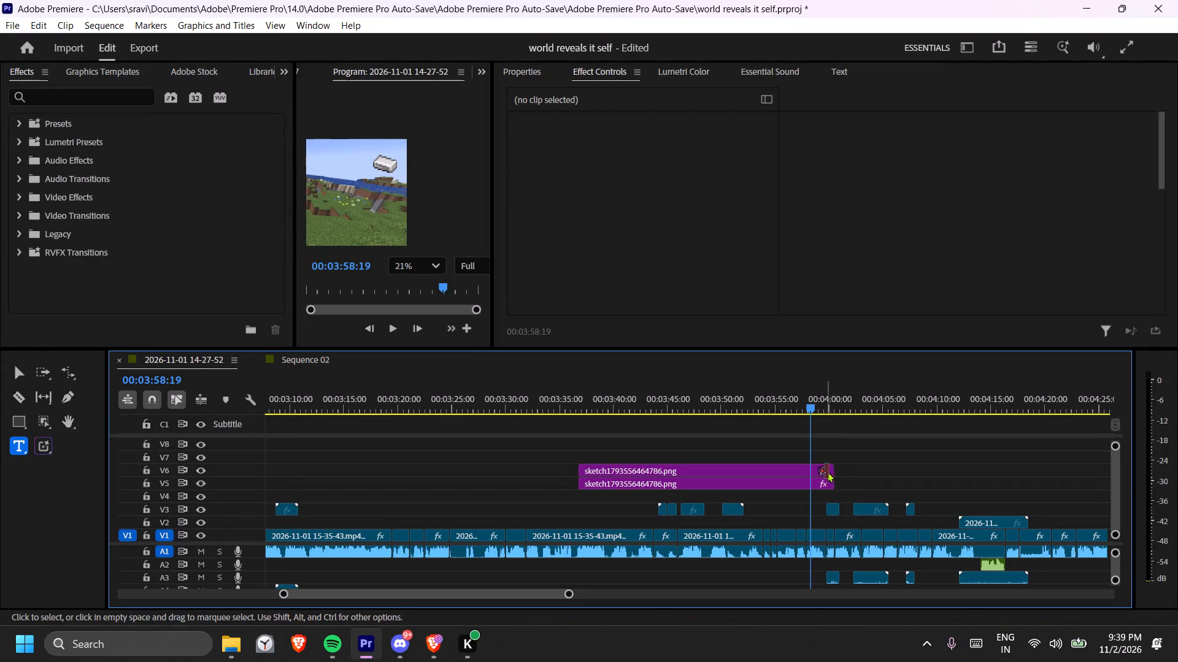
left_click_drag(810, 402, 808, 402)
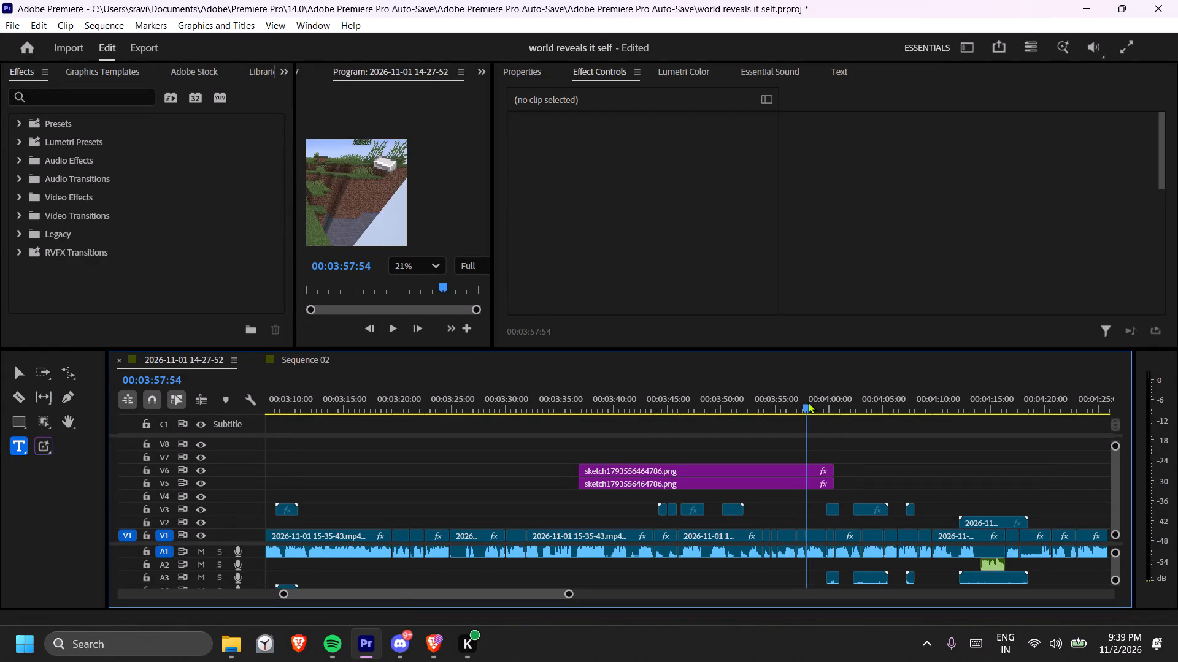
left_click_drag(808, 402, 791, 403)
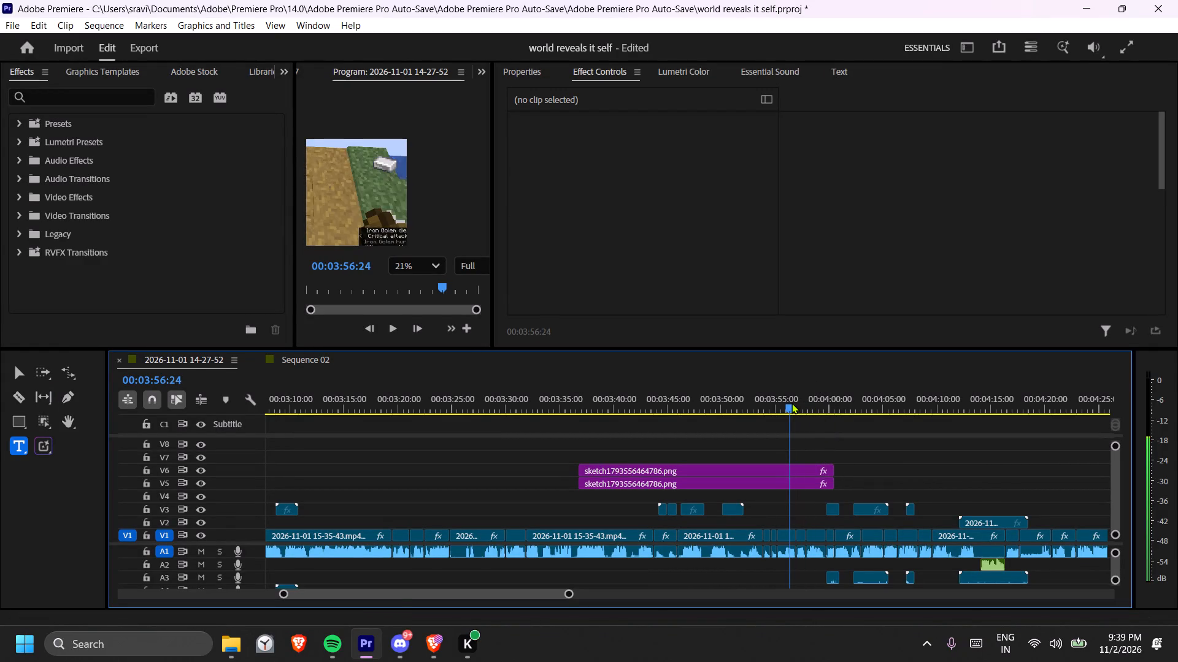
left_click_drag(791, 403, 797, 403)
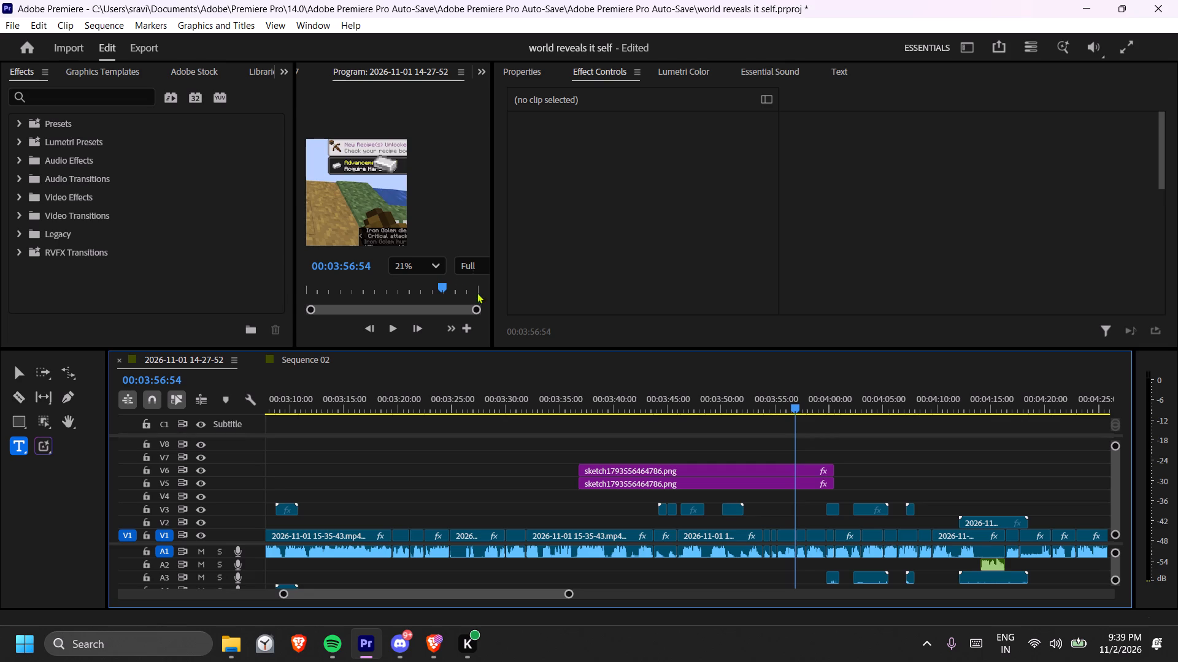
key("c")
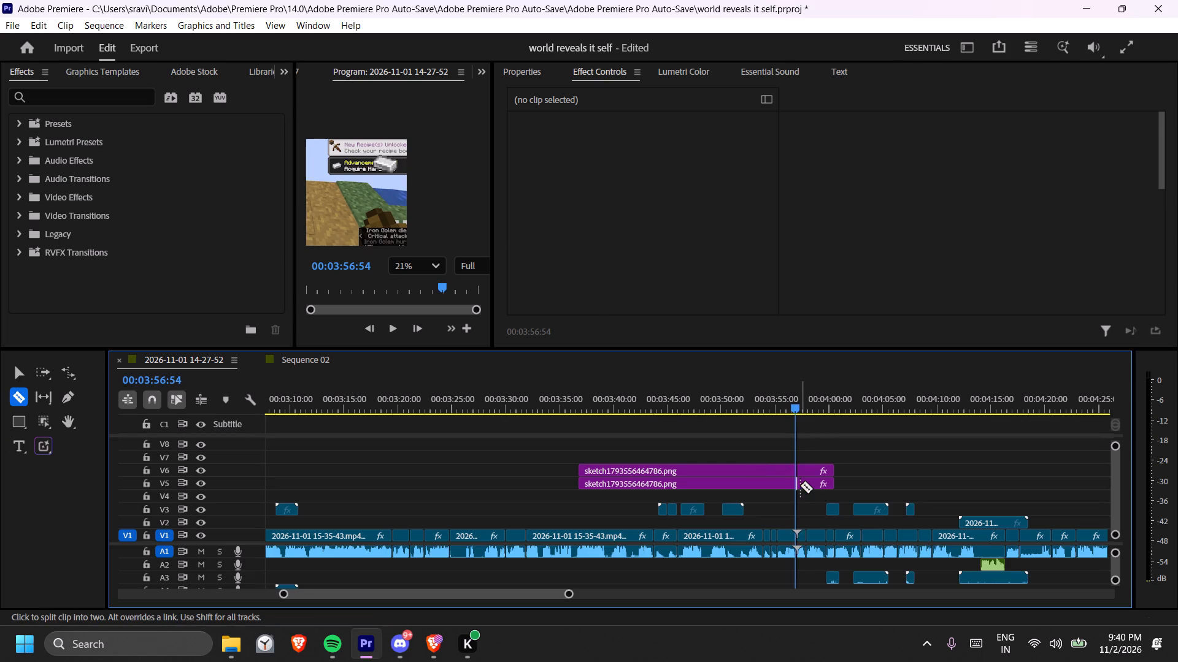
left_click(800, 485)
left_click(793, 476)
key("t")
left_click_drag(836, 451, 808, 485)
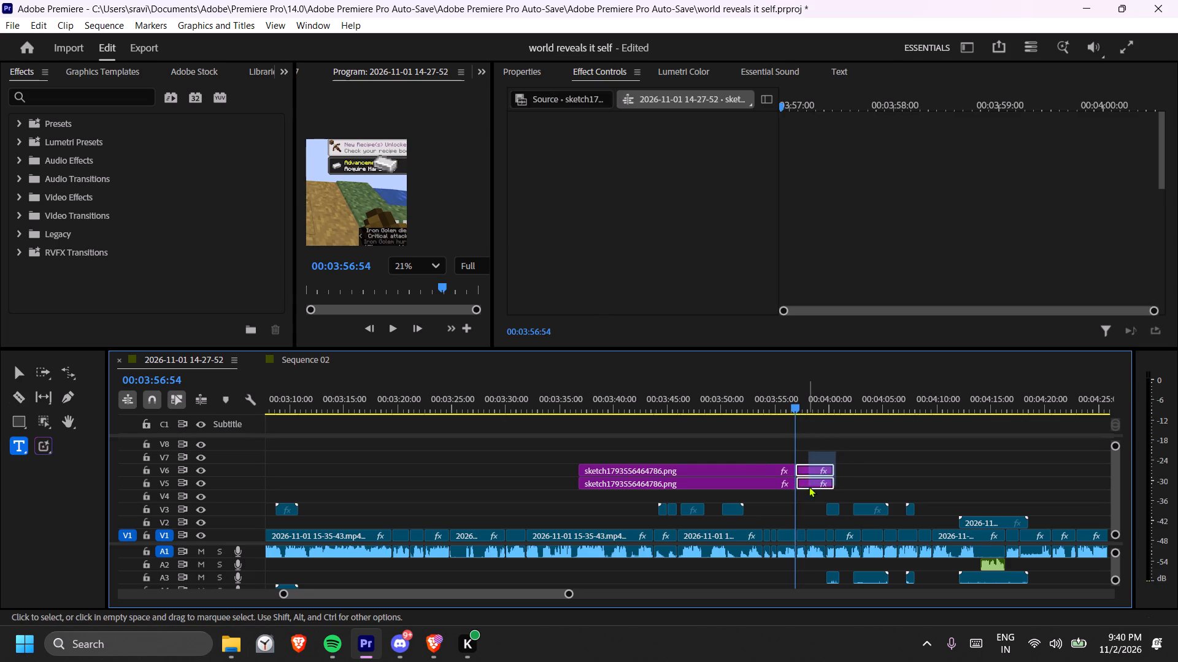
key("Delete")
Split both ingot layers at 00:03:49:40 and delete the pieces after the cut.
left_click_drag(669, 405, 679, 405)
key("space")
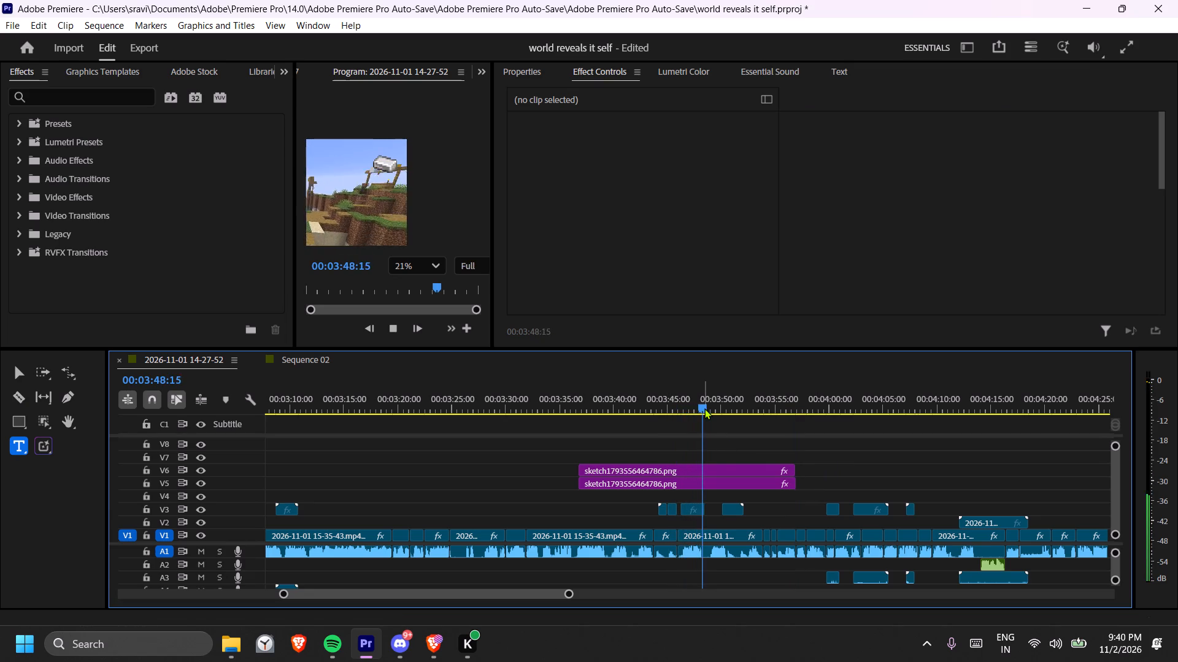
key("space")
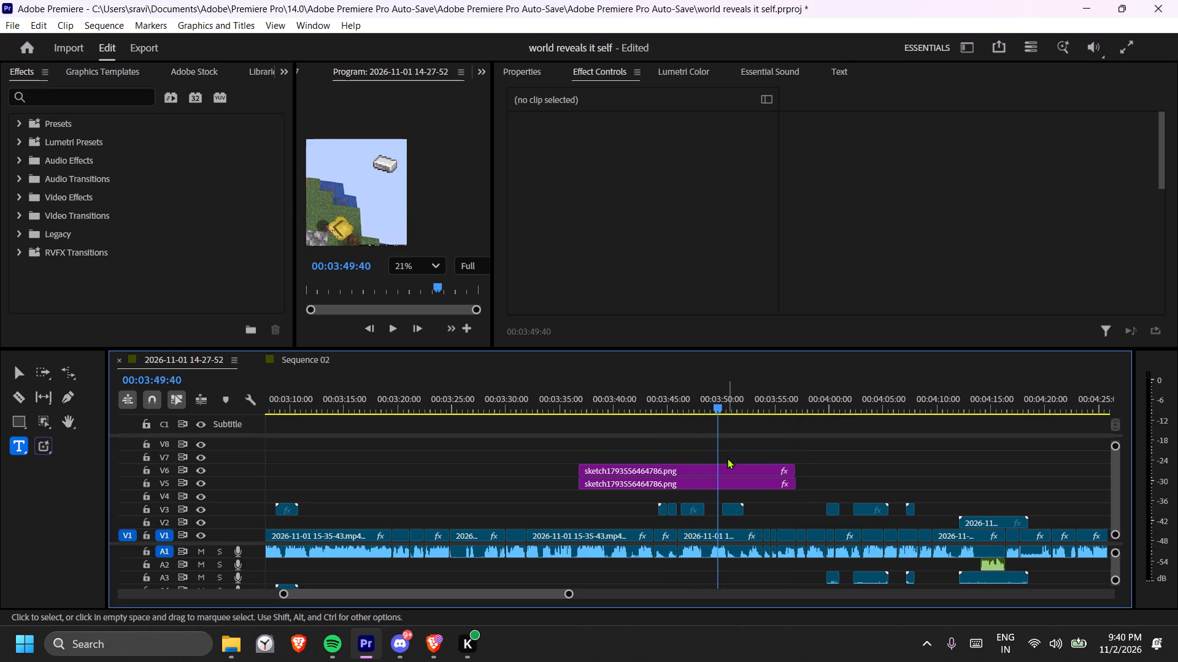
key("c")
left_click(720, 484)
left_click(720, 471)
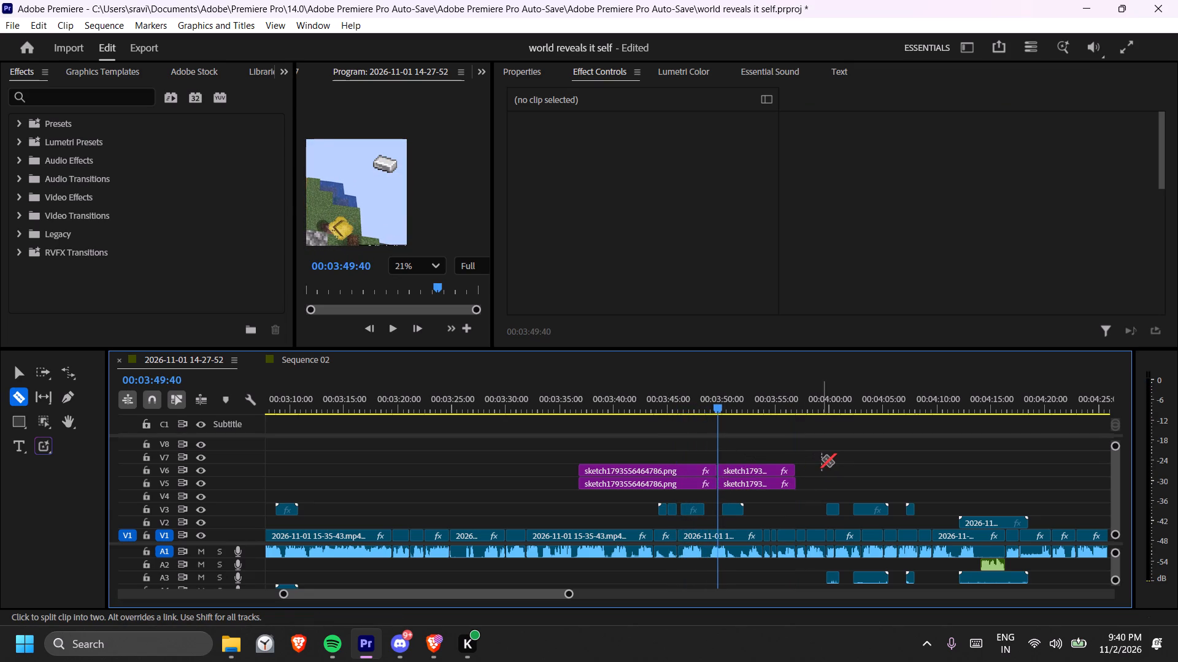
key("t")
left_click_drag(807, 449, 756, 492)
key("Delete")
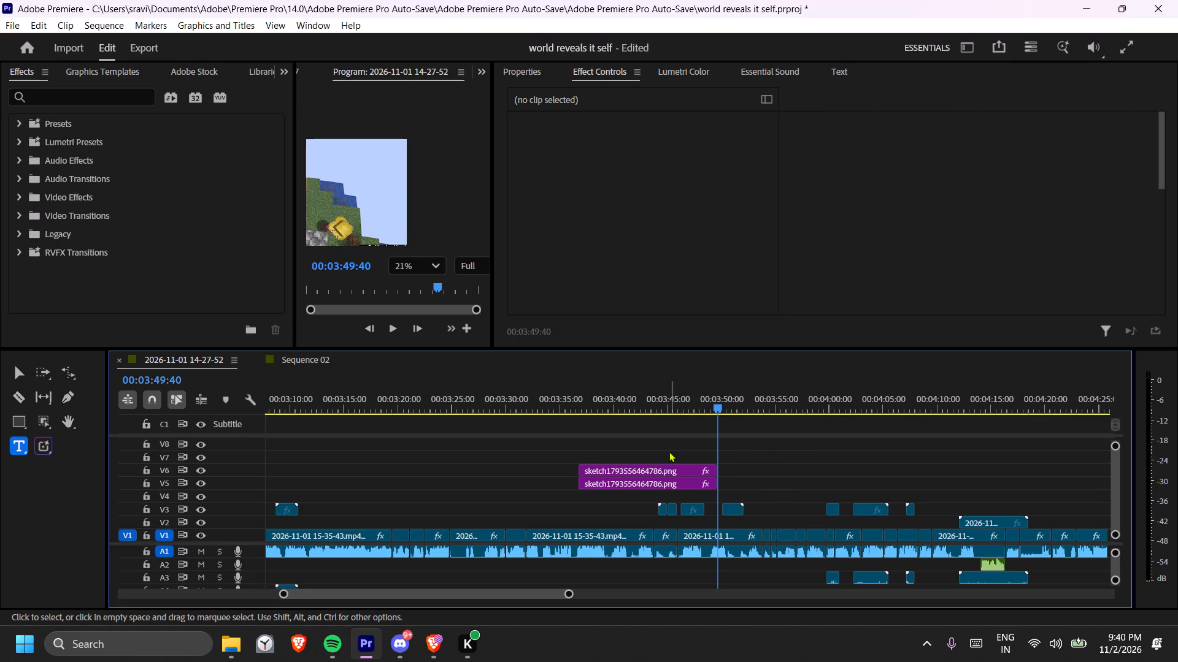
Move both remaining ingot clips forward in time on V5 and V6 so they span about 00:03:44 to 00:03:57.
left_click_drag(633, 454, 685, 491)
left_click_drag(650, 472, 665, 473)
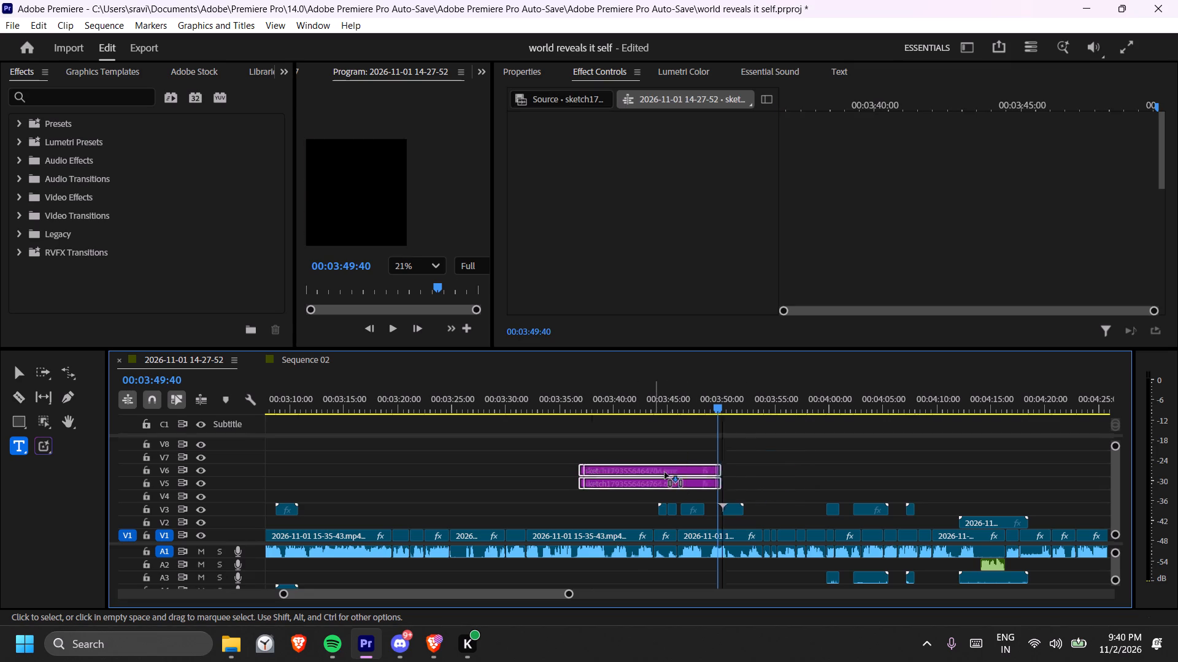
left_click_drag(665, 473, 728, 475)
Play the repositioned ingot overlay from 00:03:43:58 to 00:03:57:33.
left_click(658, 395)
key("space")
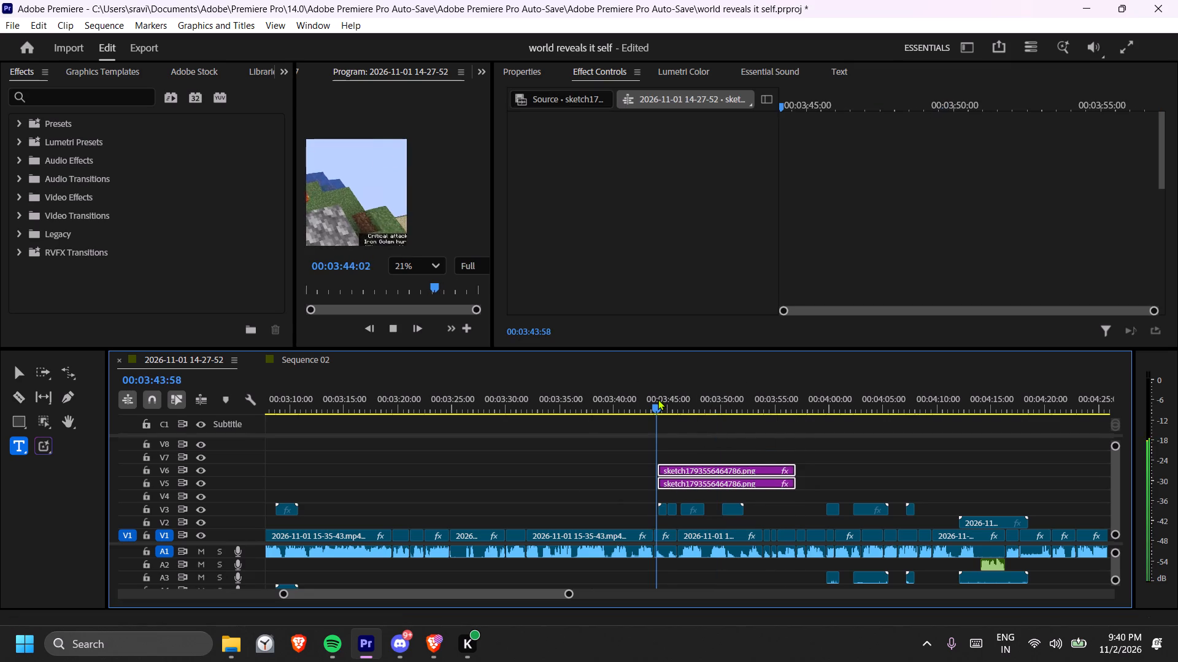
scroll(378, 186, "down", 1)
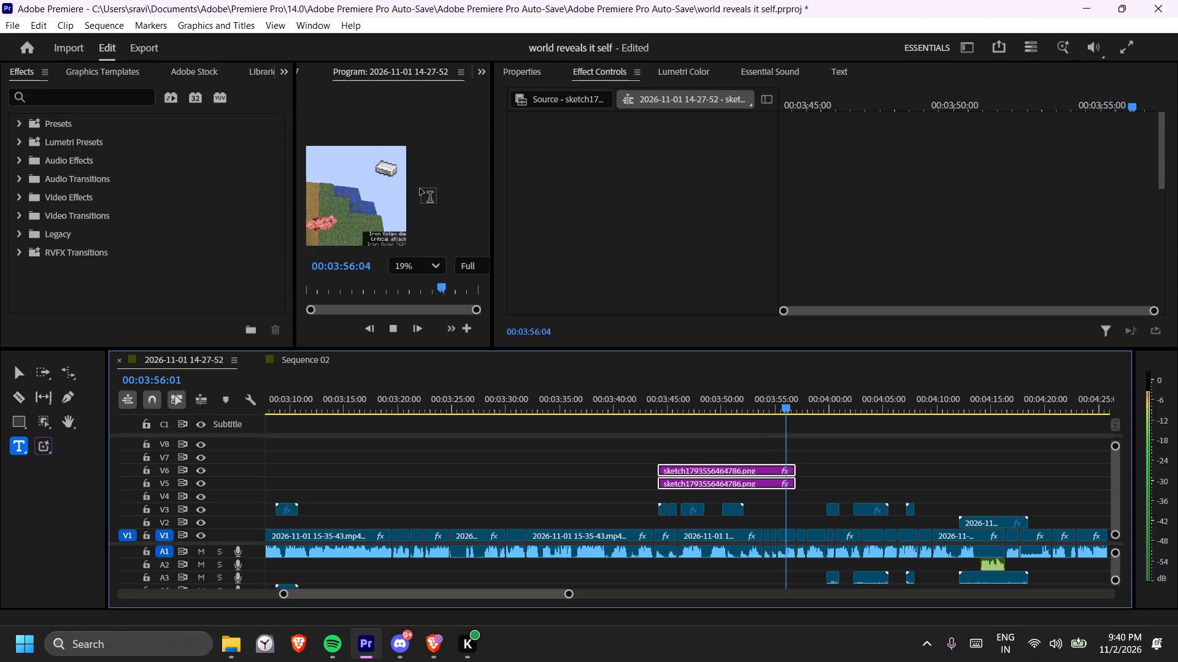
key("space")
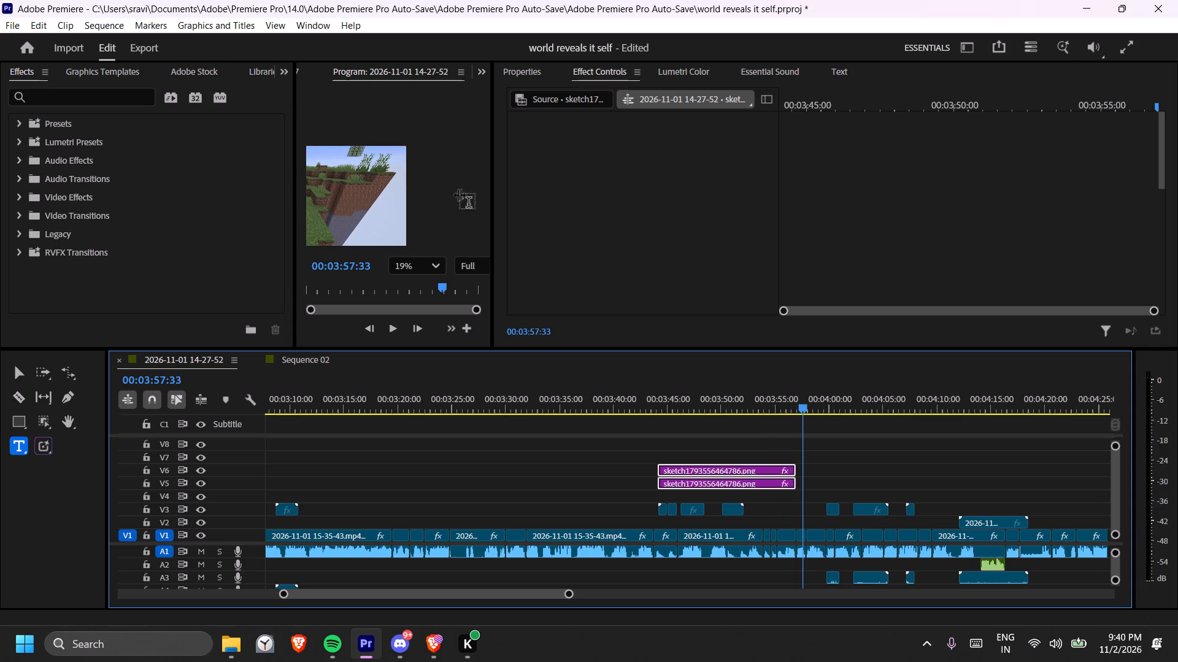
Review the layered block overlay on V7 and V8 by playing the sequence from about 00:02:09.
left_click(879, 441)
key("minus")
key("minus")
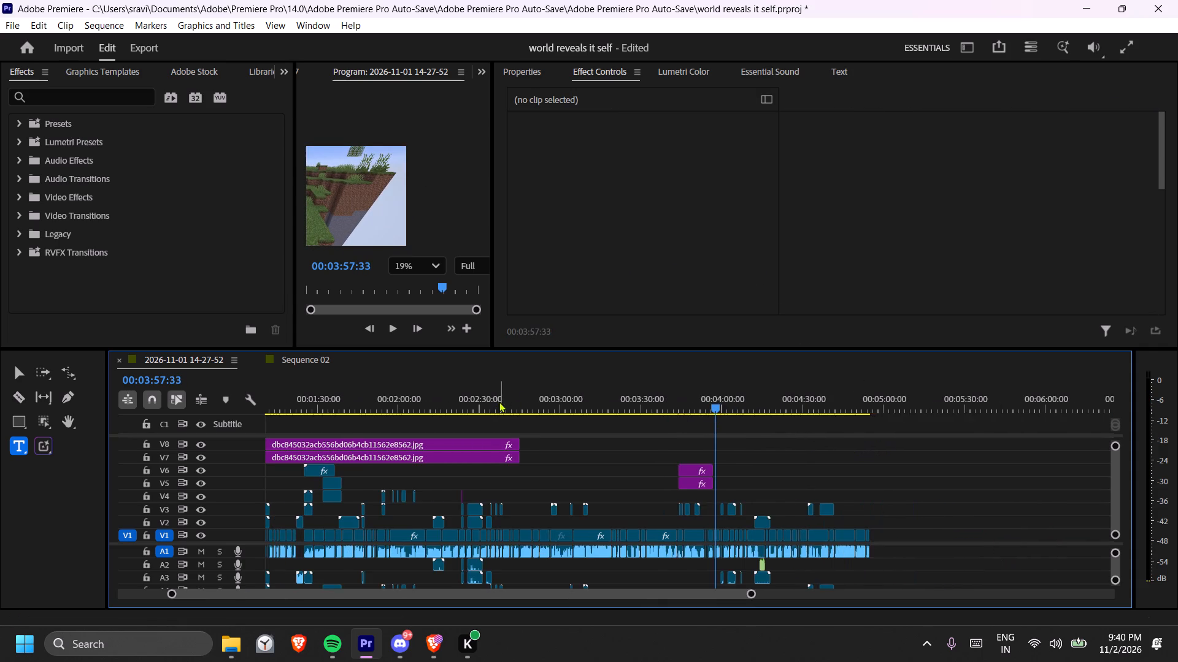
scroll(492, 409, "up", 6)
left_click(561, 401)
key("space")
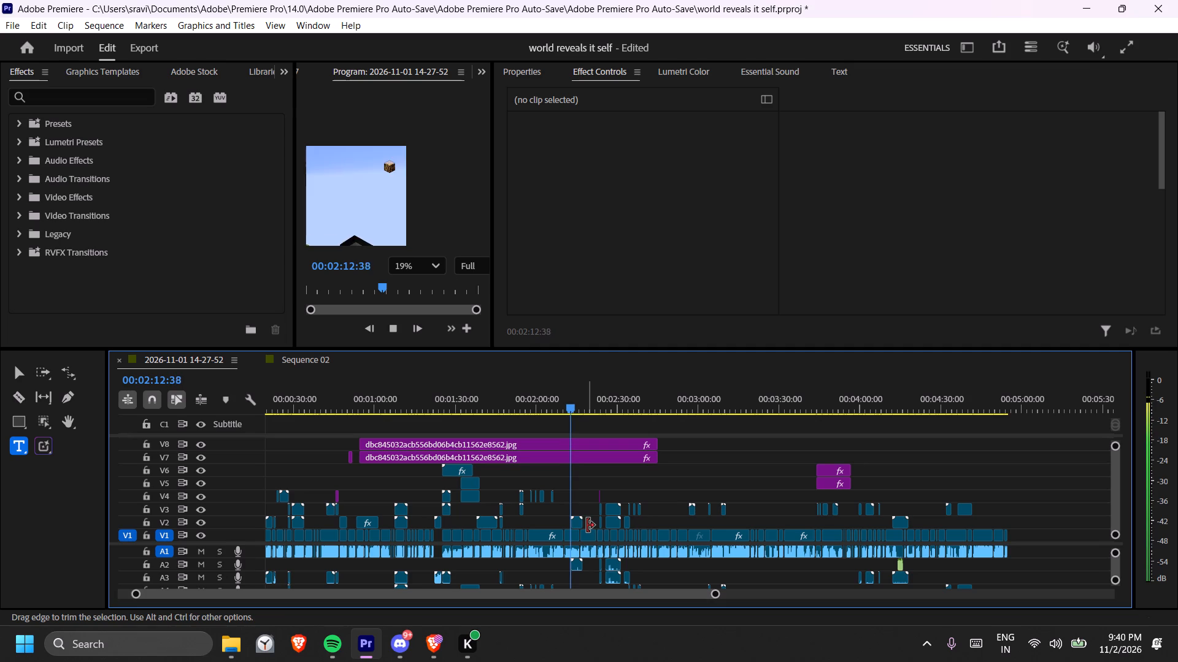
key("space")
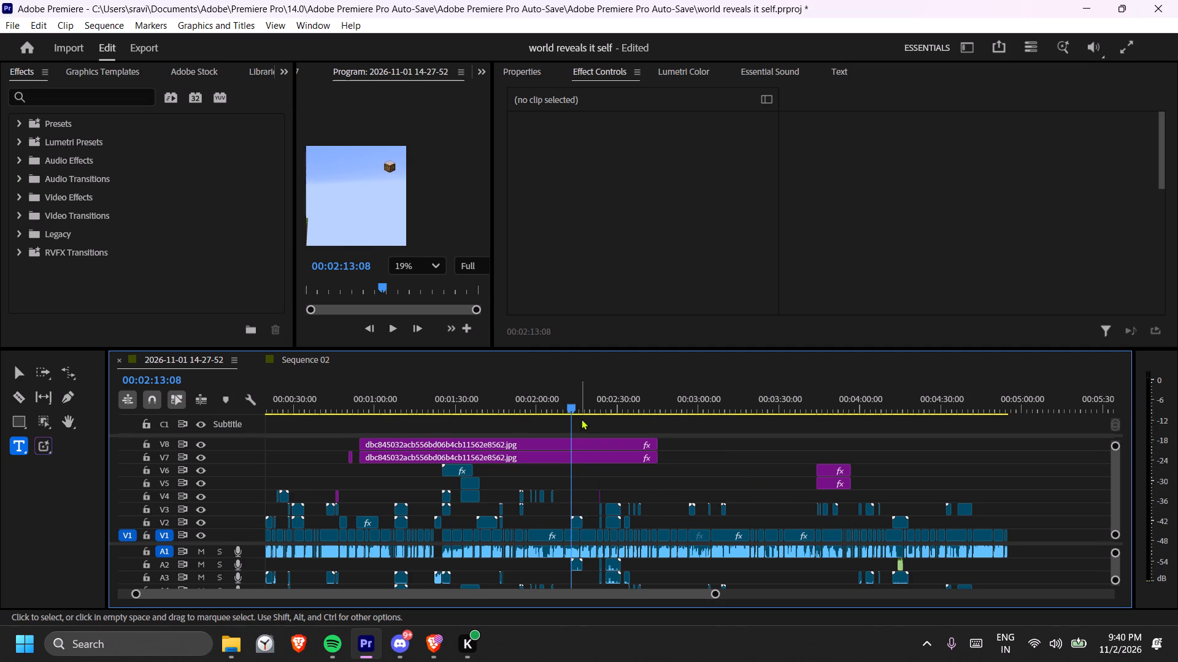
scroll(711, 458, "up", 1)
scroll(711, 458, "down", 5)
scroll(711, 458, "up", 4)
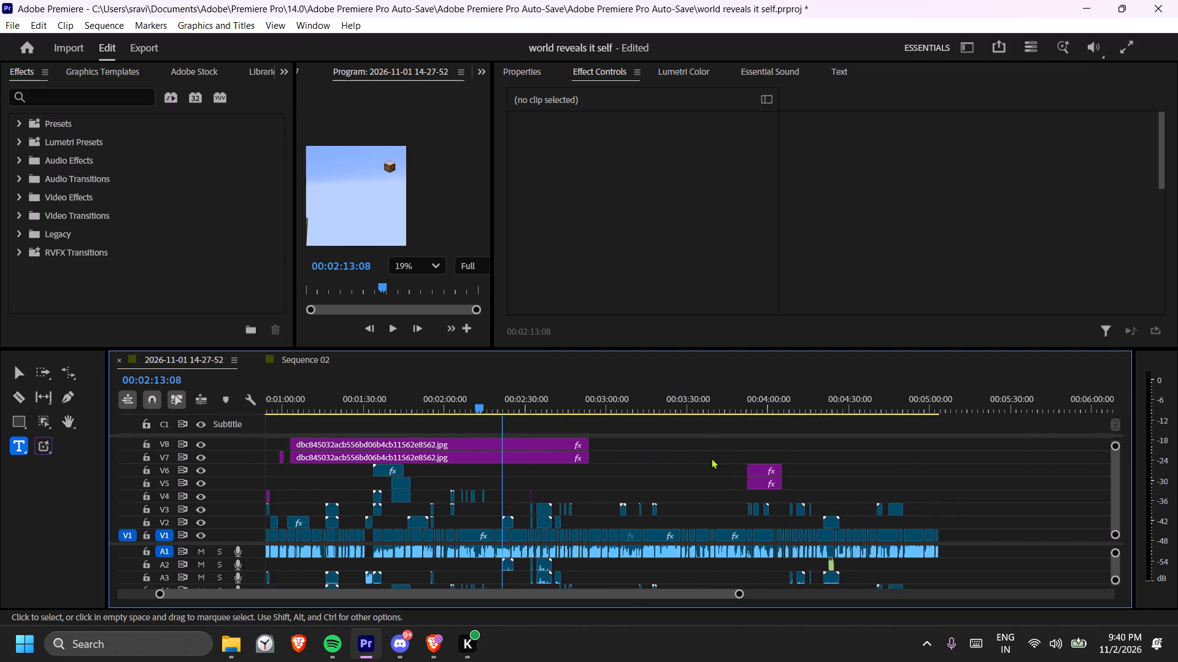
scroll(711, 458, "up", 5)
key("space")
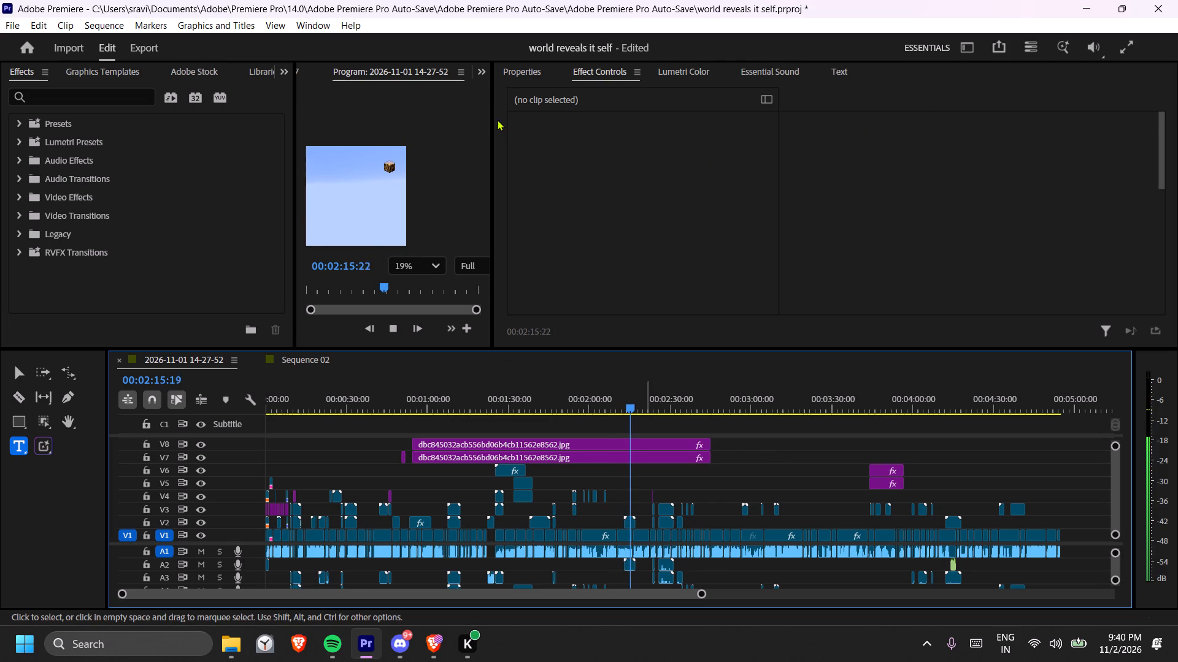
Widen the Program monitor and bring the whole video frame into view.
left_click_drag(492, 121, 971, 177)
scroll(350, 183, "down", 1)
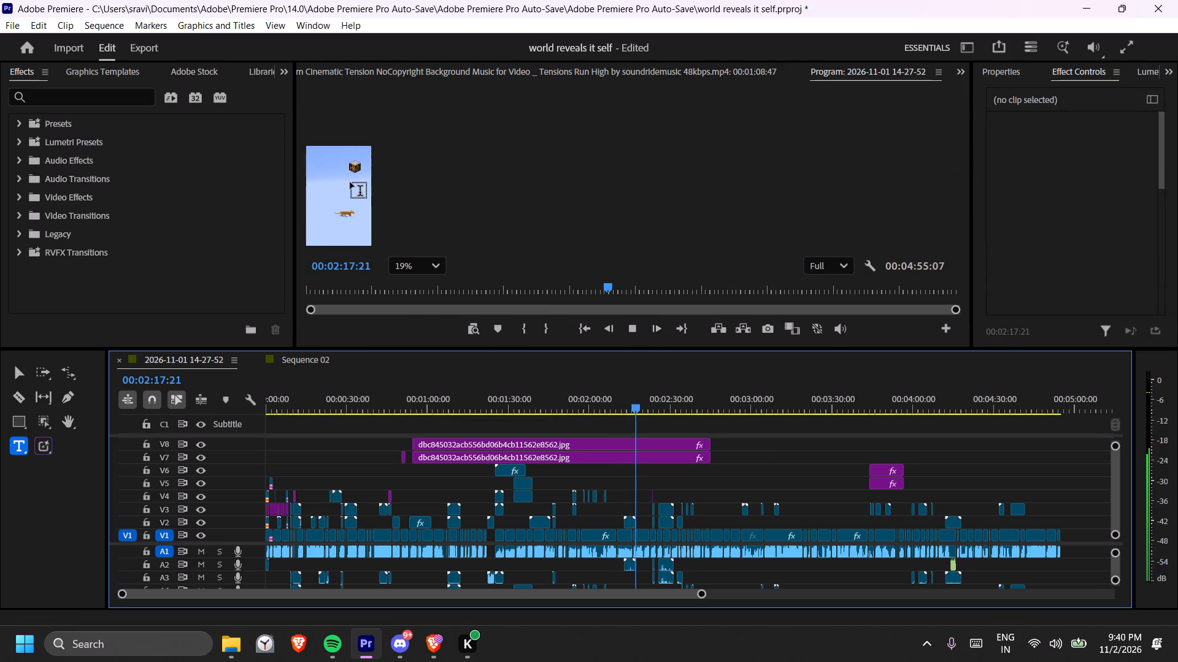
scroll(350, 183, "up", 4)
middle_click_drag(339, 184, 633, 183)
middle_click_drag(368, 202, 517, 205)
scroll(372, 195, "up", 3)
middle_click_drag(334, 189, 509, 230)
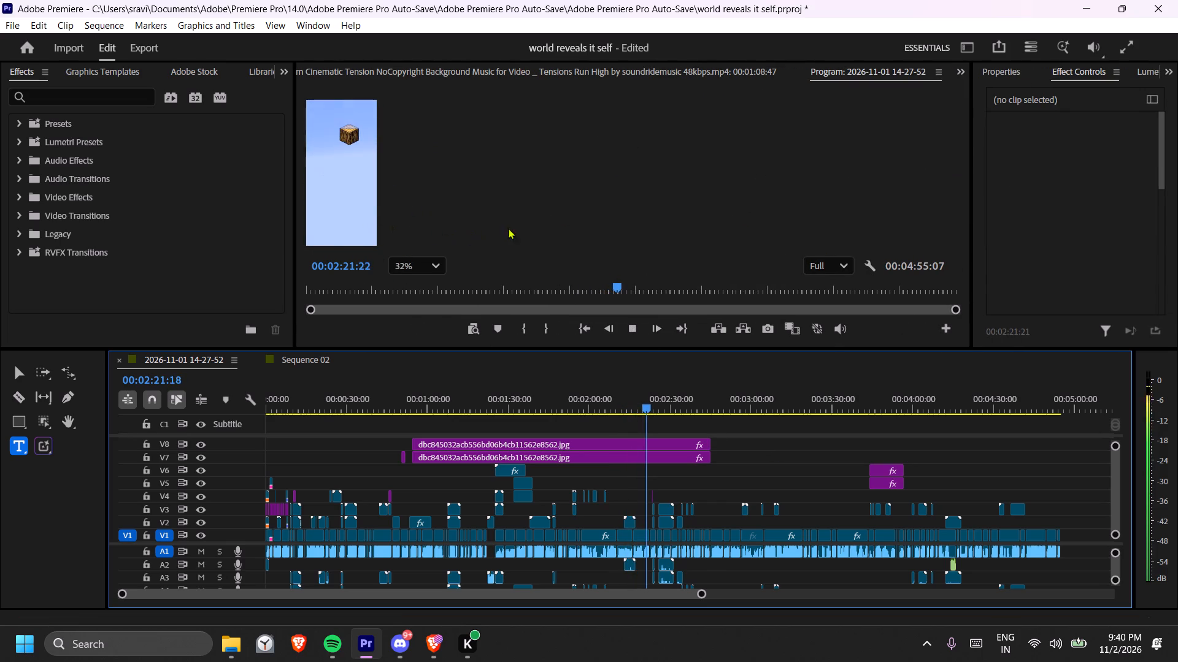
scroll(398, 191, "down", 6)
middle_click_drag(324, 195, 405, 219)
middle_click_drag(363, 200, 429, 210)
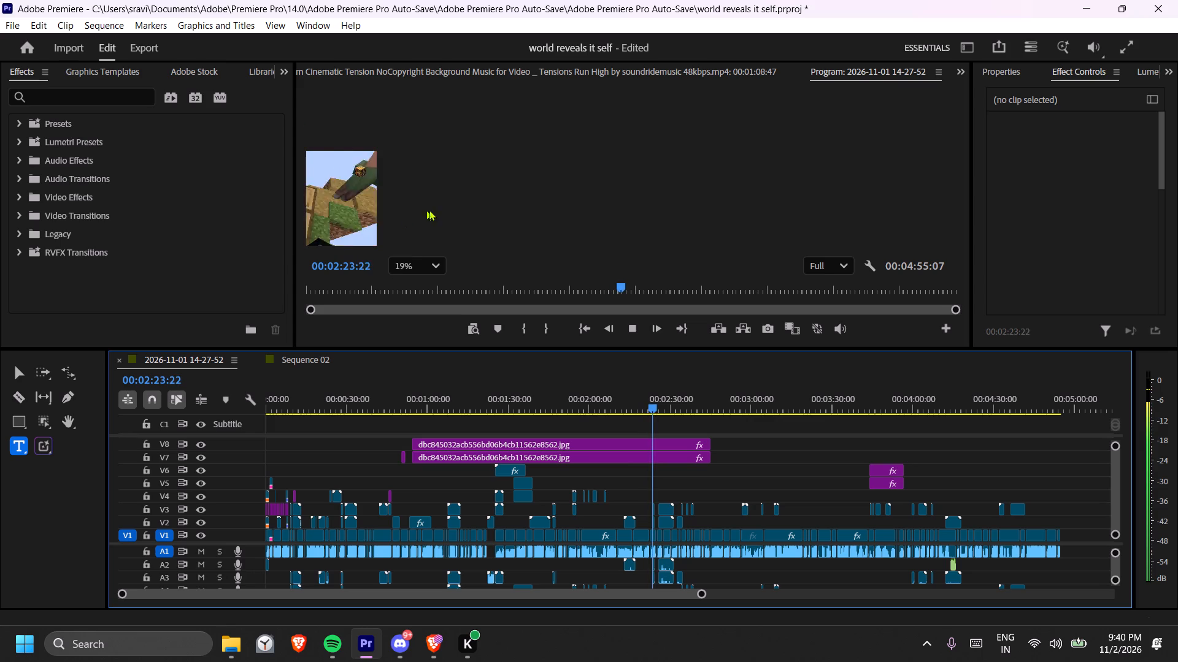
middle_click_drag(429, 210, 473, 218)
middle_click_drag(318, 189, 660, 143)
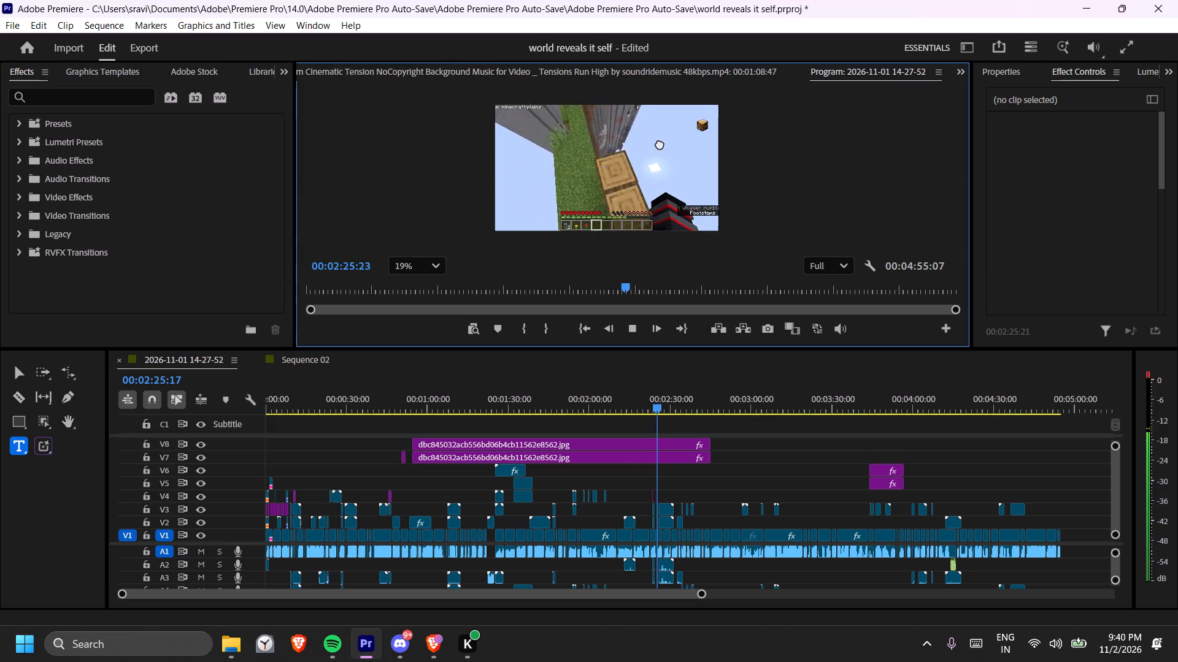
middle_click_drag(660, 143, 650, 147)
Enlarge the Program monitor preview to 23% and recentre the frame during playback.
scroll(647, 172, "up", 3)
middle_click_drag(590, 174, 625, 194)
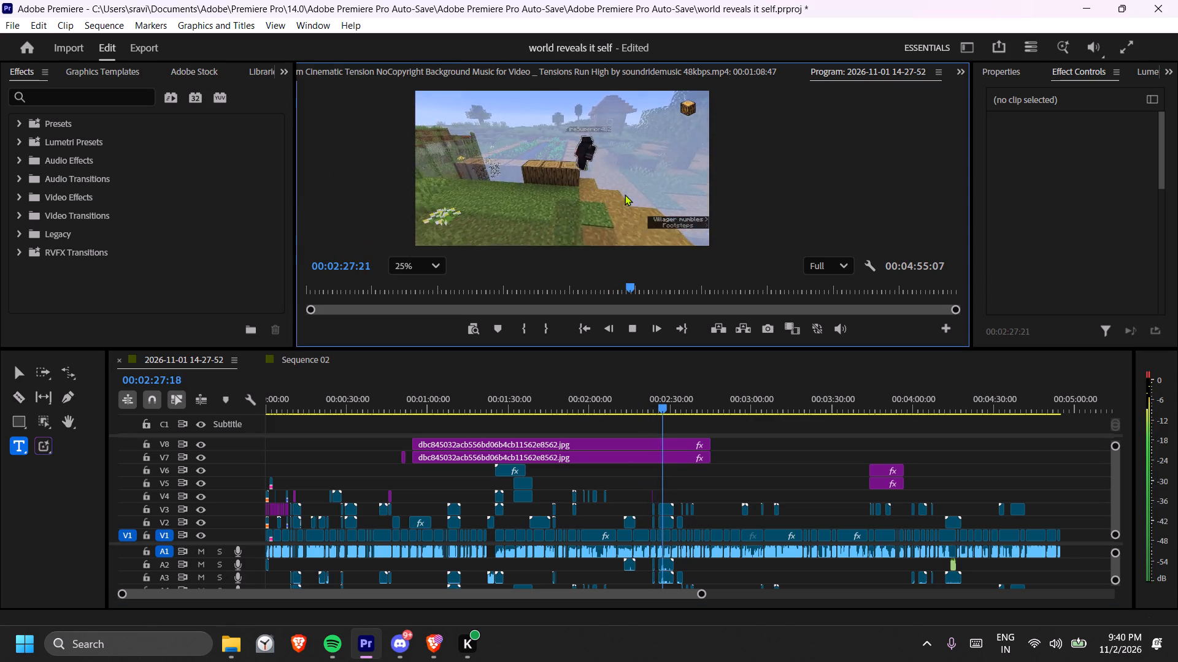
middle_click_drag(625, 194, 626, 196)
middle_click_drag(591, 166, 619, 186)
scroll(555, 154, "up", 1)
middle_click_drag(557, 156, 576, 173)
scroll(553, 165, "down", 1)
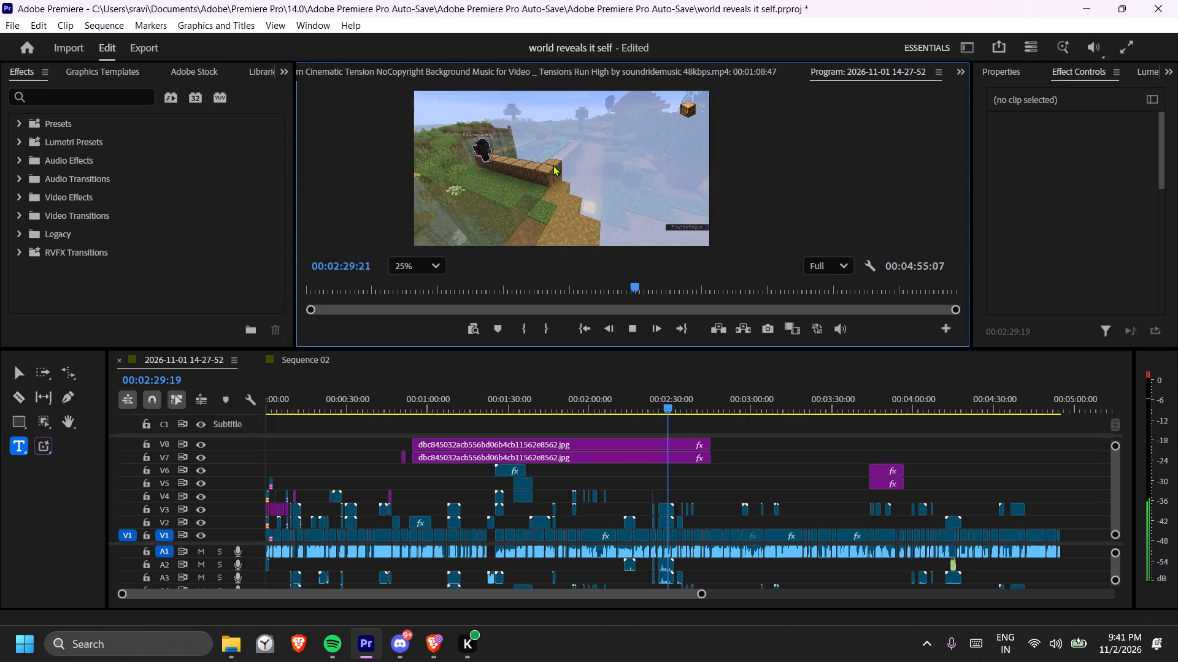
scroll(553, 165, "down", 2)
middle_click_drag(557, 165, 593, 180)
scroll(578, 171, "down", 1)
middle_click_drag(578, 167, 611, 191)
scroll(610, 188, "up", 1)
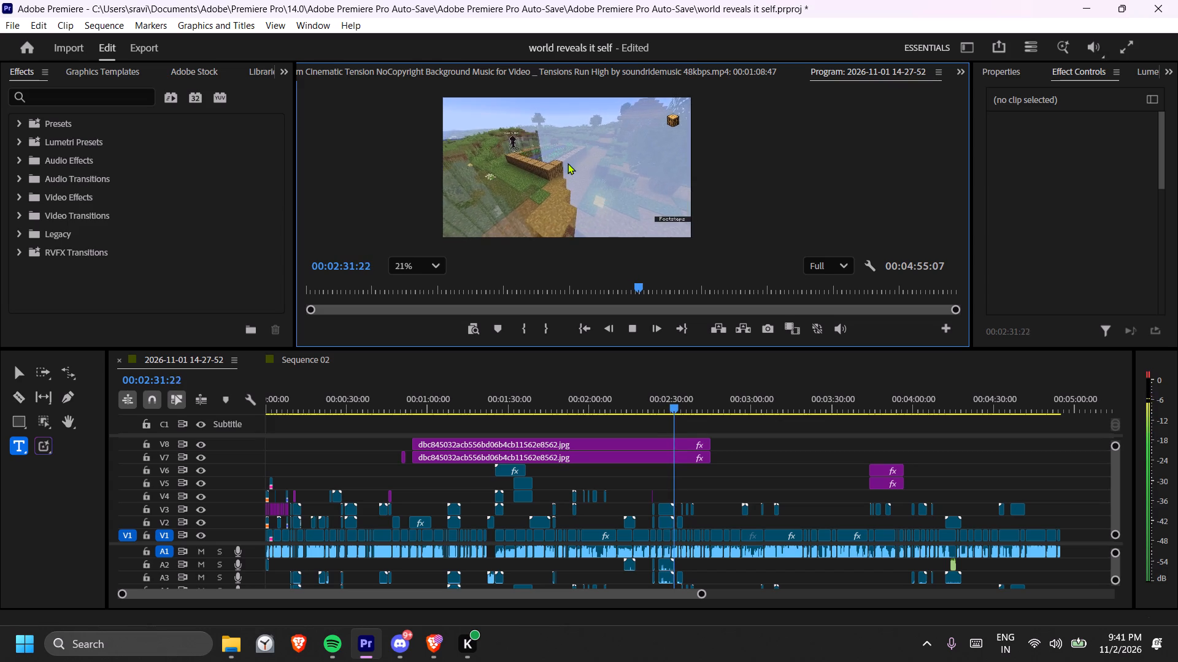
scroll(568, 163, "up", 1)
middle_click_drag(562, 164, 648, 196)
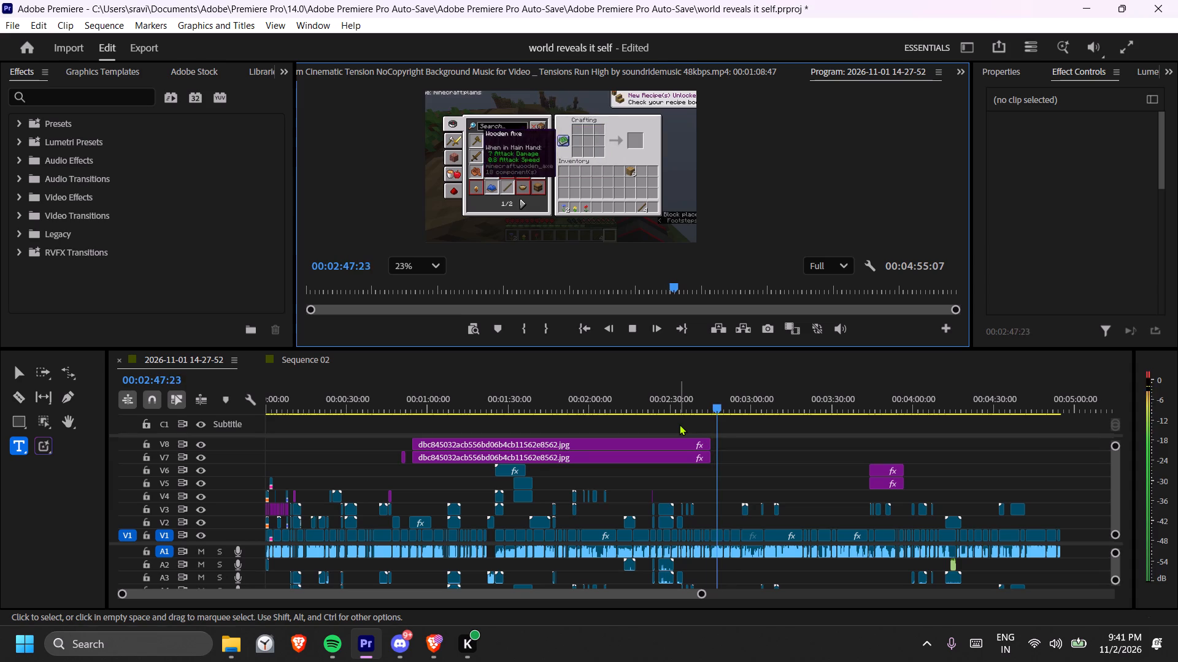
Shift the divider between video and audio tracks to give the audio tracks more room.
left_click_drag(250, 544, 250, 528)
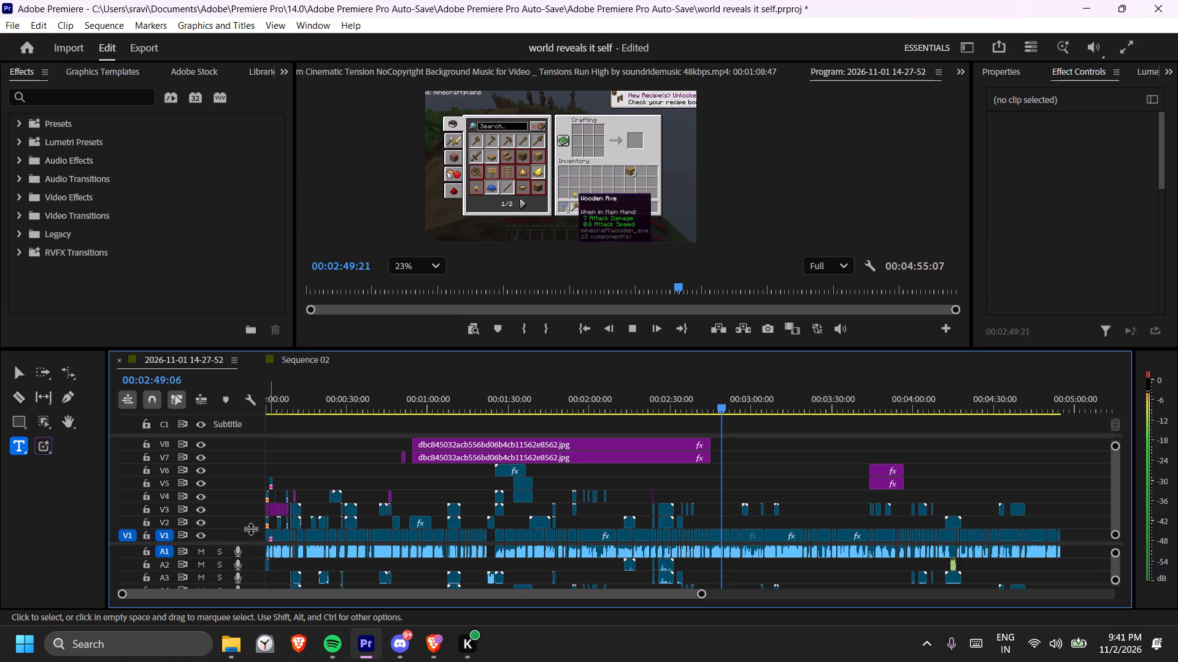
left_click_drag(250, 528, 252, 527)
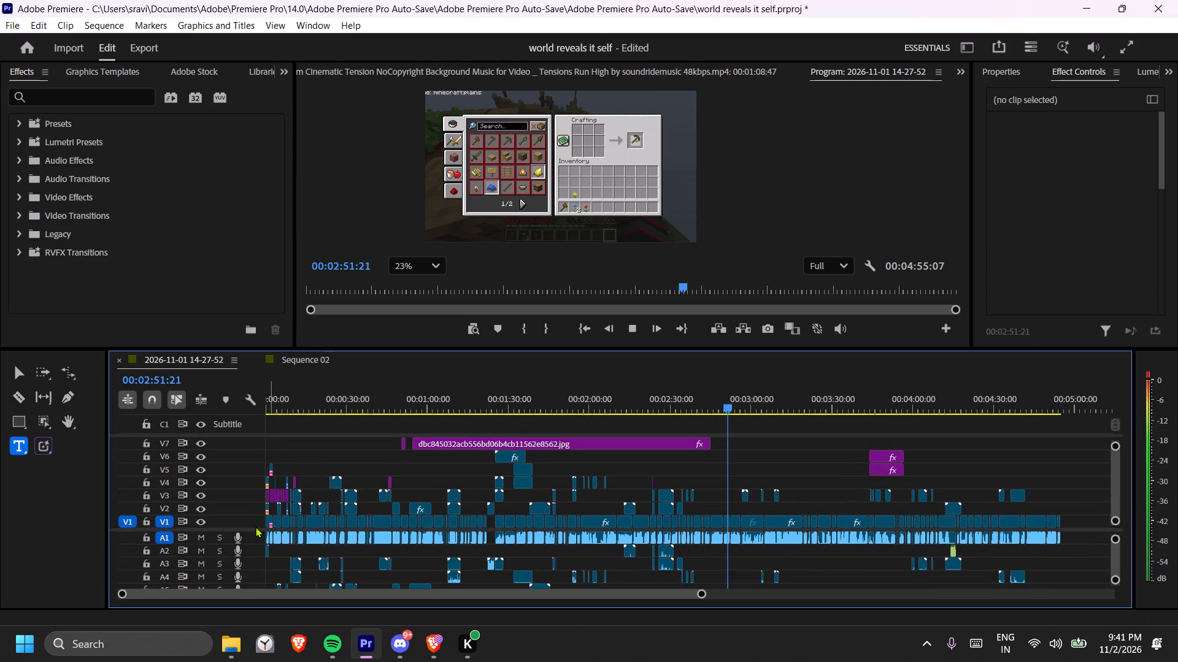
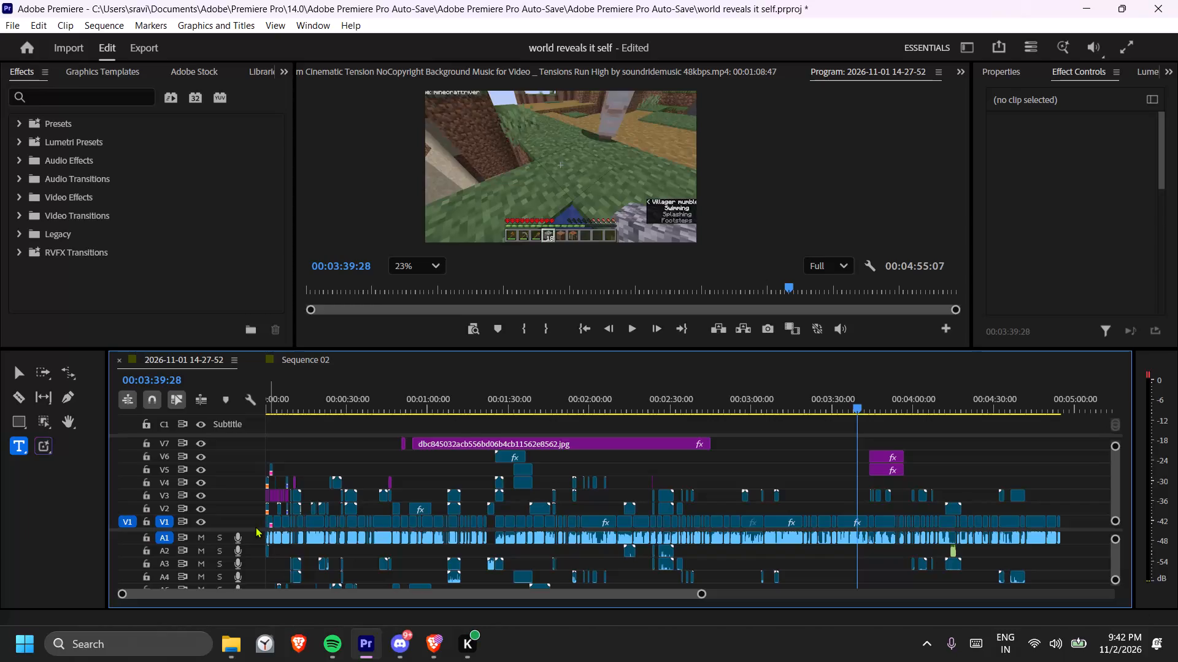
Play the sequence briefly from 00:03:39:28 ahead of the sketch overlays on V5 and V6.
scroll(723, 496, "down", 10)
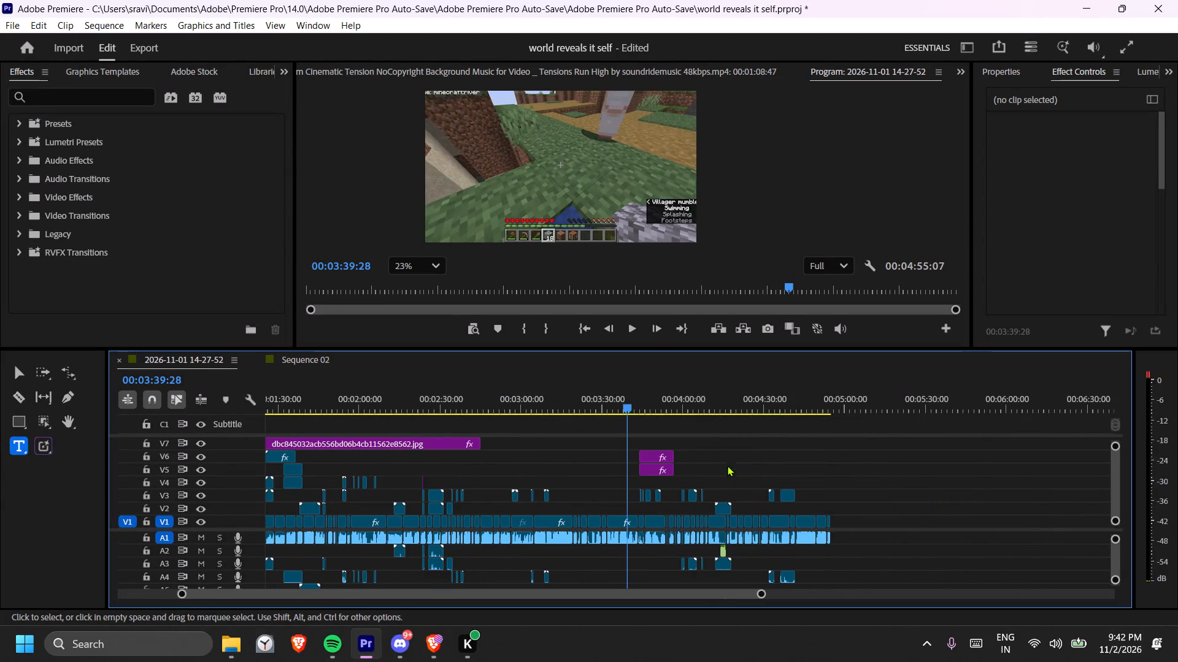
left_click(715, 450)
key("equal")
type("=")
key("space")
key("minus")
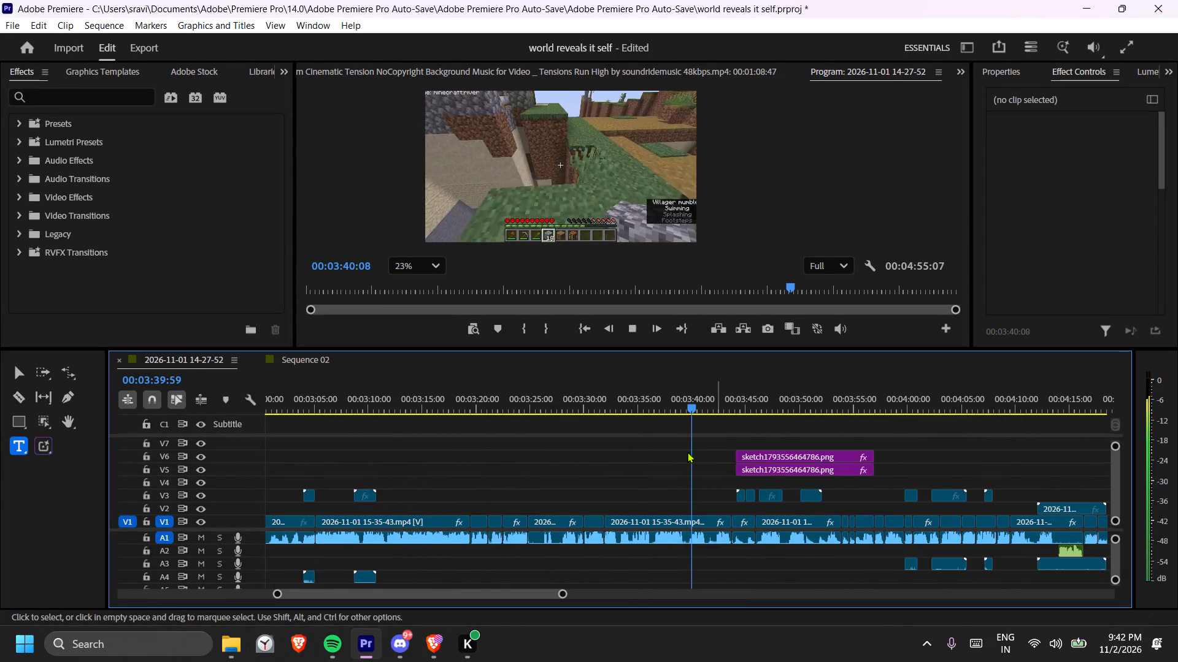
key("space")
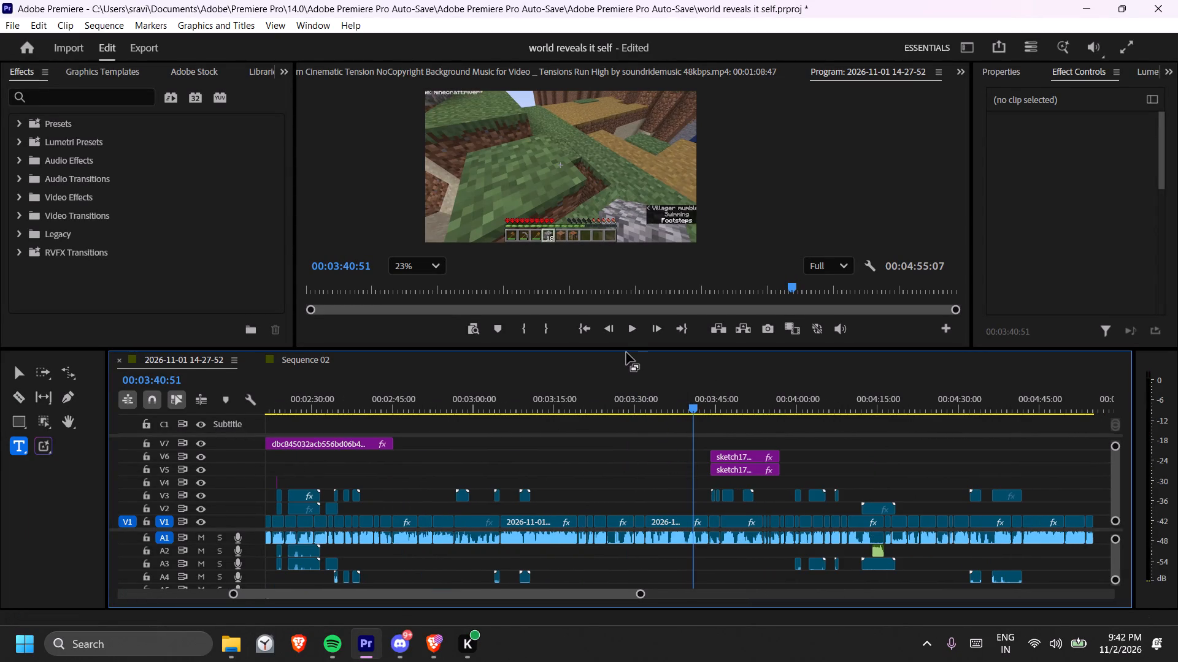
Make the timeline taller and shift the video/audio track divider so audio tracks A6 to A8 show.
left_click_drag(626, 350, 657, 292)
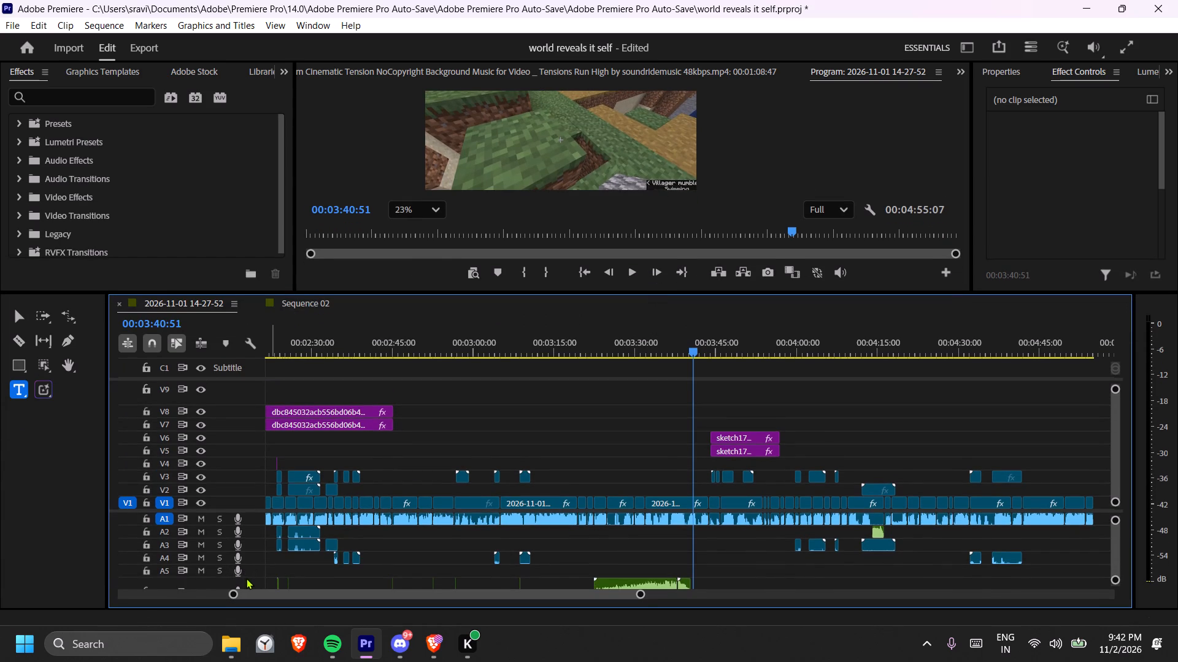
left_click_drag(252, 574, 261, 555)
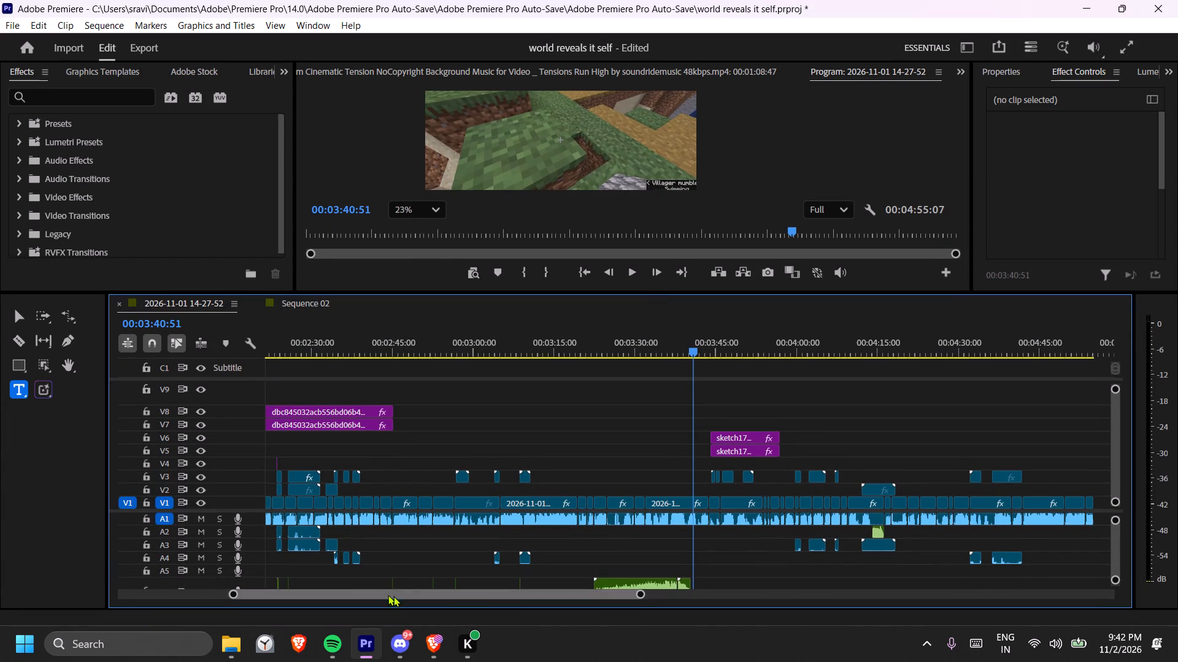
left_click_drag(606, 595, 629, 598)
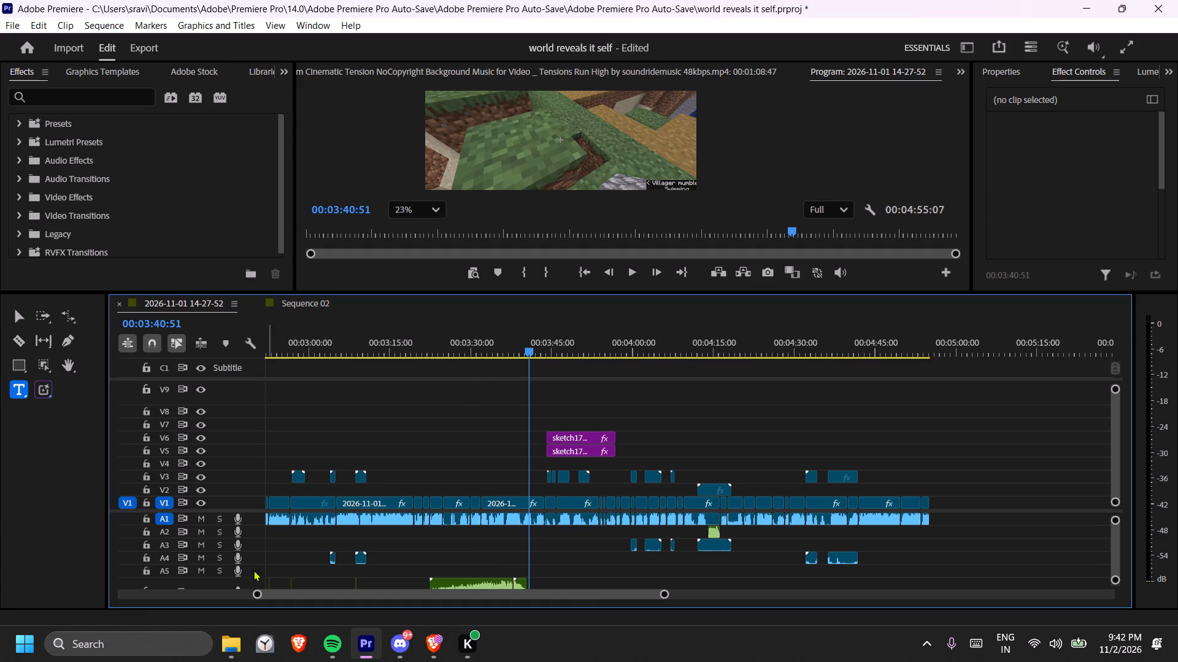
left_click_drag(249, 575, 252, 548)
left_click_drag(253, 512, 263, 438)
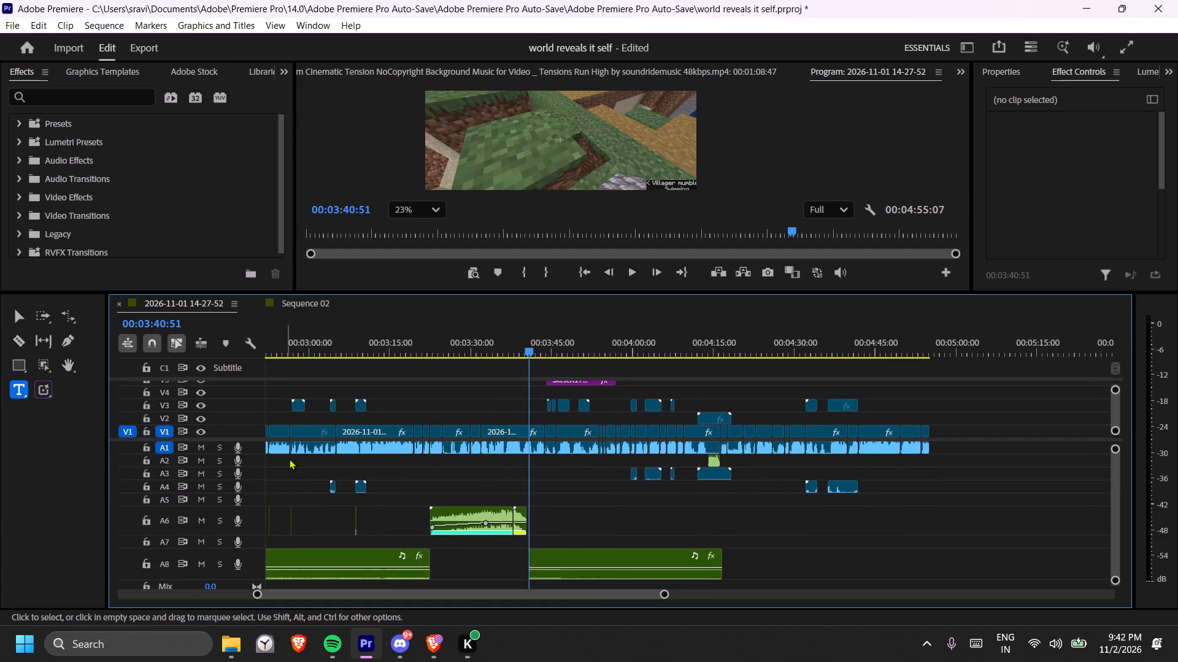
Select the two adjoining A6 music clips, move the longer clip's volume keyframe slightly later, and play from about 00:03:32.
left_click(568, 536)
left_click_drag(561, 533, 468, 509)
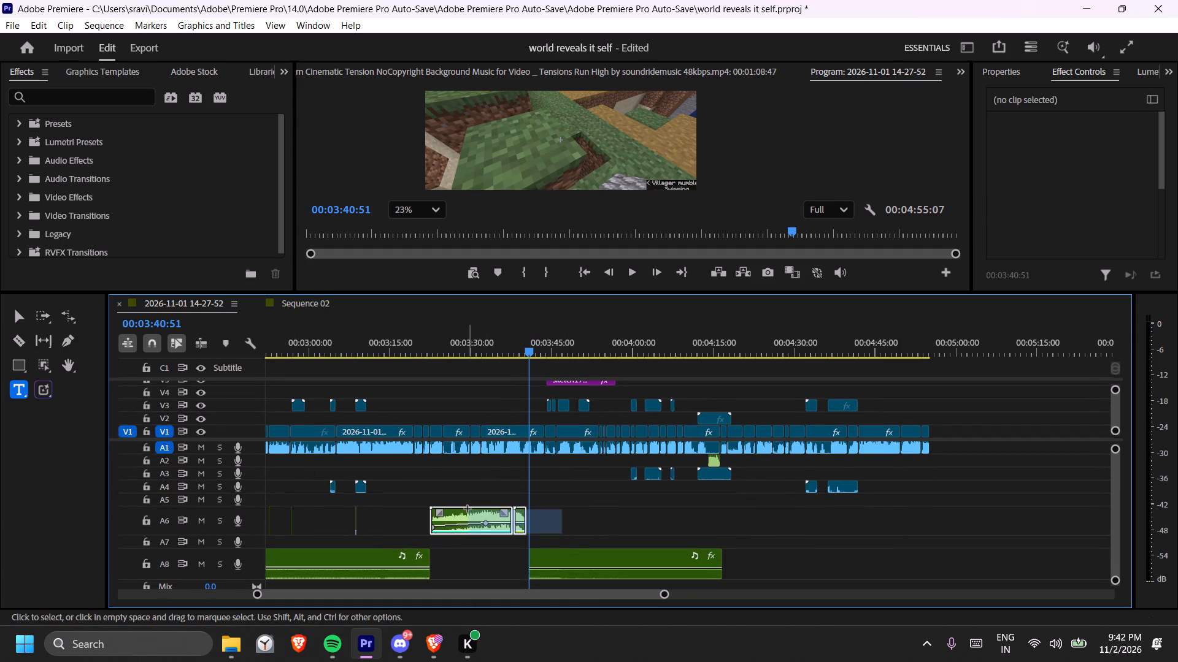
left_click_drag(468, 509, 468, 508)
left_click_drag(485, 522, 491, 522)
left_click(491, 523)
left_click(483, 348)
key("space")
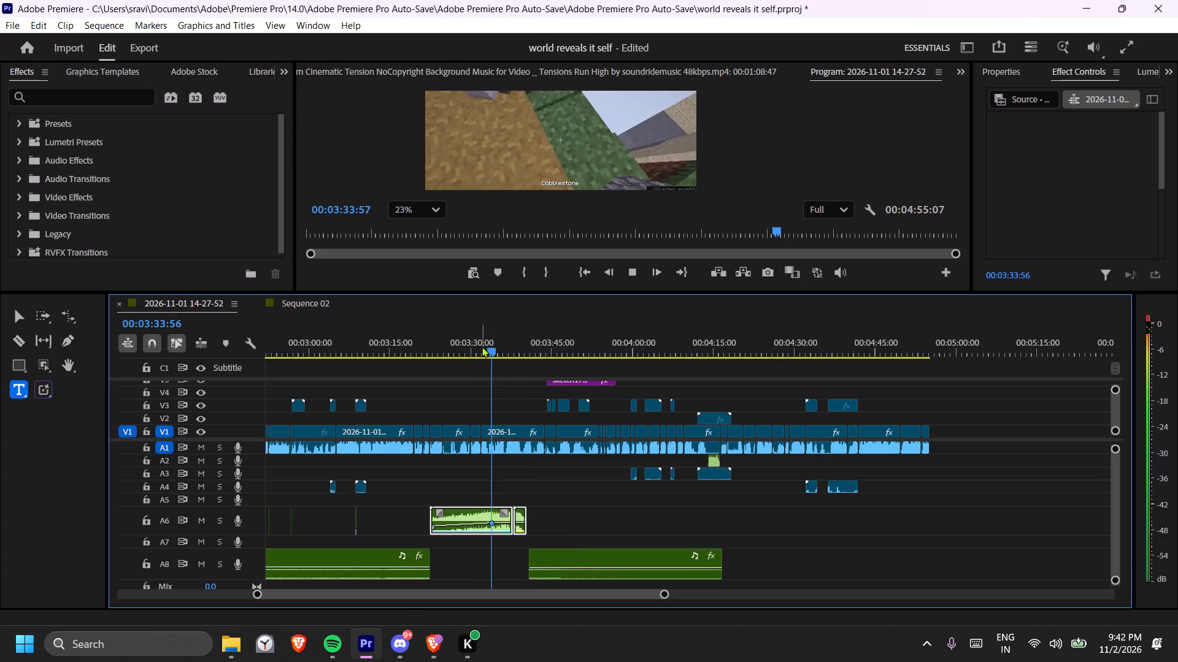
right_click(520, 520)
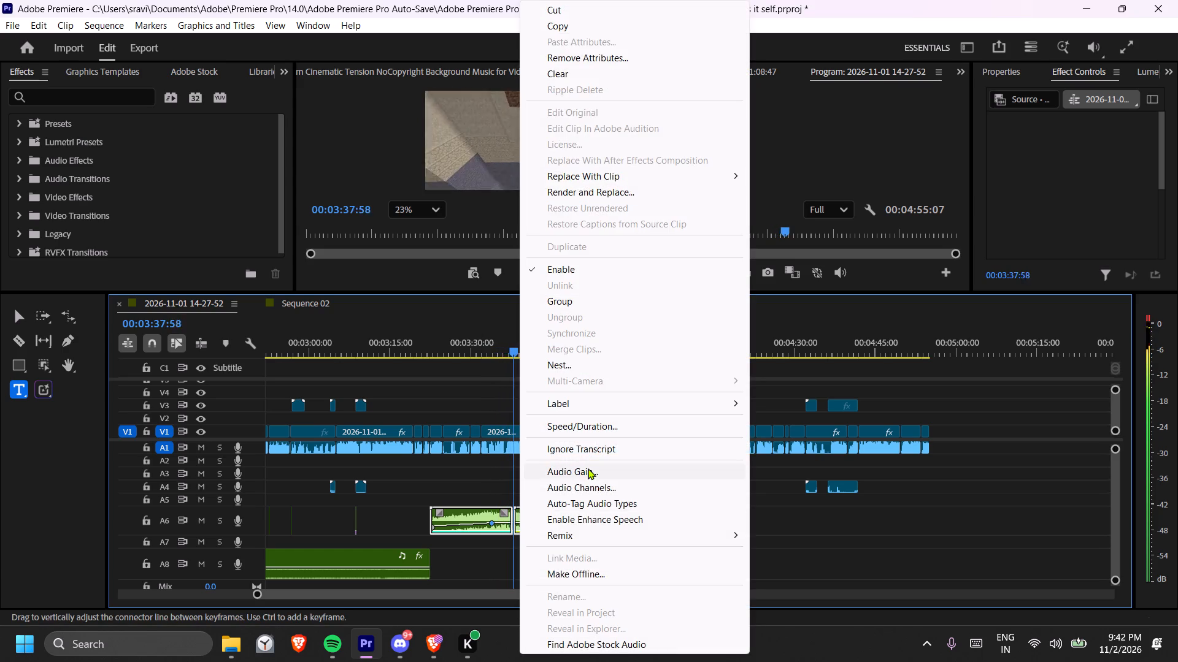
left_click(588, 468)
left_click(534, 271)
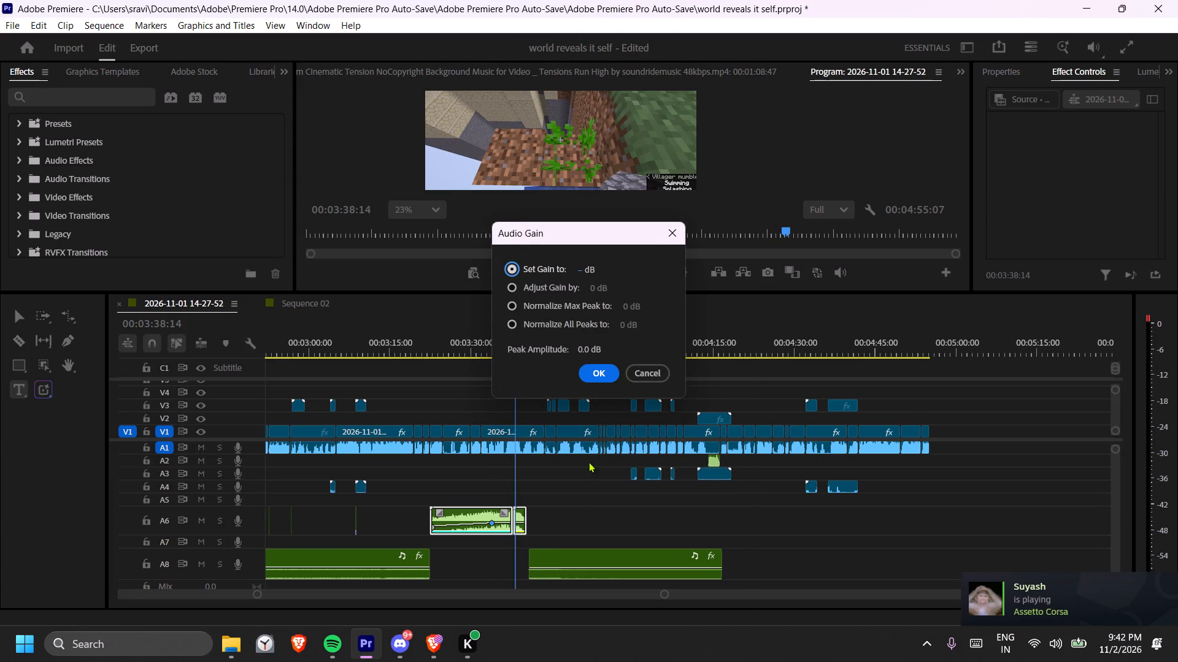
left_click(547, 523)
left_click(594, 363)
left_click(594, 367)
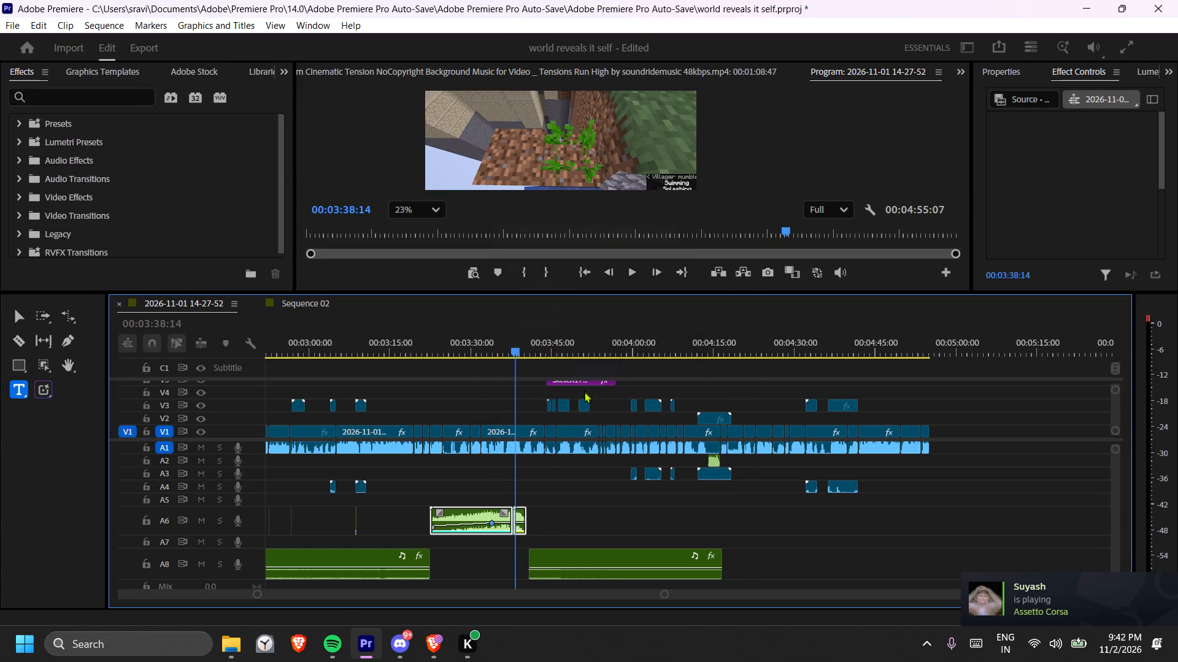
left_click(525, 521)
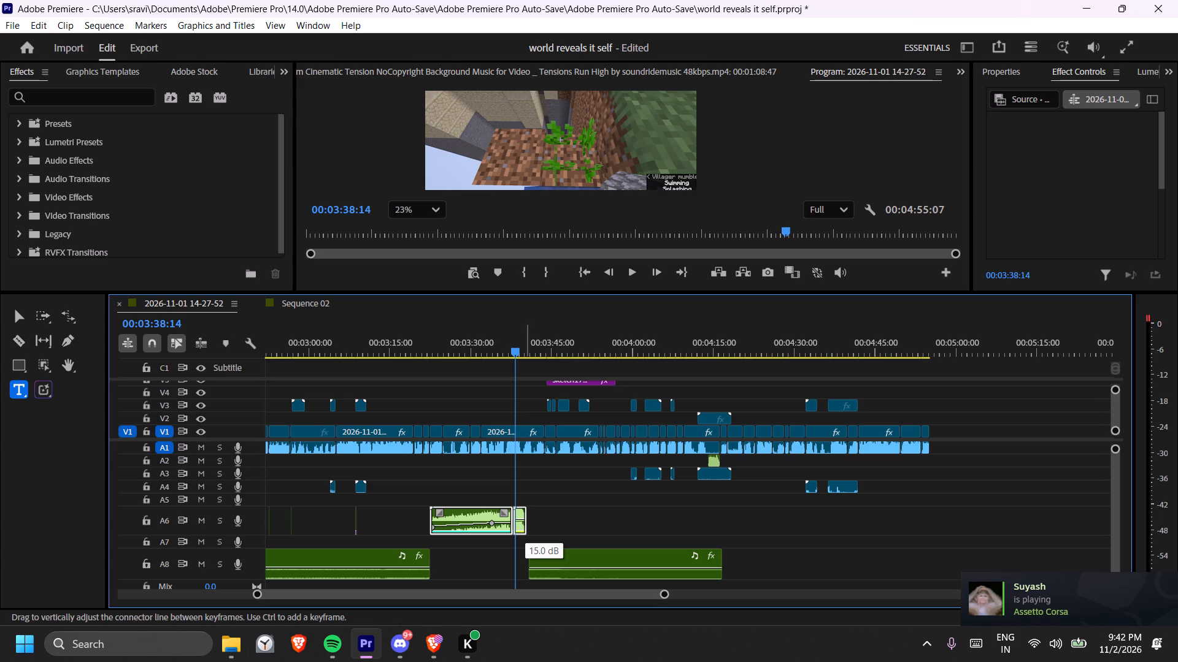
Extend the last A8 music clip to about 00:04:56, just past the end of the video, during playback.
key("space")
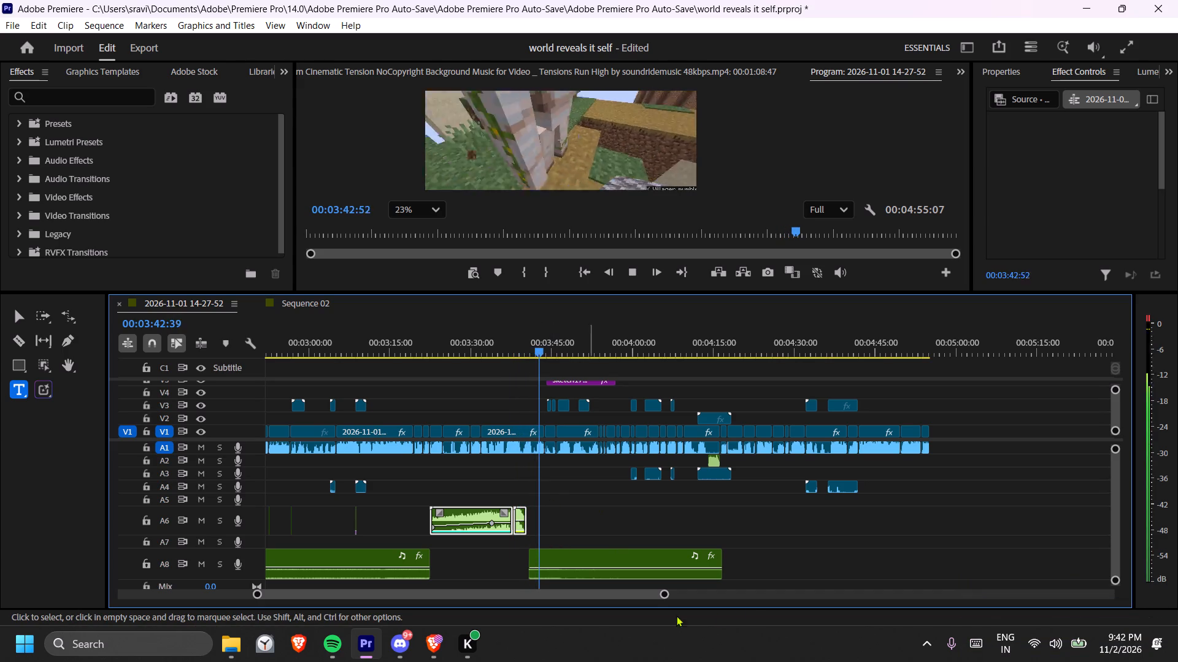
left_click_drag(726, 567, 939, 565)
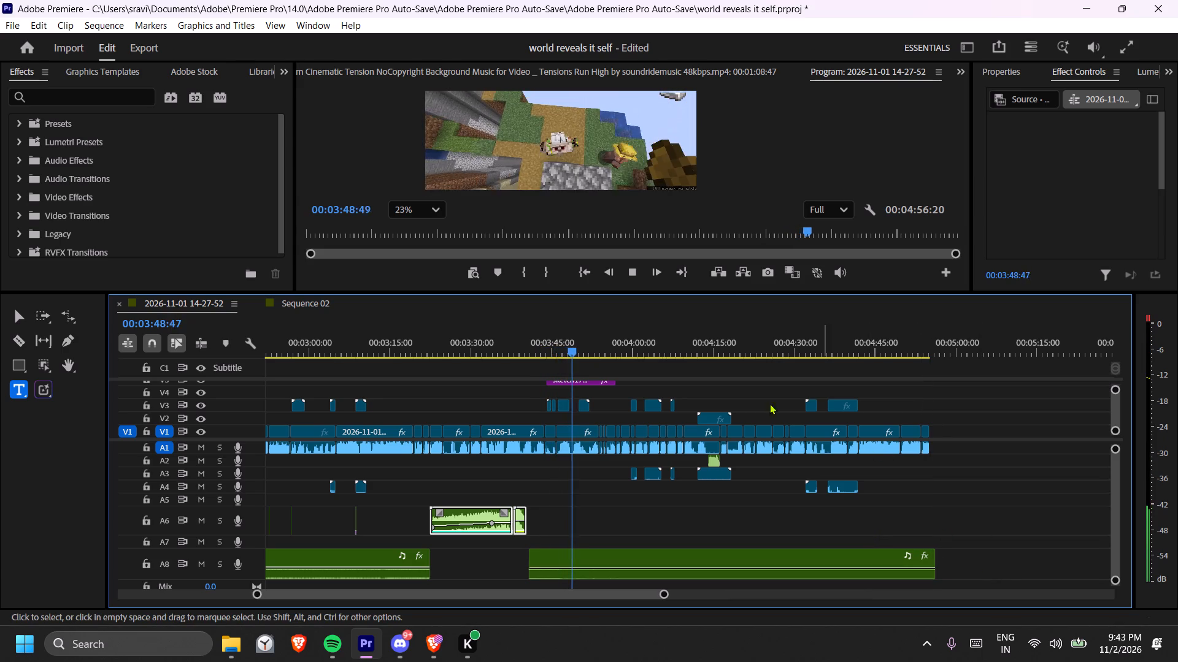
Make the Program monitor taller until the whole video frame fits.
left_click_drag(608, 292, 620, 386)
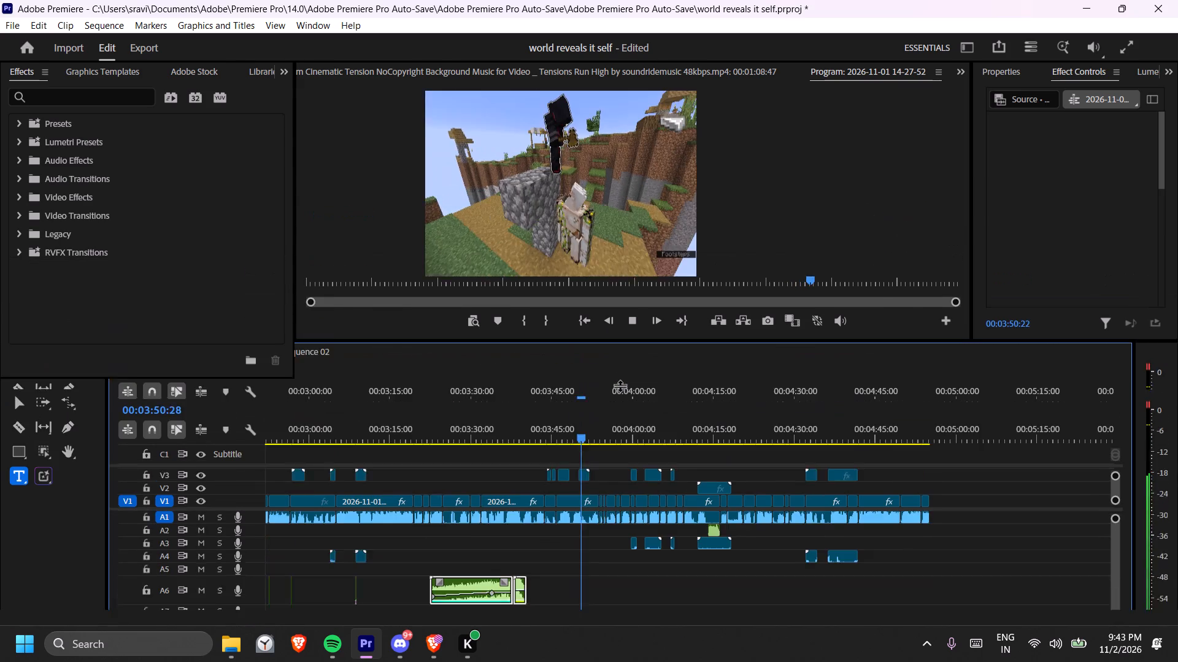
left_click_drag(620, 386, 621, 386)
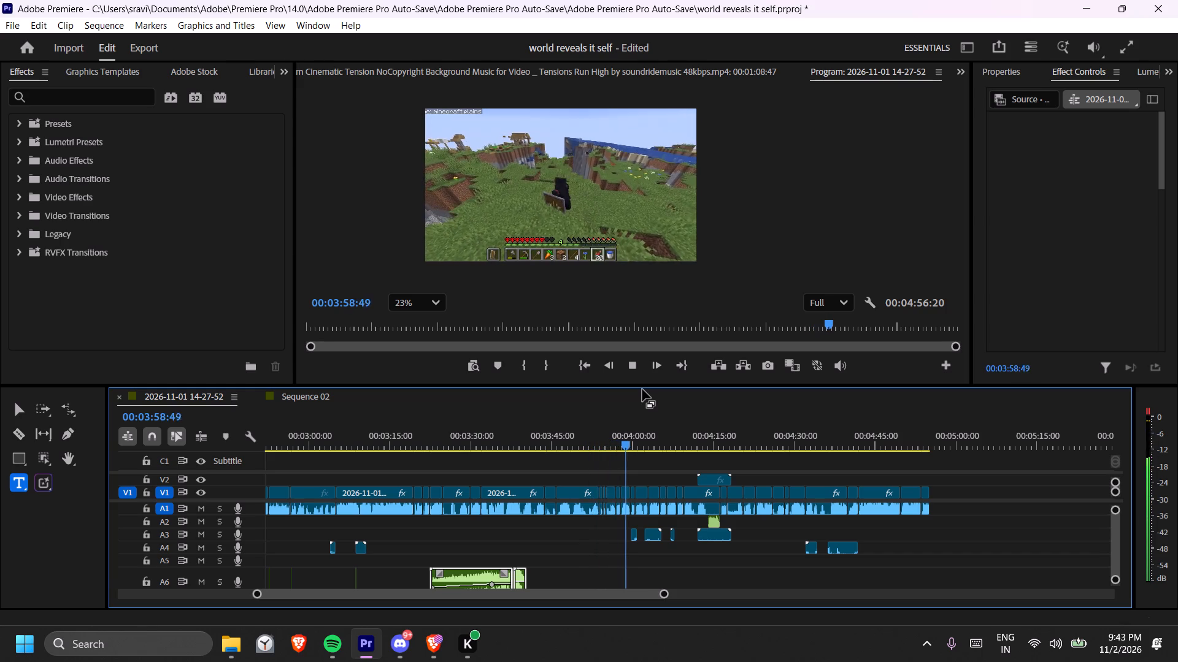
Copy the short A6 sound effect near 00:03:08, paste it at 00:03:59:44, and play it back.
key("space")
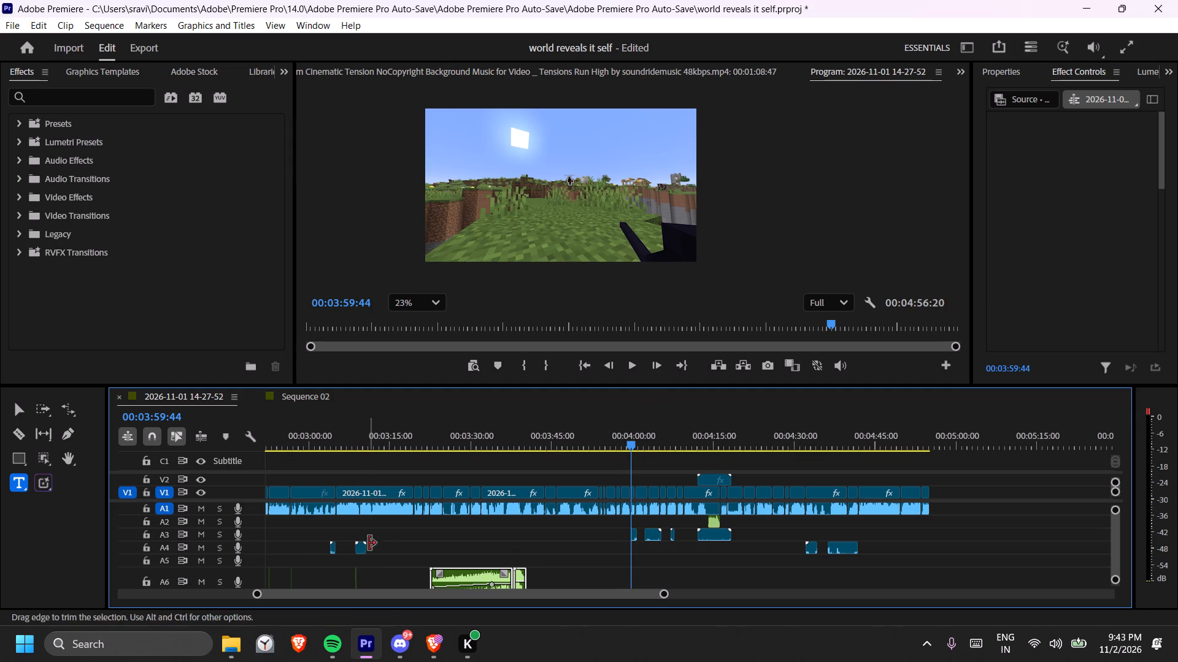
right_click(356, 574)
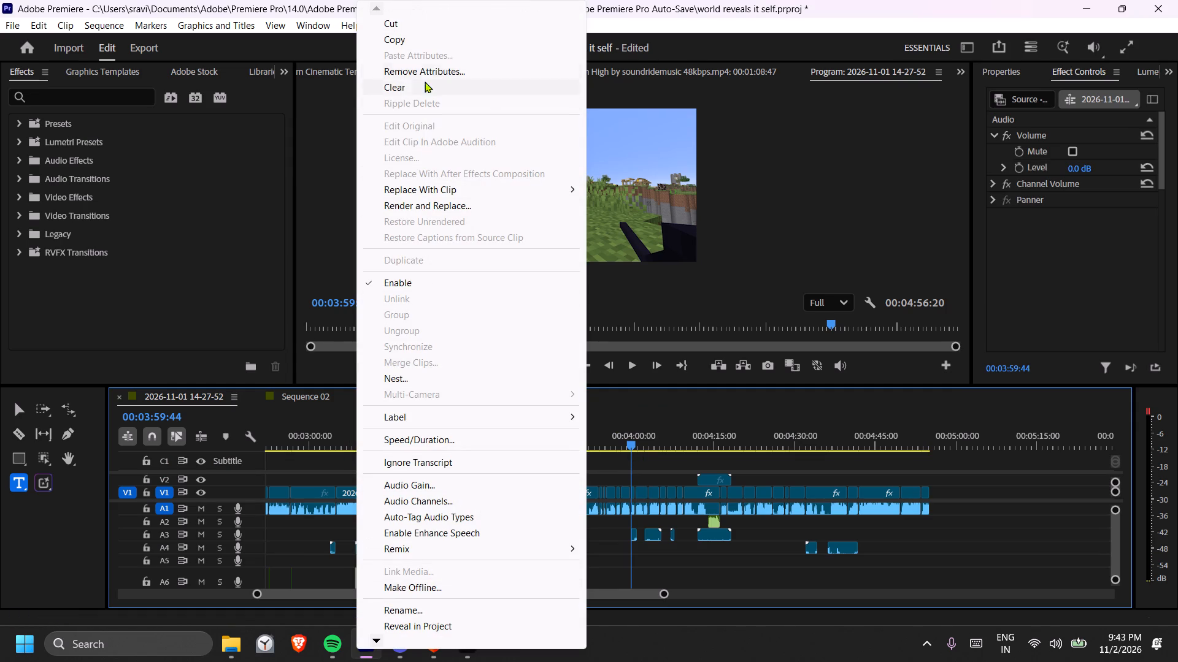
left_click(425, 47)
left_click(451, 42)
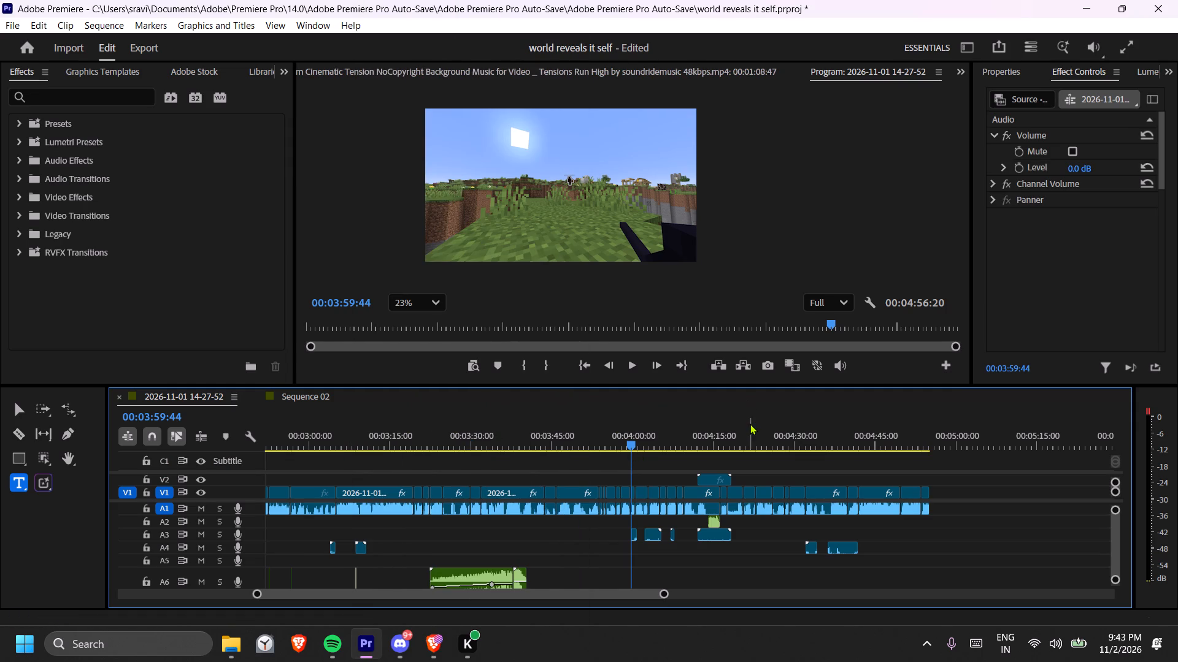
key("ctrl+v")
left_click(623, 444)
key("space")
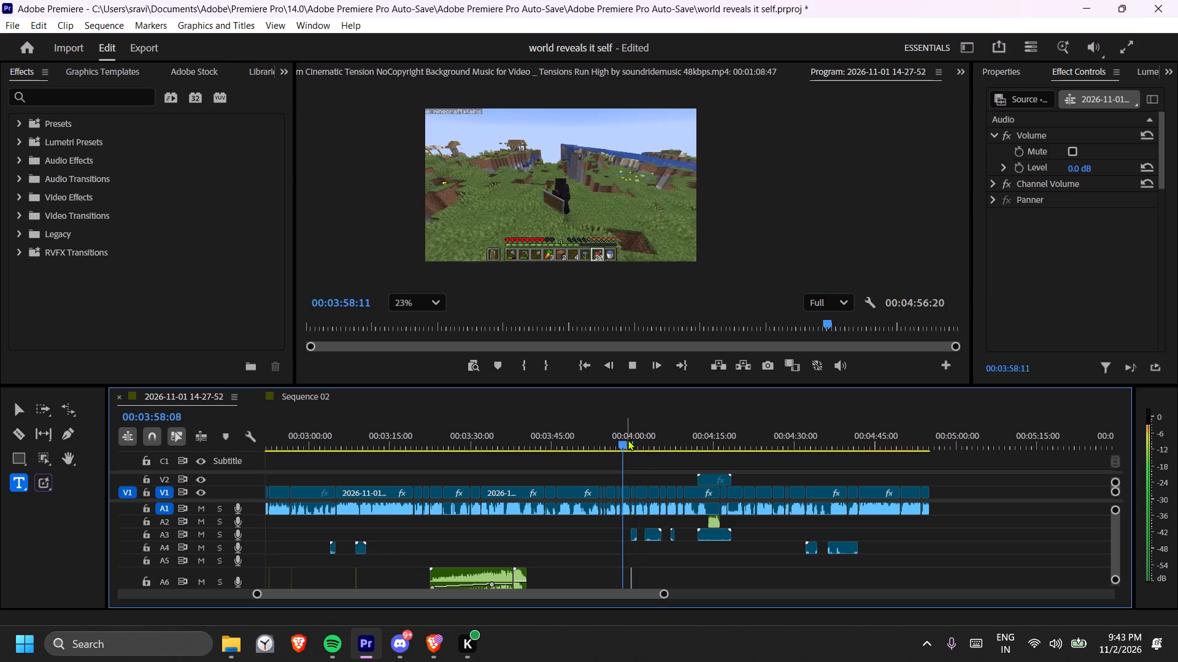
key("space")
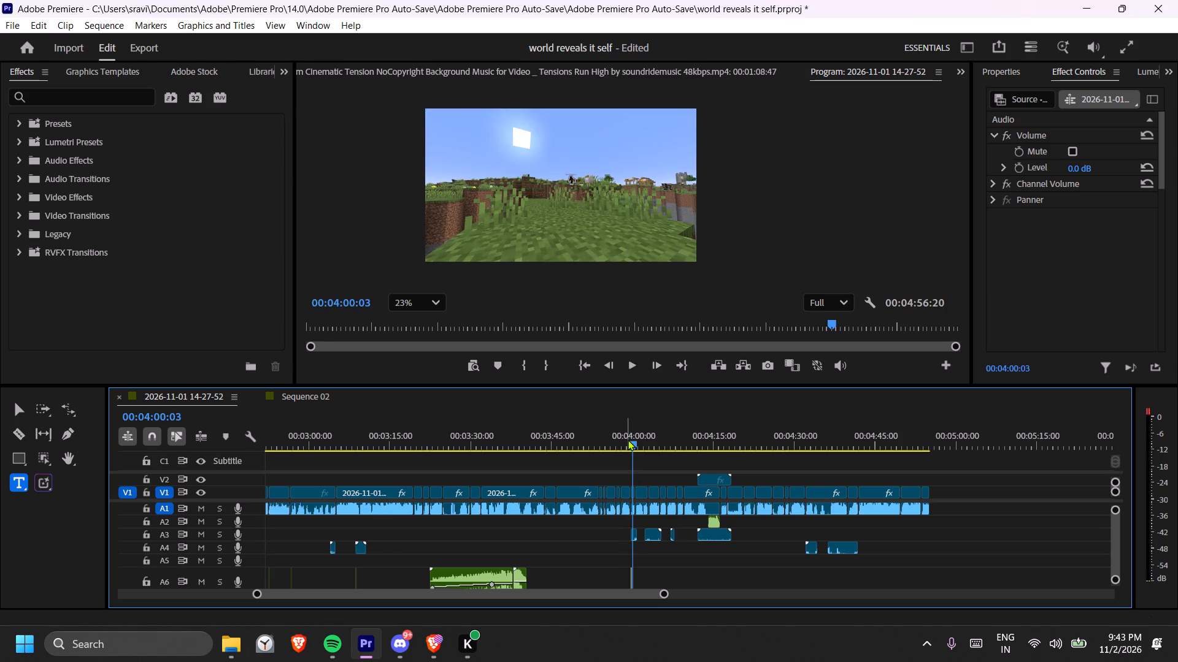
Paste another copy of the sound effect on A6 at about 00:04:02 and play past it.
key("space")
key("space")
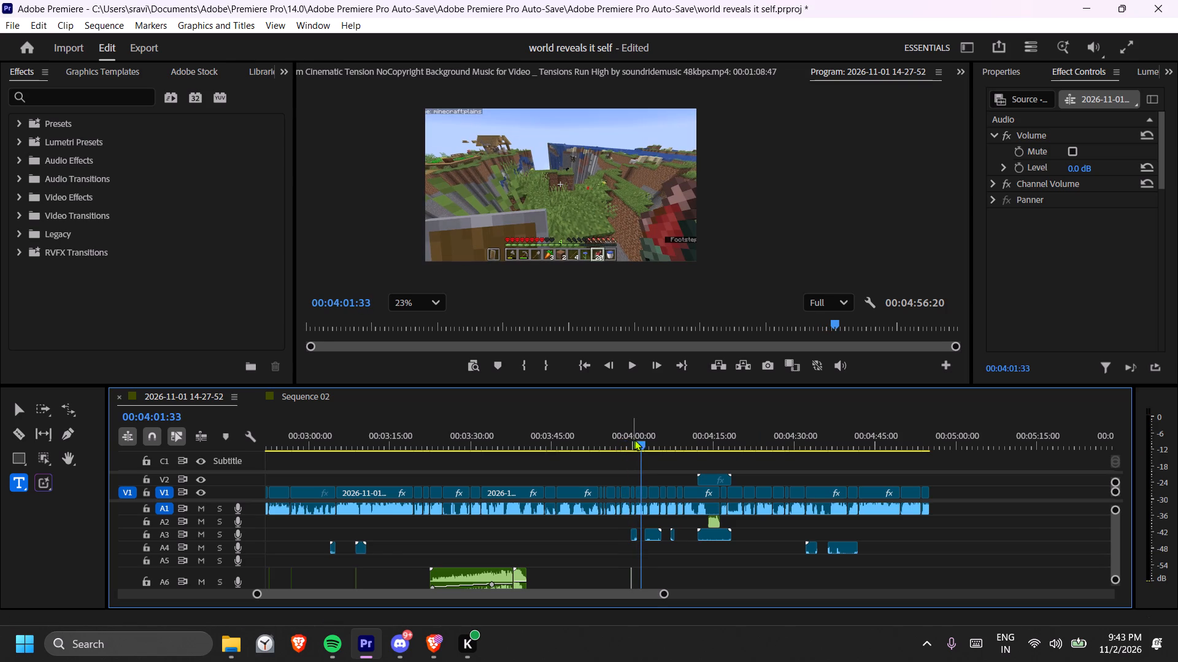
type("==")
key("space")
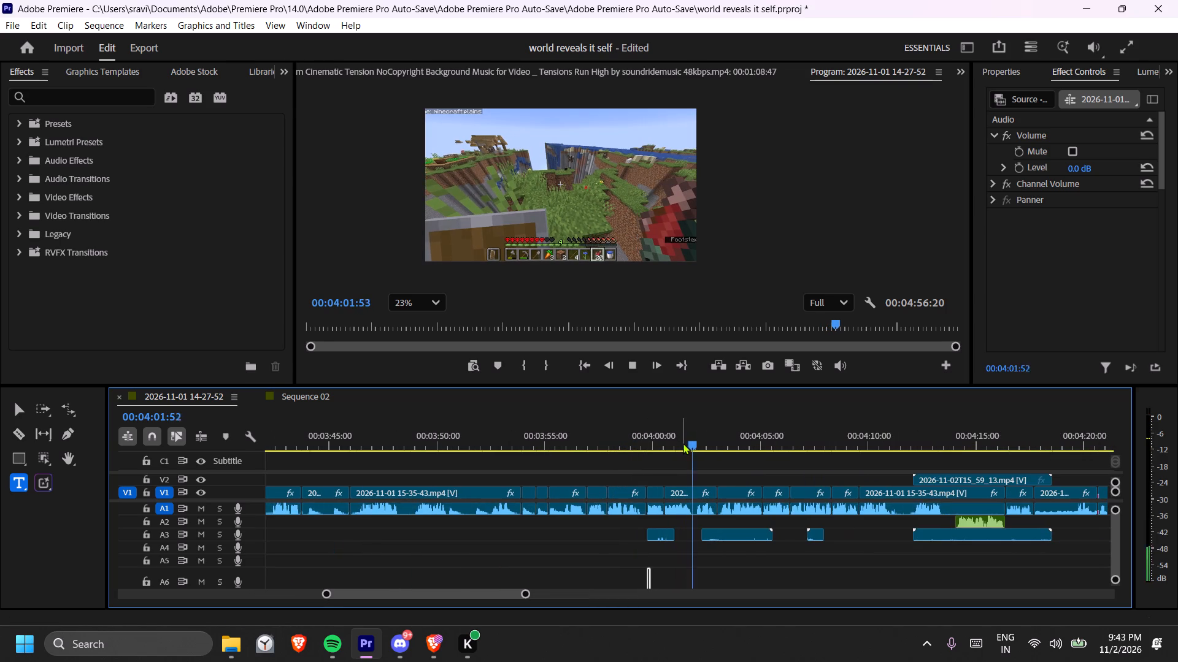
key("space")
key("space")
key("space")
key("ctrl+v")
key("space")
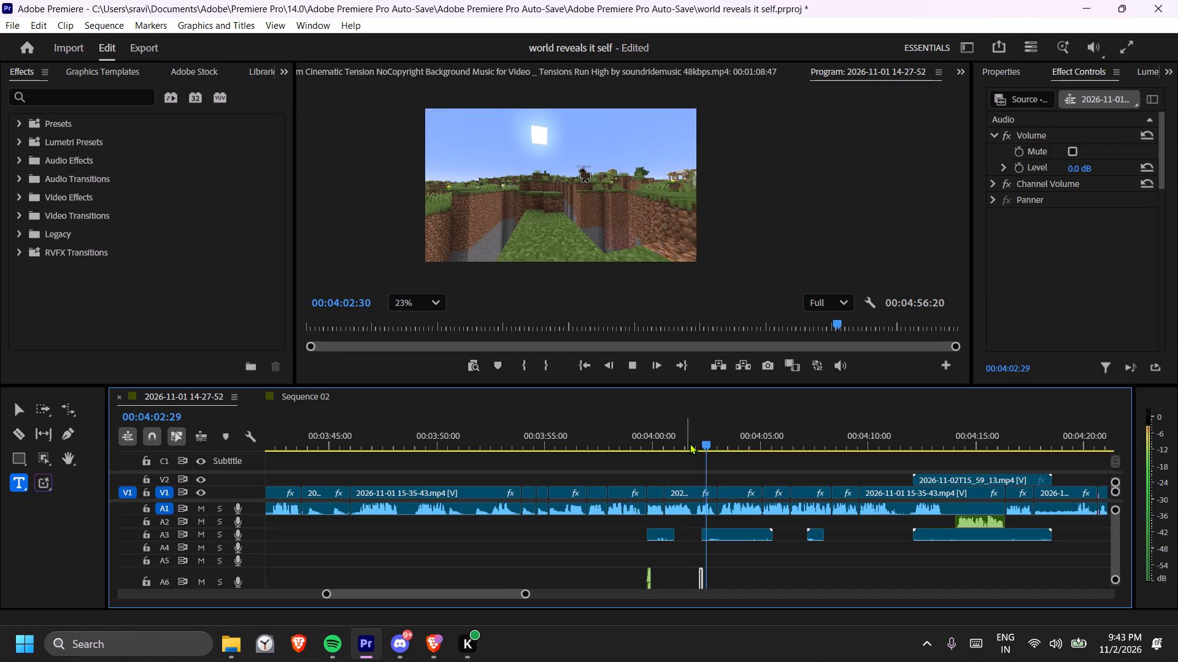
key("space")
Move the second pasted sound effect slightly later to align with the start of the A3 clip, and play it back.
left_click(737, 565)
key("equal")
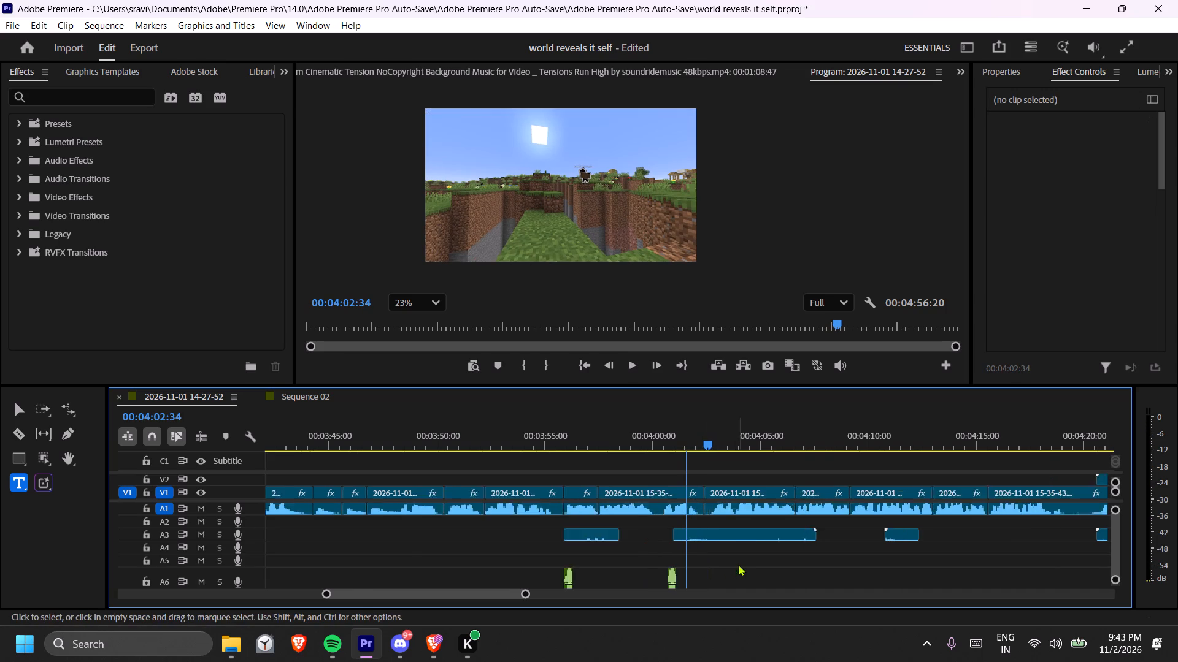
key("equal")
left_click_drag(659, 575, 671, 573)
left_click(660, 417)
key("space")
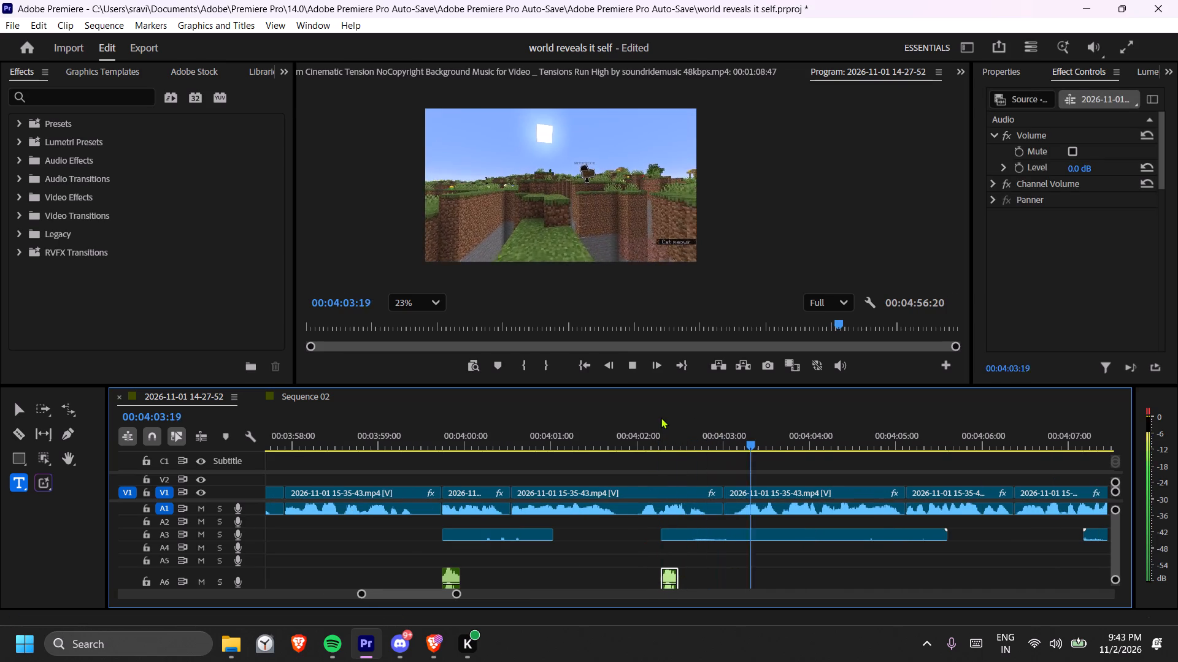
Paste a third copy of the sound effect at 00:04:07:11, at the start of the following A3 clip.
key("minus")
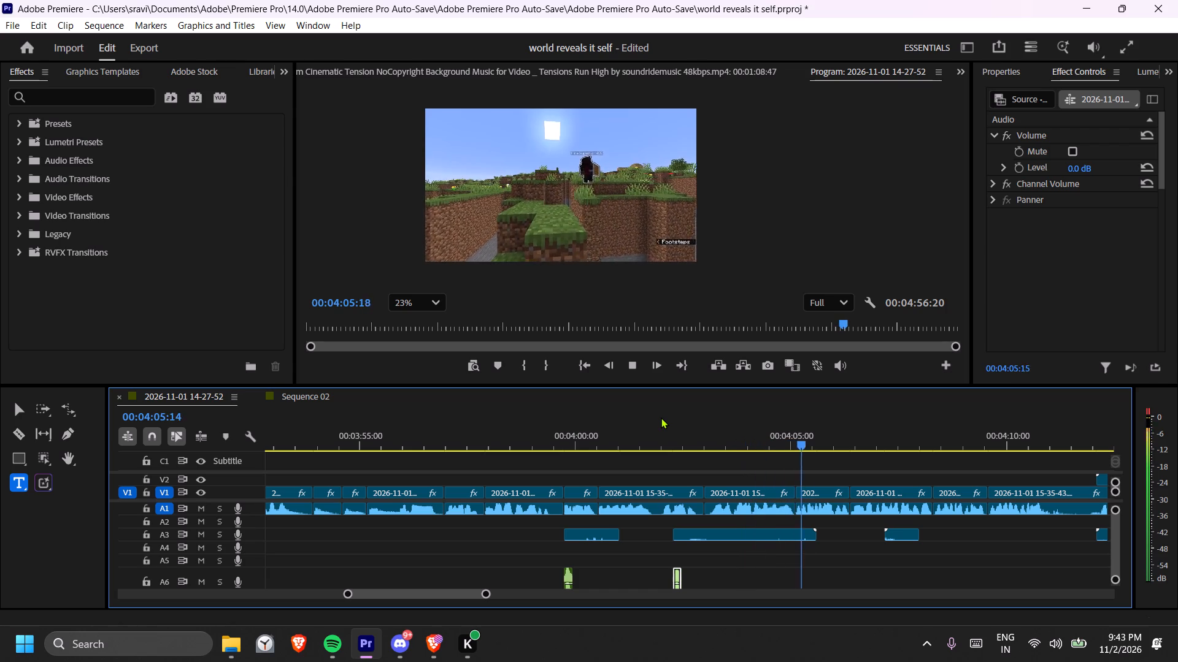
key("space")
key("space")
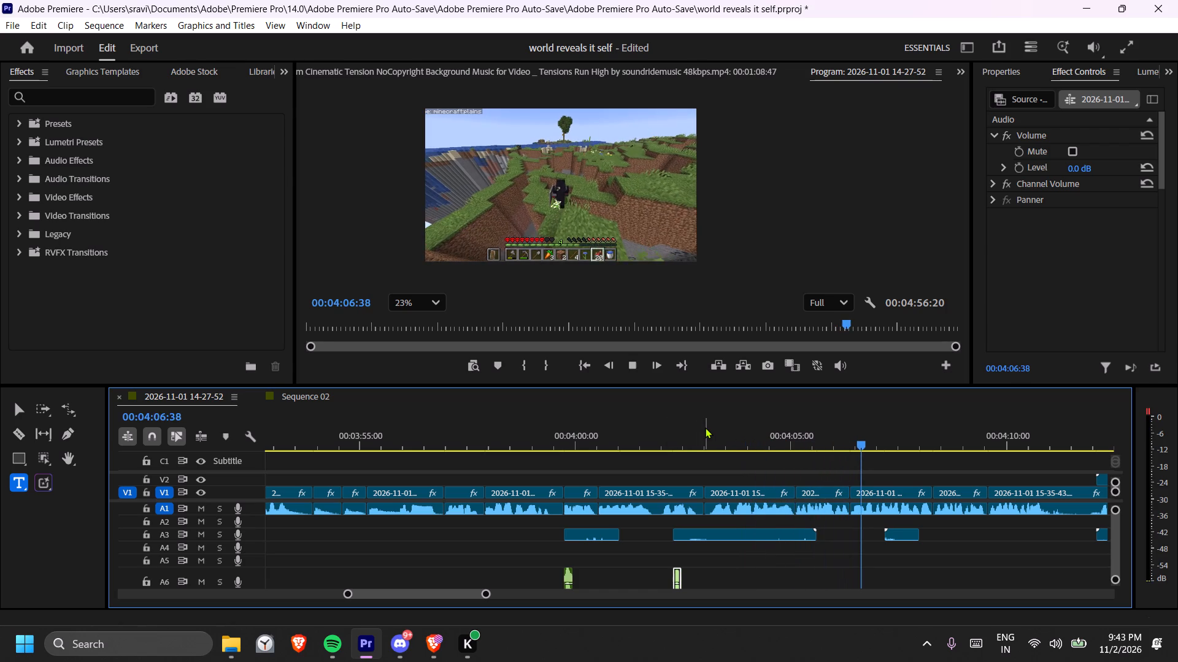
key("space")
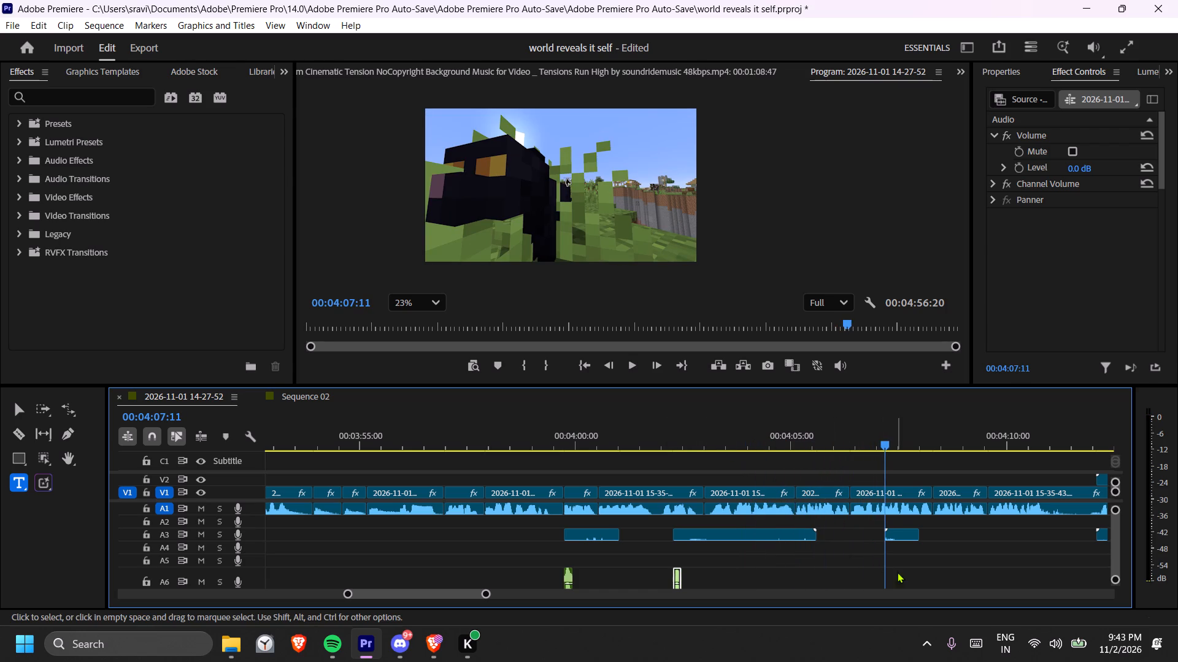
key("ctrl+v")
Play back the sequence from about 00:04:00 to 00:04:35 to review the cuts and find the following camera switch.
left_click_drag(585, 437, 561, 437)
key("space")
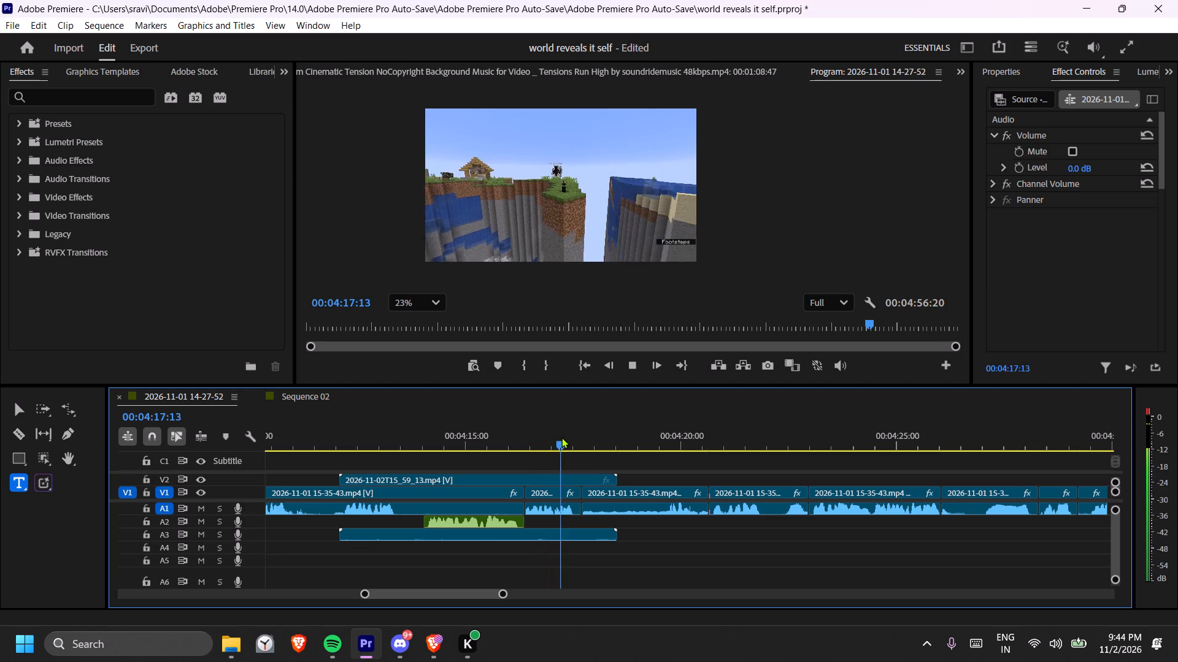
key("space")
key("space")
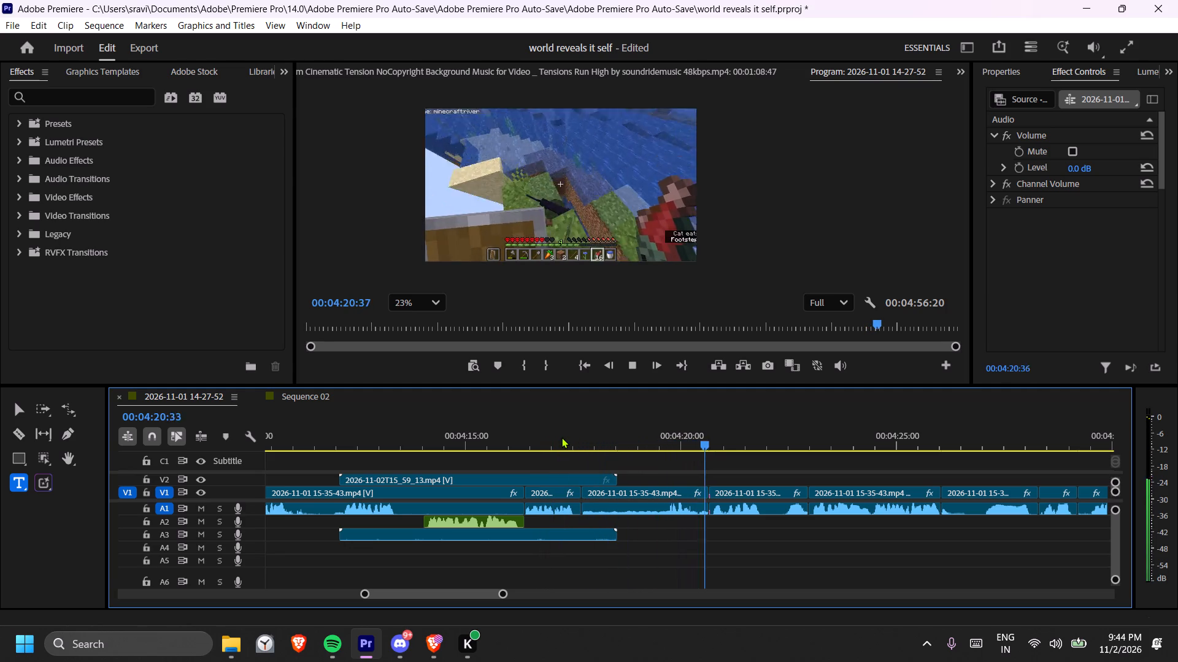
key("space")
key("space")
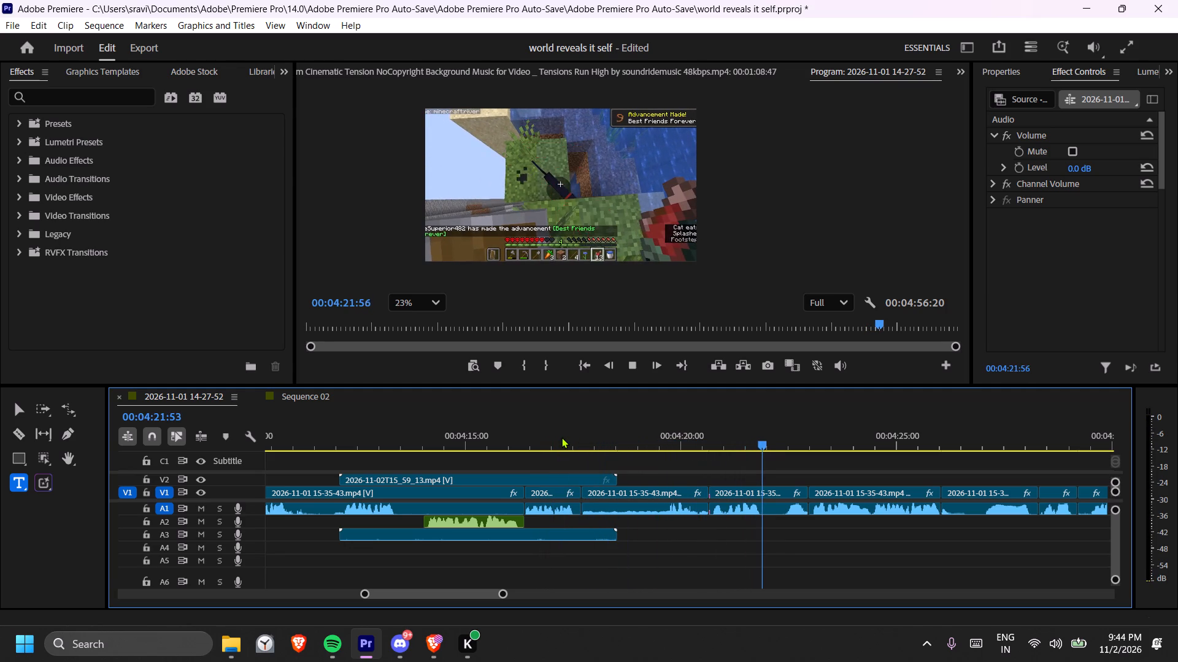
scroll(702, 467, "down", 3)
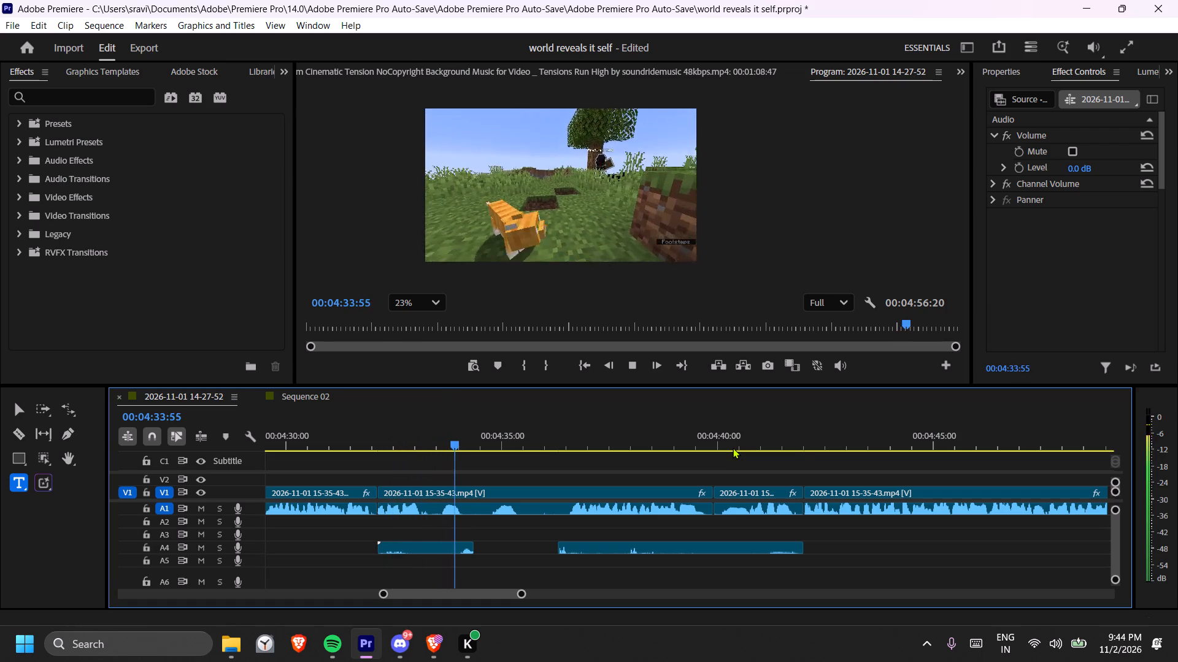
key("space")
Paste a copy of the sound effect on A6 at 00:04:32:07, at the start of the A4 clip, and play it back.
scroll(668, 480, "up", 6)
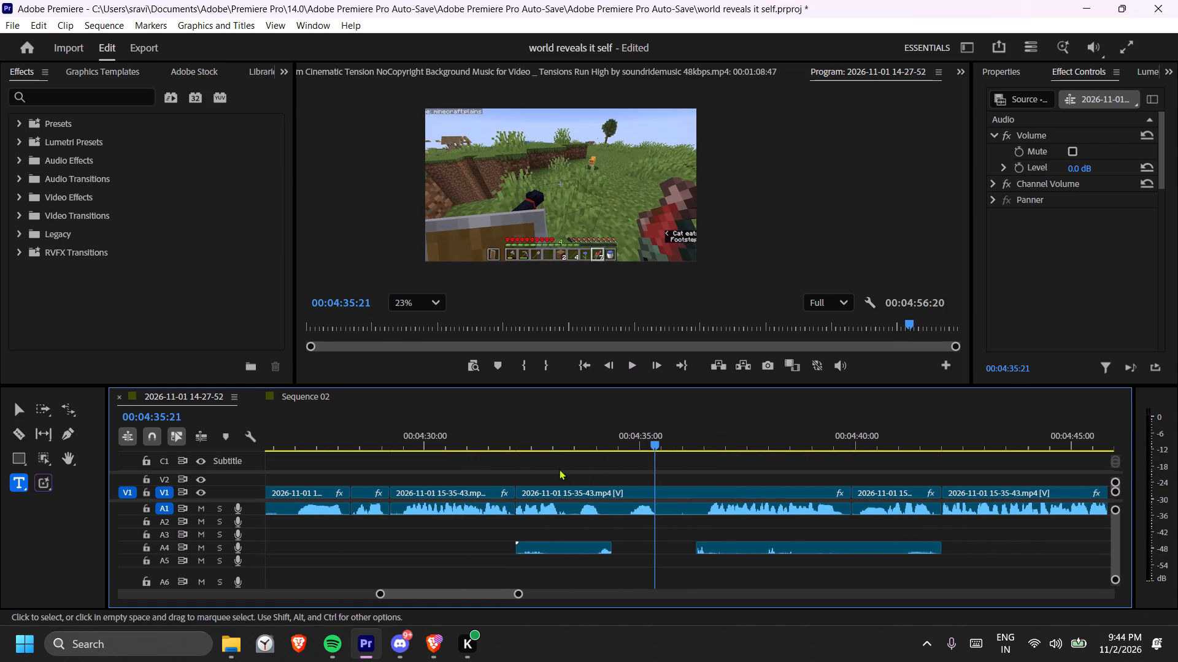
left_click_drag(529, 423, 520, 428)
left_click(518, 432)
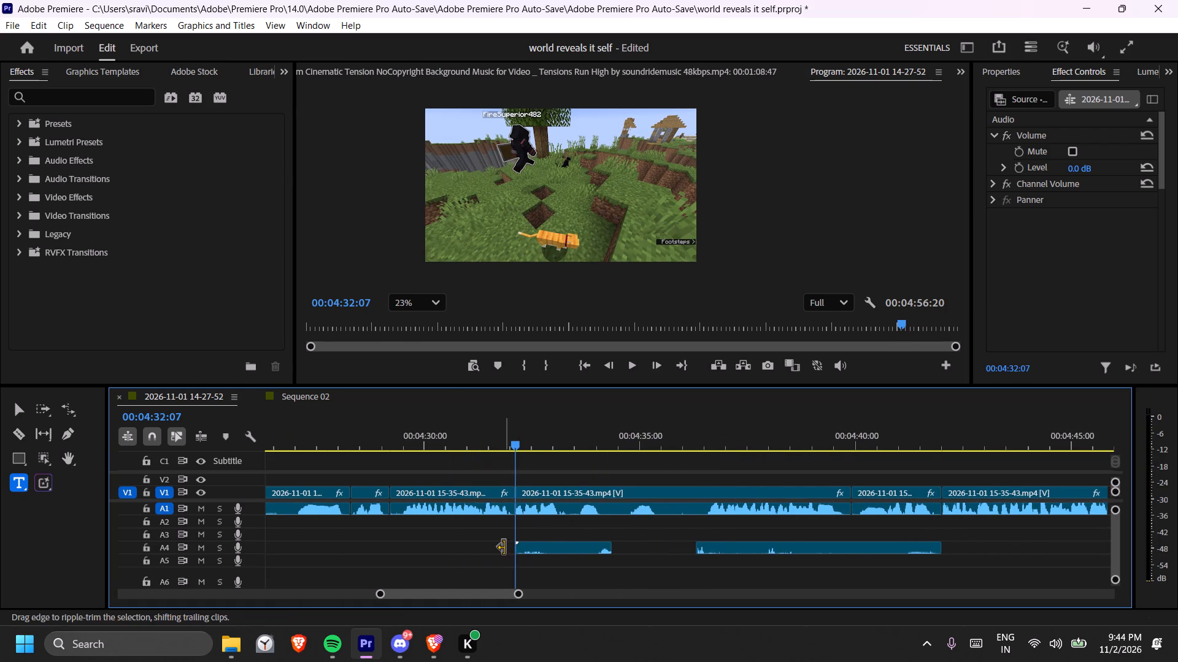
key("ctrl+v")
left_click(520, 446)
left_click(517, 443)
key("space")
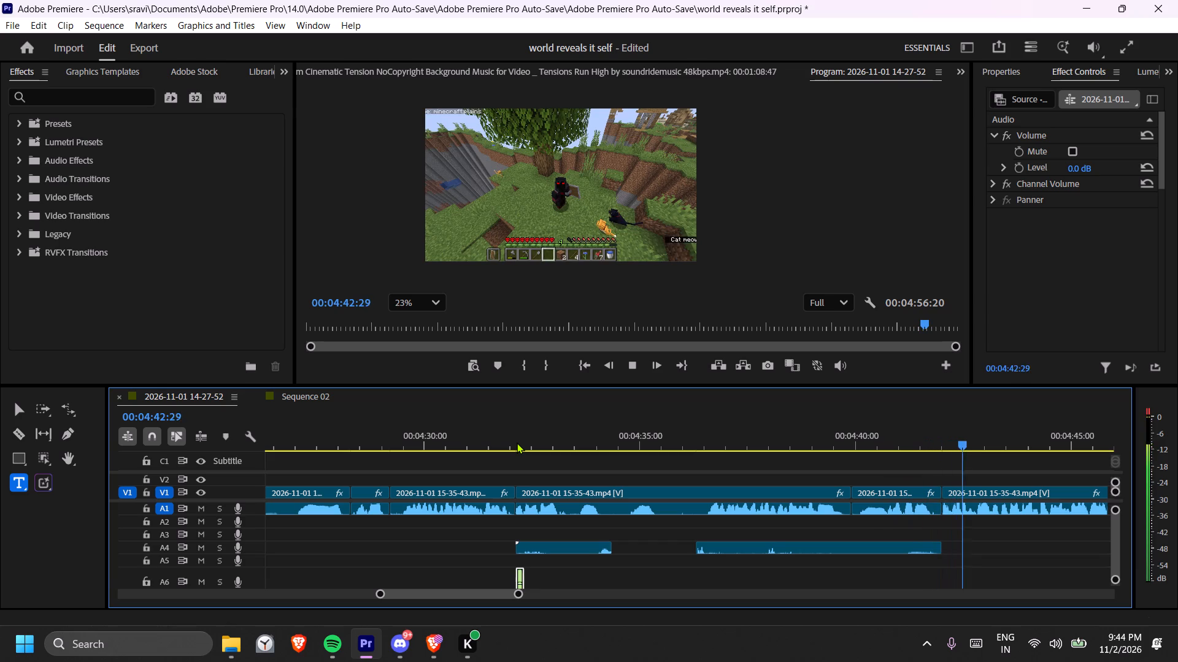
key("space")
Split the cat breeding.mp4 audio clip on A4 at 00:04:39:32, delete the part after the cut, and play past it.
left_click(845, 433)
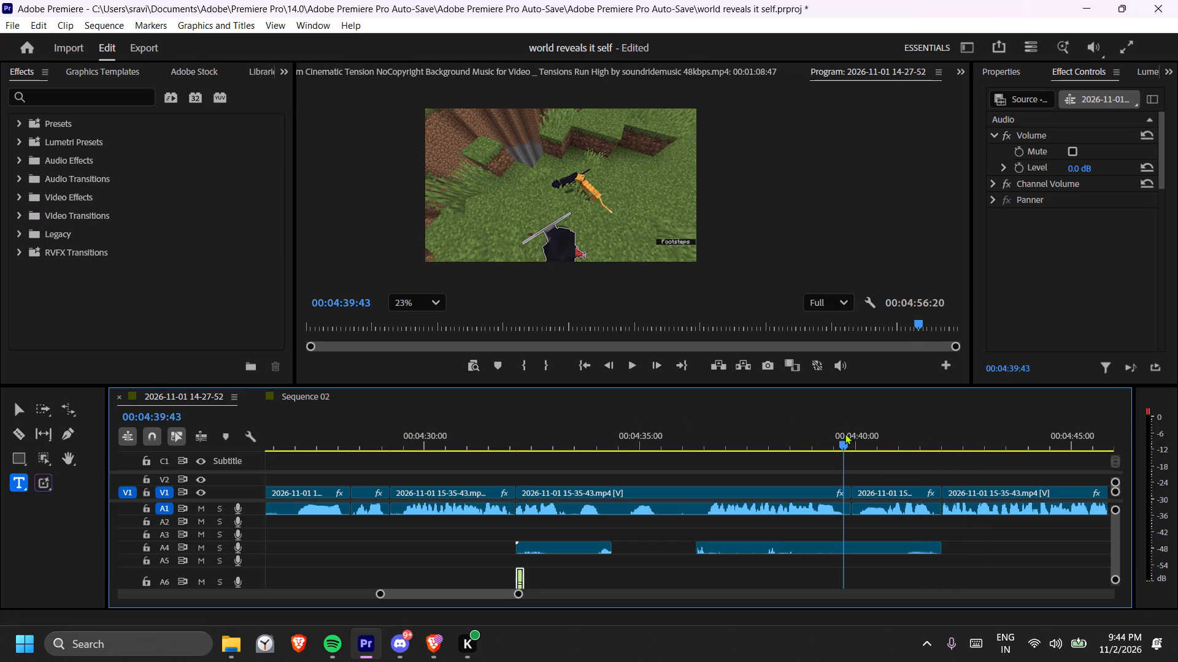
left_click(837, 436)
key("c")
left_click(839, 550)
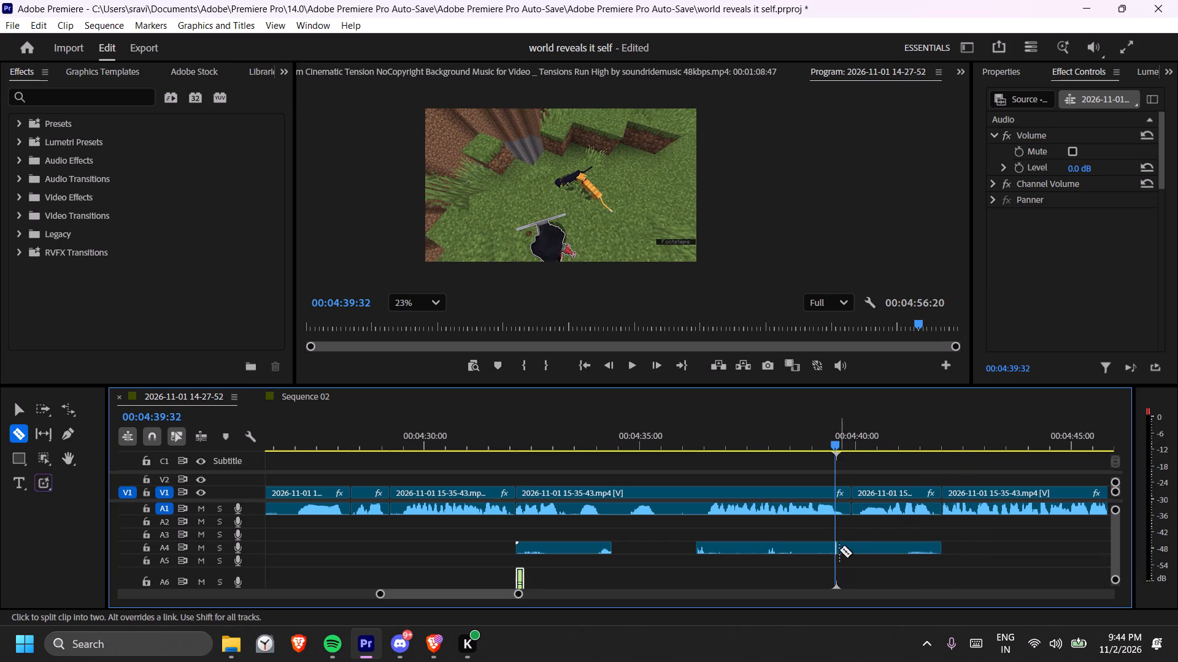
key("t")
left_click(866, 547)
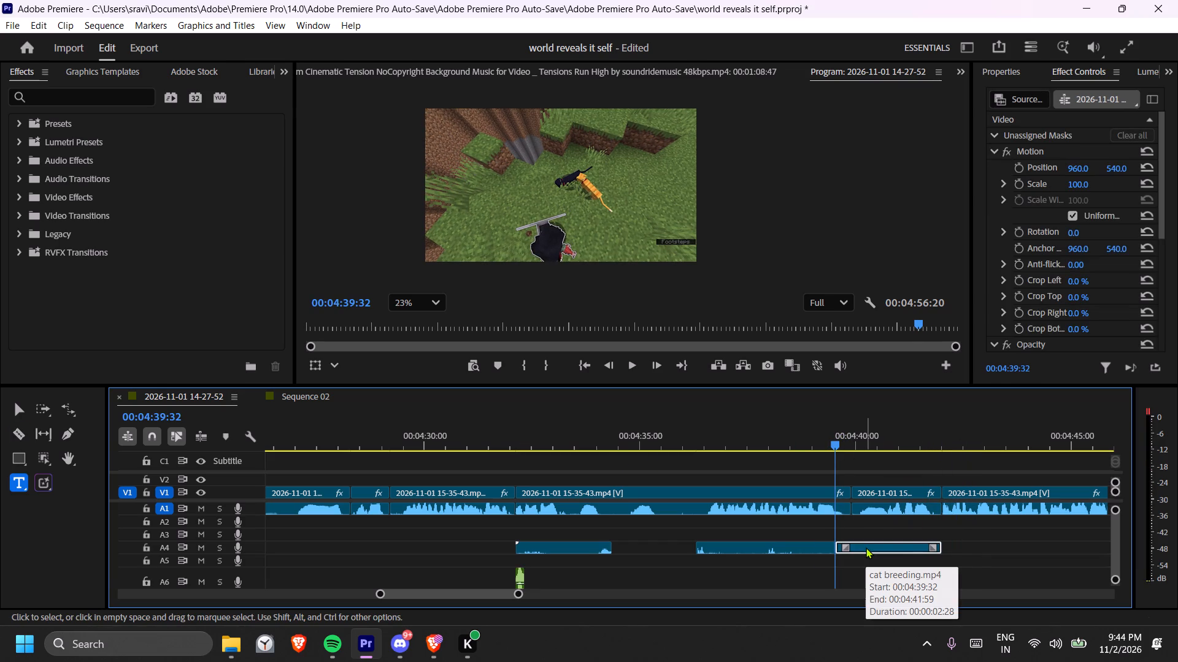
key("Delete")
key("space")
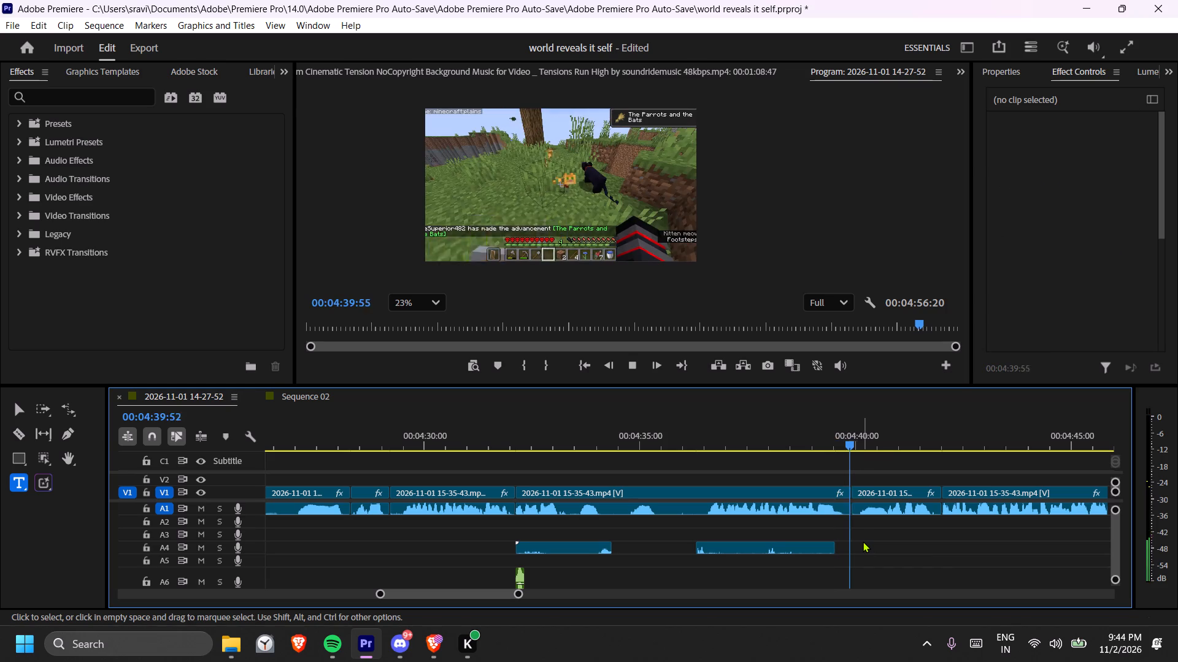
key("space")
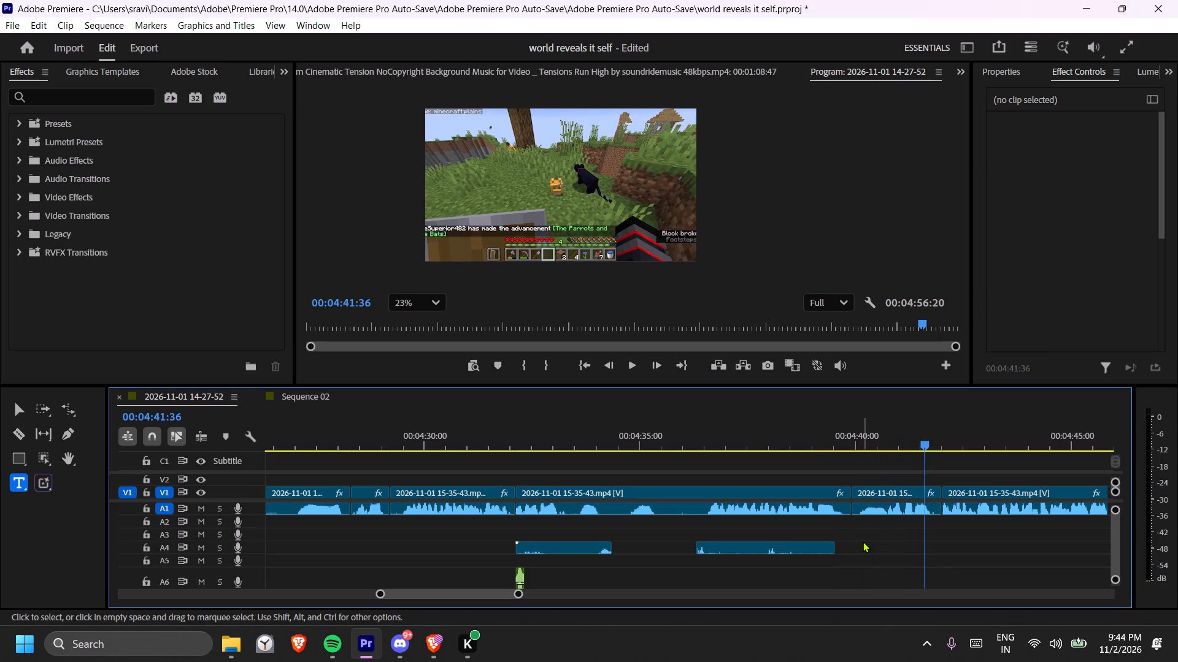
Animate the Scale of the short V1 clip starting near 00:04:40 from 109 at 00:04:40:50 to 125 at 00:04:41:02.
left_click_drag(907, 436, 894, 436)
left_click(896, 492)
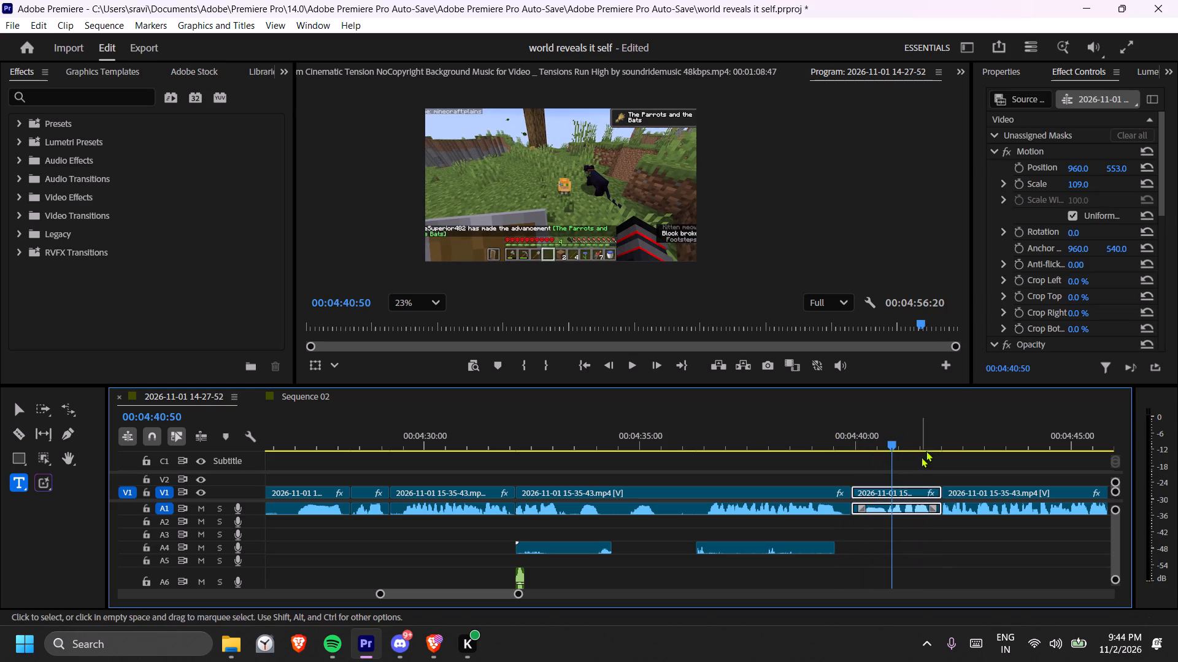
left_click_drag(972, 165, 891, 177)
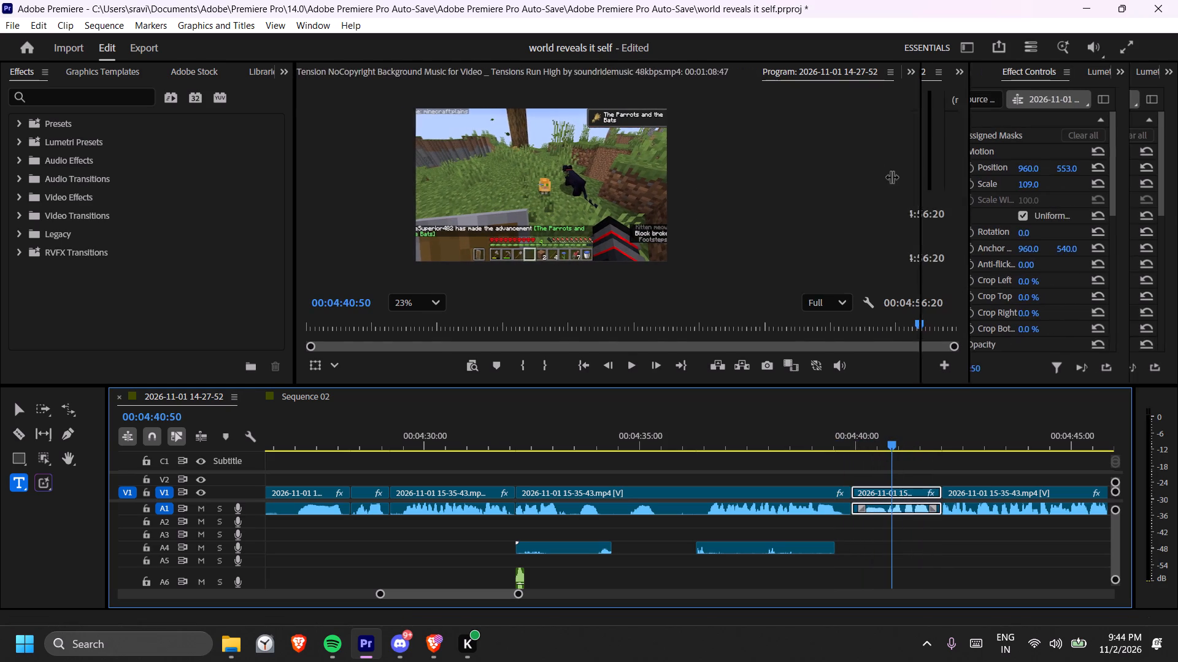
left_click_drag(891, 177, 882, 177)
scroll(549, 192, "up", 4)
middle_click_drag(507, 159, 567, 194)
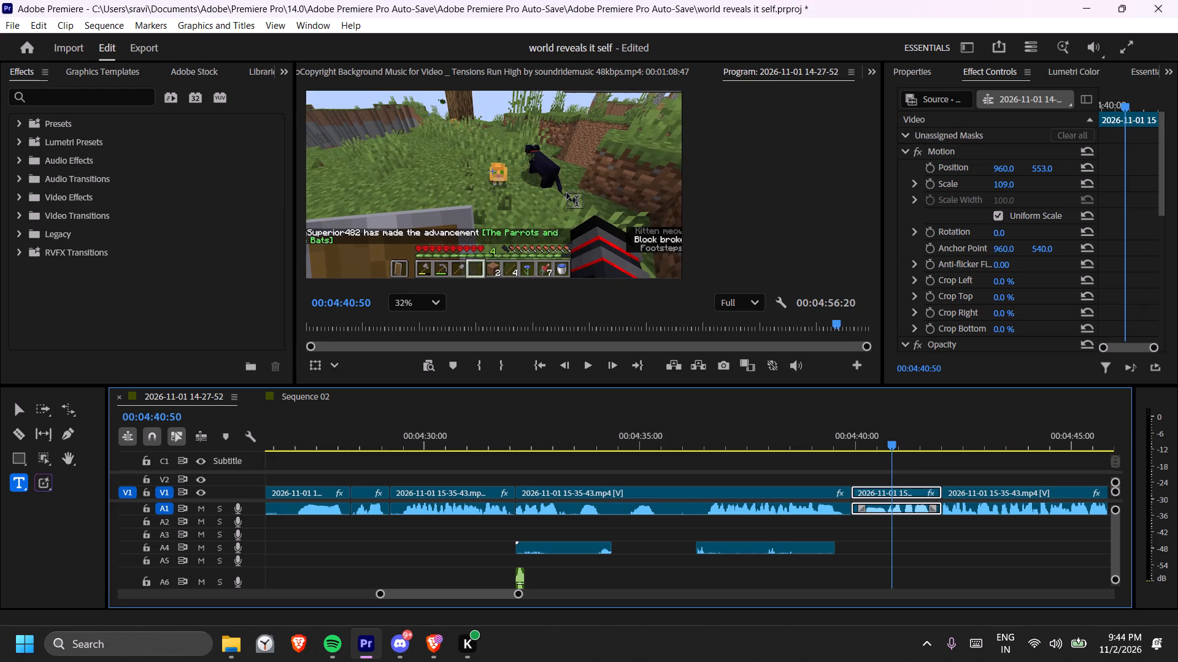
middle_click_drag(543, 169, 610, 196)
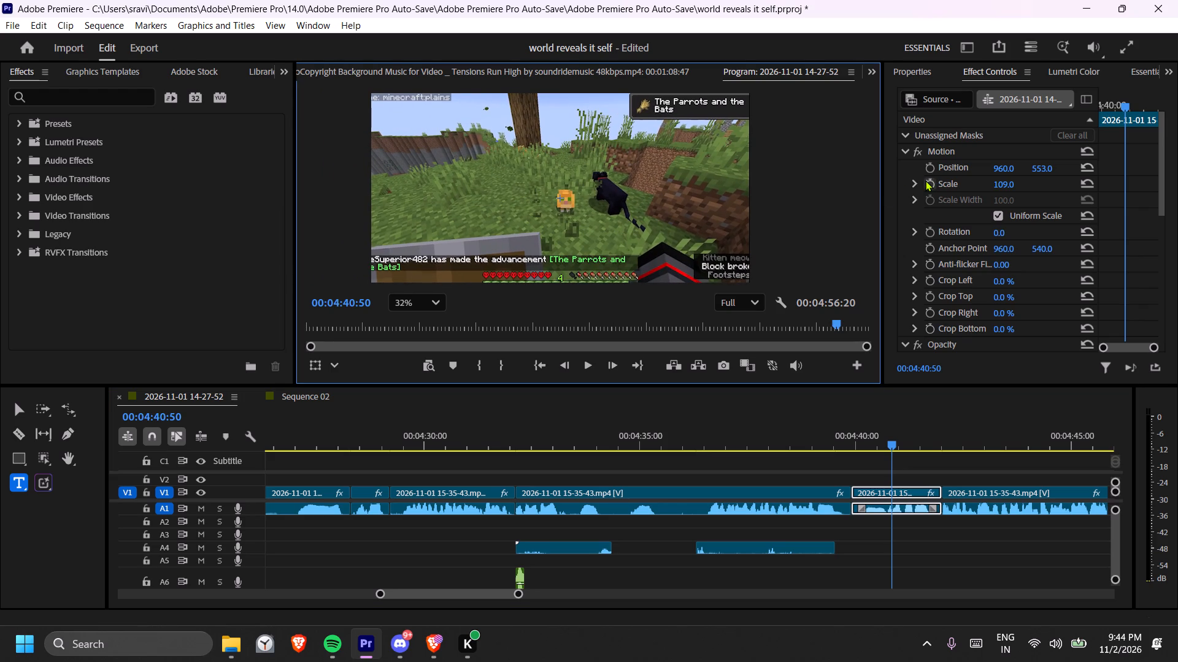
left_click(926, 180)
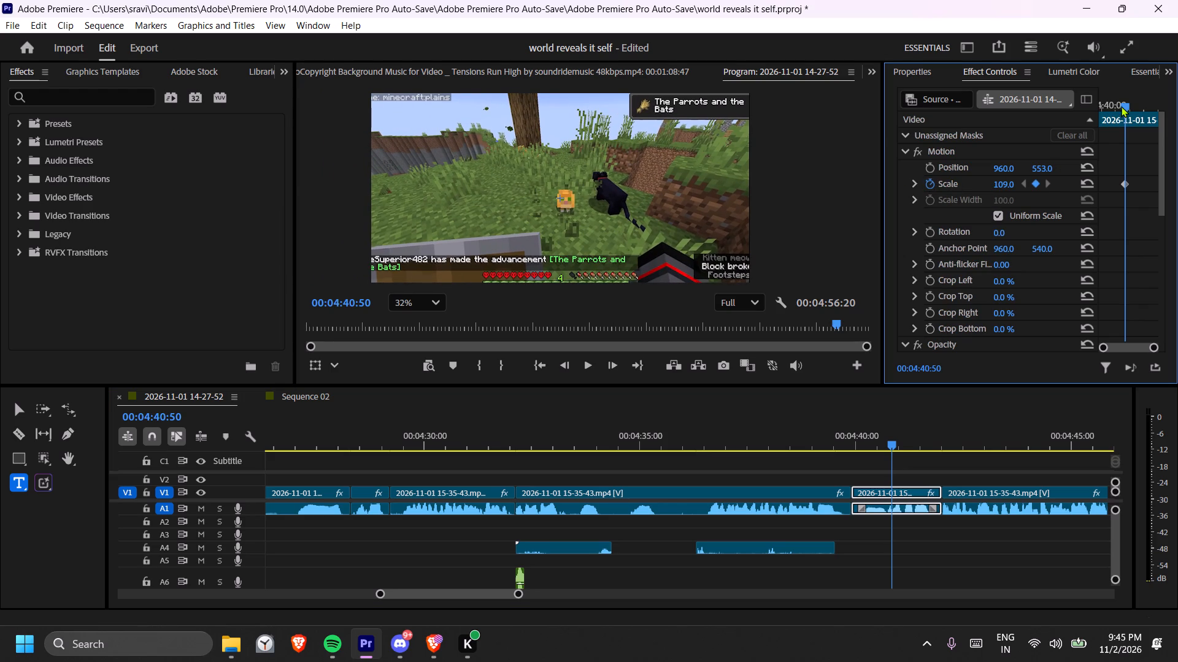
left_click_drag(1122, 102, 1128, 102)
left_click(996, 181)
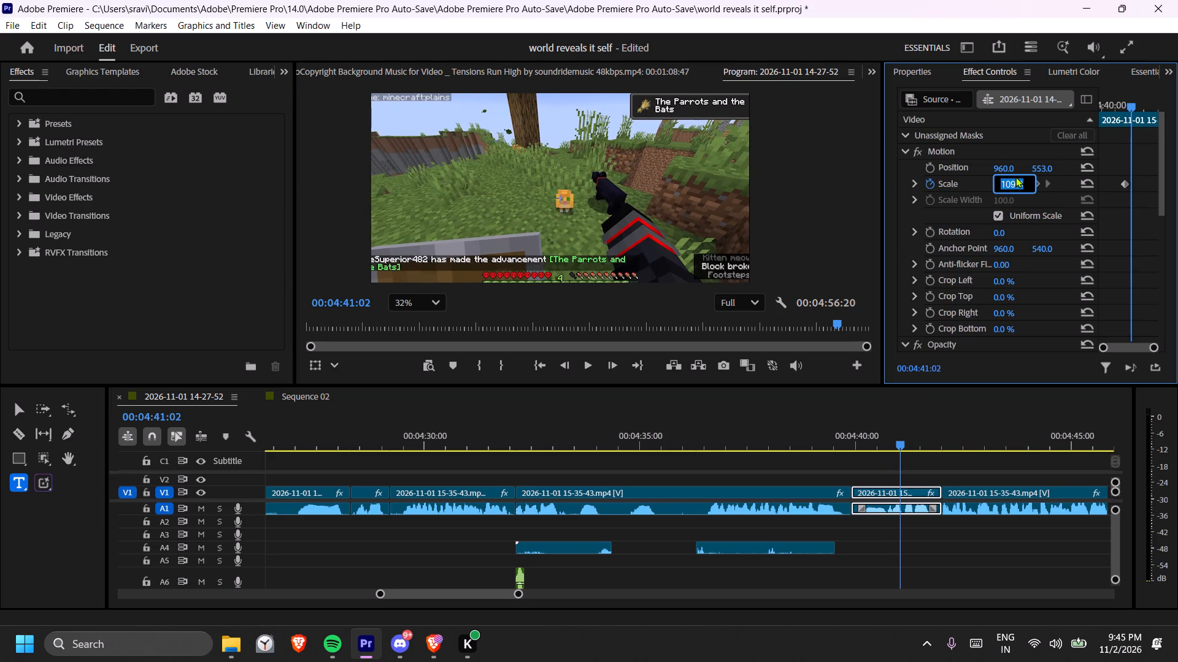
type("125")
key("Return")
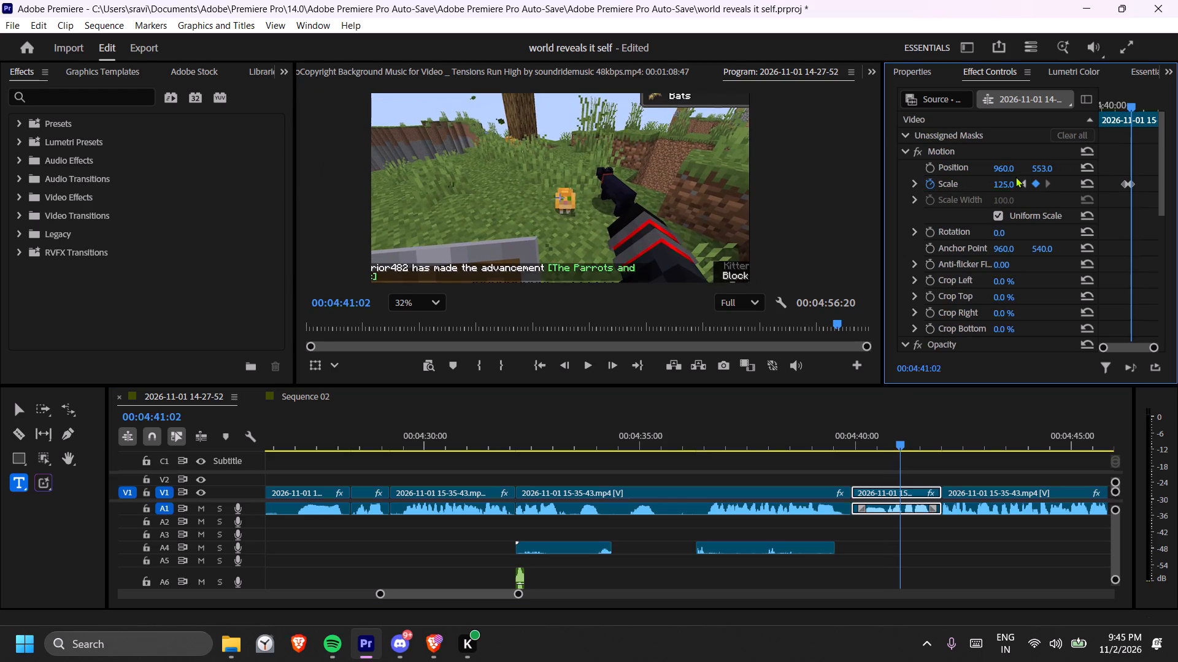
Return the short V1 clip's Scale to 109 at 00:04:41:12 and play back the zoom.
left_click(1133, 102)
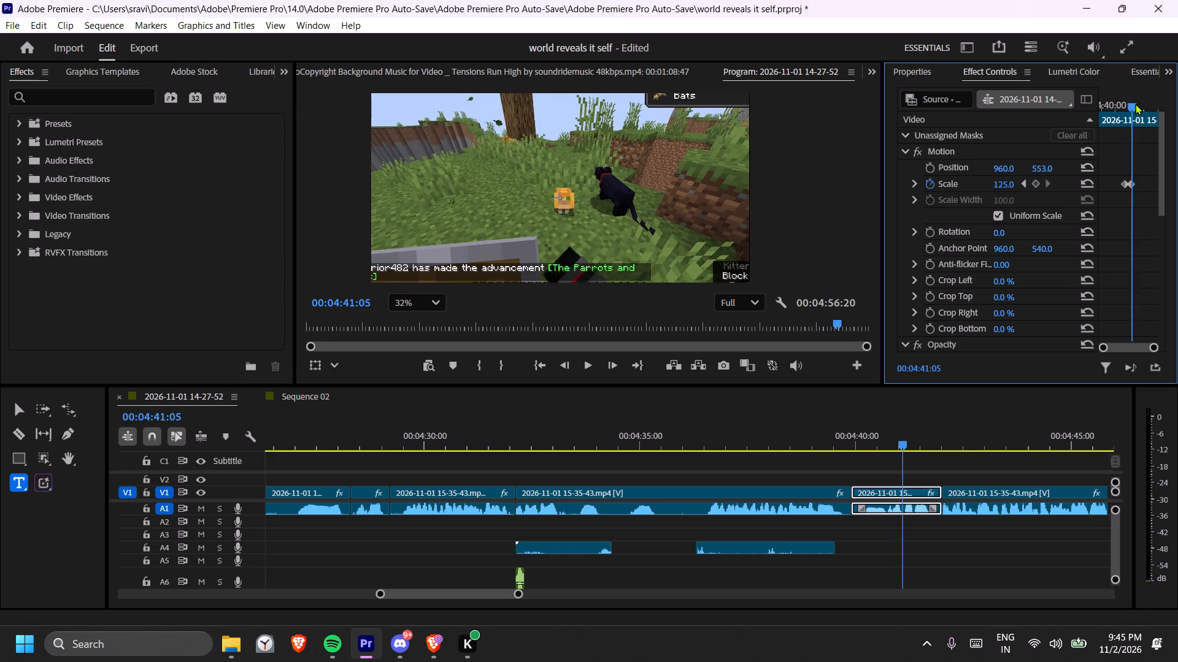
left_click(1008, 185)
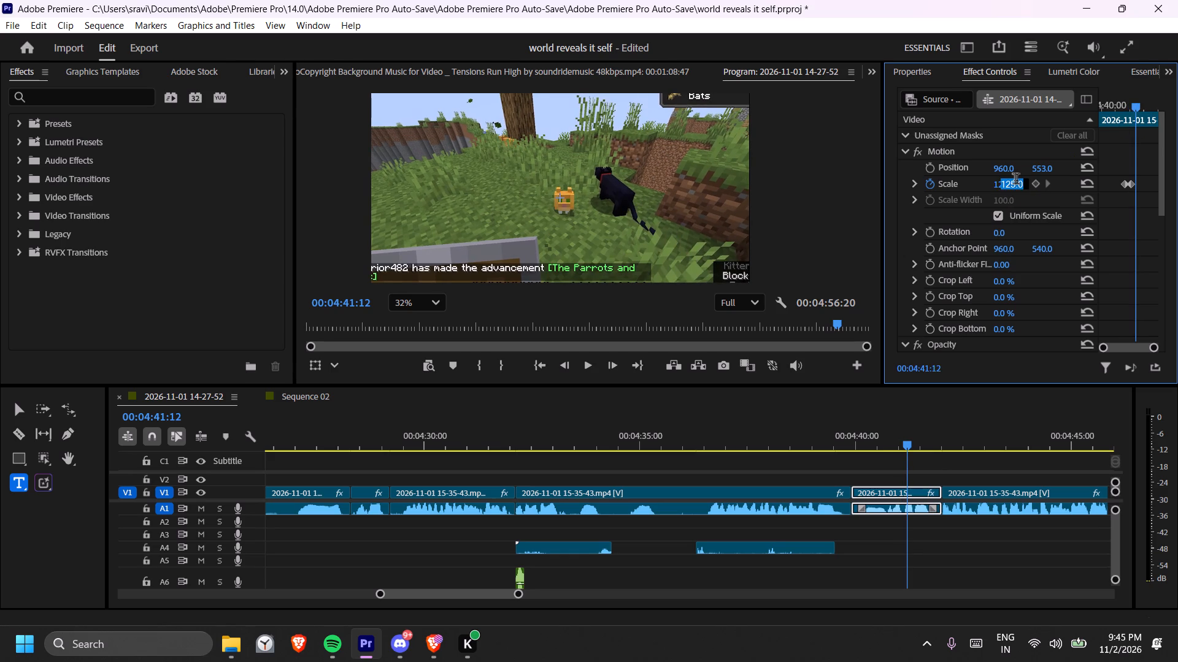
type("109")
key("Return")
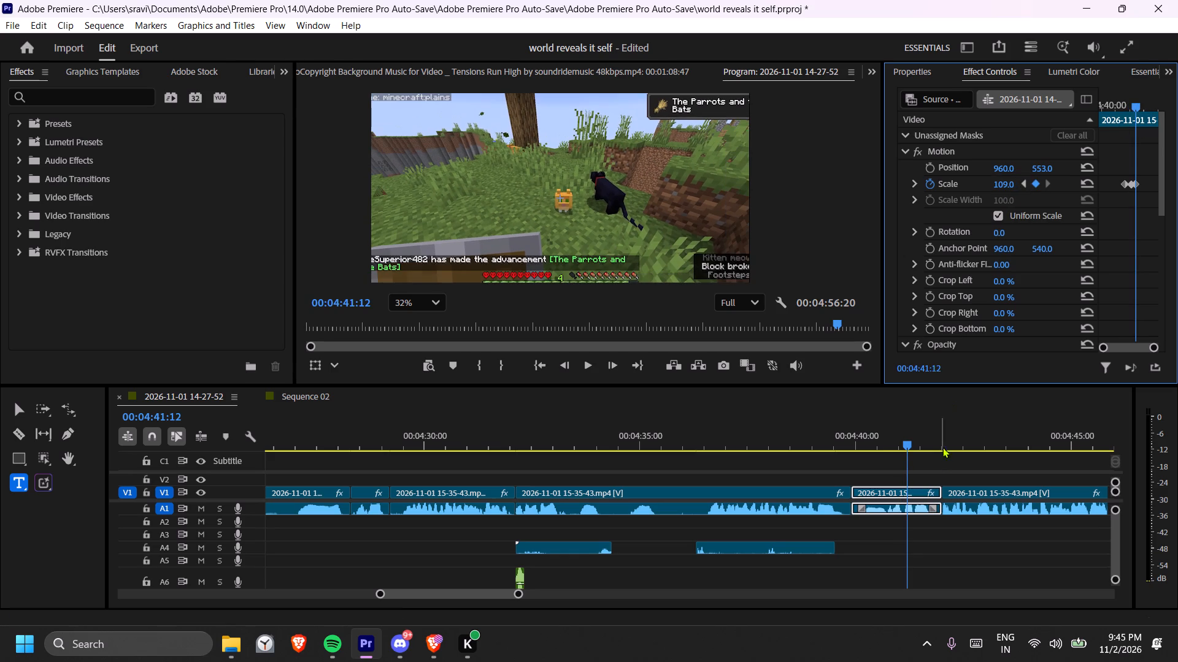
left_click(885, 431)
key("space")
key("space")
key("space")
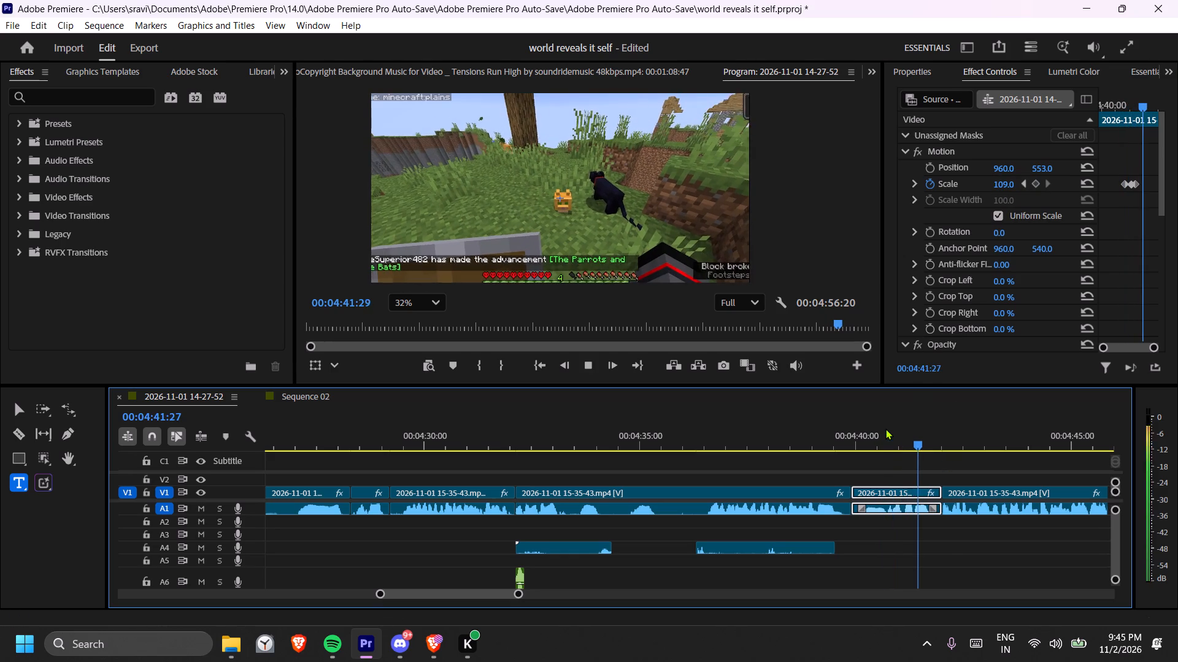
key("space")
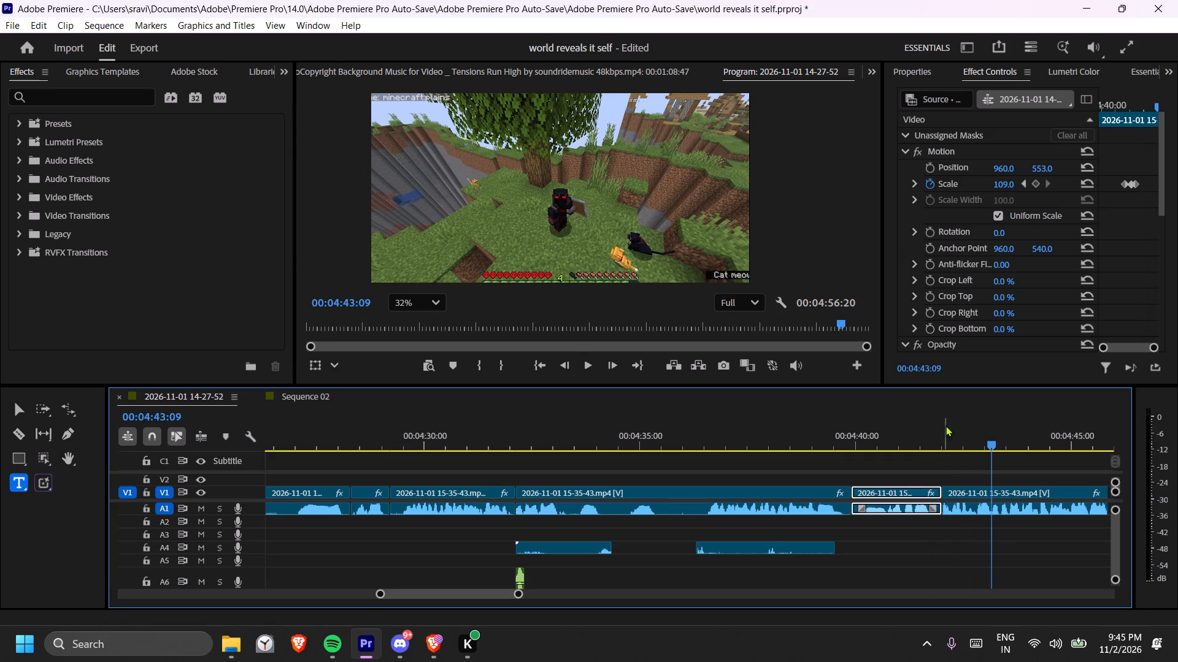
Animate the Scale of the following V1 clip from 109 at 00:04:42:46 to 125 at 00:04:43:06.
left_click_drag(987, 434, 977, 441)
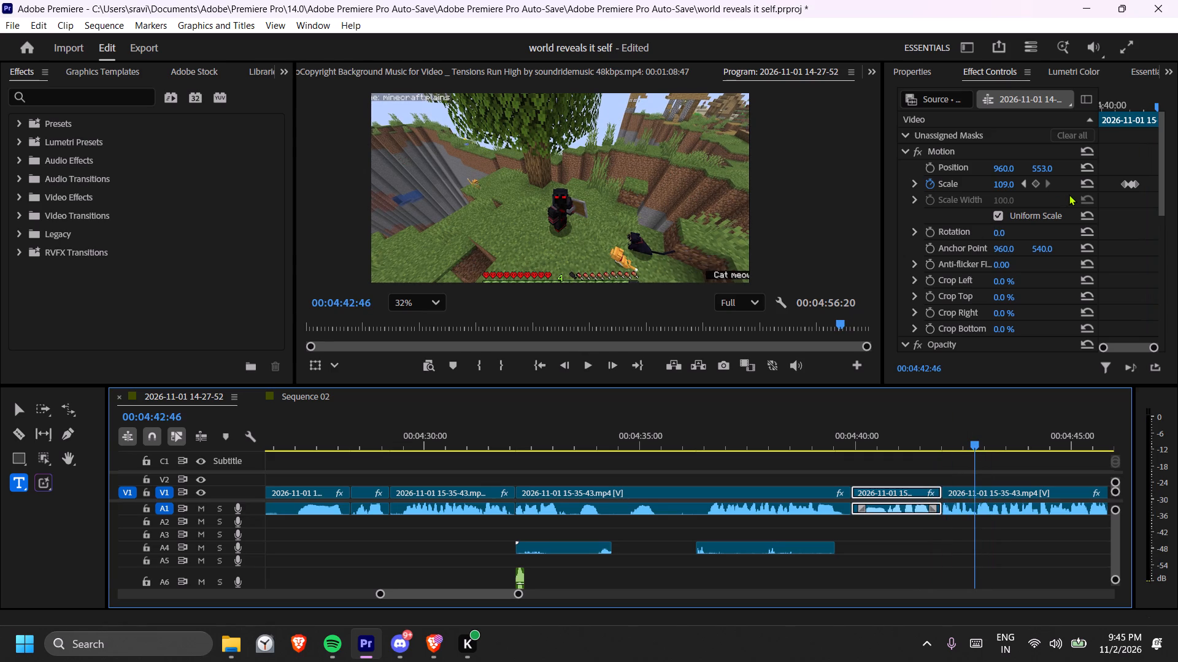
scroll(1042, 263, "down", 3)
left_click(997, 493)
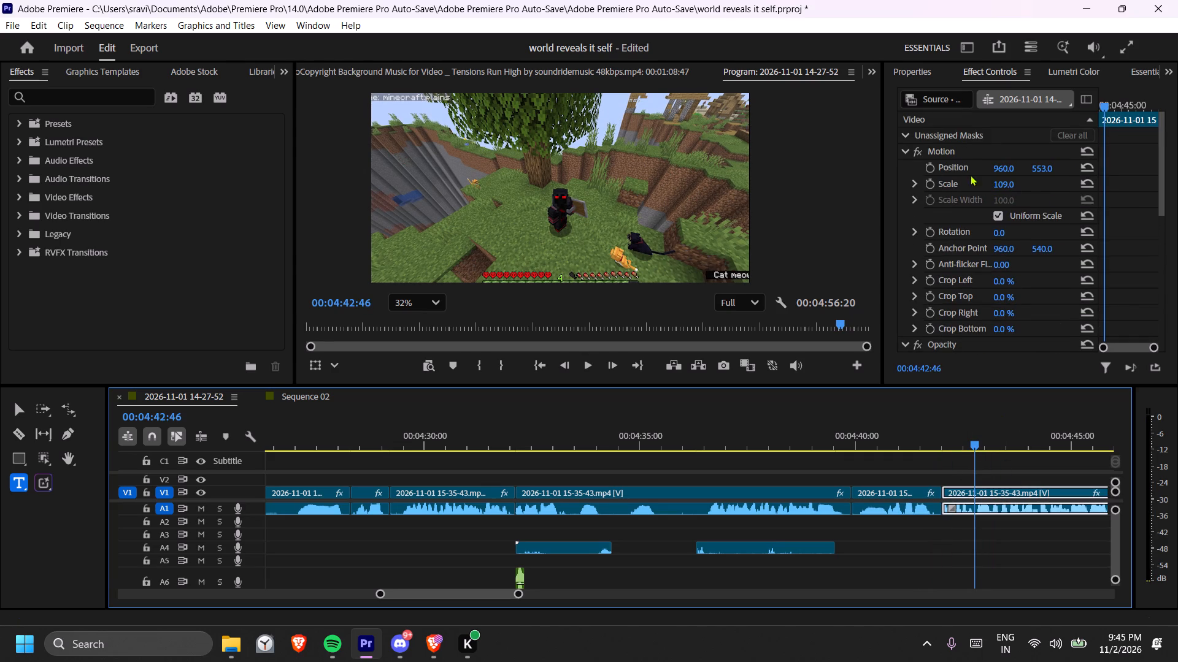
left_click(932, 182)
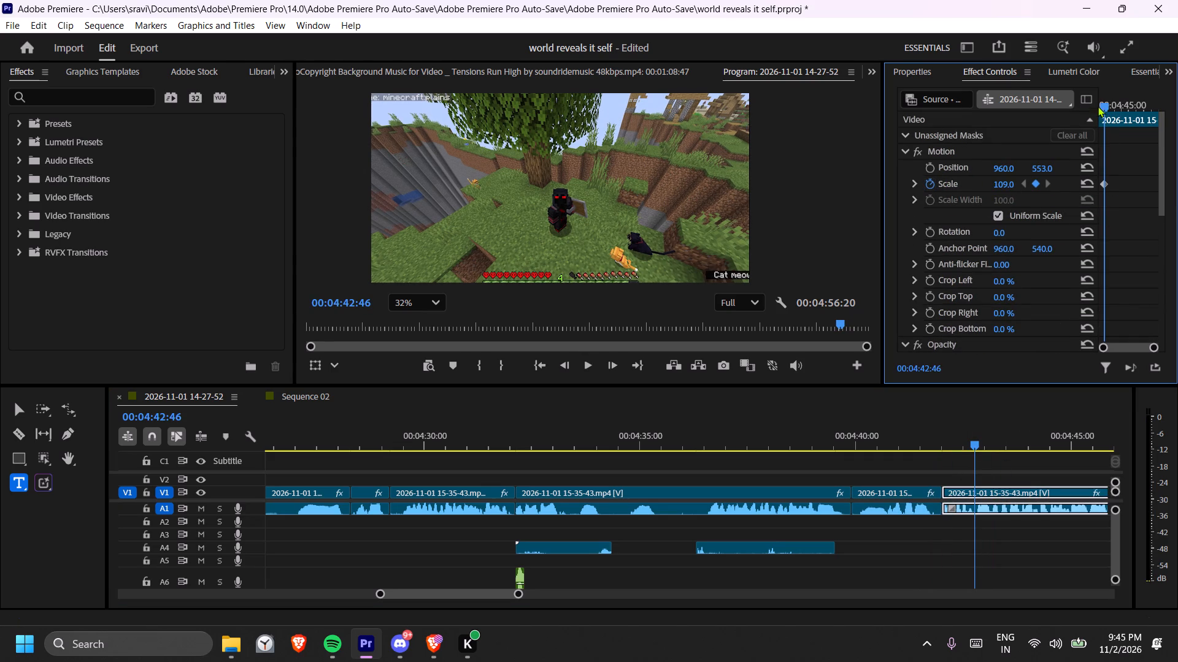
left_click(1107, 104)
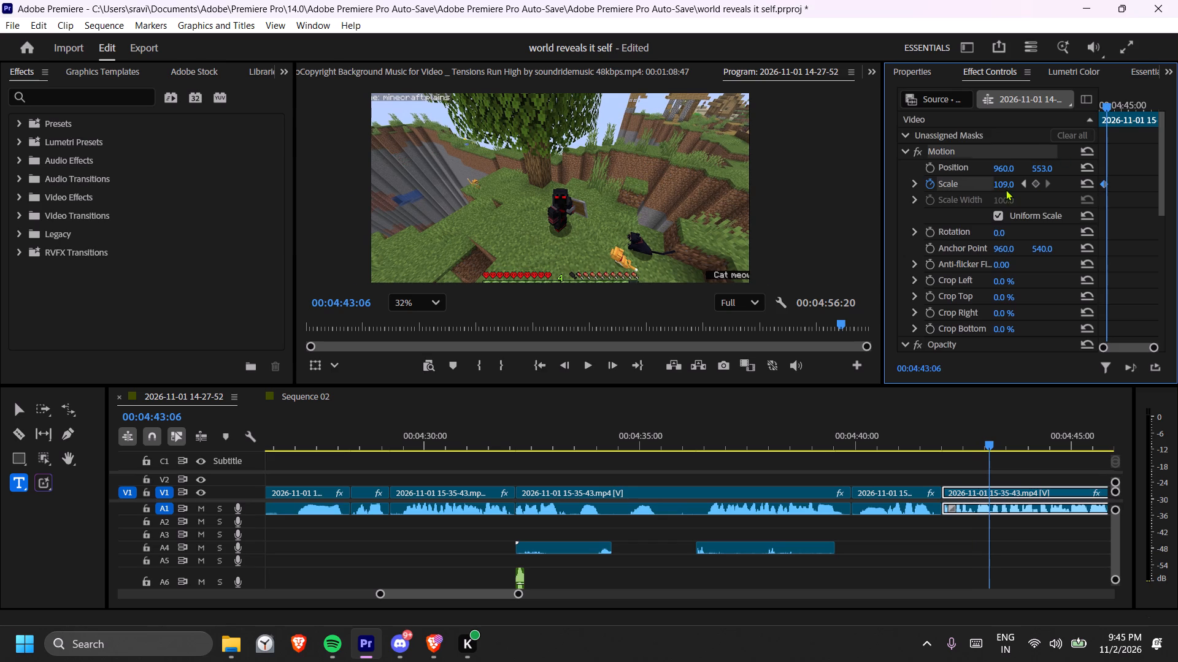
left_click(1006, 189)
left_click(1003, 185)
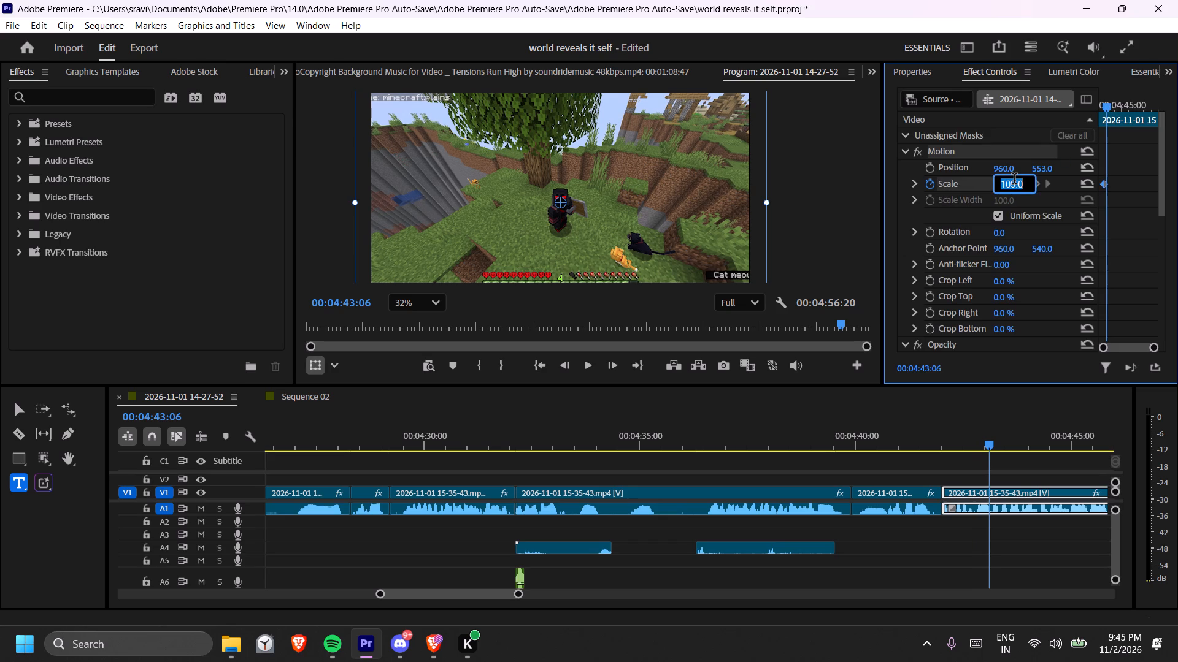
type("125")
key("Return")
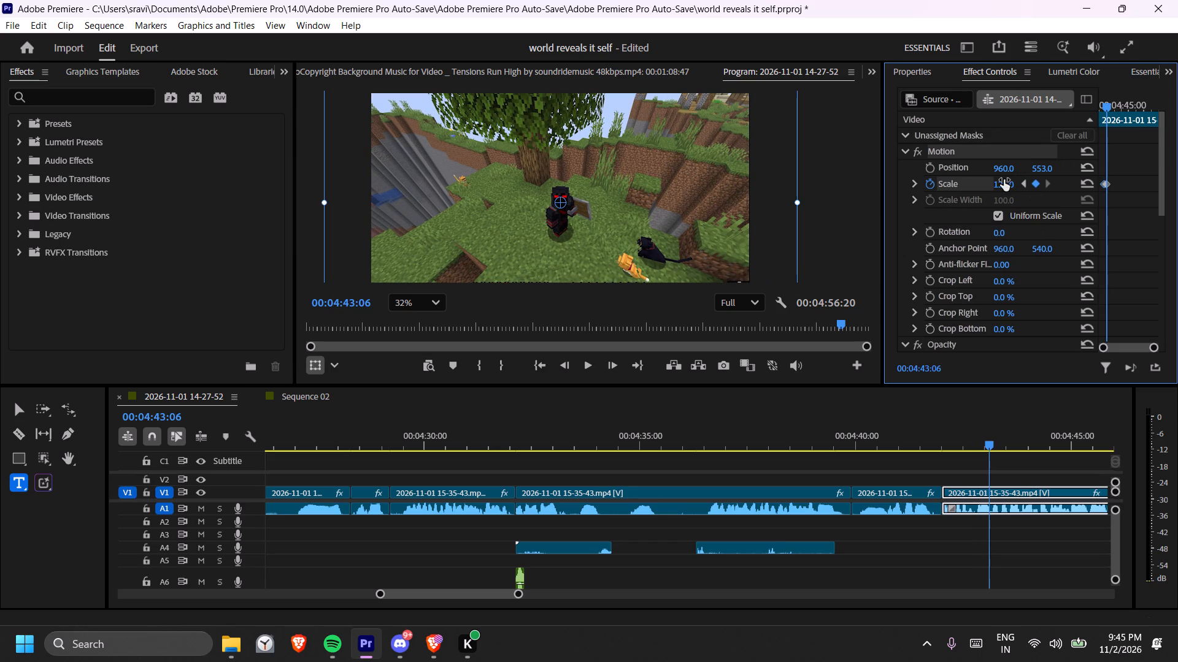
Return this clip's Scale to 109 just after the 125 keyframe and play back the zoom and the footage following it.
key("Right")
key("Right")
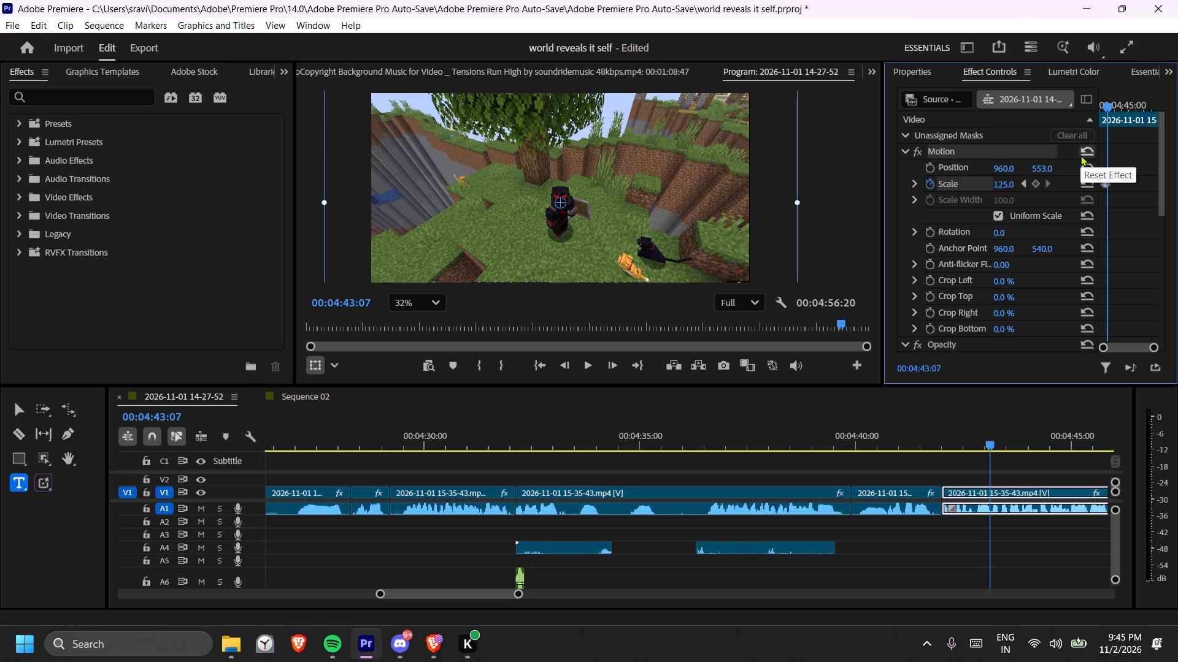
left_click(1008, 181)
type("109")
key("Return")
left_click(968, 426)
key("space")
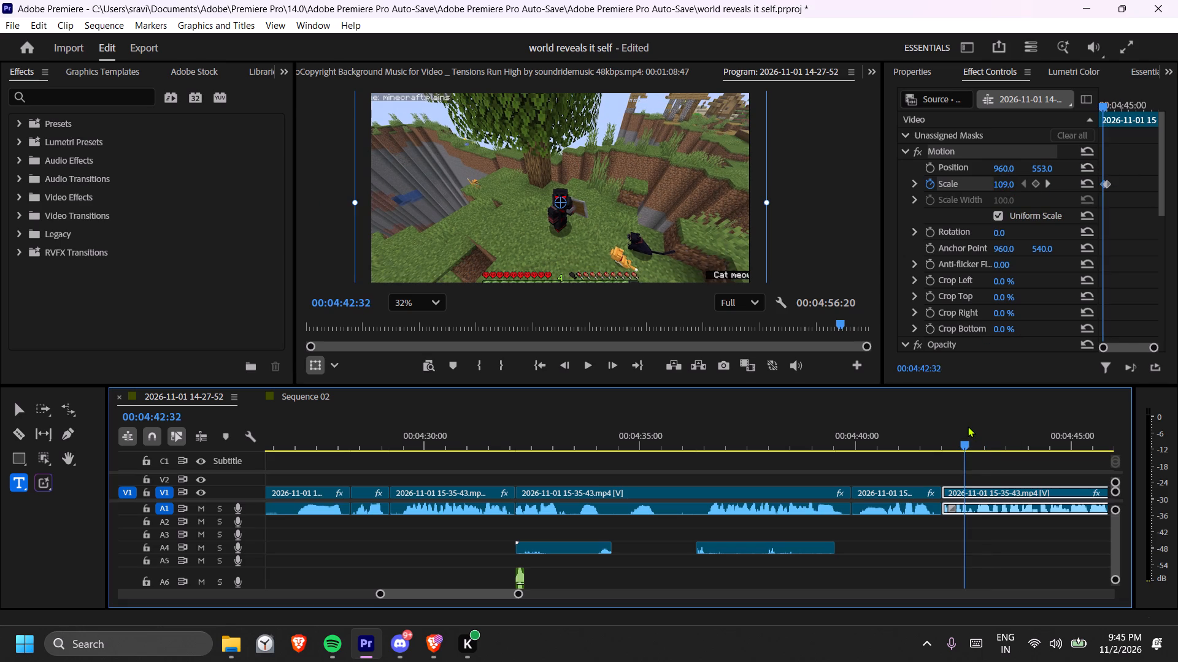
key("space")
scroll(931, 478, "down", 6)
key("space")
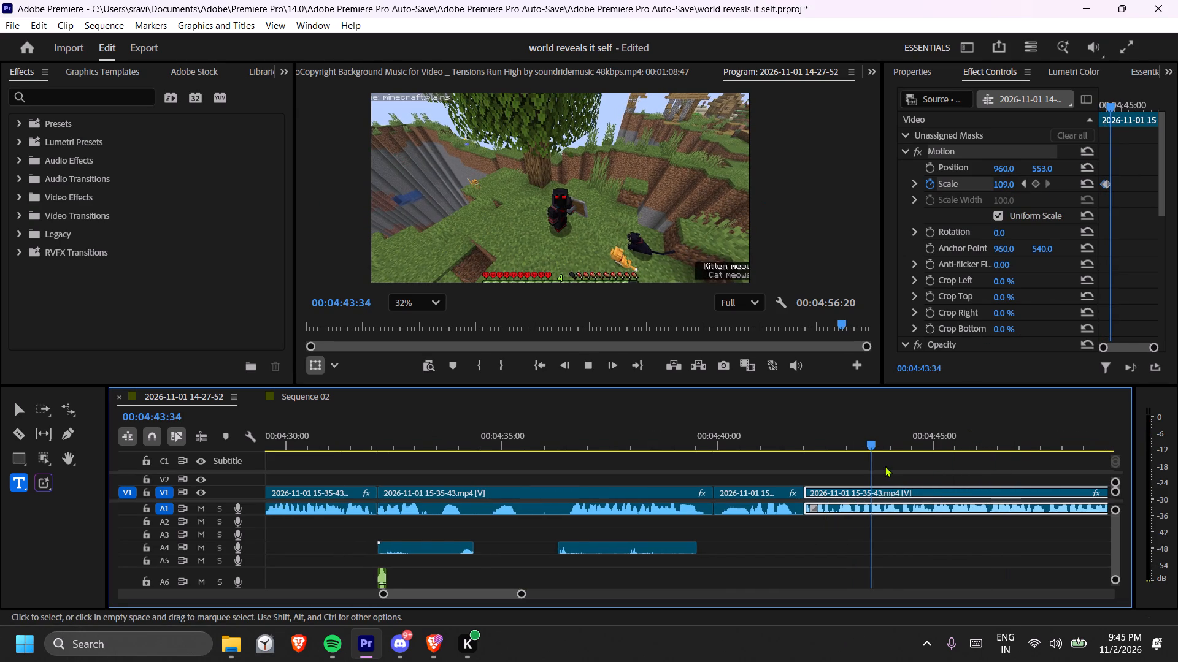
scroll(885, 465, "down", 4)
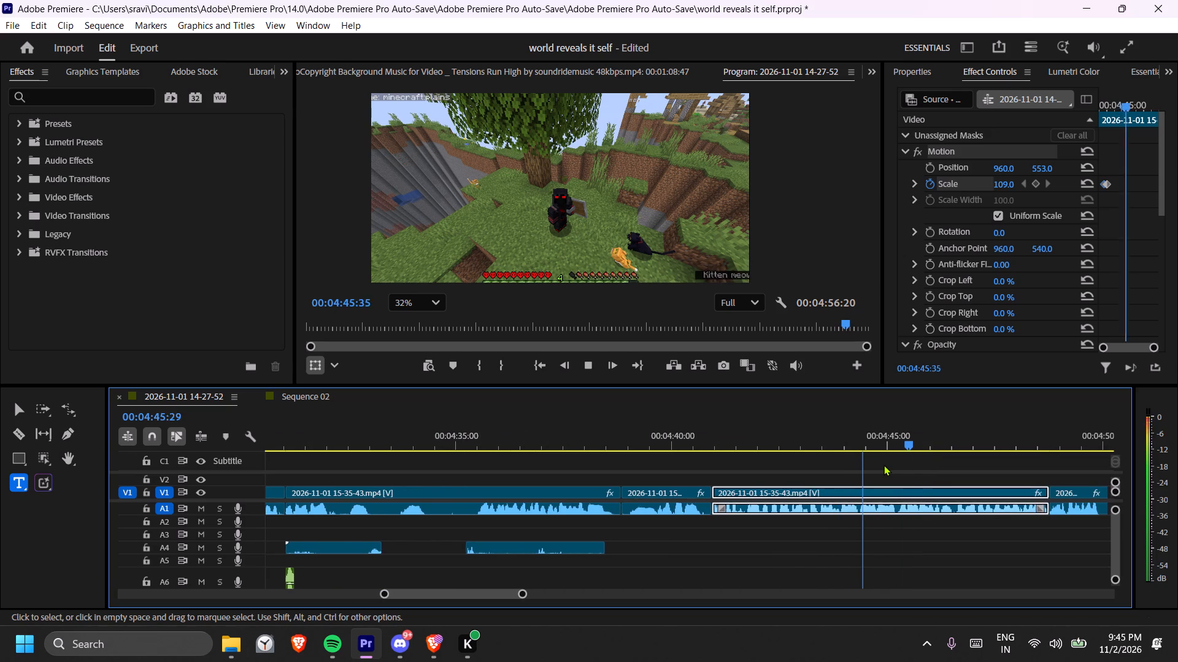
Animate the Scale of the selected long V1 clip from 109 at 00:04:46:15 to 150 at 00:04:46:24.
key("space")
key("space")
key("space")
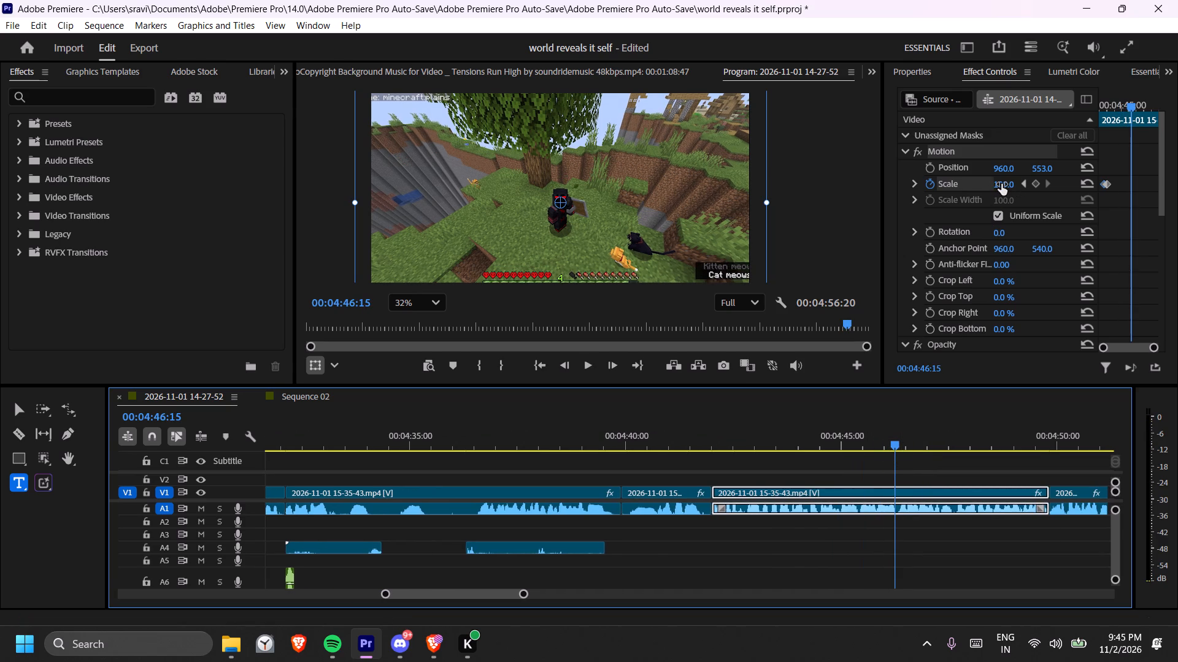
left_click(1036, 186)
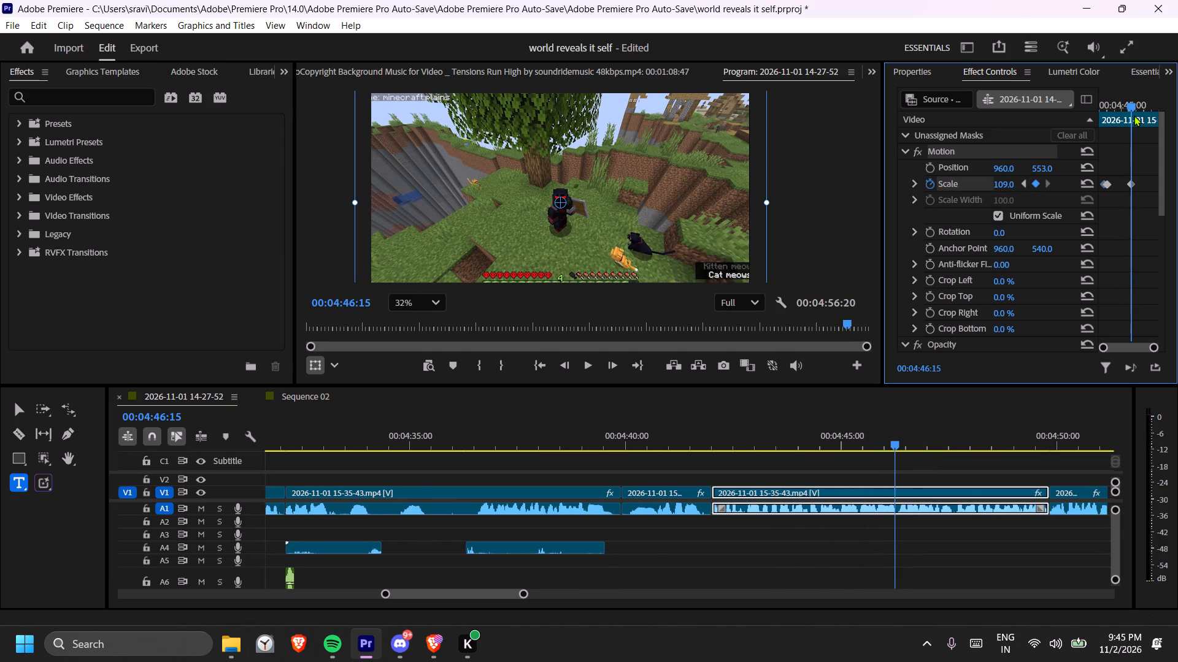
key("Right")
key("Right")
key("Right")
key("Right")
key("Right")
key("Right")
key("Right")
key("Right")
key("Right")
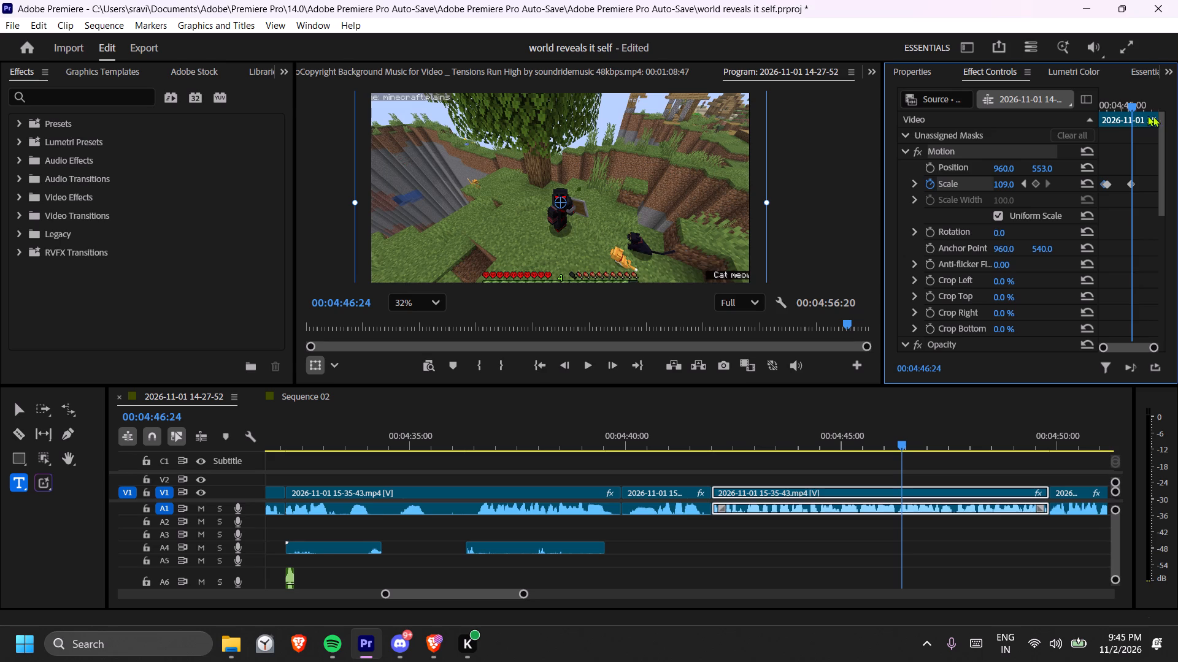
left_click(1011, 181)
type("150")
key("Return")
Return the clip's Scale to 109 at 00:04:46:27 and play back the zoom.
key("Right")
key("Right")
key("Right")
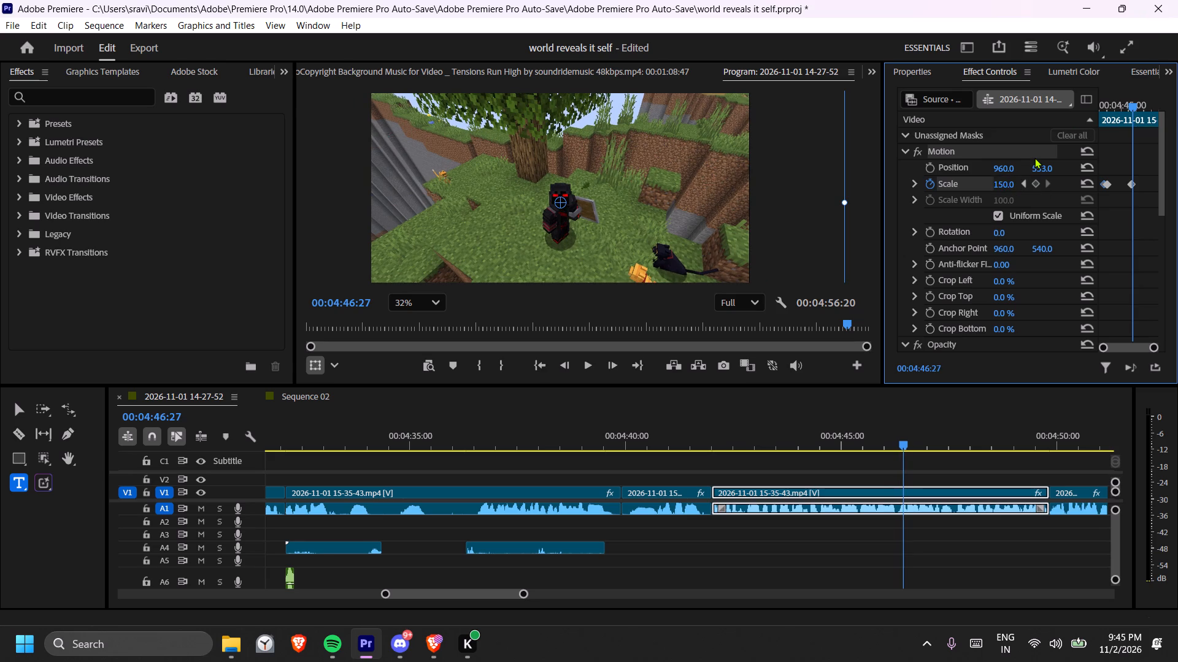
left_click(1003, 184)
type("109")
key("Return")
left_click(767, 440)
key("space")
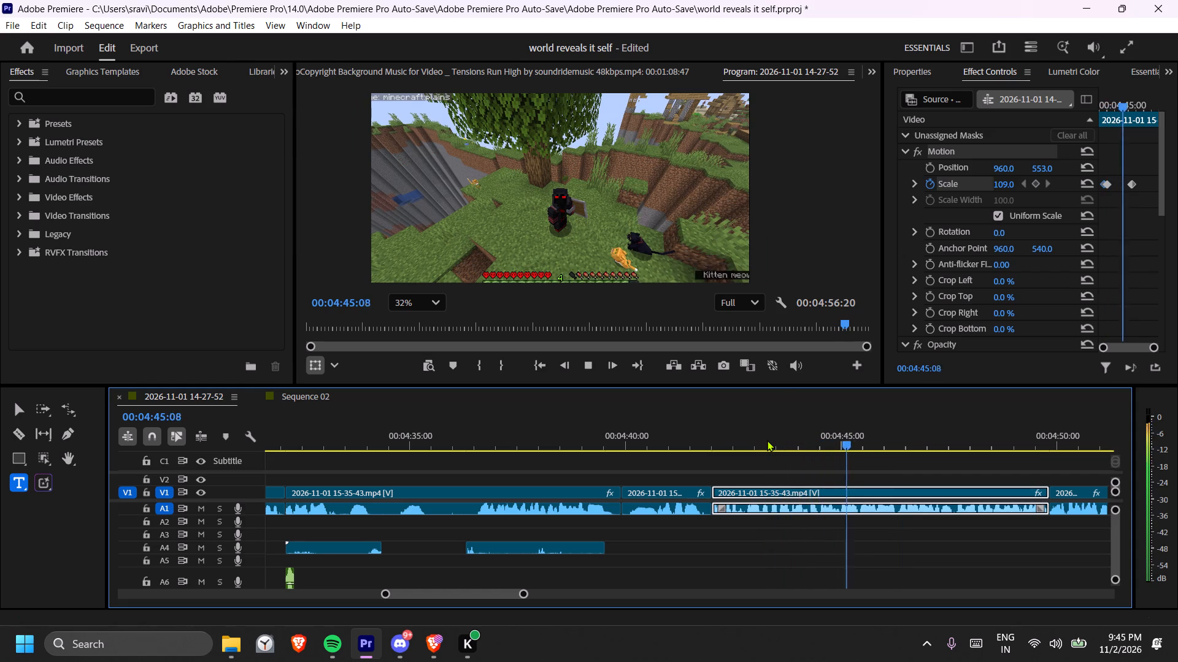
key("space")
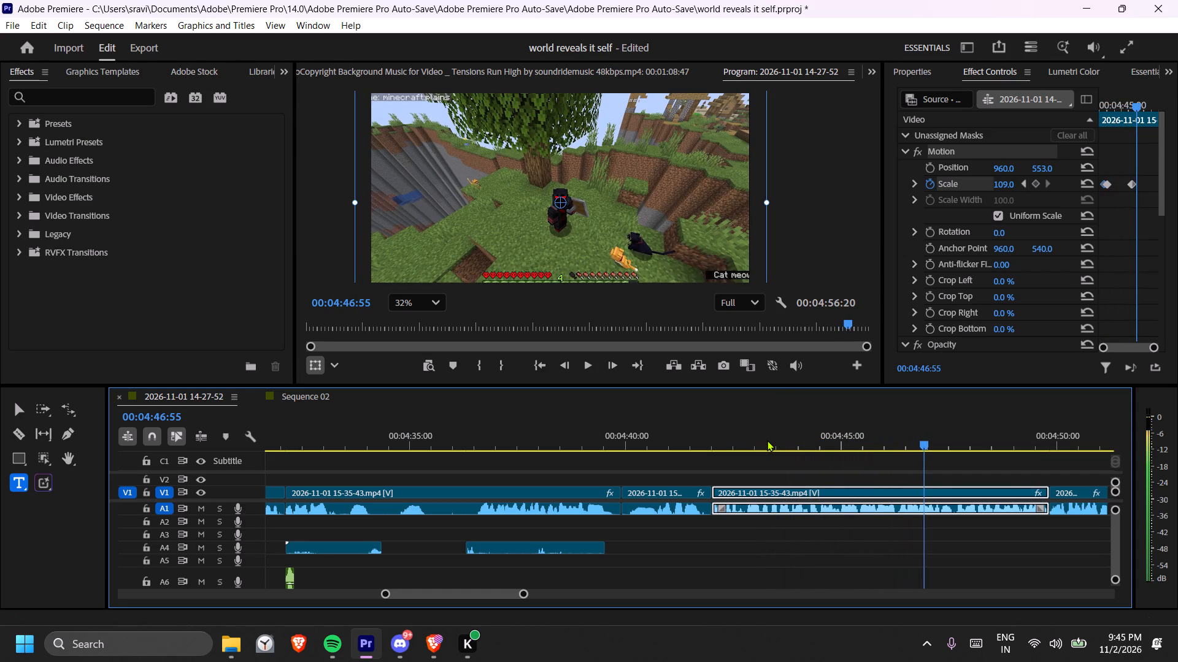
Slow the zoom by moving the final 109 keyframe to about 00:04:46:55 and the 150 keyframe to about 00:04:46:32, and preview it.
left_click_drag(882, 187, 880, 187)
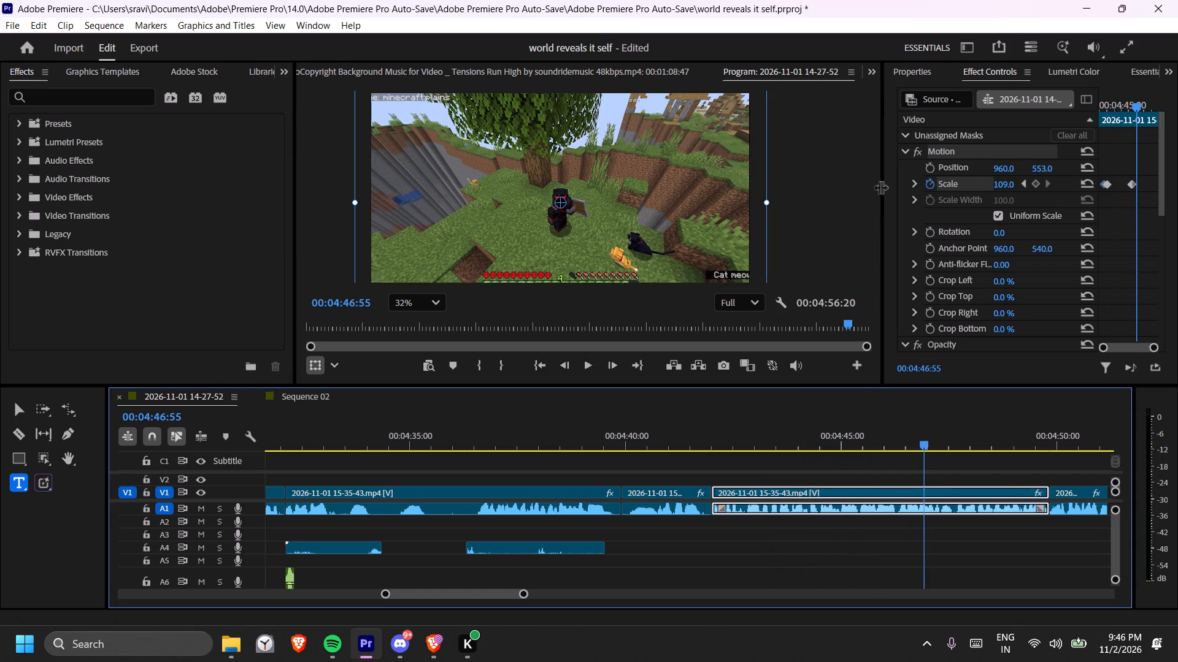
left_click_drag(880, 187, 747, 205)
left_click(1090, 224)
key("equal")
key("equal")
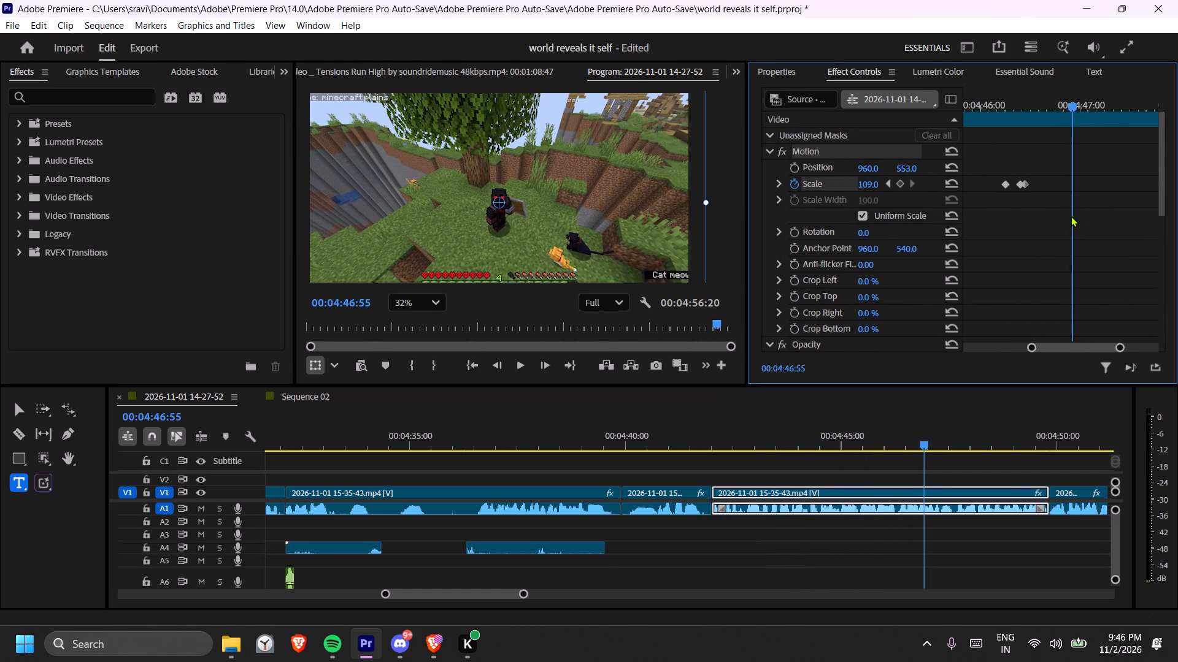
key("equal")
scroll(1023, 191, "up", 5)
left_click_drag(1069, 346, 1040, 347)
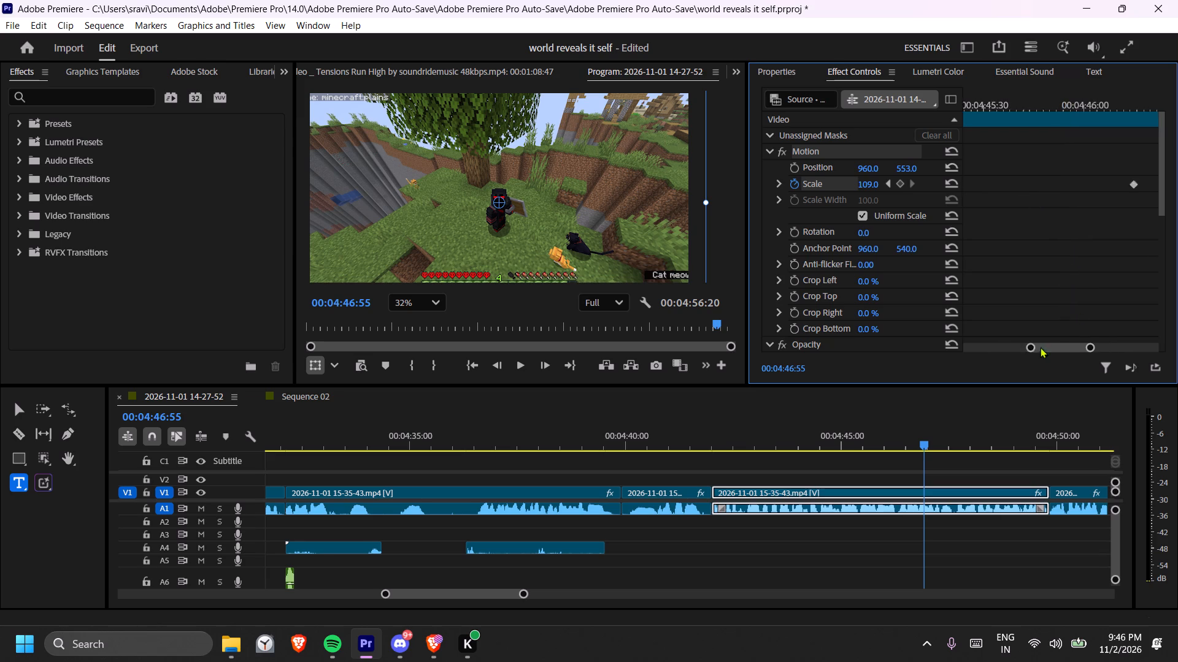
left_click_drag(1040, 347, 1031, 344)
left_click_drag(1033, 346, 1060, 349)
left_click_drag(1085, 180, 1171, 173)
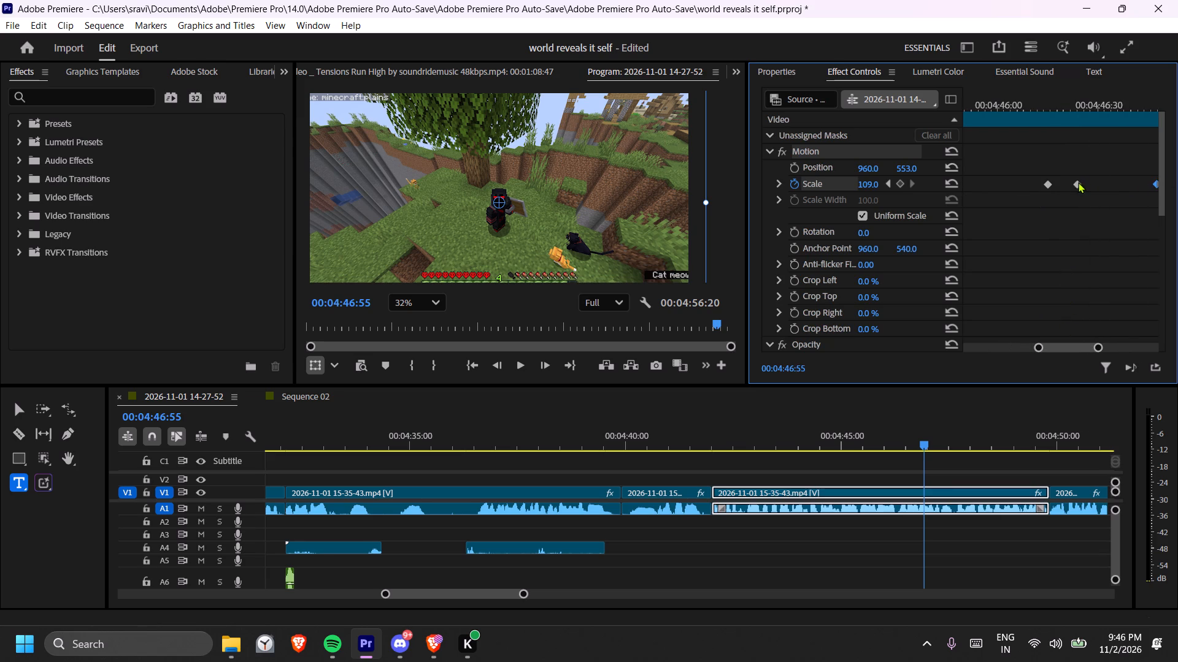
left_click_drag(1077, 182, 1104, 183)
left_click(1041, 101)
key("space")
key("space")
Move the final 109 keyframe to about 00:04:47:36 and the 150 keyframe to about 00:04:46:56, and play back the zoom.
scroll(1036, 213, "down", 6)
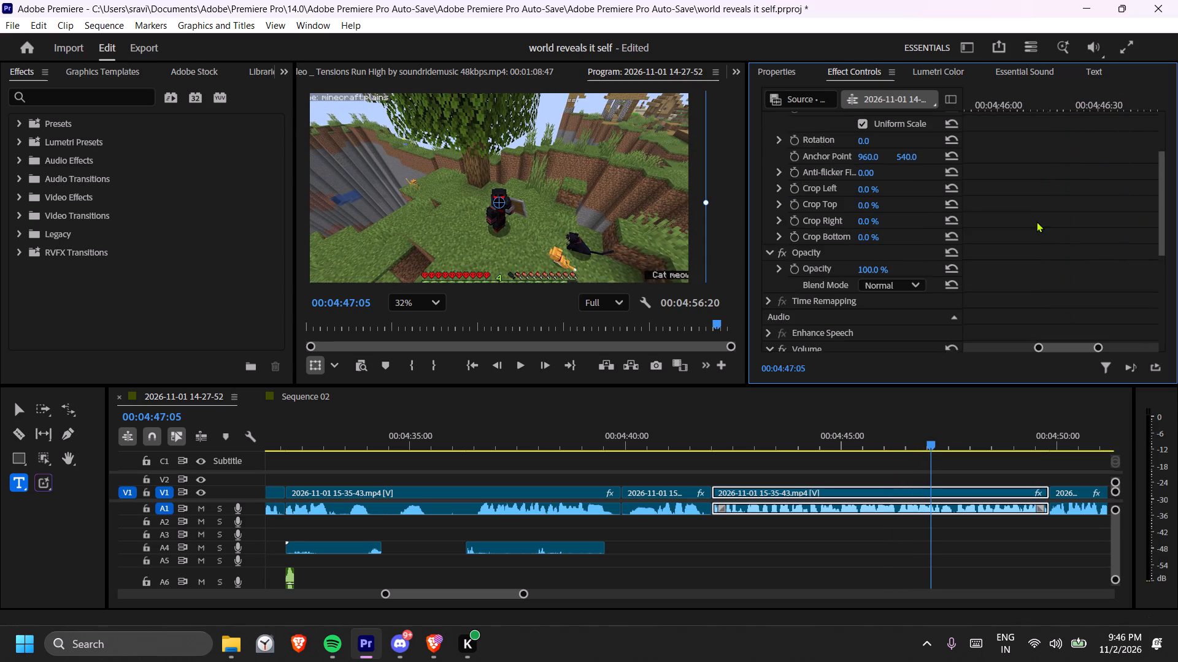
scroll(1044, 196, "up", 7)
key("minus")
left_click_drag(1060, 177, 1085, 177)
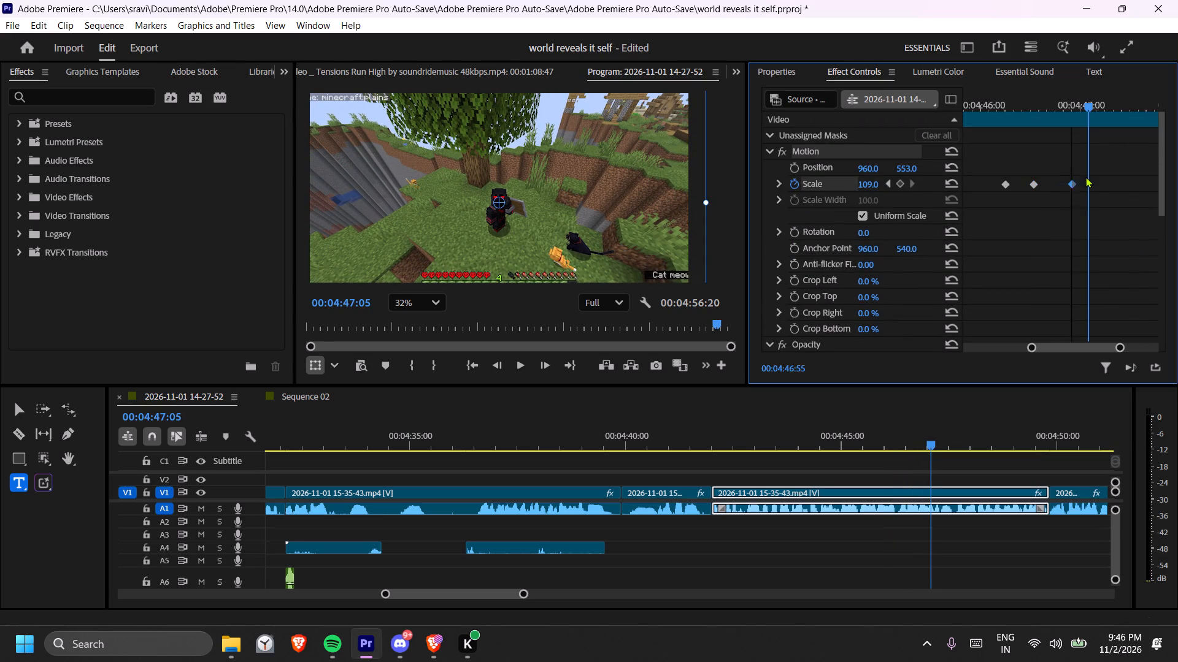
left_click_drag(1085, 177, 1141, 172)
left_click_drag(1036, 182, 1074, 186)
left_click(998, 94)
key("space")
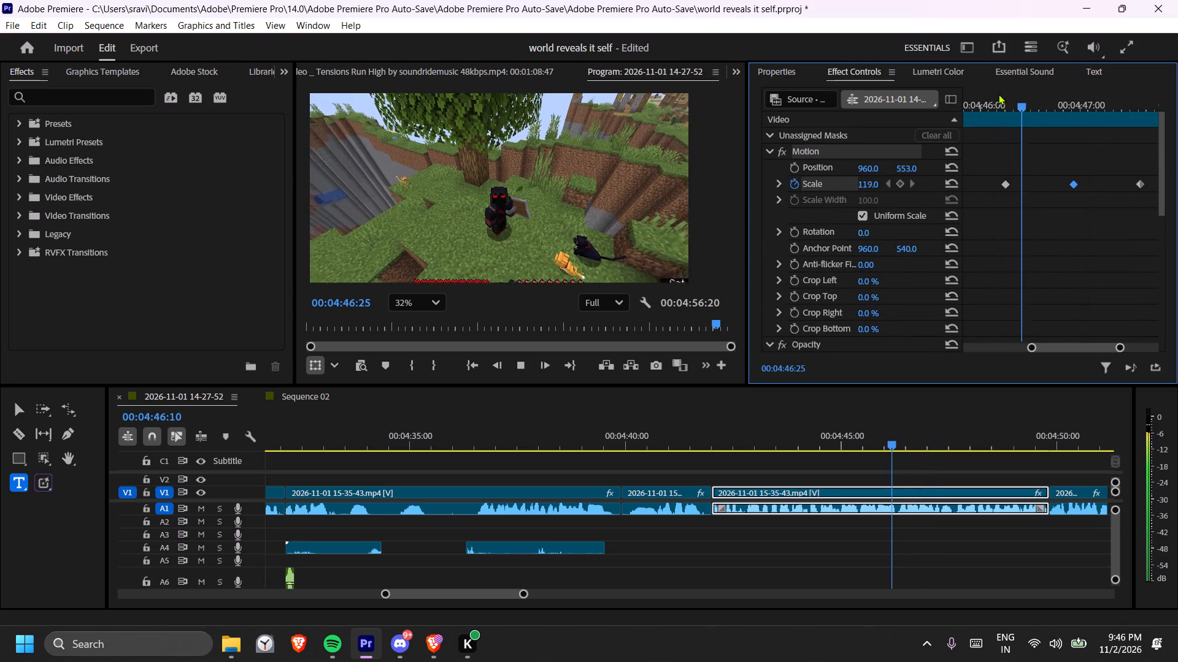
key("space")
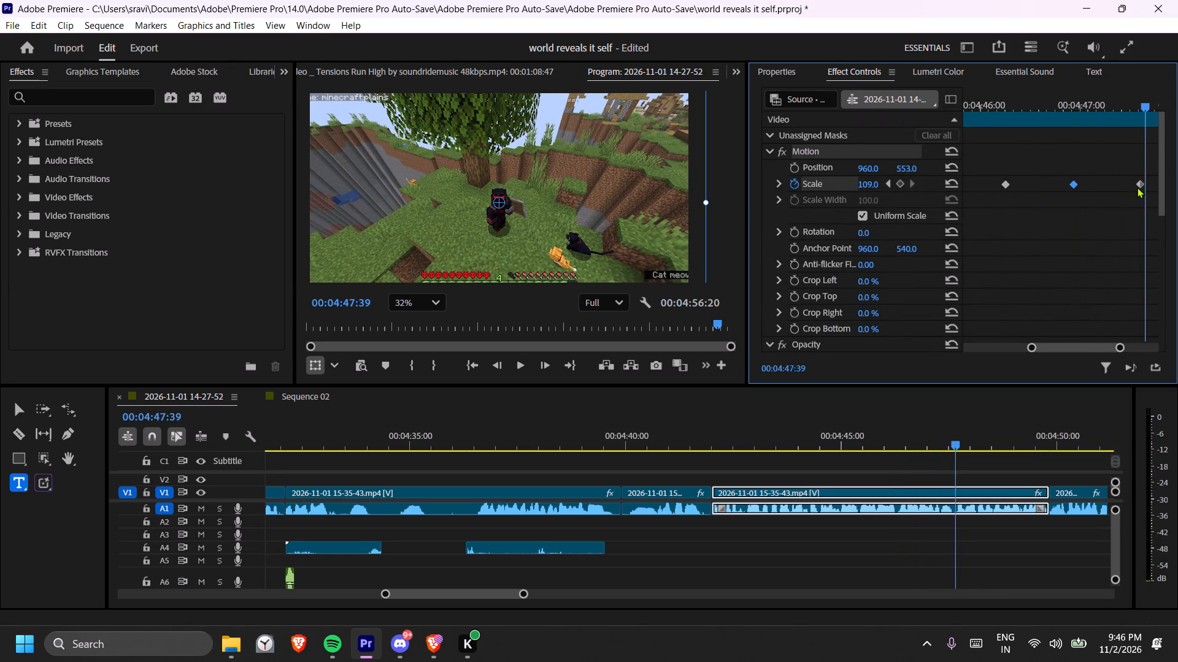
Move the final 109 keyframe back to just after the 150 keyframe for a quick zoom-out, and play it back.
left_click_drag(1139, 185, 1087, 180)
left_click(999, 95)
key("space")
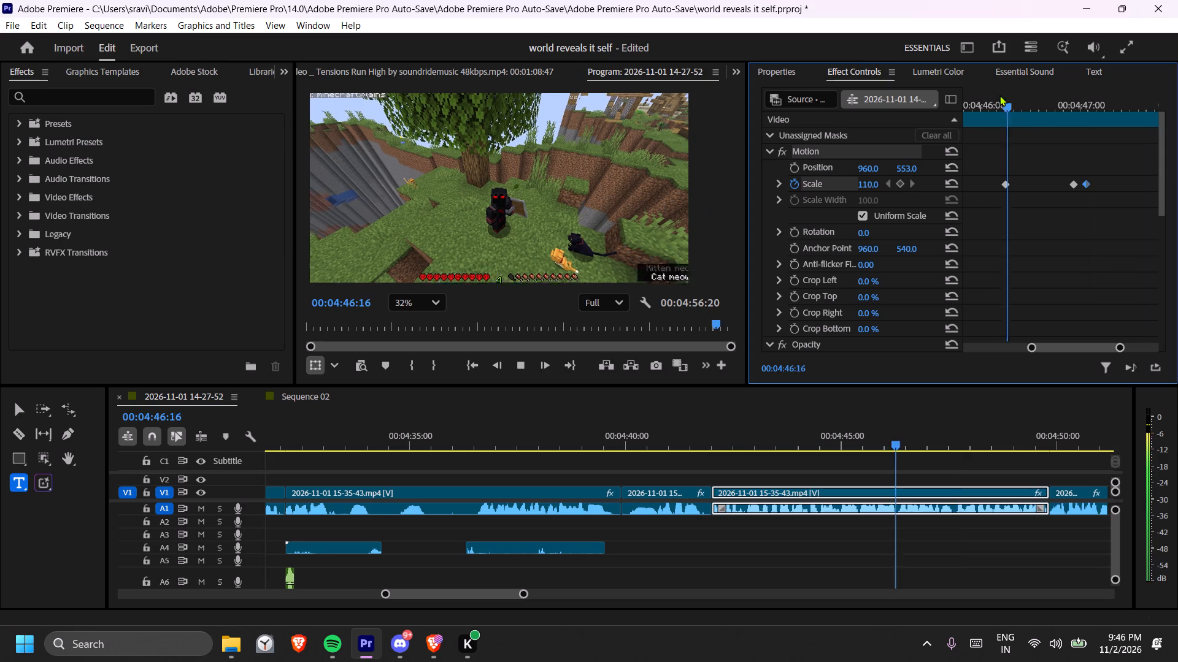
key("space")
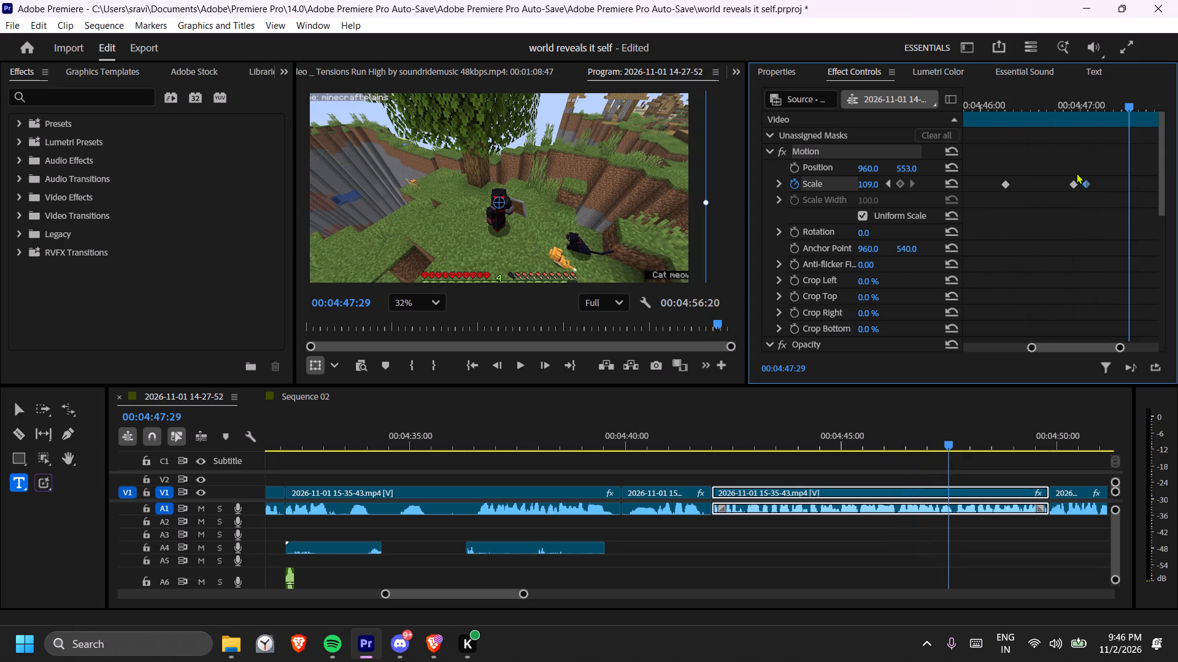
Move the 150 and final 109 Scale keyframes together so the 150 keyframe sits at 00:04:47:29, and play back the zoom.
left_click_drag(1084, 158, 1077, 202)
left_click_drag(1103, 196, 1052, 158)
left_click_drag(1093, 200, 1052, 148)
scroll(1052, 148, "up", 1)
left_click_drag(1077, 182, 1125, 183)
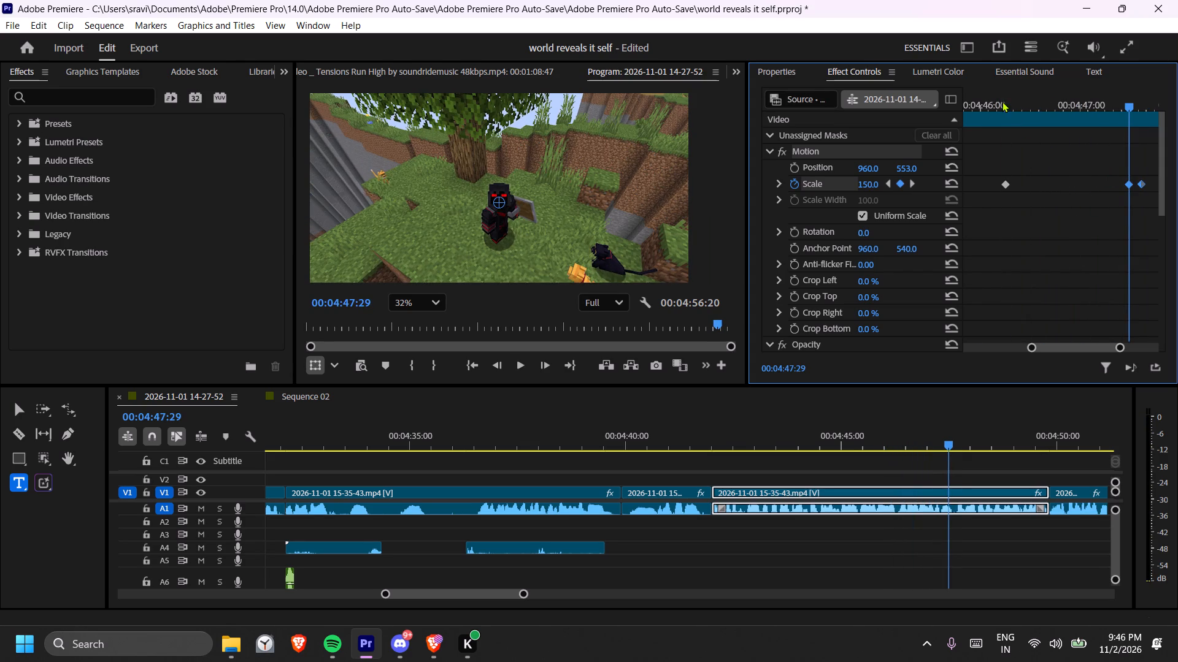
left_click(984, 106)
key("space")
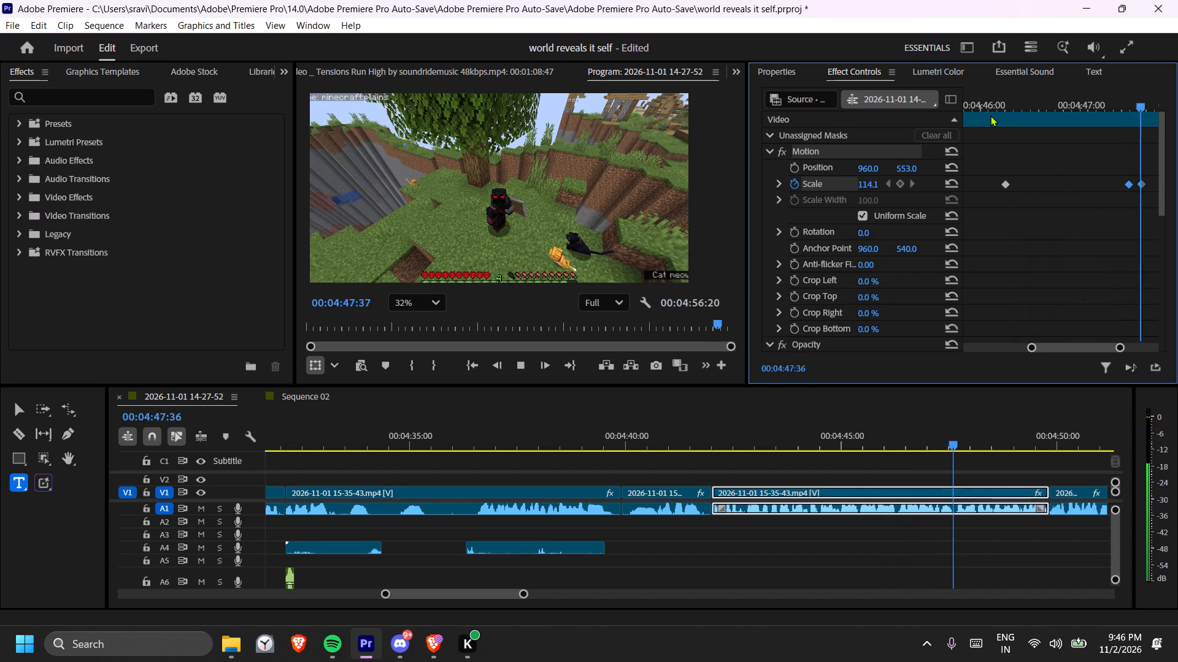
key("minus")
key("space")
Move the 150 and final 109 Scale keyframes together so the peak falls at about 00:04:48:43, and play back the result.
left_click_drag(1084, 206, 1030, 169)
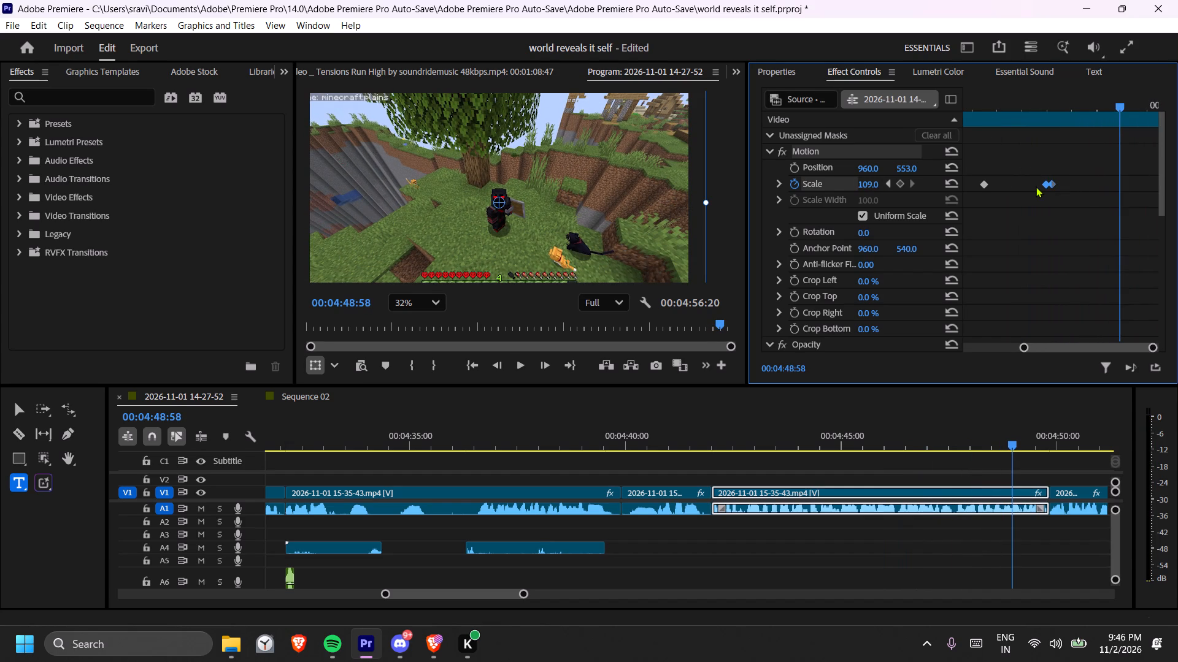
left_click_drag(1042, 185, 1107, 183)
left_click(1040, 103)
key("space")
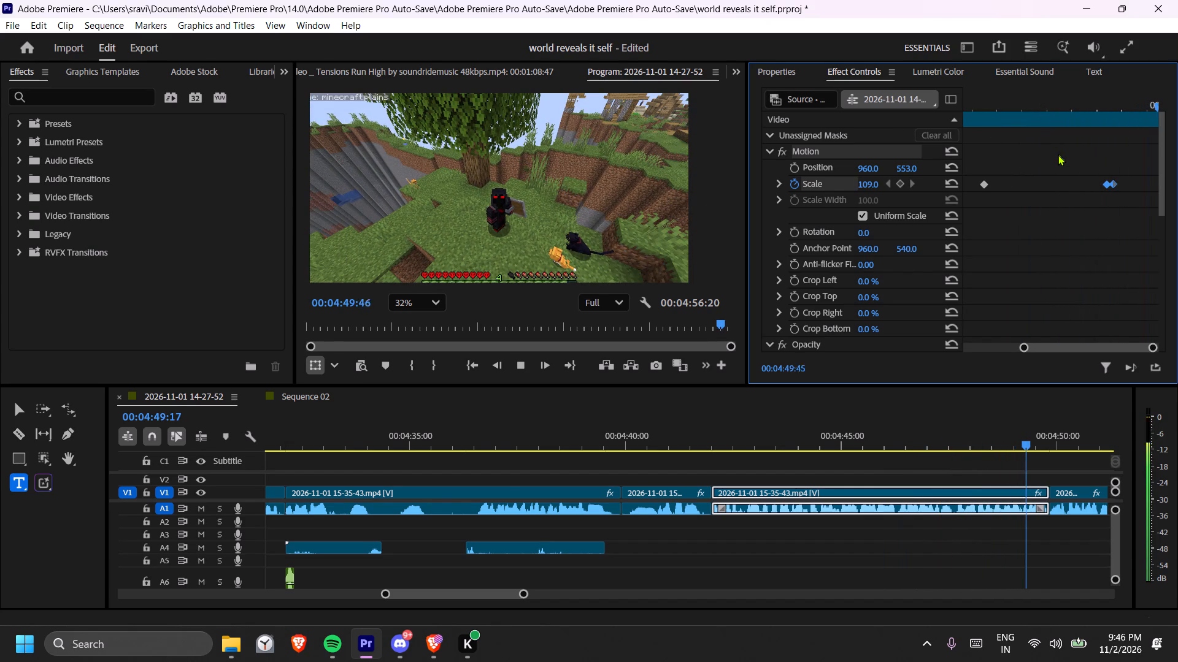
key("space")
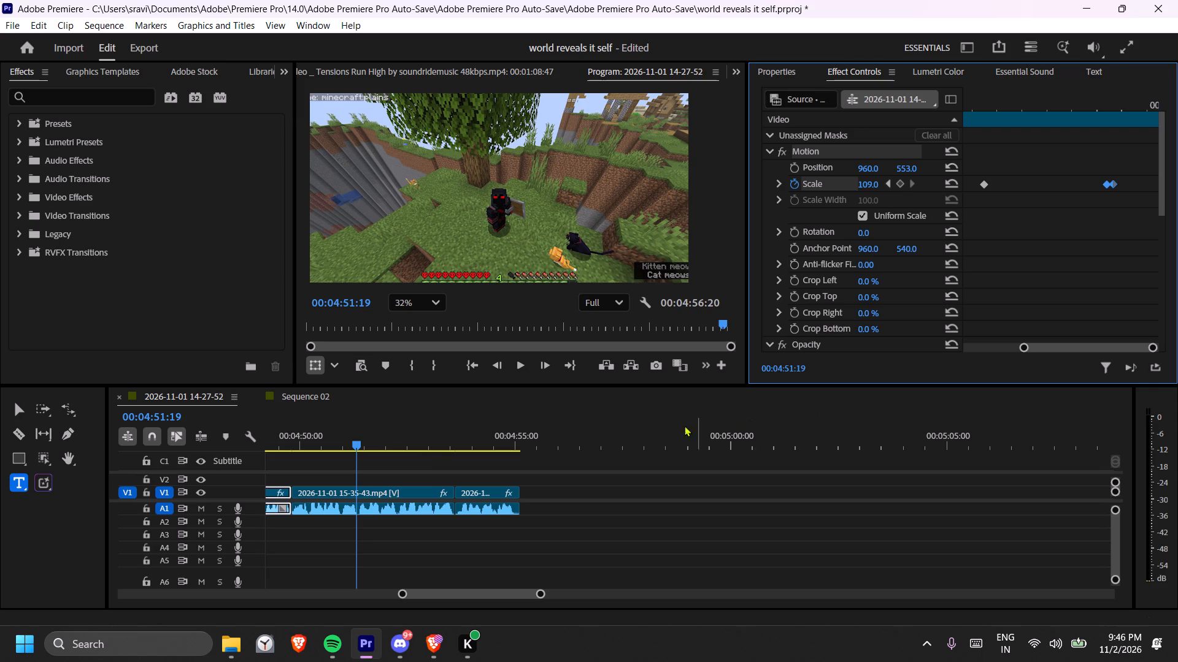
Delete the V1 clip around 00:04:51 together with its audio and close the gap with a ripple delete.
key("space")
key("space")
left_click_drag(392, 463, 379, 529)
key("Delete")
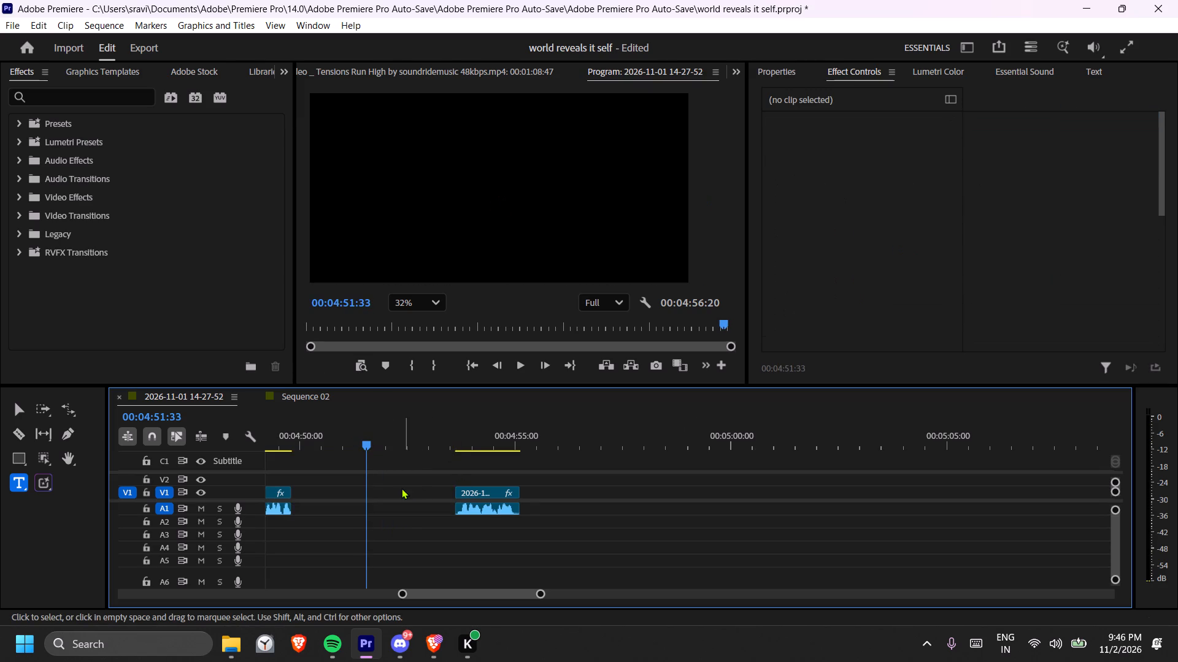
right_click(399, 489)
left_click(448, 495)
key("space")
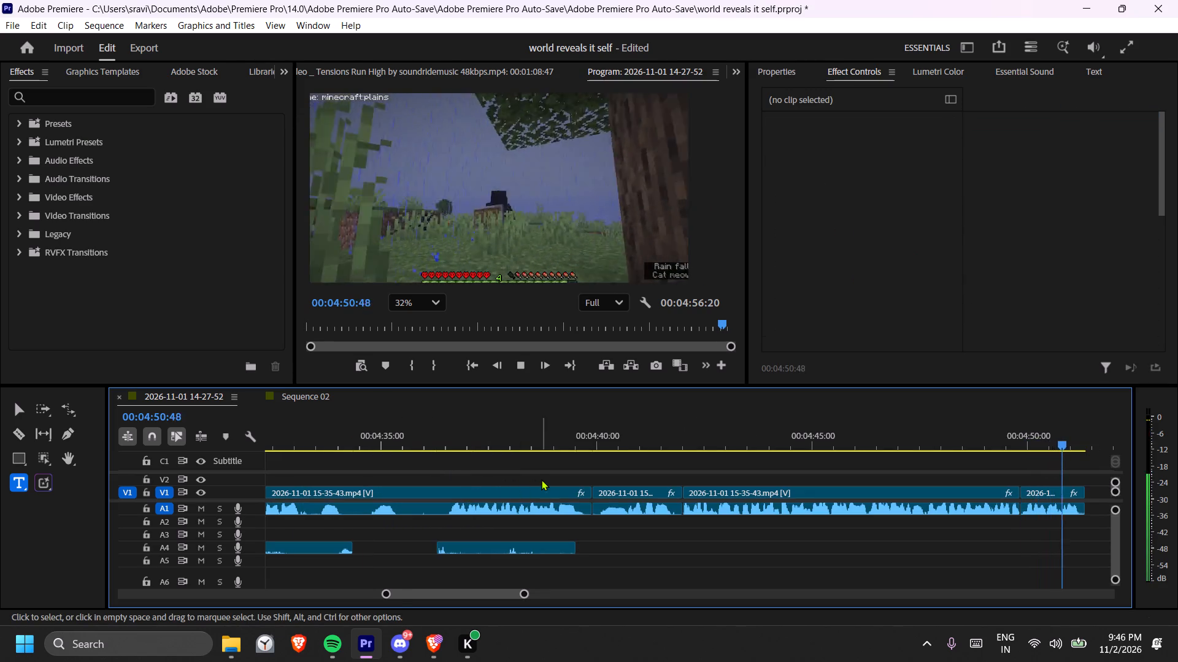
Play back the last seconds of the sequence to review the new ending after the cut.
key("space")
scroll(617, 481, "up", 7)
scroll(560, 483, "up", 6)
left_click(541, 443)
key("space")
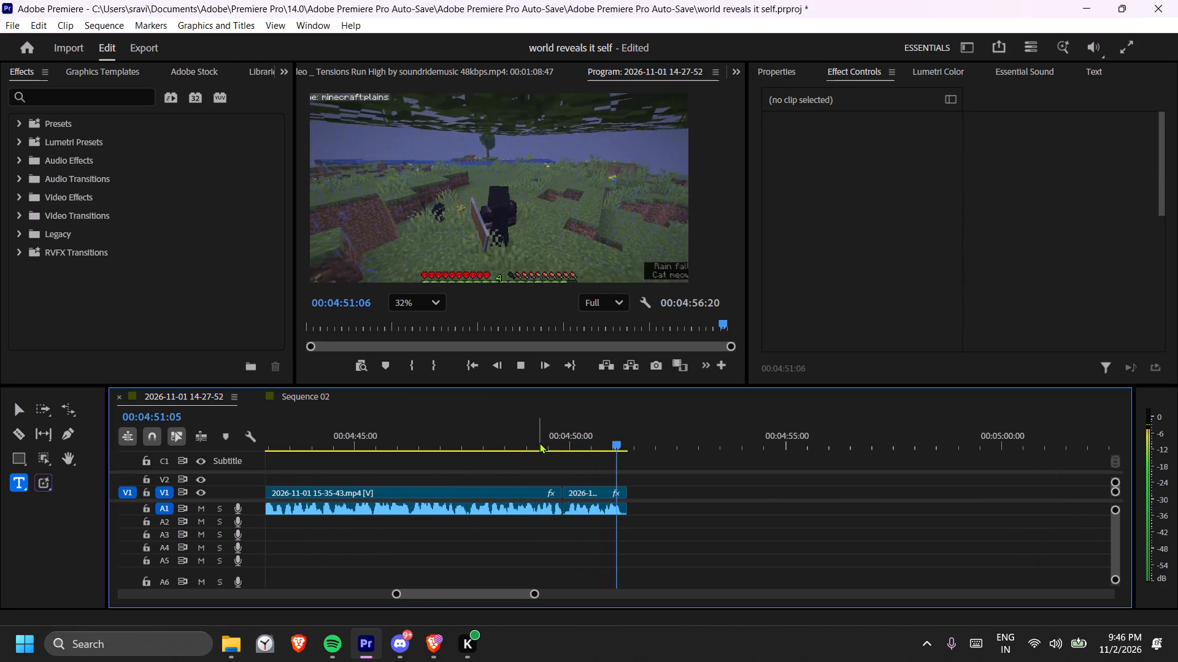
key("space")
key("space")
key("space")
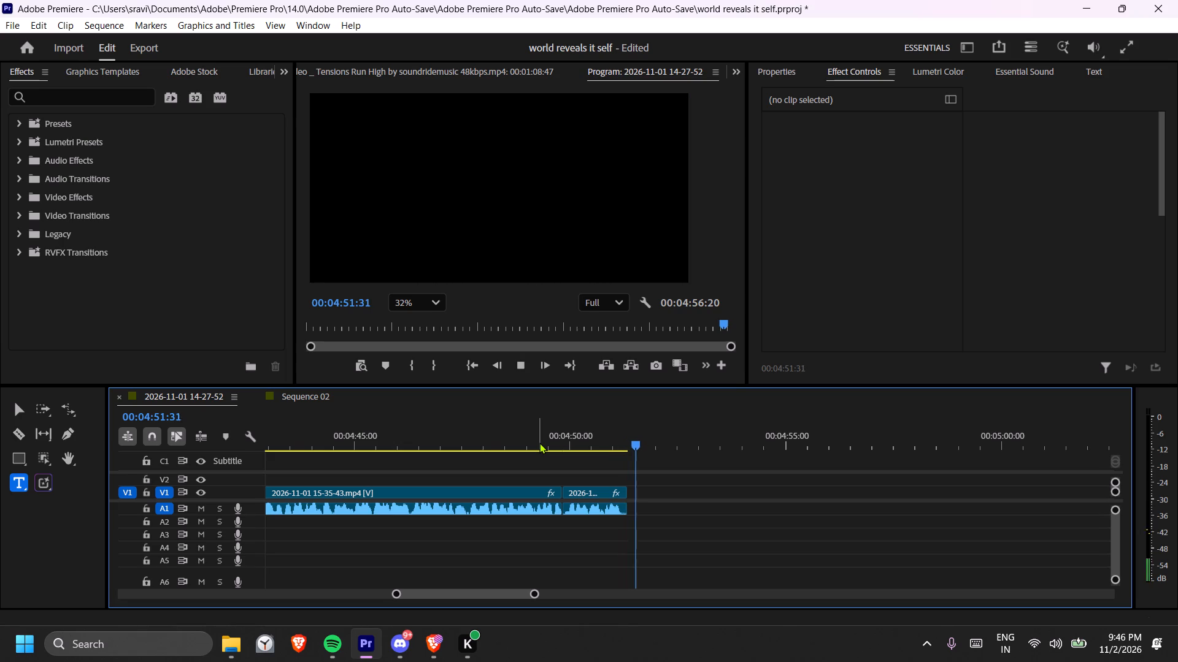
Save the project.
key("ctrl+s")
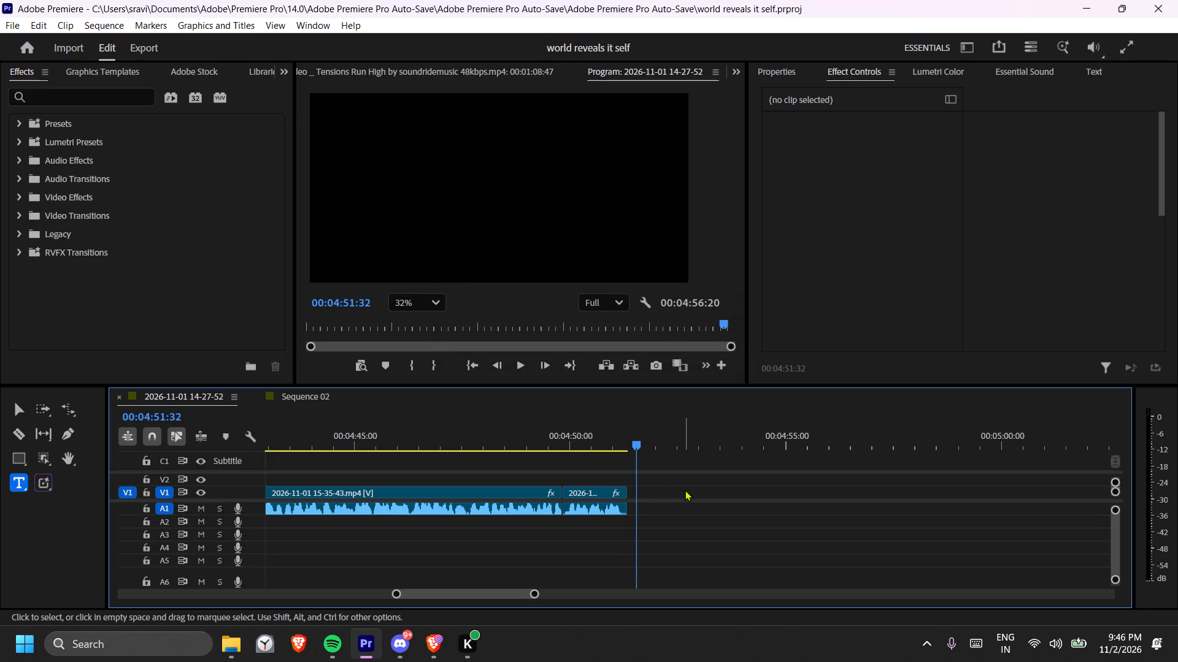
Enlarge the timeline to show all tracks and look over the whole edit from its end back to the beginning.
left_click(685, 490)
key("minus")
key("minus")
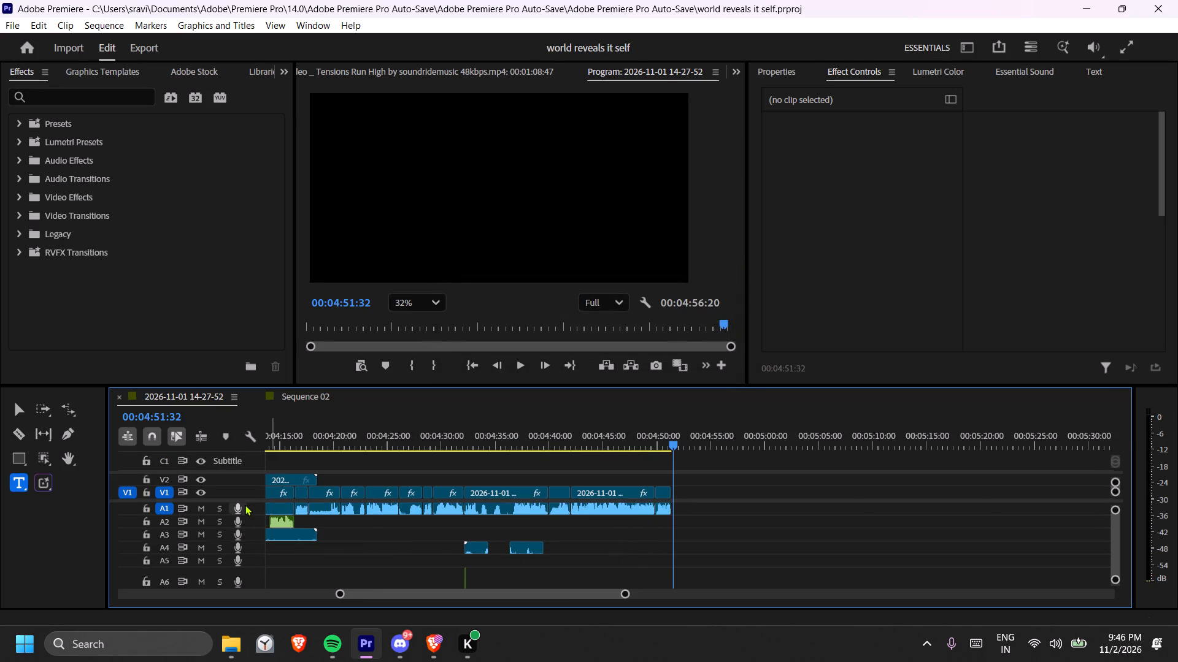
left_click_drag(255, 500, 271, 523)
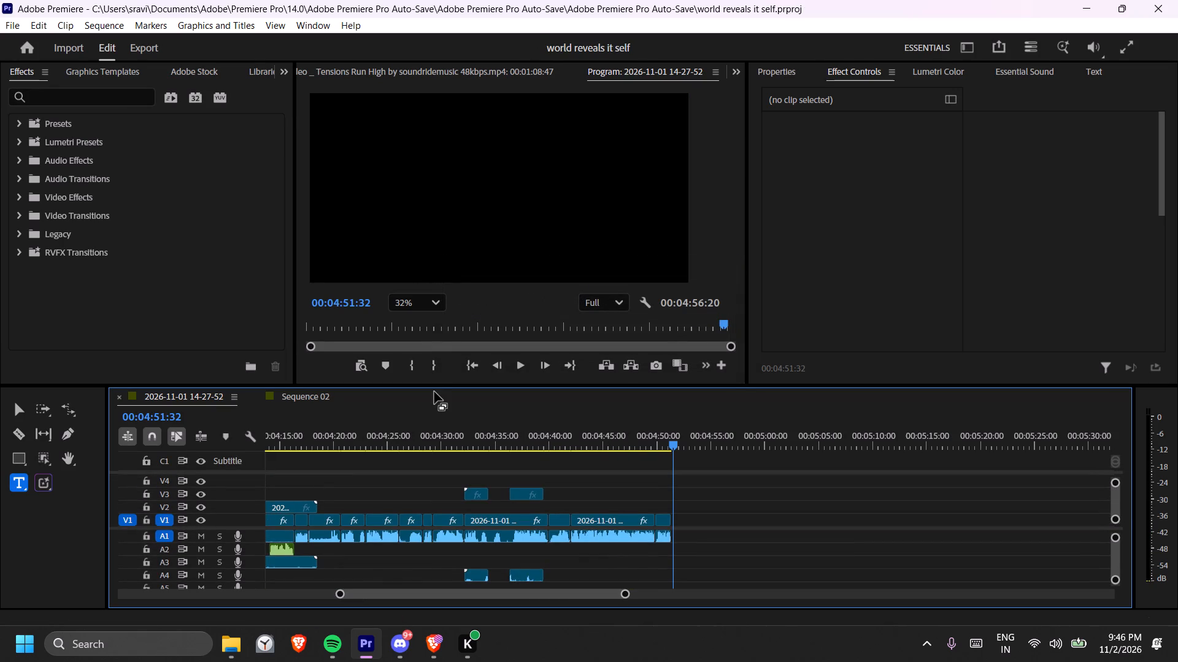
left_click_drag(442, 384, 514, 138)
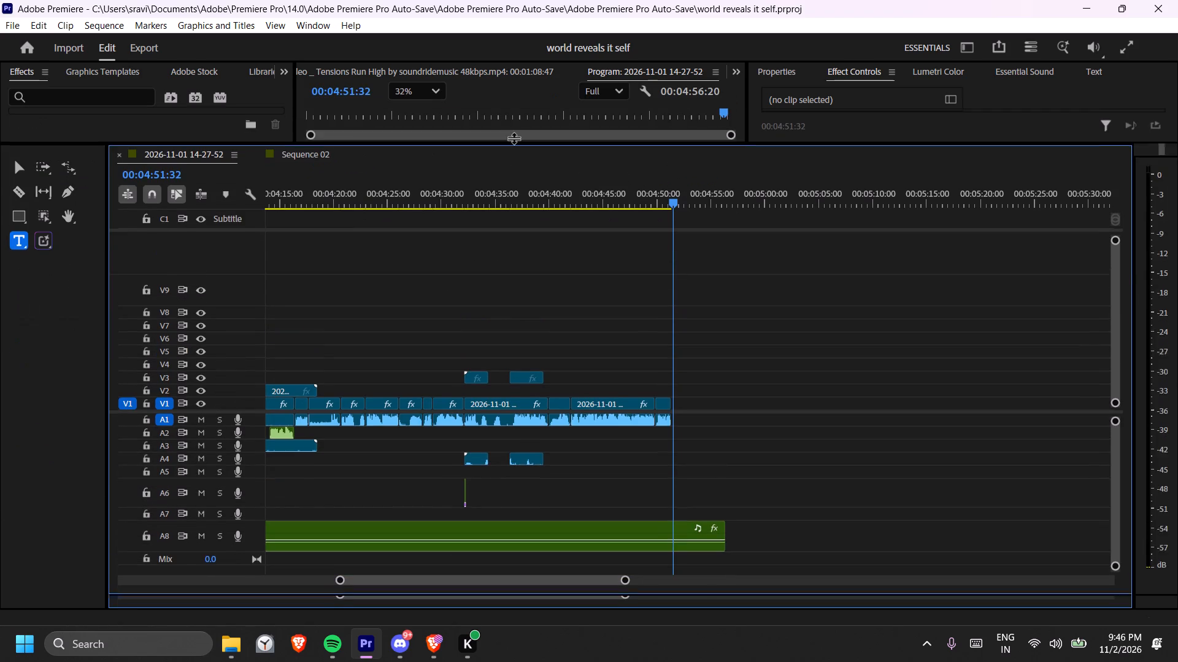
left_click_drag(514, 138, 515, 138)
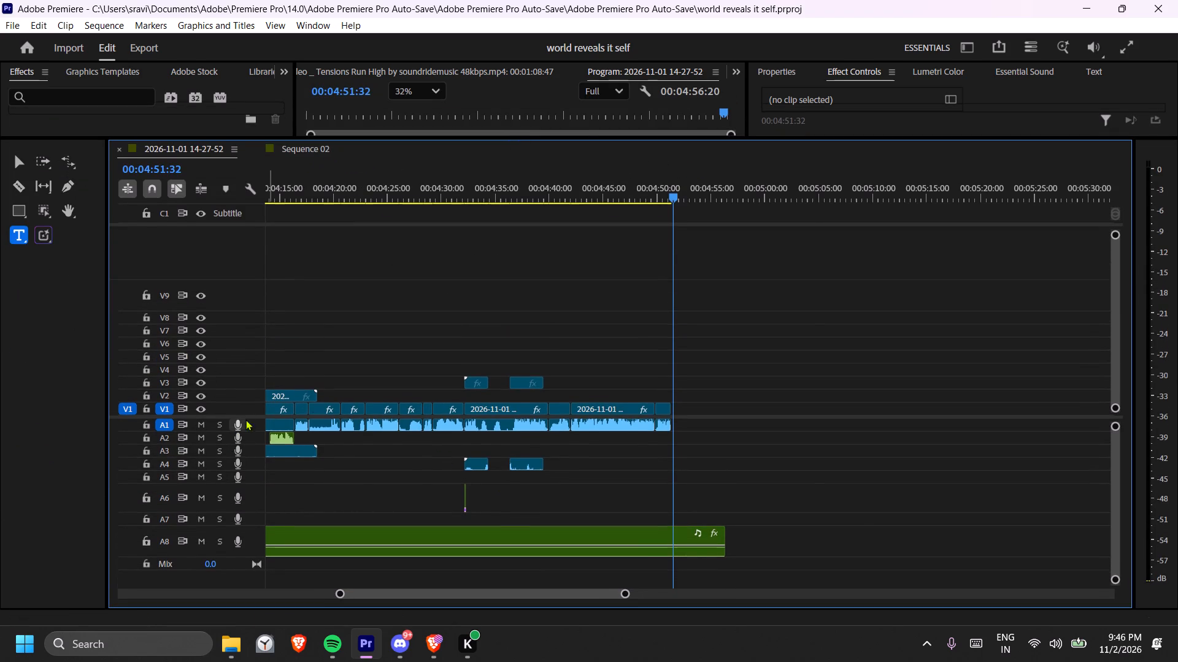
scroll(510, 370, "up", 14)
type("---")
scroll(520, 373, "up", 7)
key("equal")
scroll(415, 490, "up", 20)
scroll(415, 490, "up", 4)
key("equal")
scroll(360, 448, "up", 11)
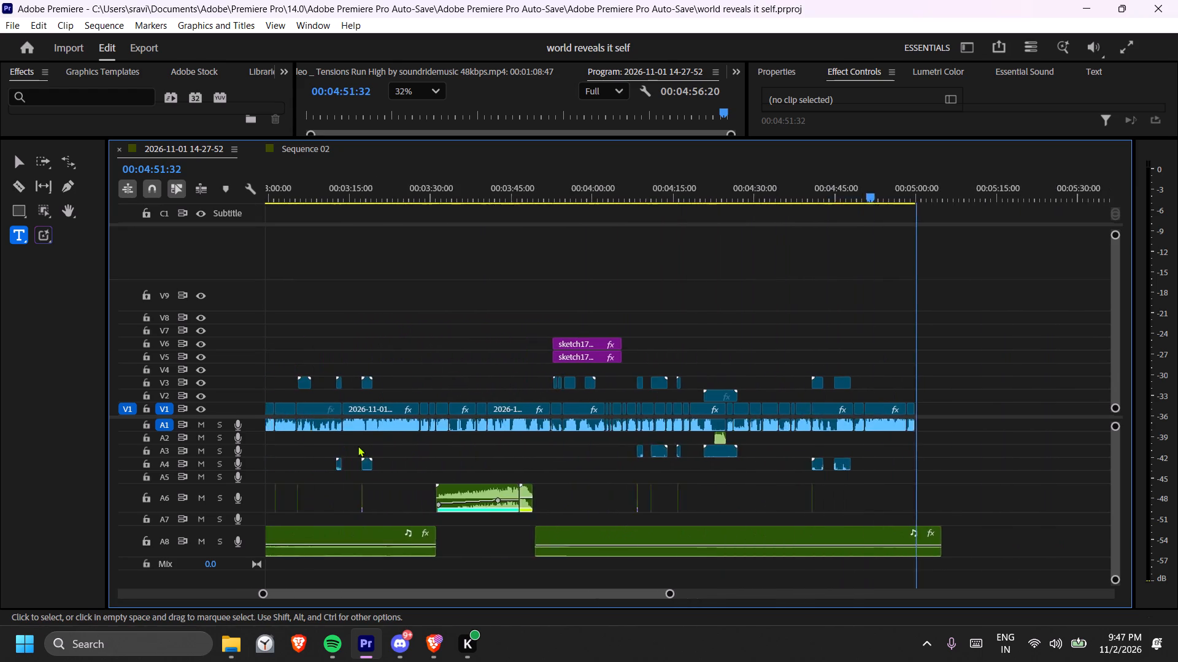
scroll(358, 446, "up", 20)
scroll(358, 446, "up", 19)
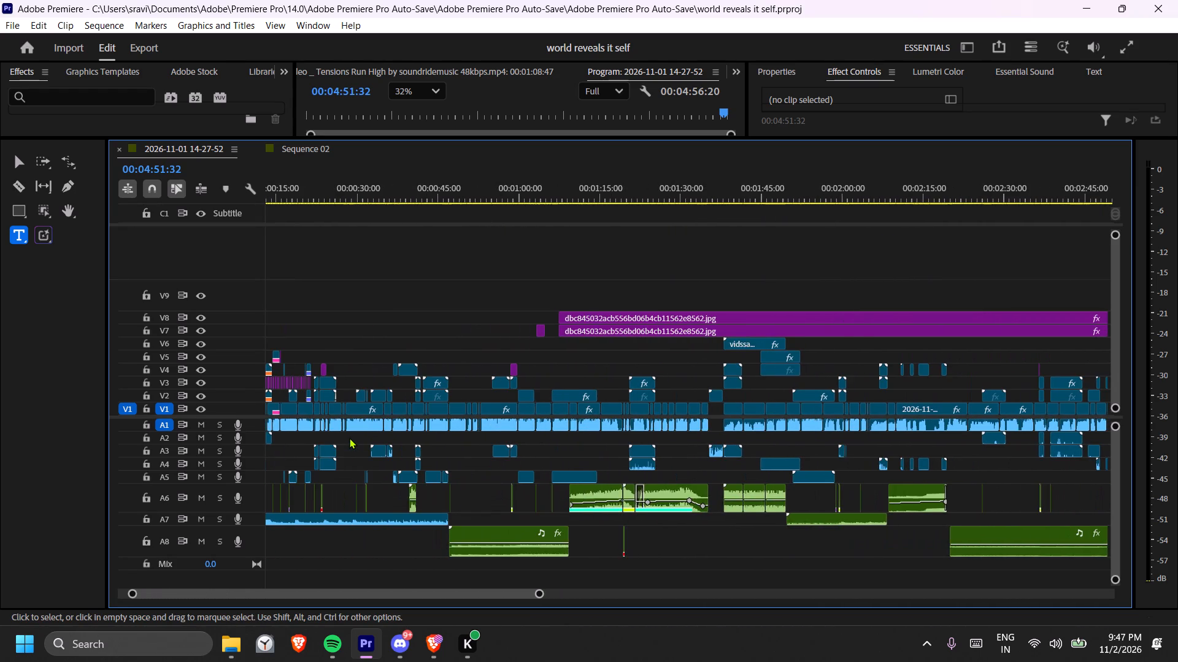
scroll(349, 438, "up", 7)
key("equal")
scroll(356, 434, "up", 3)
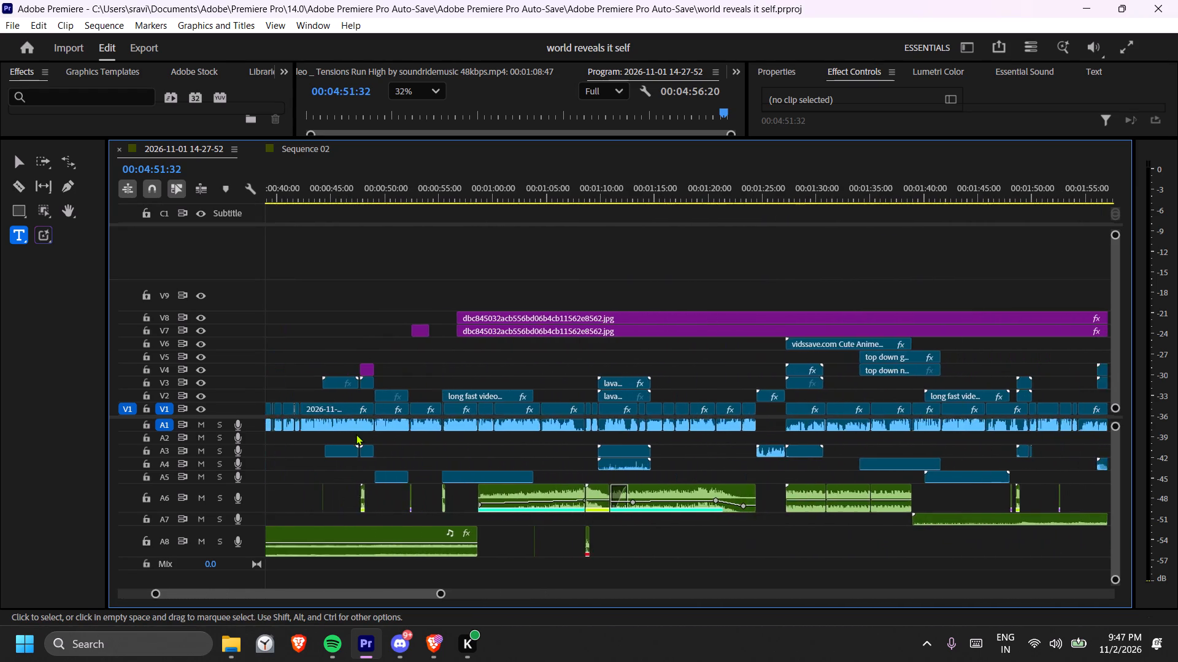
scroll(356, 434, "up", 20)
scroll(356, 434, "up", 7)
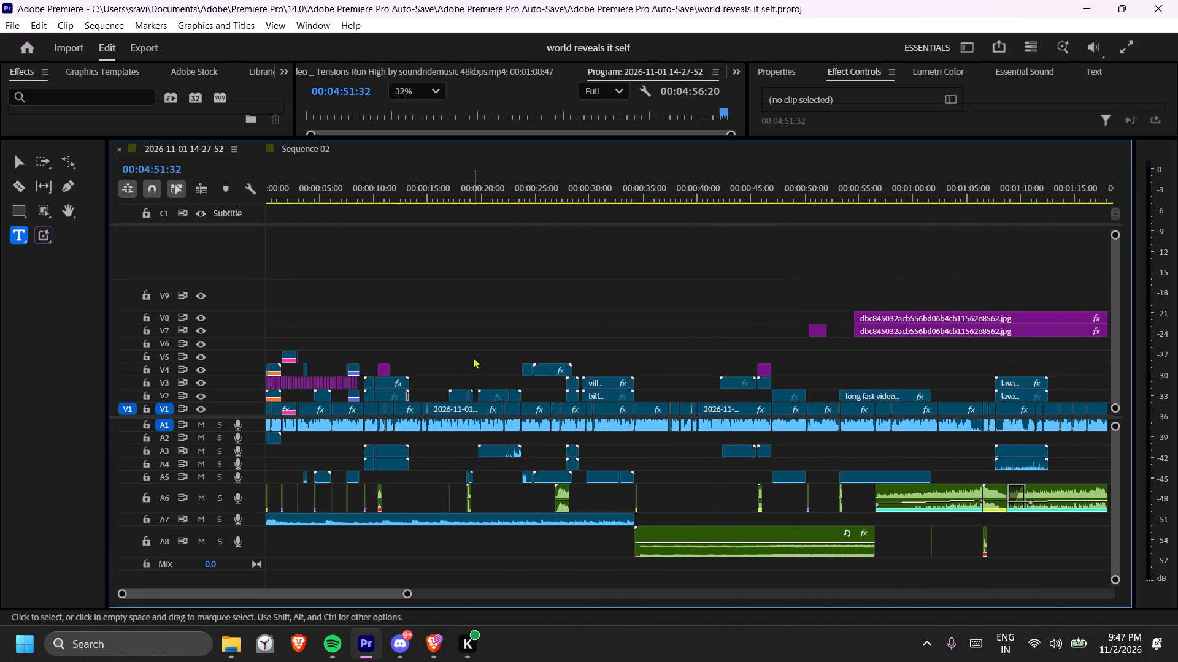
Enlarge the video preview again and play the sequence from about 00:00:25, then from about 00:00:21.
left_click_drag(550, 139, 547, 284)
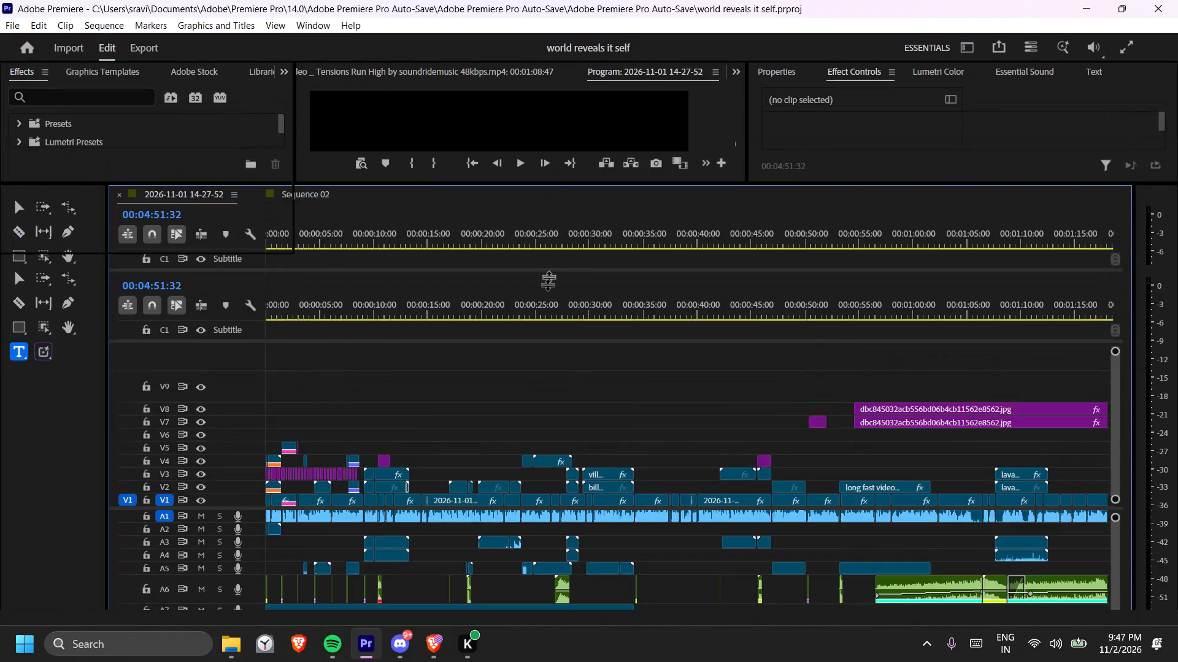
left_click_drag(547, 284, 554, 295)
left_click(547, 333)
key("space")
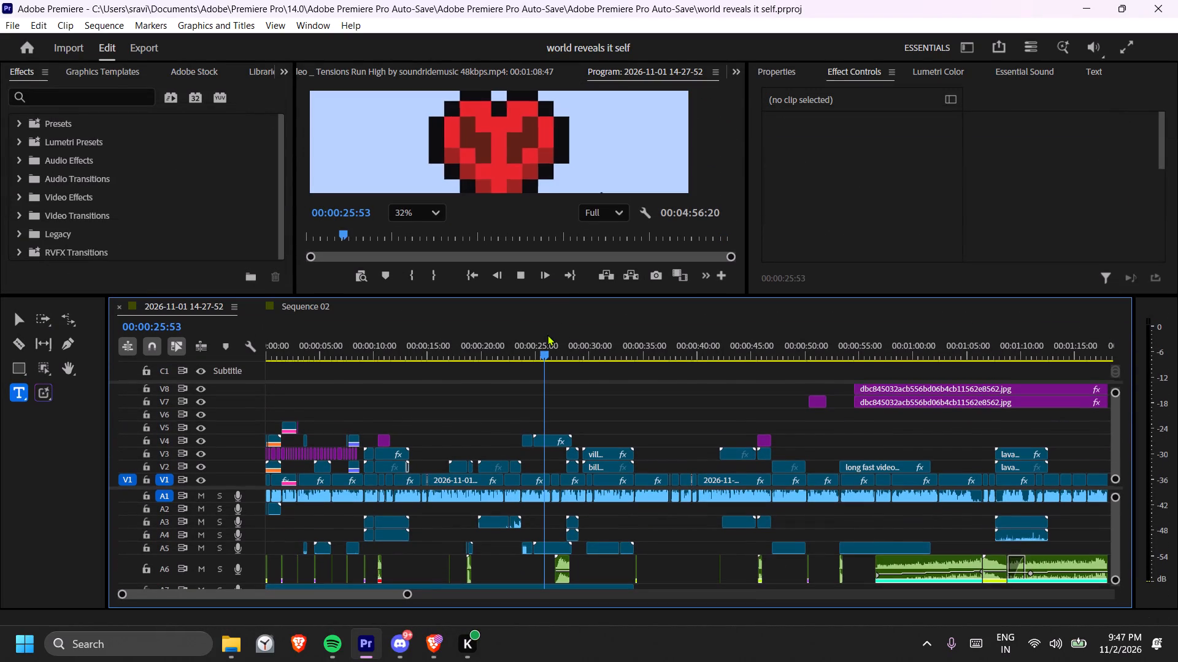
left_click(501, 345)
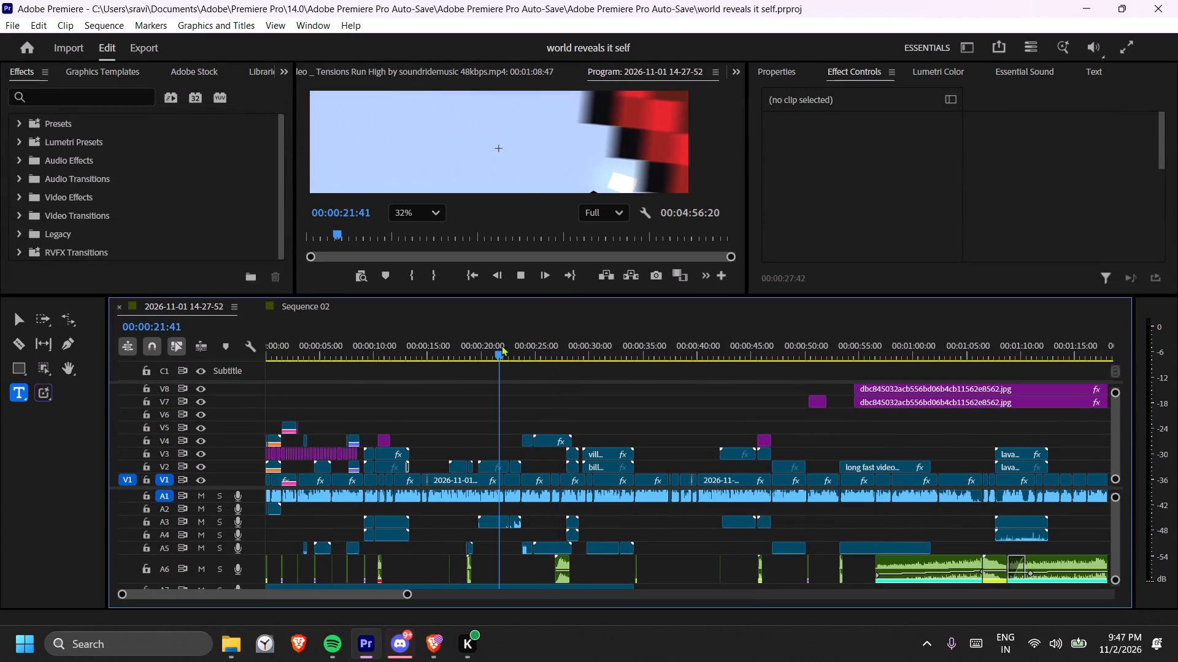
Switch to Discord.
left_click(412, 643)
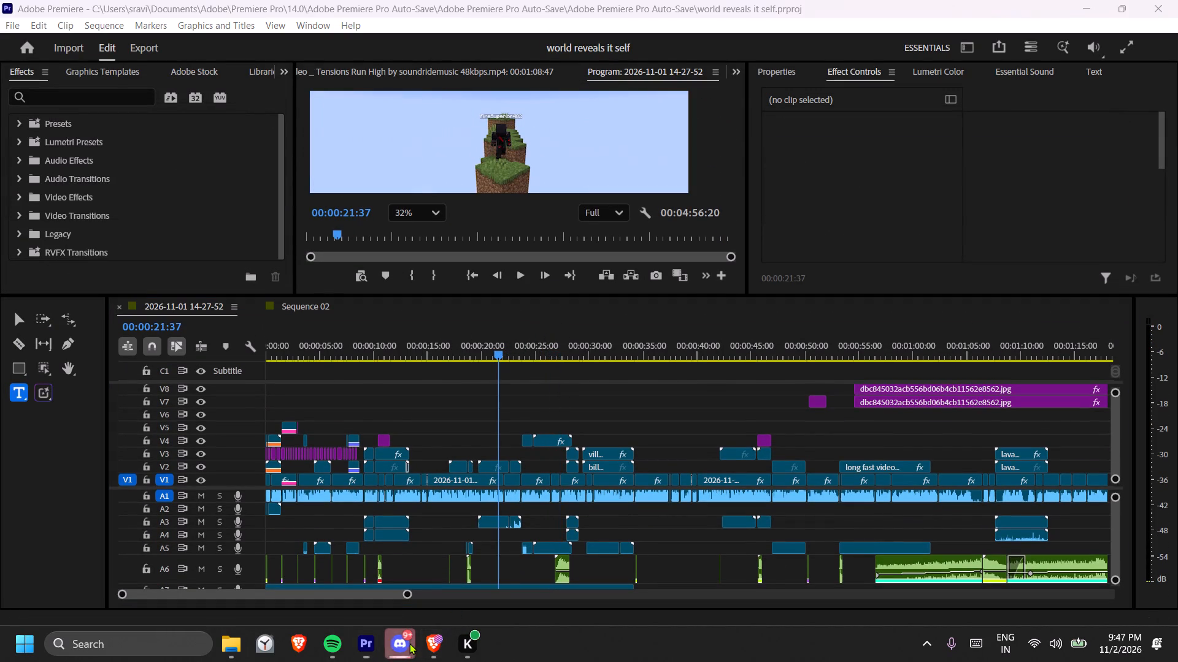
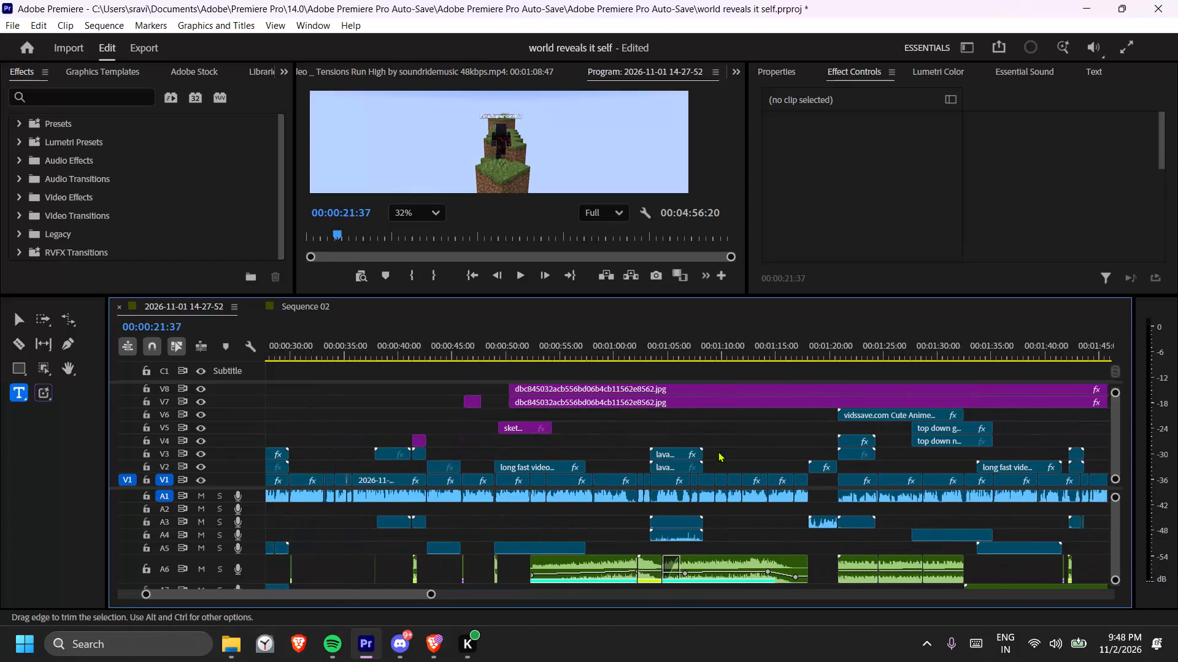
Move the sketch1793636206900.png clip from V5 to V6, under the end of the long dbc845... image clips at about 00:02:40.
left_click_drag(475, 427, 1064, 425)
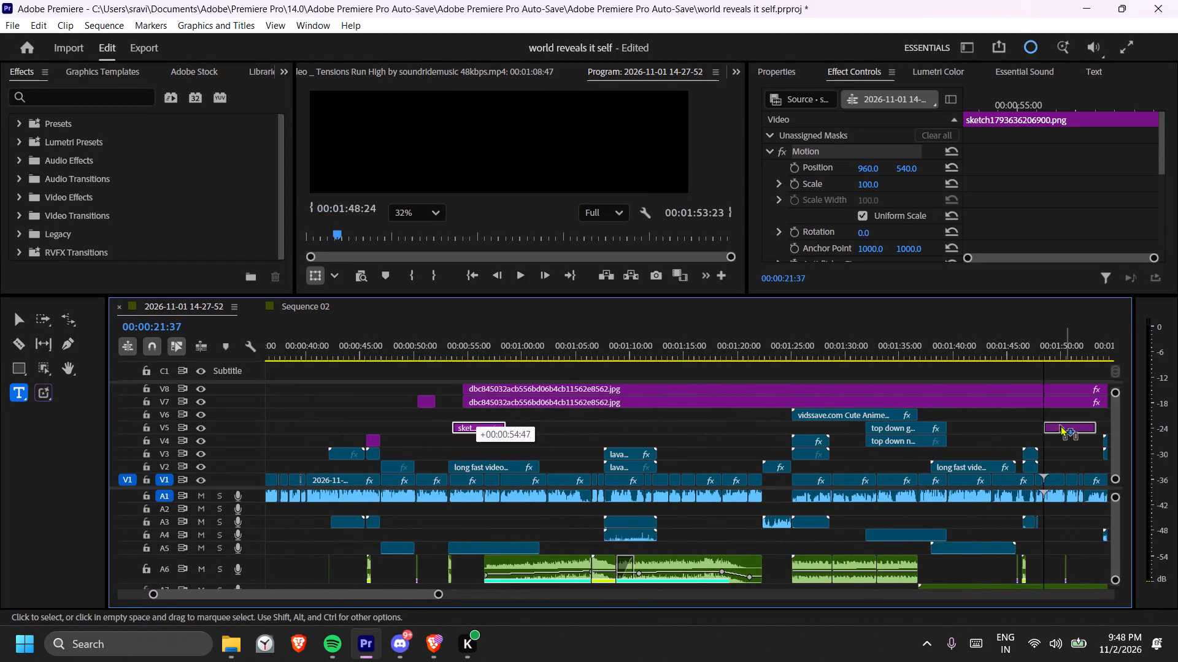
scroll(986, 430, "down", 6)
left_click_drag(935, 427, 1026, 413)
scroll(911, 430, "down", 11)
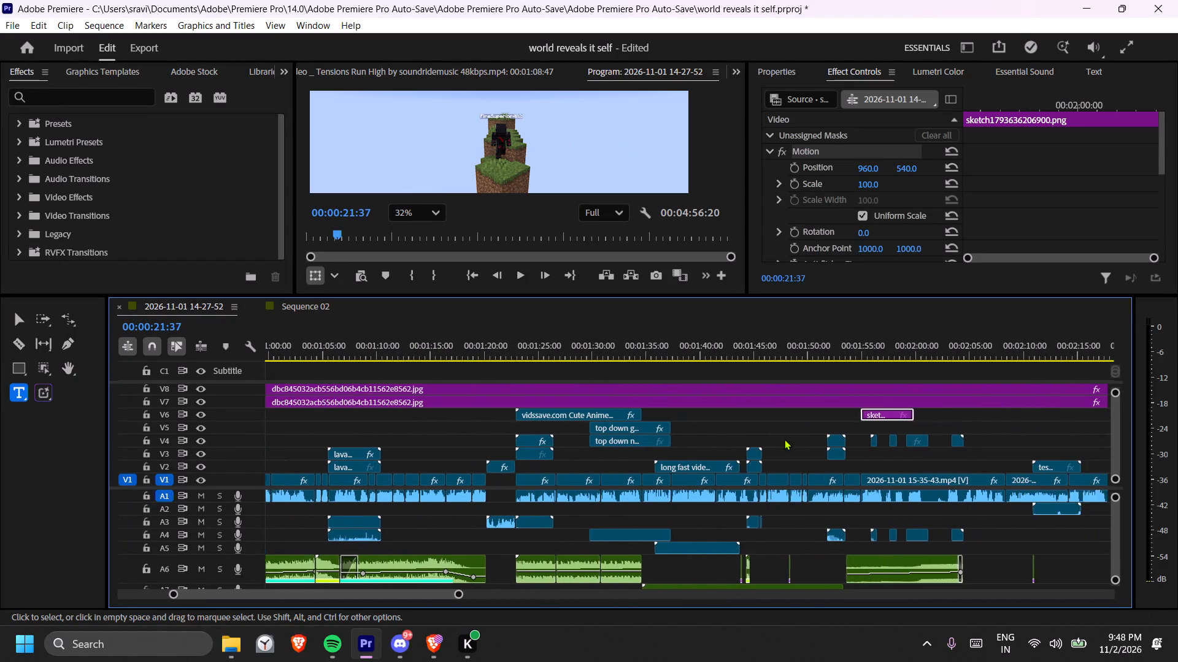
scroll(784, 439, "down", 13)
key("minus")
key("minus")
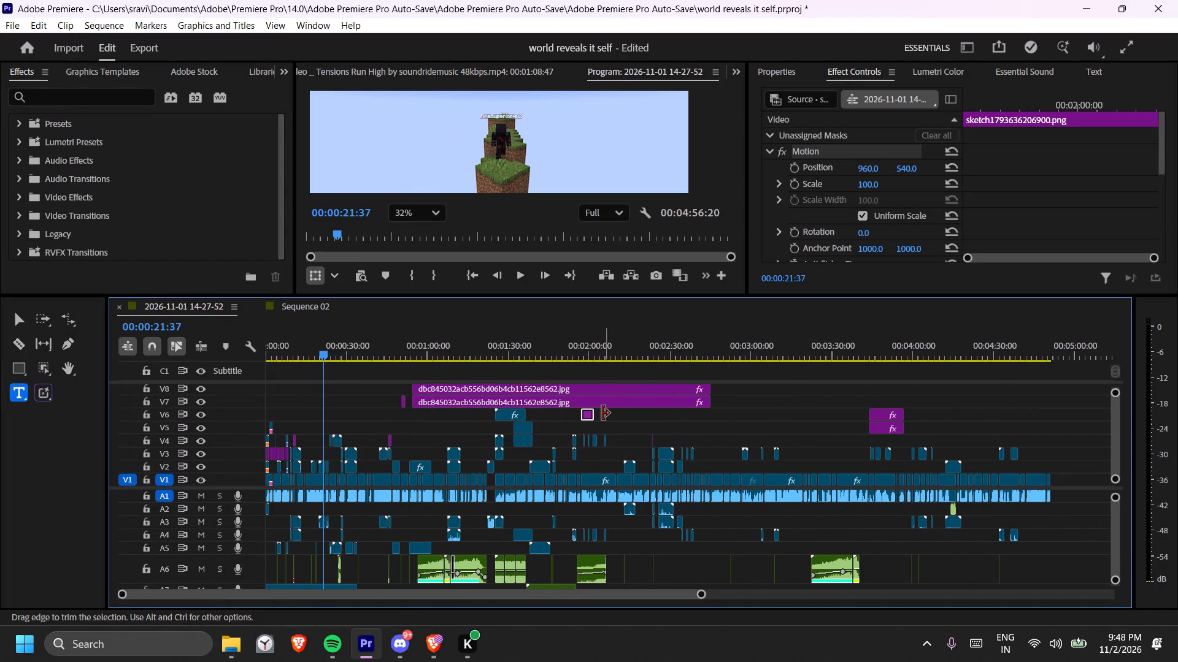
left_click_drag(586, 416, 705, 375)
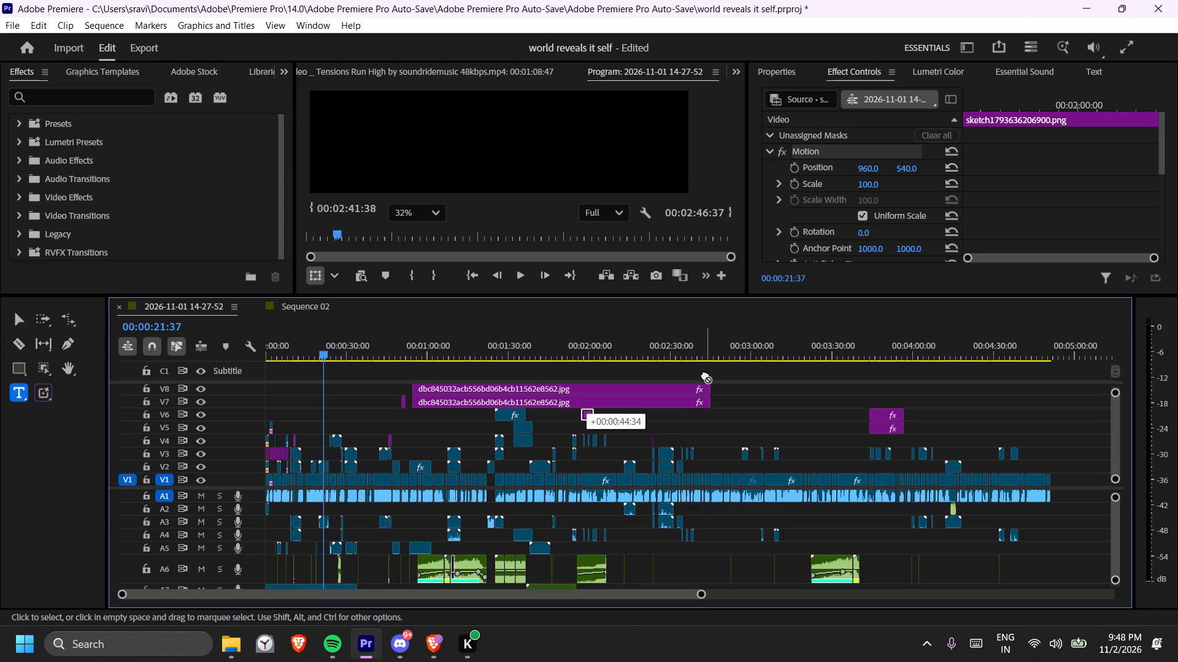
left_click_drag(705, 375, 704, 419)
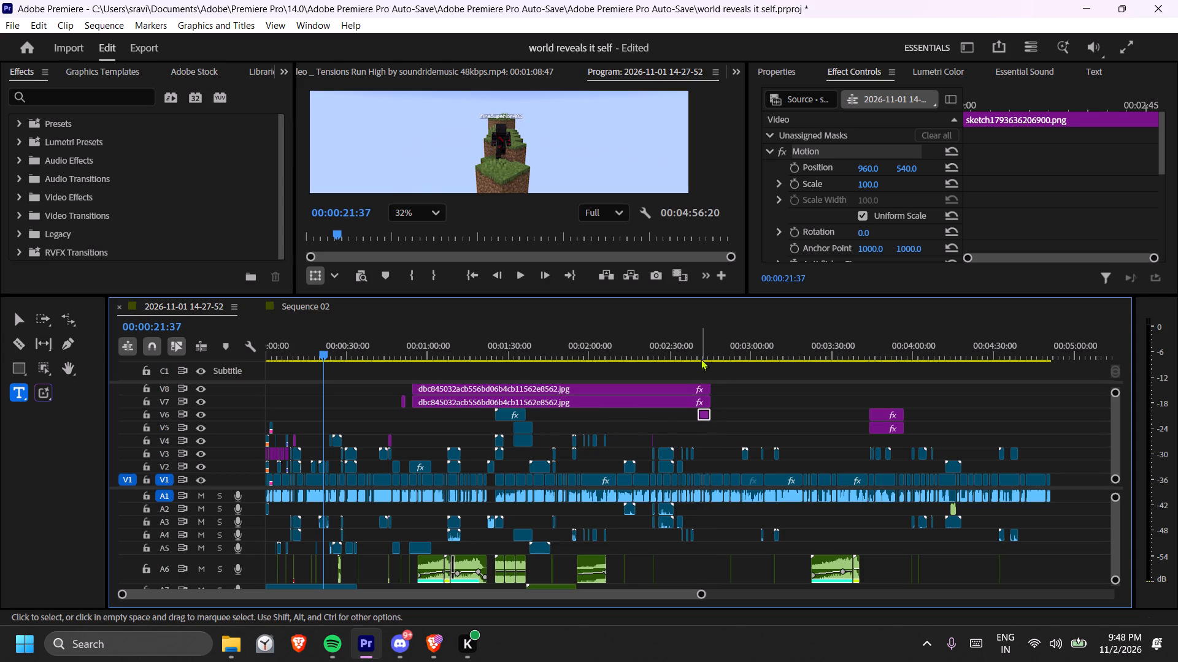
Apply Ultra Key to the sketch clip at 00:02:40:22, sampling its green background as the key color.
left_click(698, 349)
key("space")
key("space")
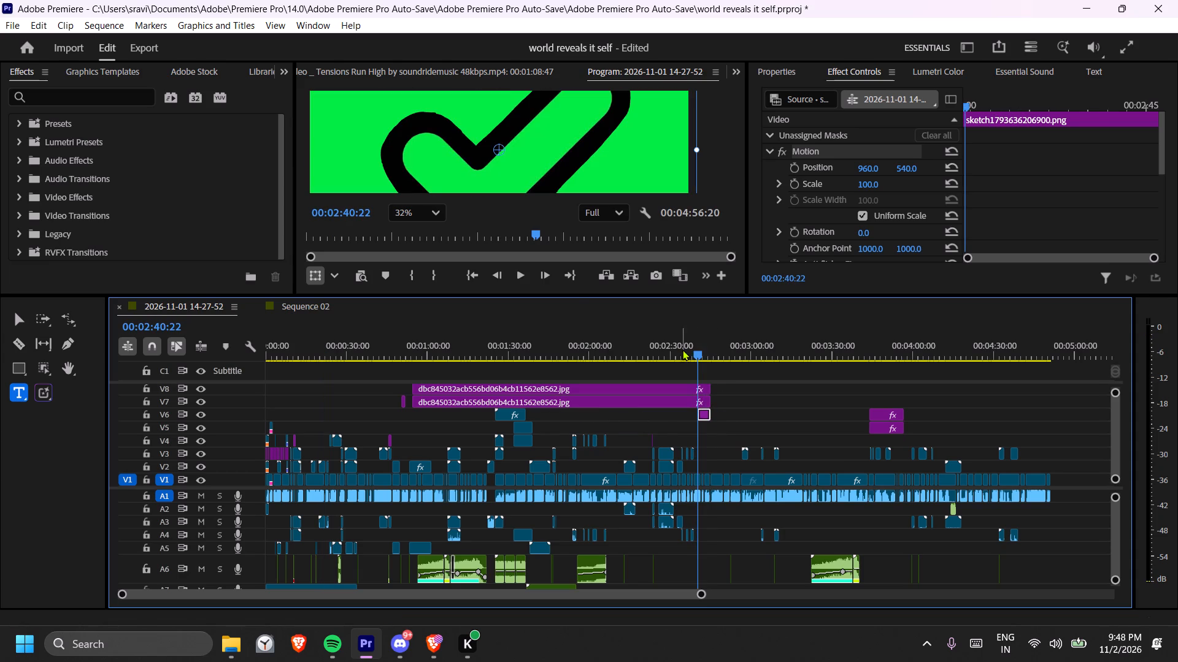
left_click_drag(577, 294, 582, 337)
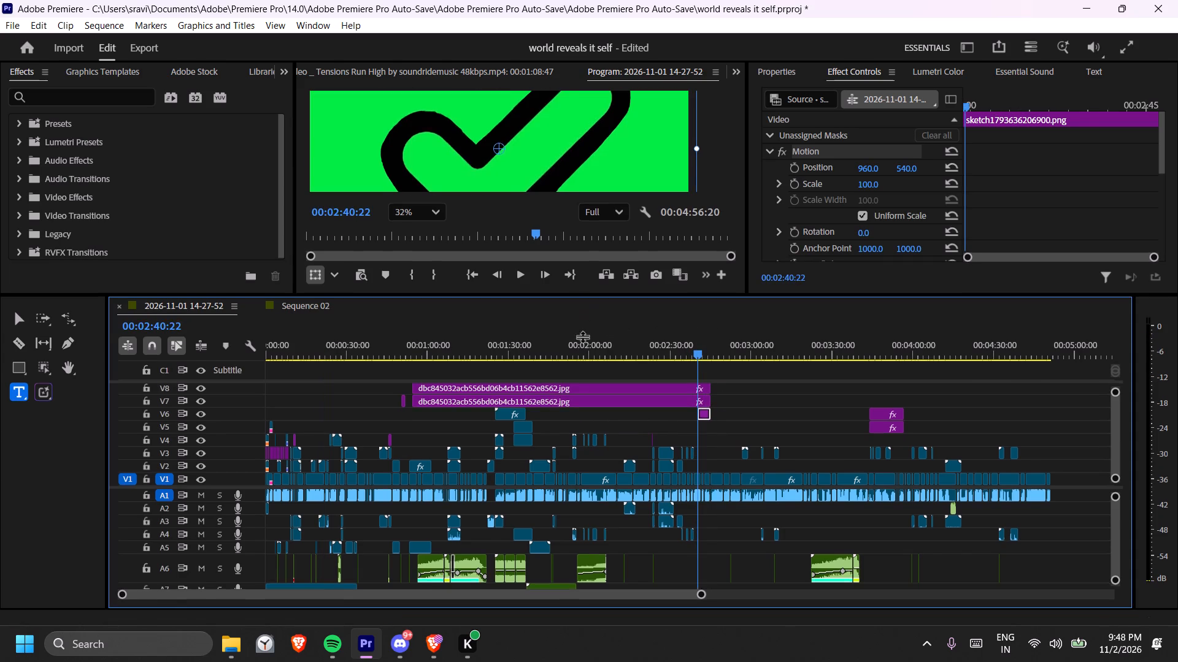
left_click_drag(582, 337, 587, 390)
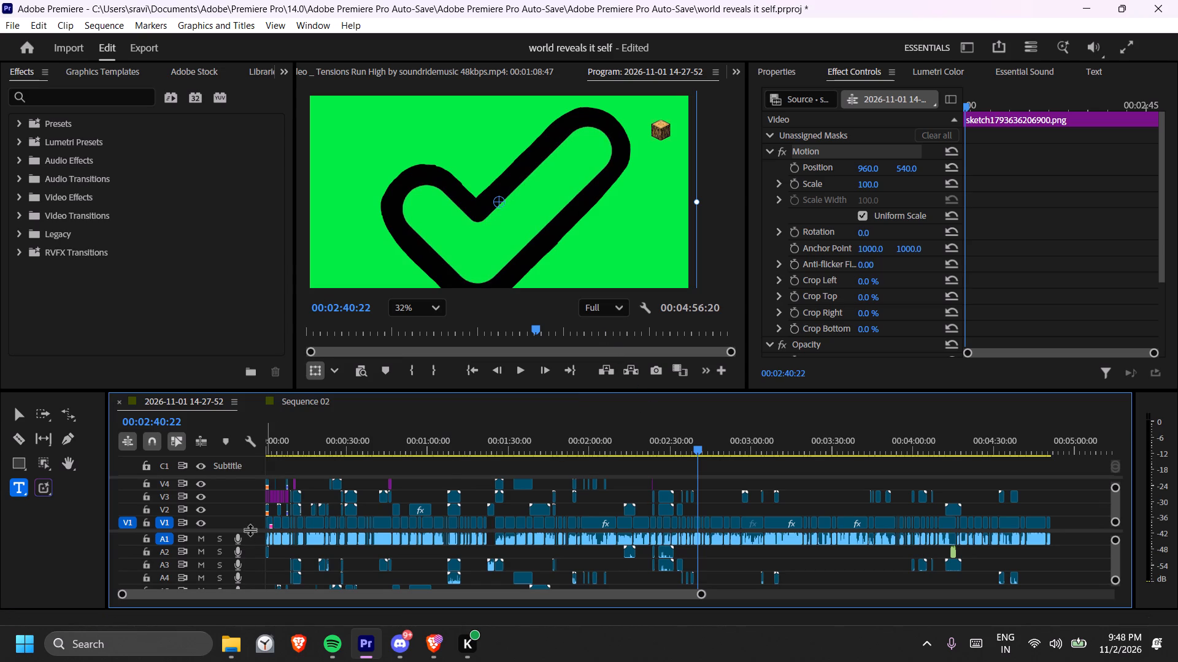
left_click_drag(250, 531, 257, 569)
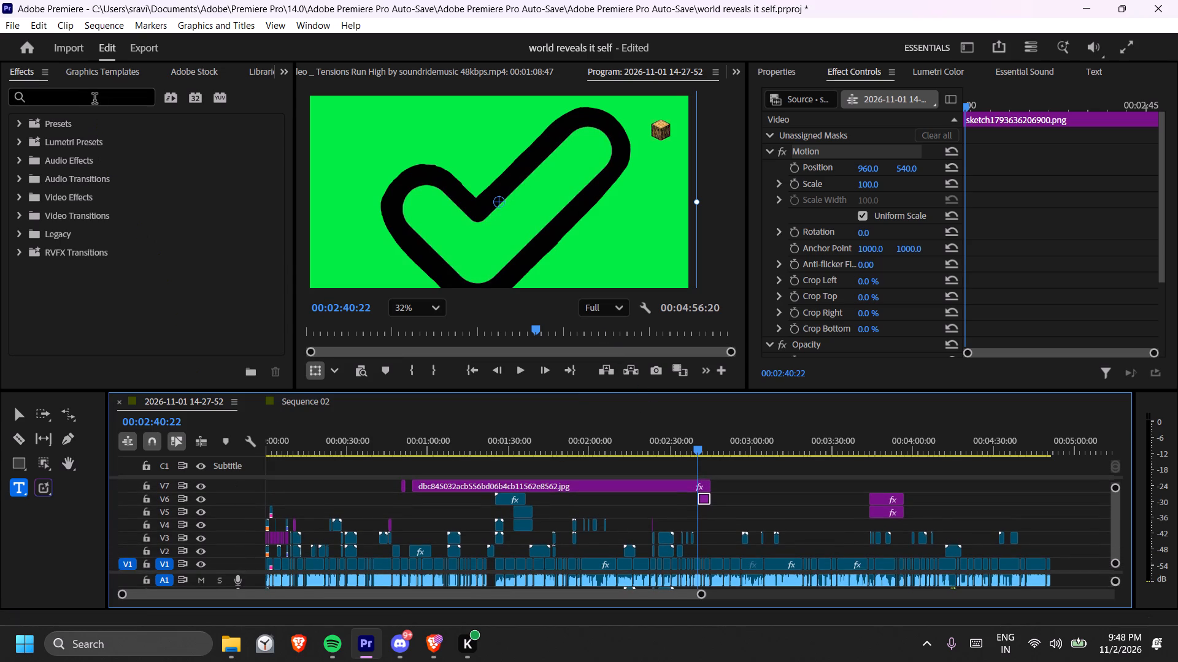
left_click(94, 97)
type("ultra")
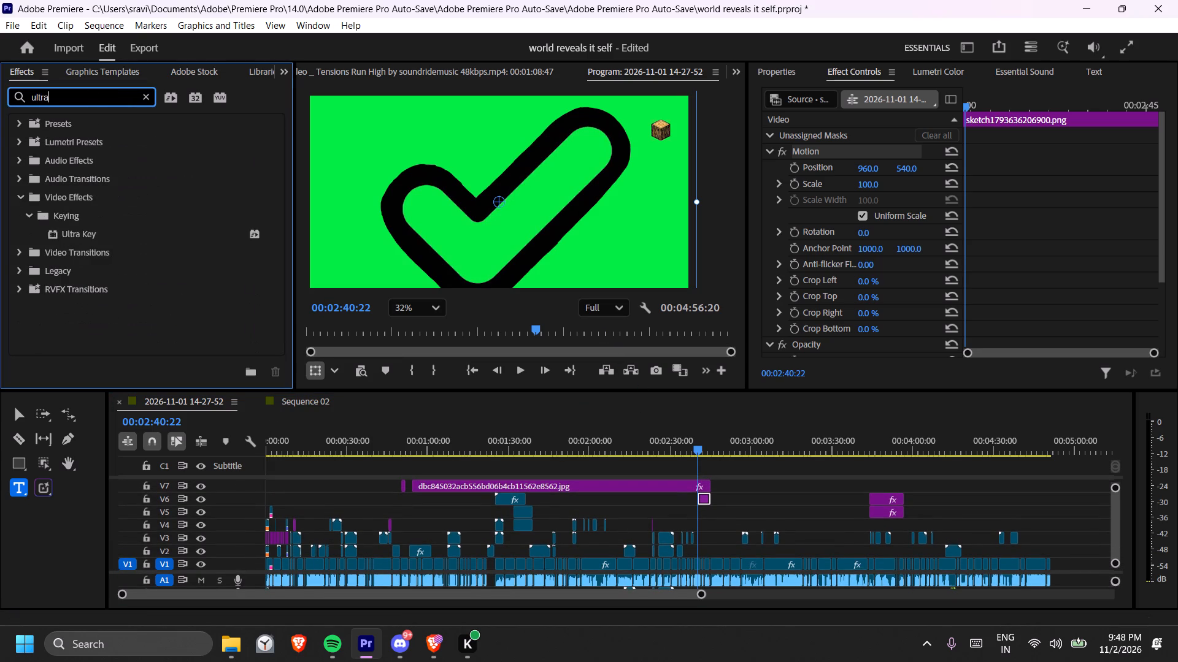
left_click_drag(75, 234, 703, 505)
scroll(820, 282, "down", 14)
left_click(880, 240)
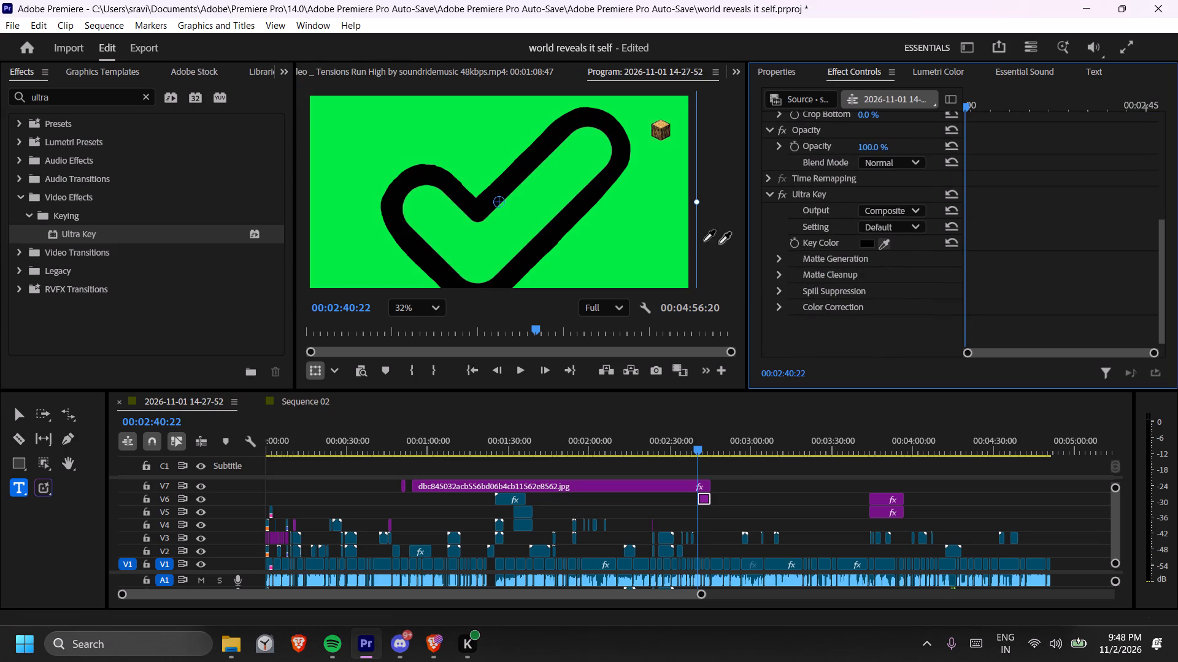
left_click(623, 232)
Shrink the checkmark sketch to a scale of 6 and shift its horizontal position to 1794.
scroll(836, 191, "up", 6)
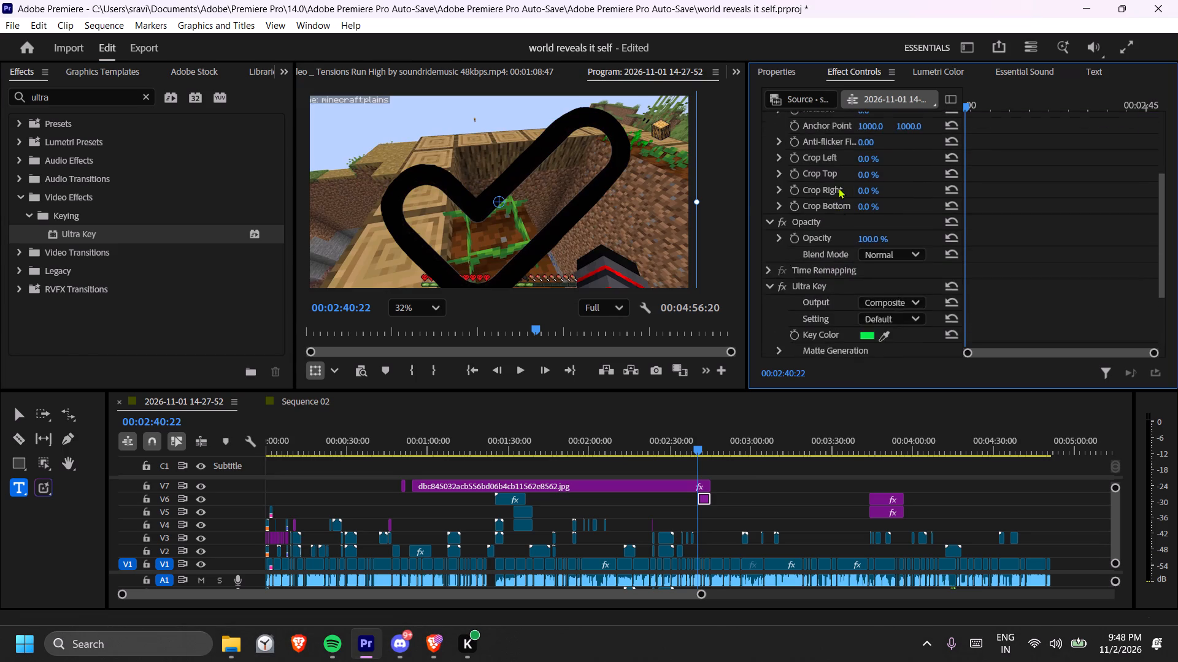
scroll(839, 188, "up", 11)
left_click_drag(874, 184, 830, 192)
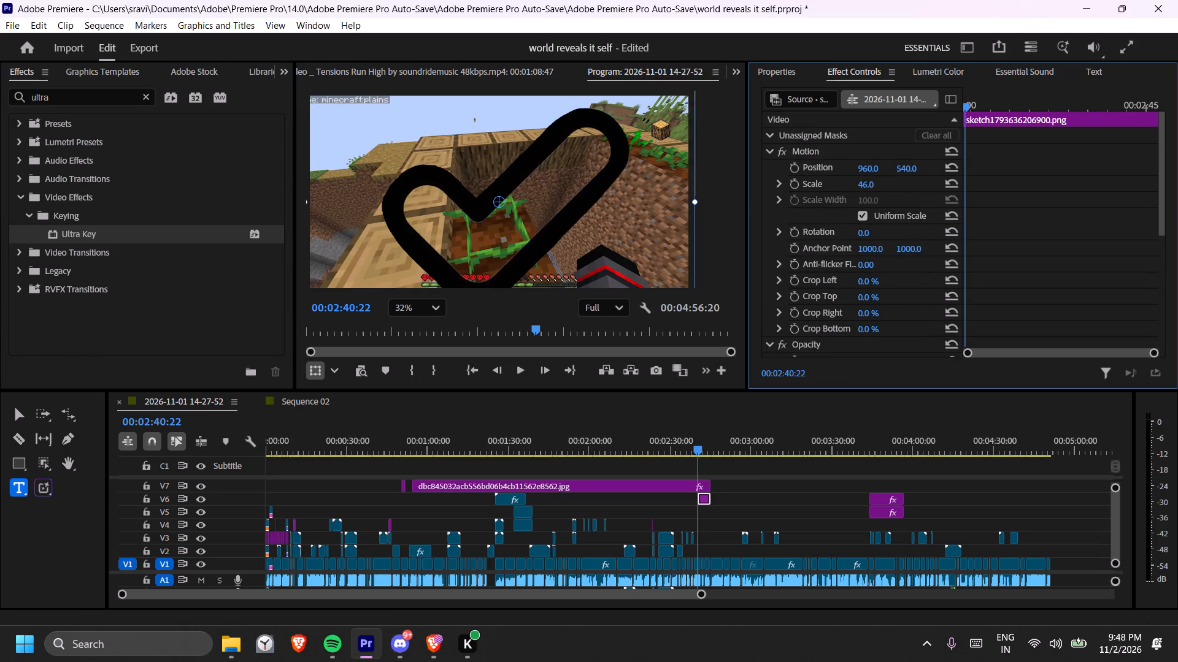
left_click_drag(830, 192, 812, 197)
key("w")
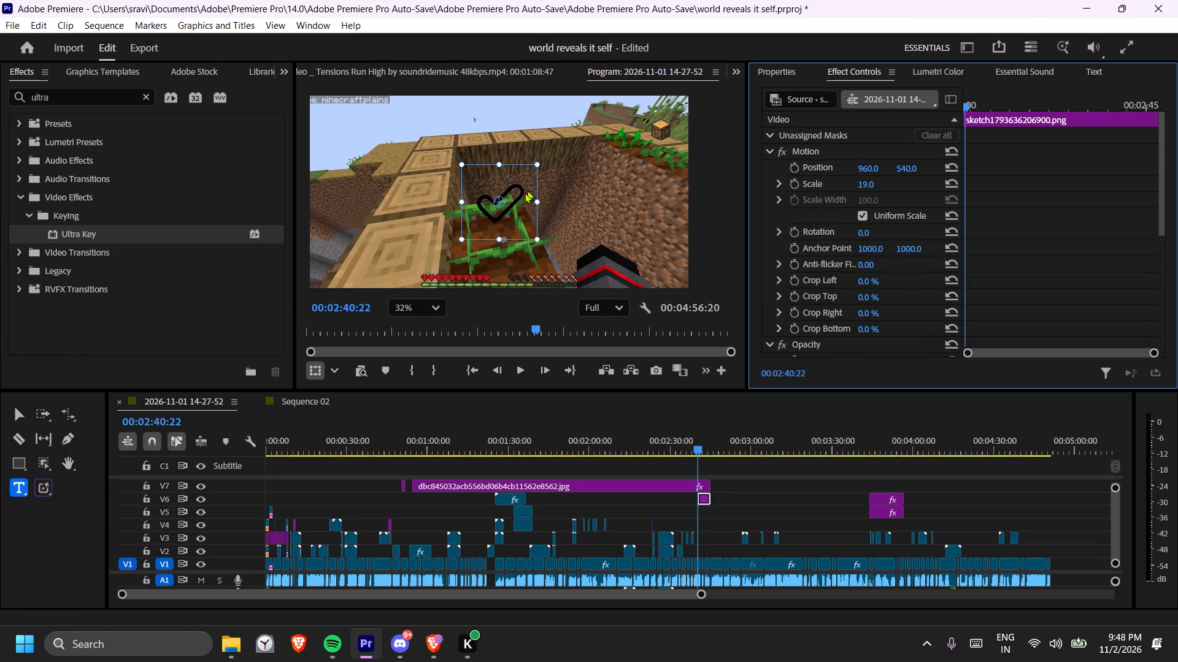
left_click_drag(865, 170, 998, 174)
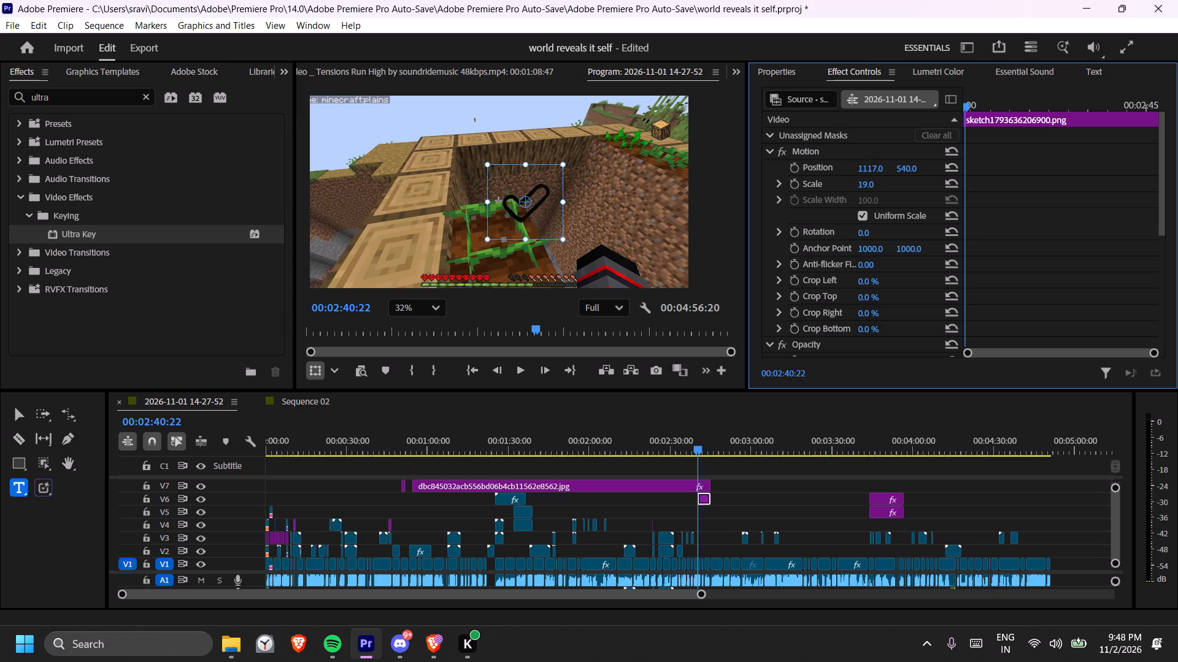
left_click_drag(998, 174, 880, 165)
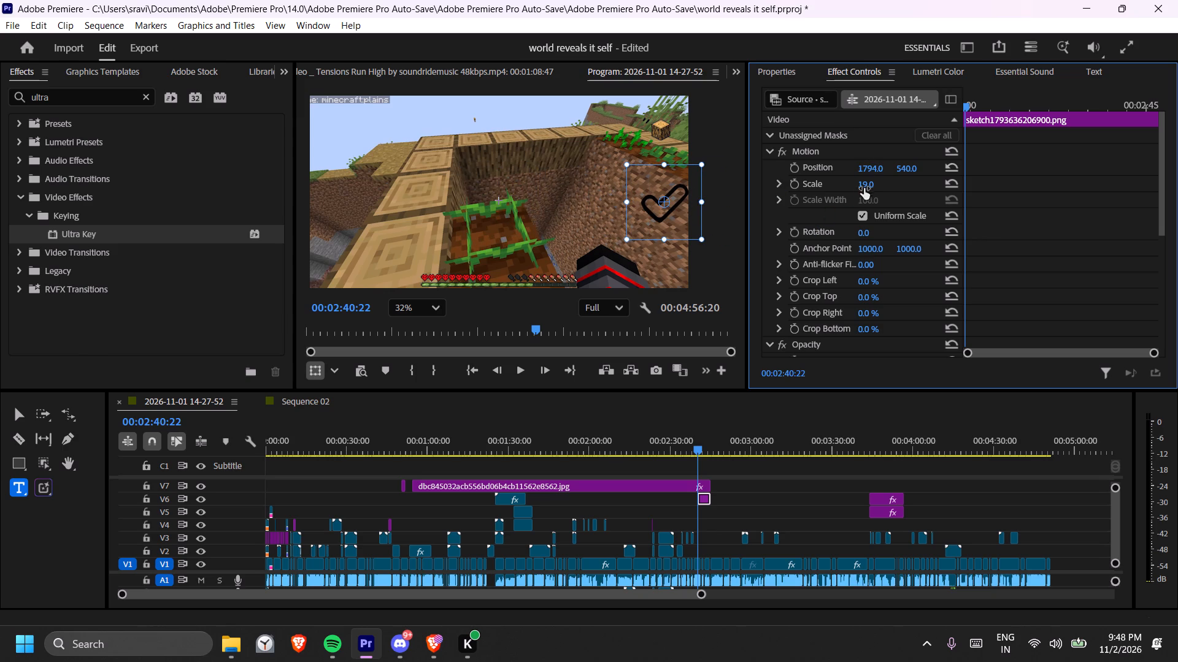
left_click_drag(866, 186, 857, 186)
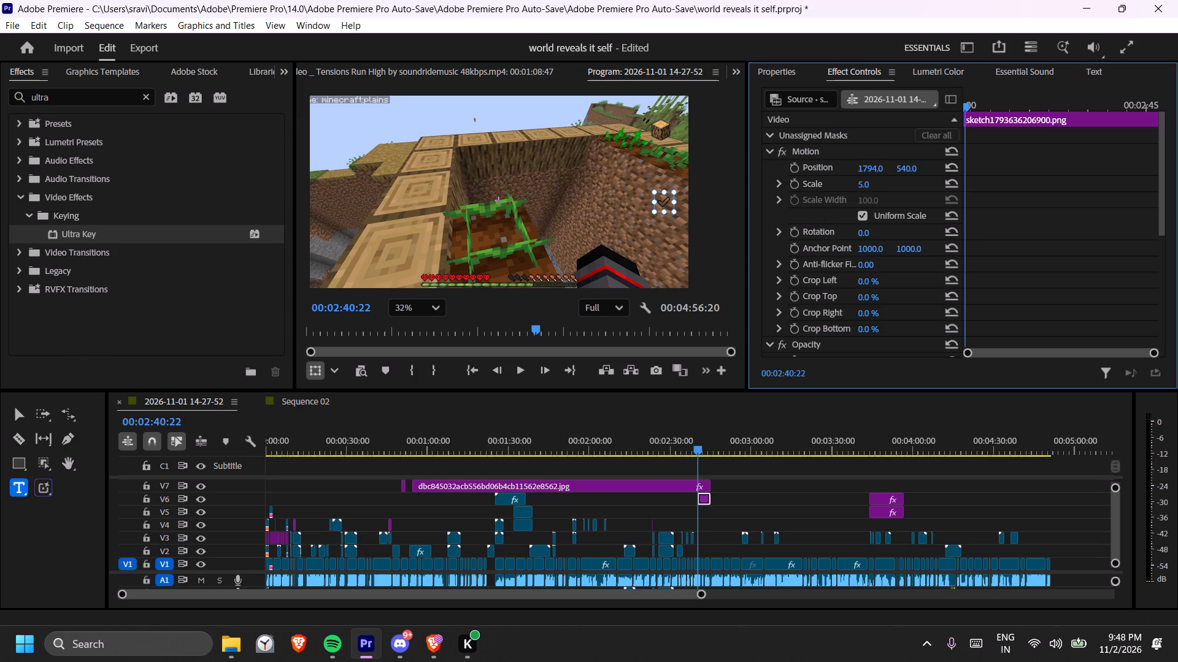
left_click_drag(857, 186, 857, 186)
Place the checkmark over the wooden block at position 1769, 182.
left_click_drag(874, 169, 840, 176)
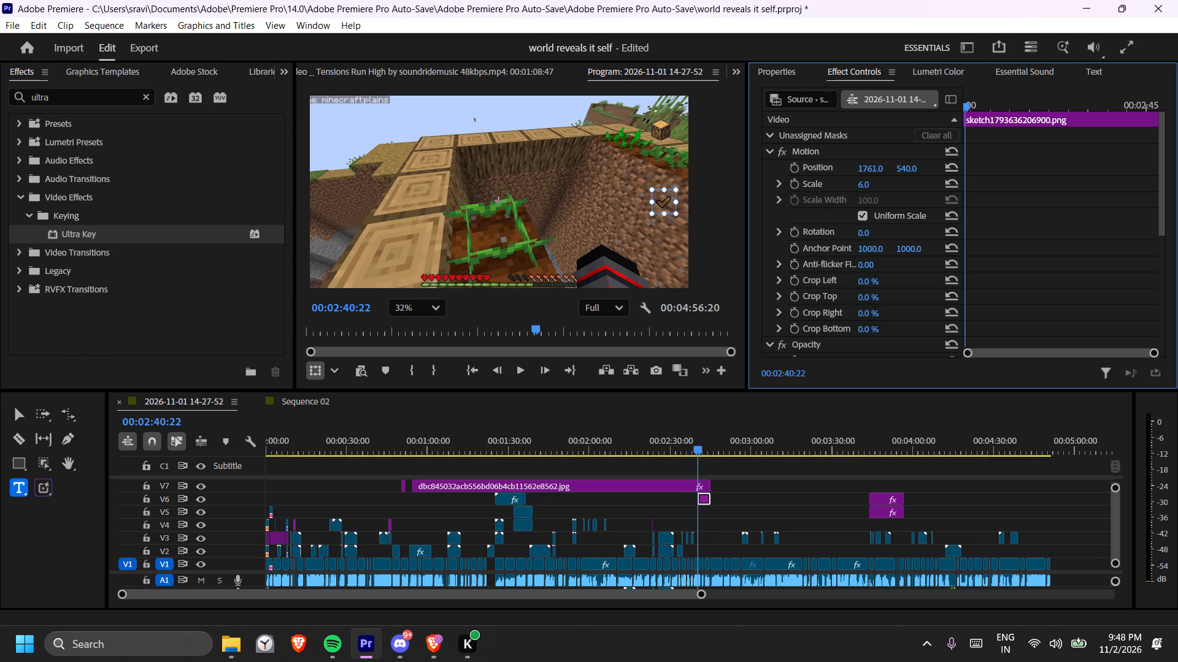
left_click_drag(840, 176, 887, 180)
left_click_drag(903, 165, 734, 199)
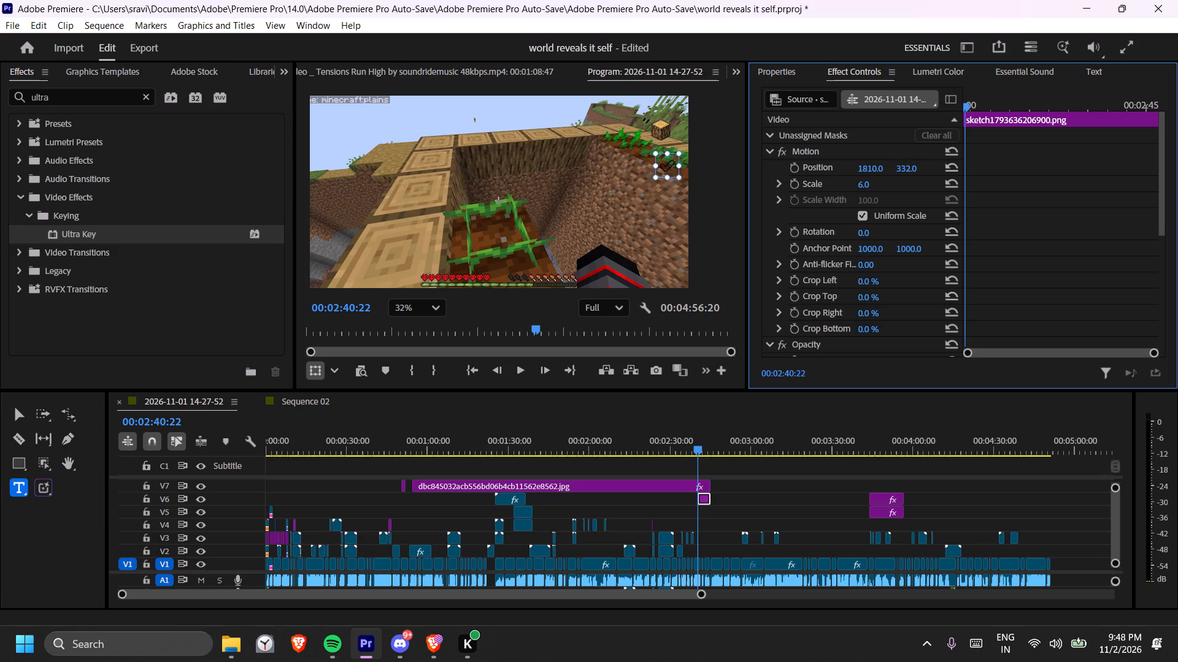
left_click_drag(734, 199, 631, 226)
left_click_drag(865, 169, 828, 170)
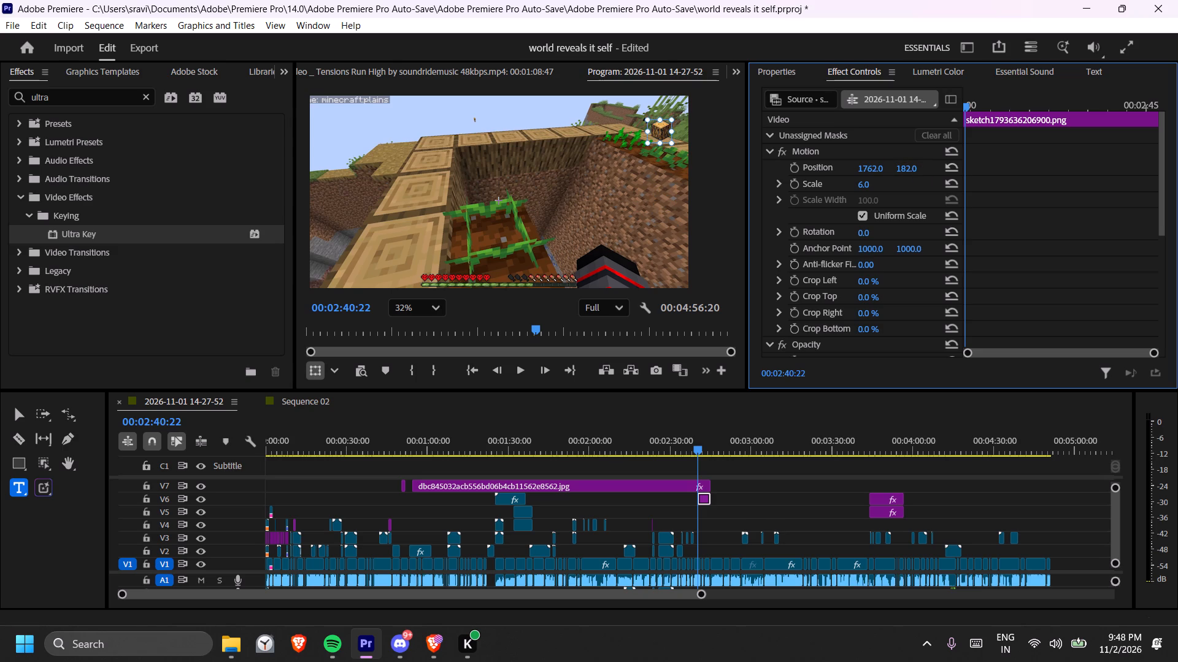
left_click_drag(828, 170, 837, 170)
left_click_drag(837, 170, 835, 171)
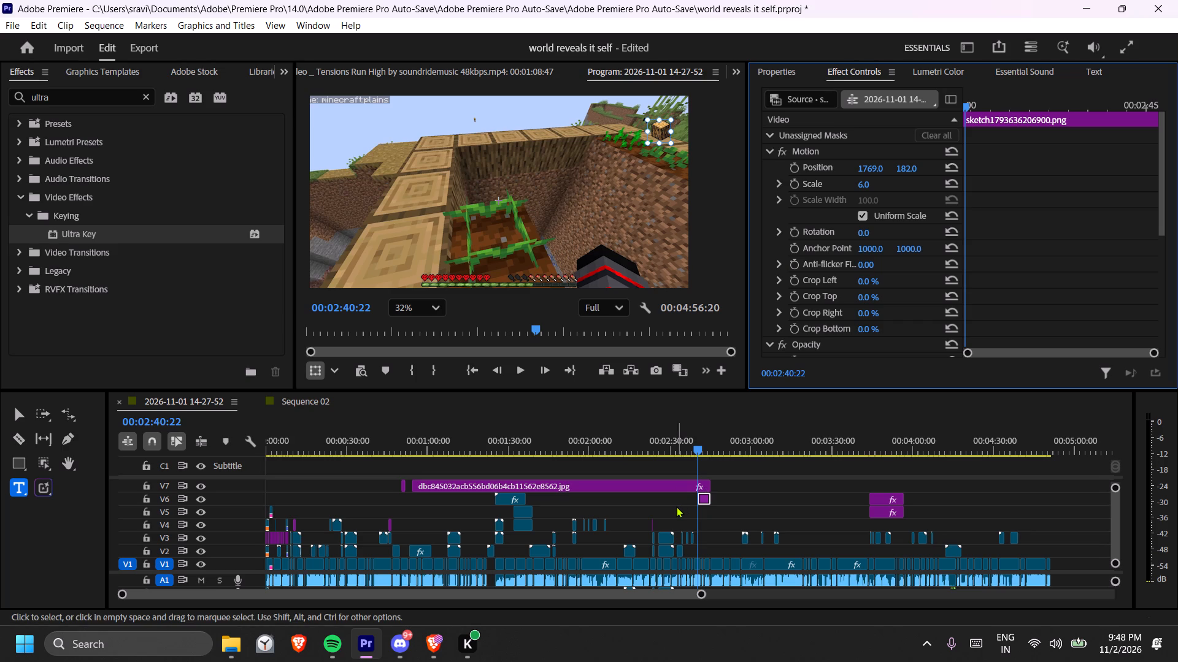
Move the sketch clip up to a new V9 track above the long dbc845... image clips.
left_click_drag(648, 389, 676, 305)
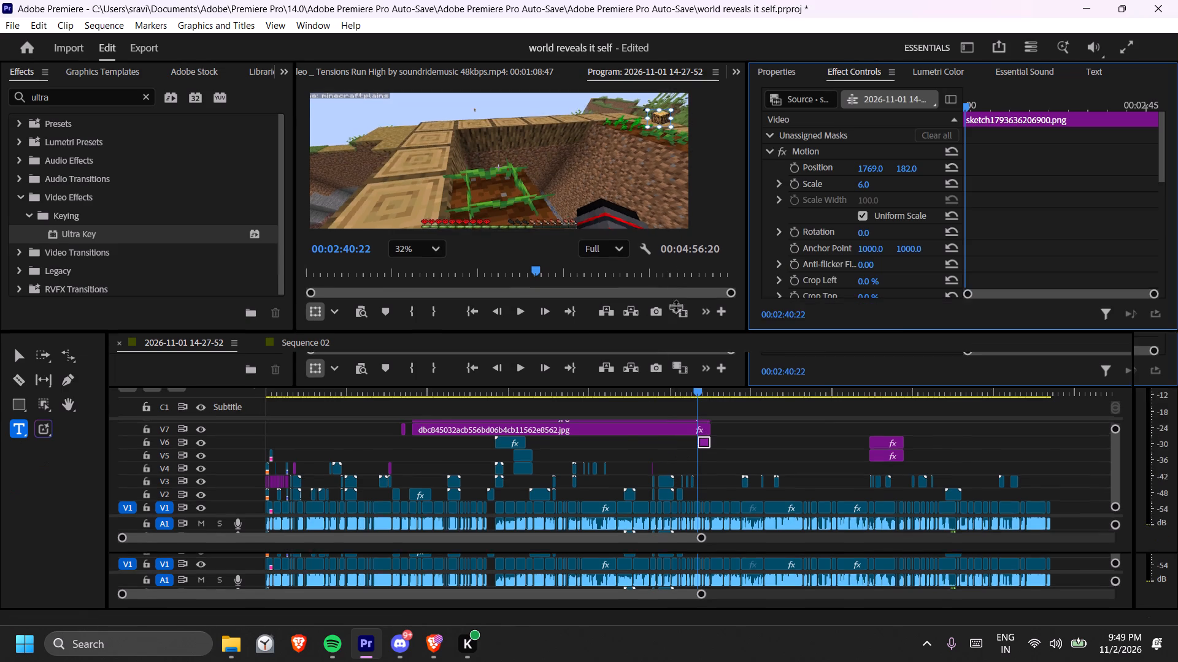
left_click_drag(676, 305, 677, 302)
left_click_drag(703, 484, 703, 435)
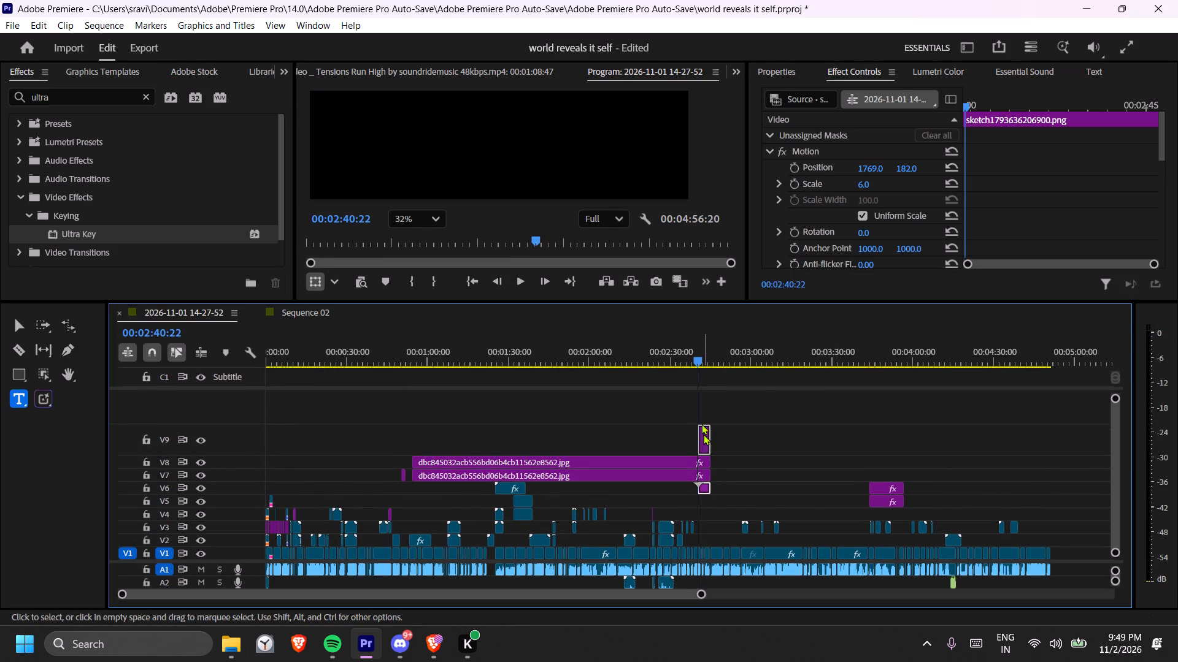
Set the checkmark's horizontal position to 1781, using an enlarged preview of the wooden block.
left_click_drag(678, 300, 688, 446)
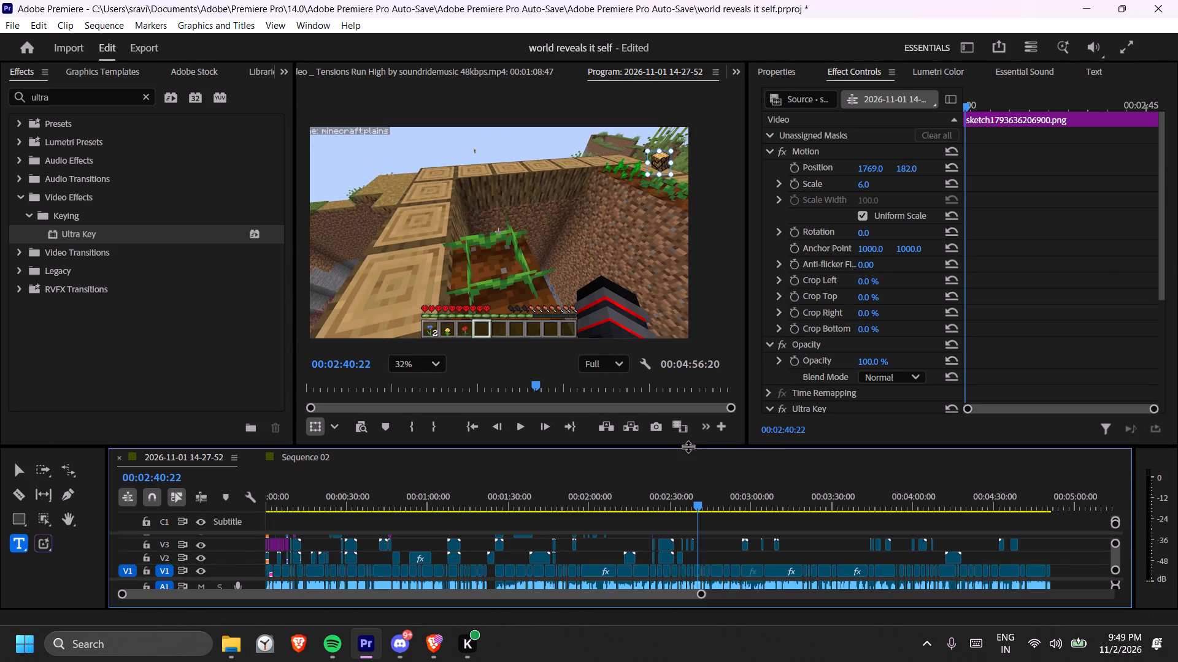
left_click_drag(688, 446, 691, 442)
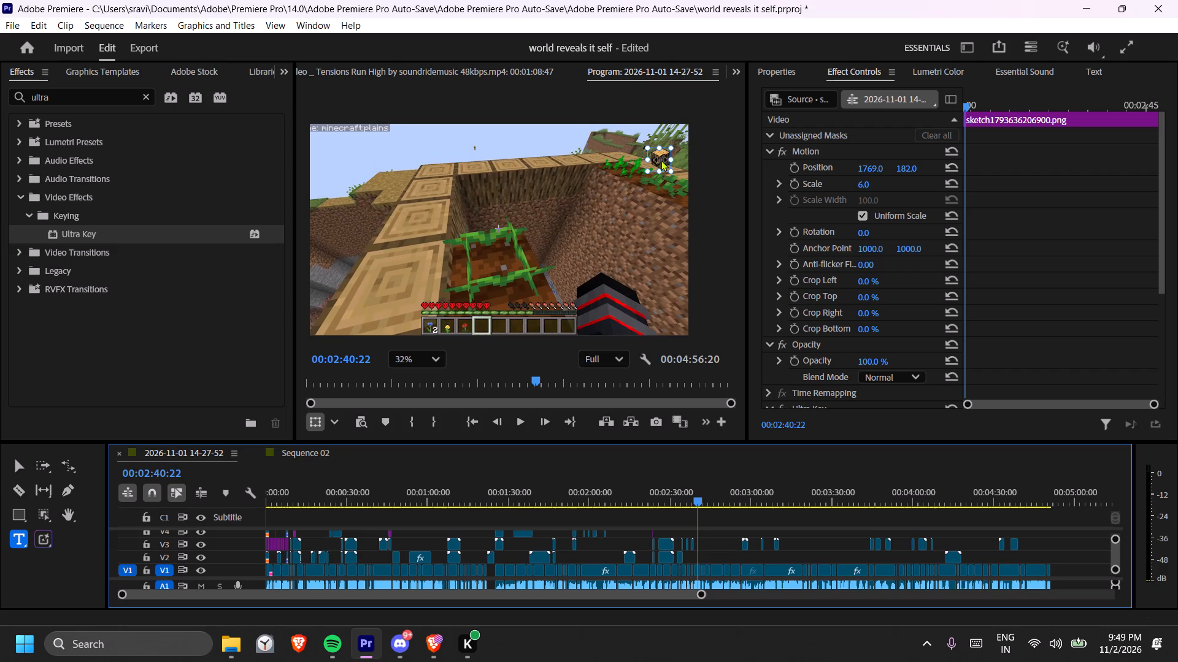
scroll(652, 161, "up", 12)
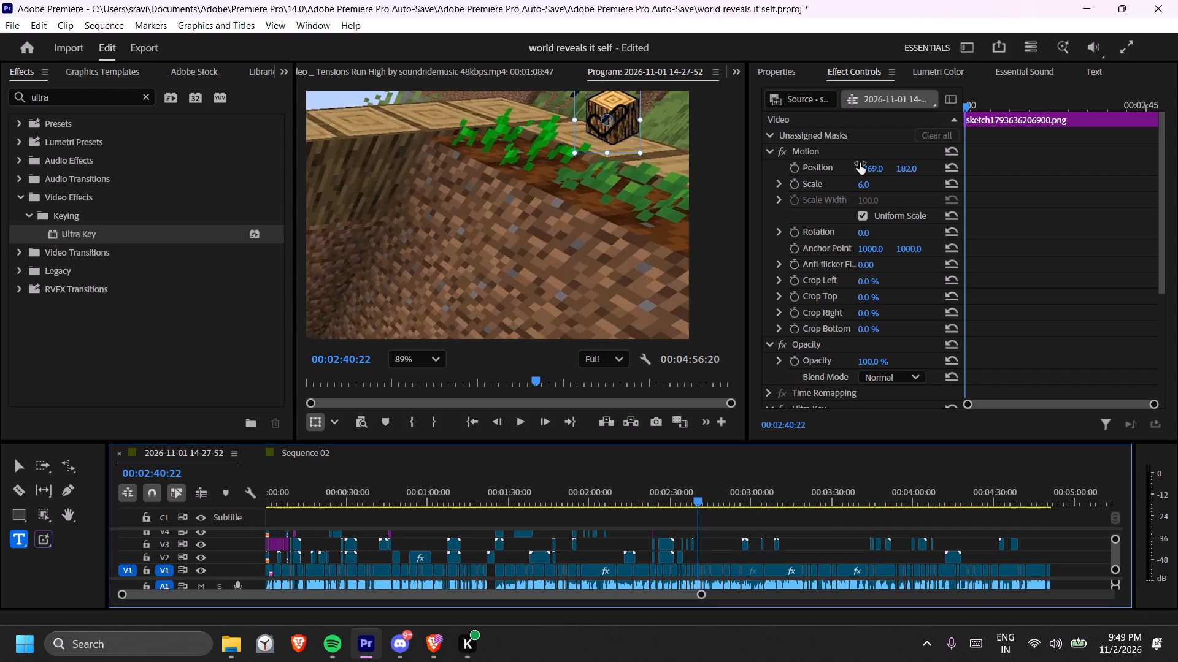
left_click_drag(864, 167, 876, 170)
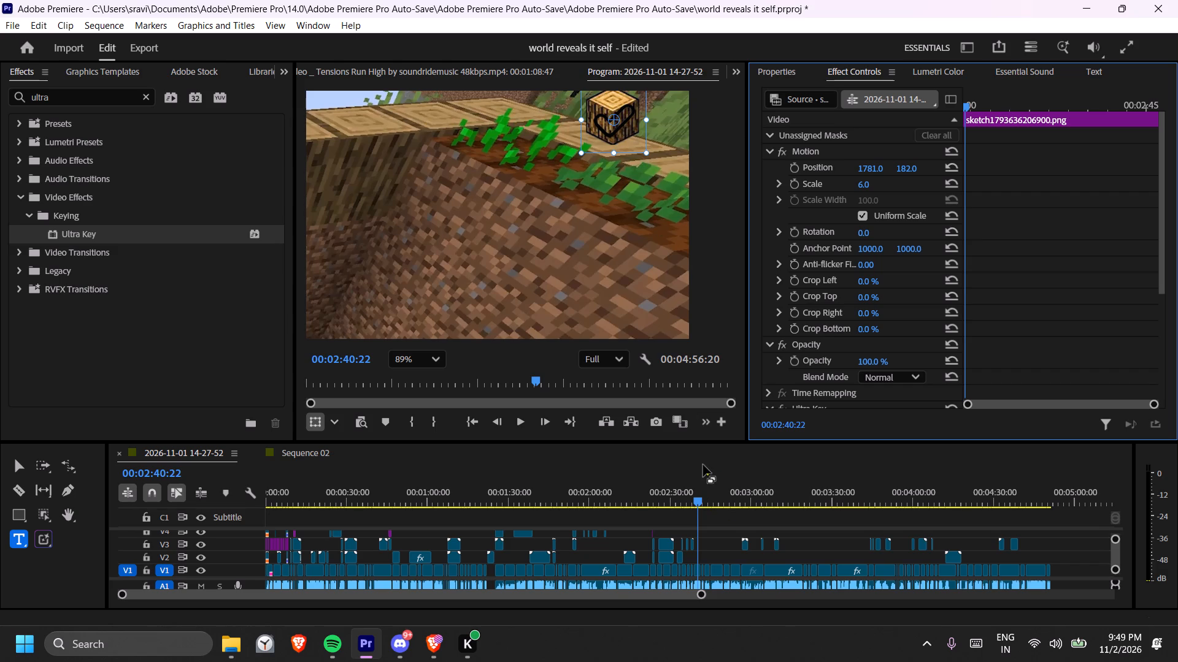
Delete the sketch clip from V9.
left_click_drag(698, 442, 696, 298)
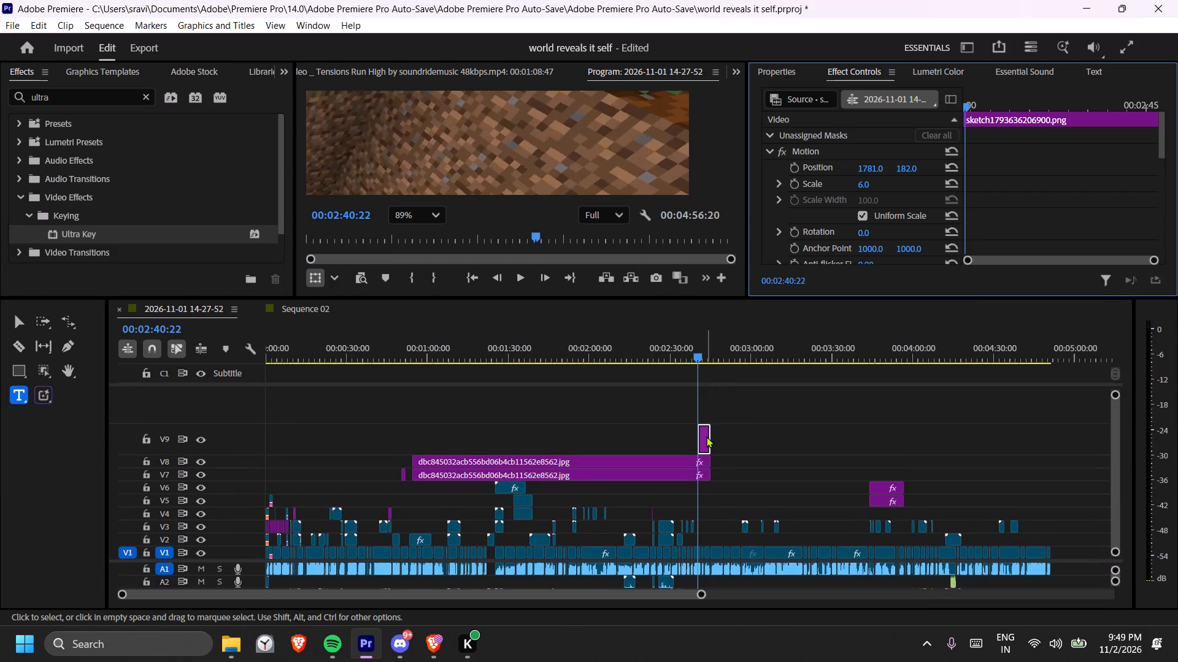
left_click(704, 439)
key("Delete")
left_click(733, 419)
Play the first seven seconds or so of the sequence from 00:00:00:00, with the full video frame visible in an enlarged preview.
key("minus")
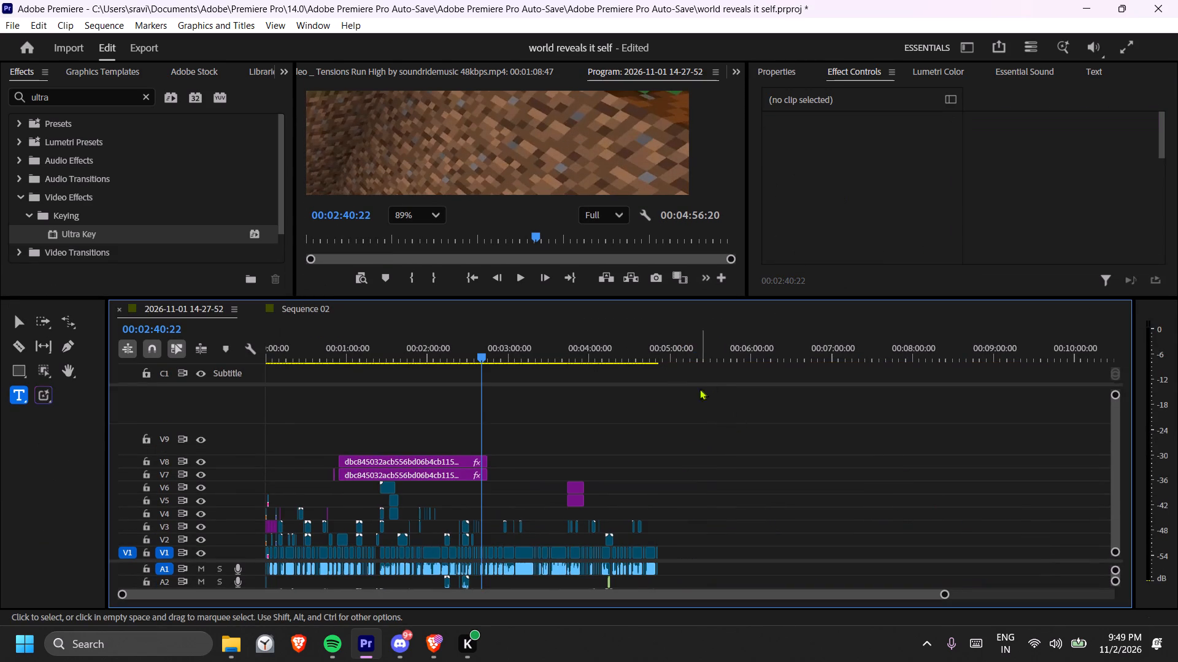
scroll(559, 392, "up", 8)
left_click_drag(333, 356, 309, 356)
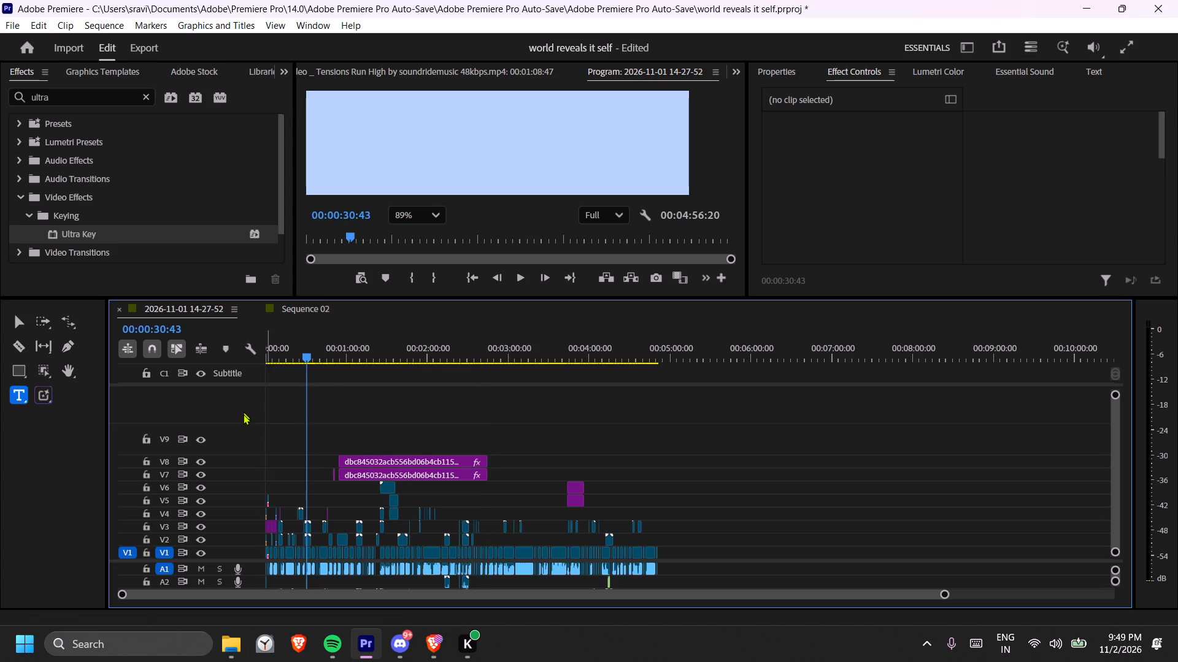
left_click_drag(237, 426, 237, 436)
left_click_drag(299, 351, 250, 364)
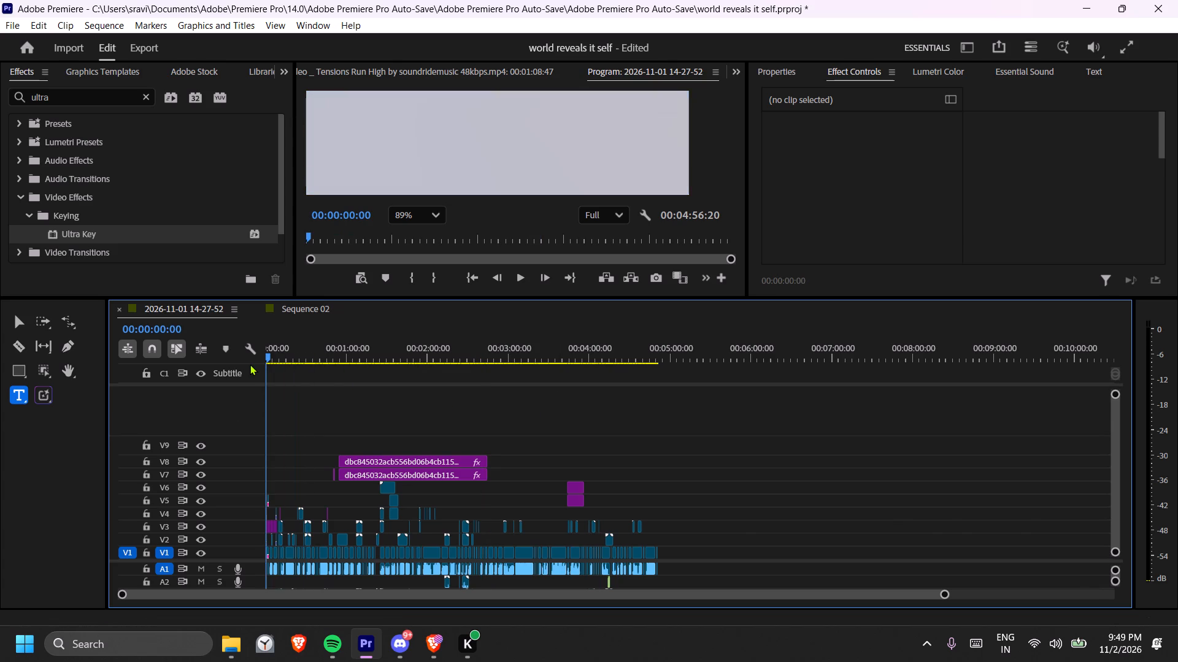
type("==")
left_click_drag(512, 299, 518, 327)
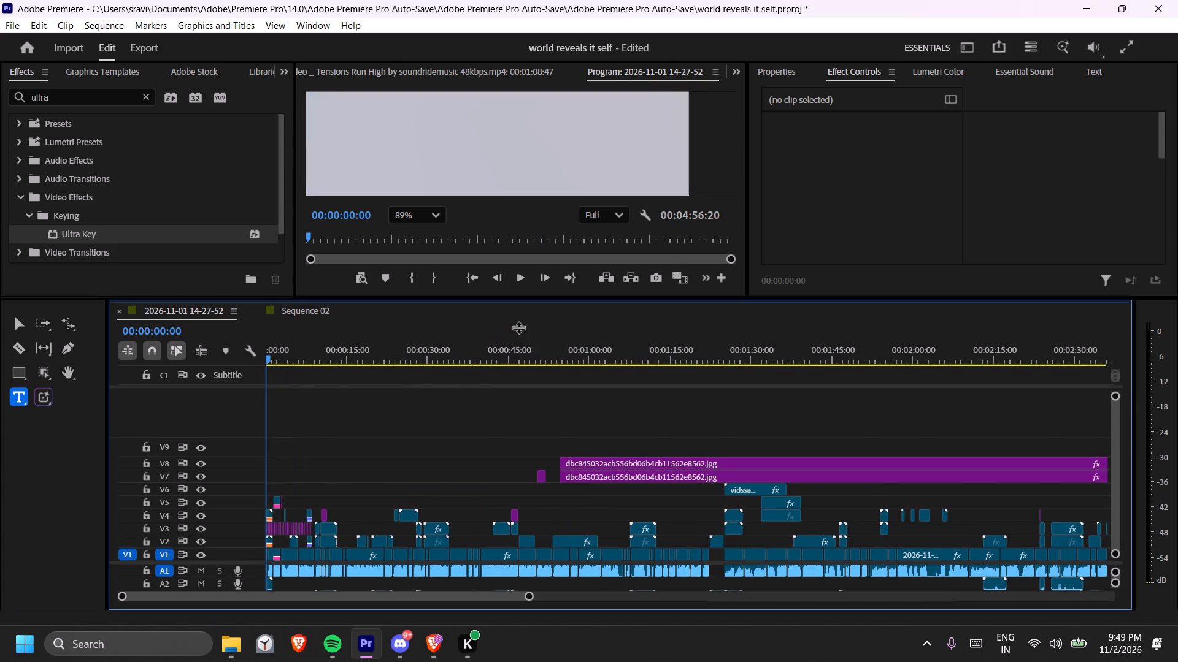
left_click_drag(518, 327, 525, 381)
key("space")
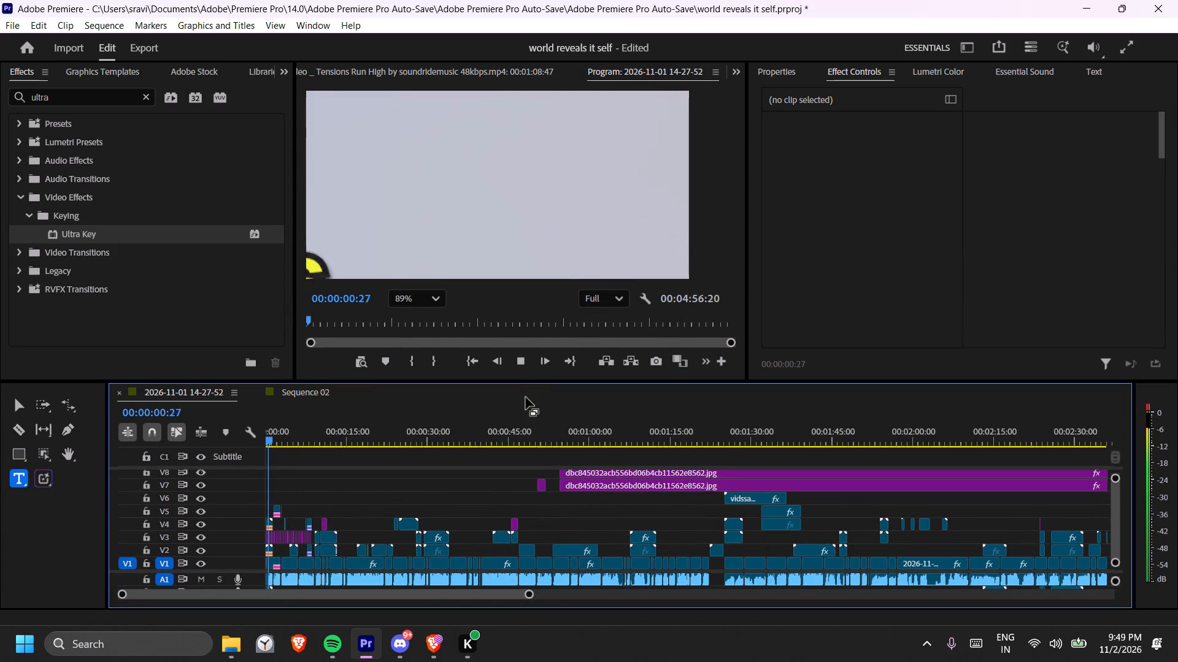
key("space")
scroll(492, 223, "down", 10)
middle_click_drag(484, 219, 486, 219)
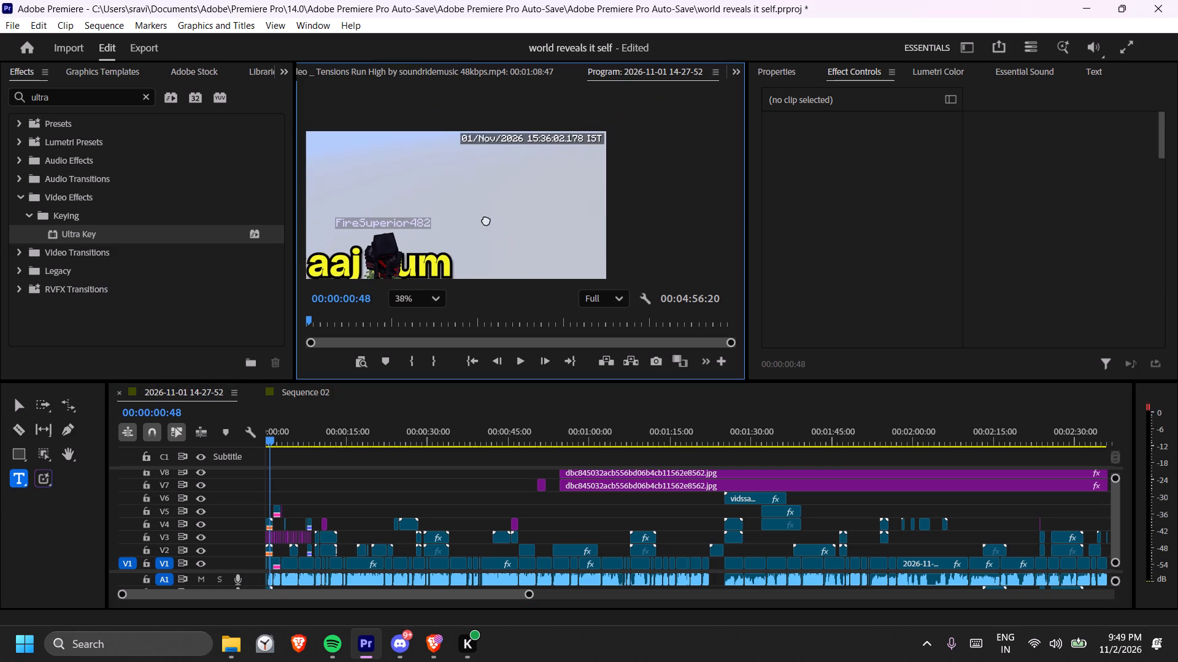
middle_click_drag(486, 219, 563, 159)
scroll(563, 159, "down", 3)
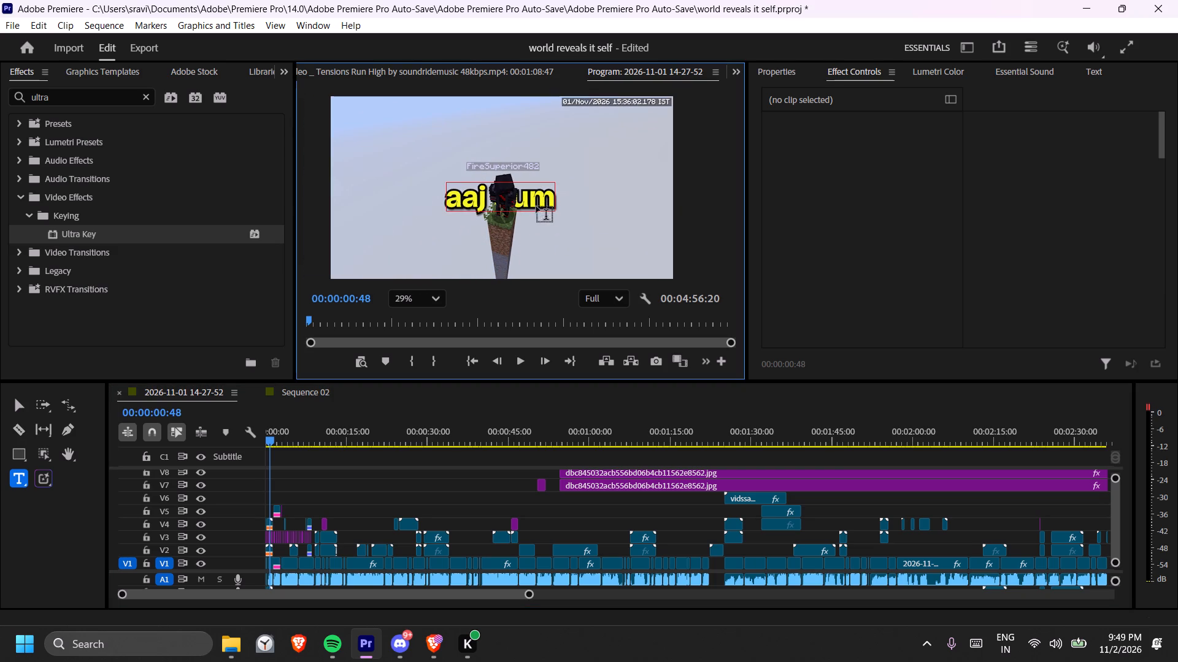
left_click_drag(282, 432, 252, 432)
key("space")
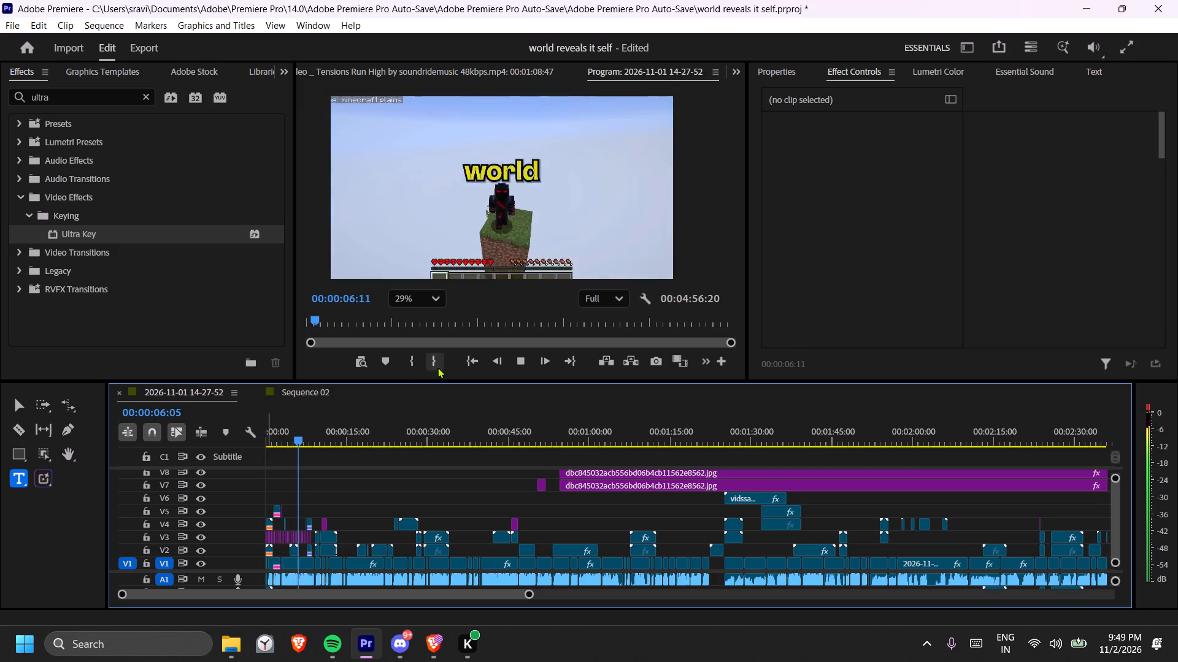
left_click(520, 356)
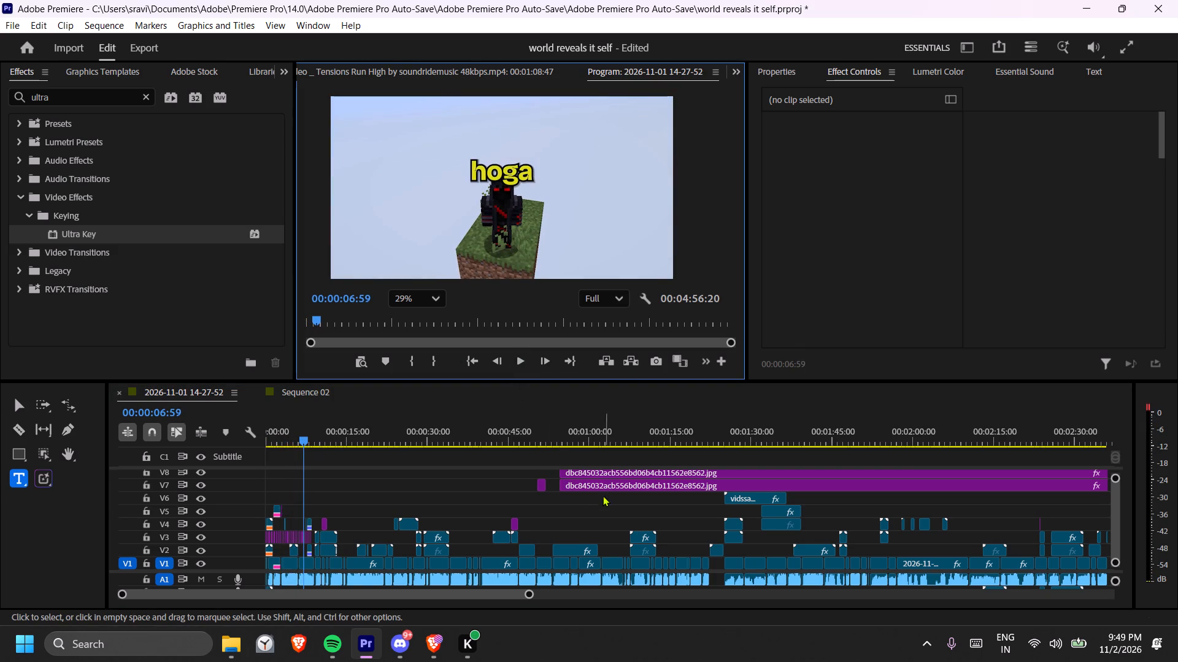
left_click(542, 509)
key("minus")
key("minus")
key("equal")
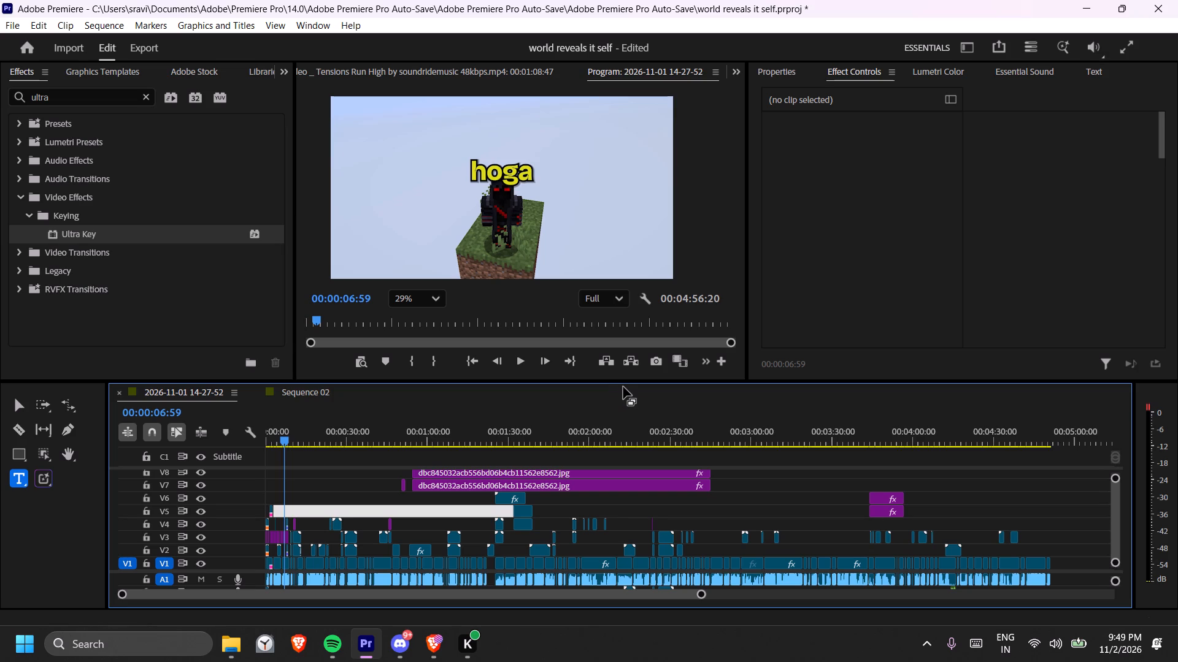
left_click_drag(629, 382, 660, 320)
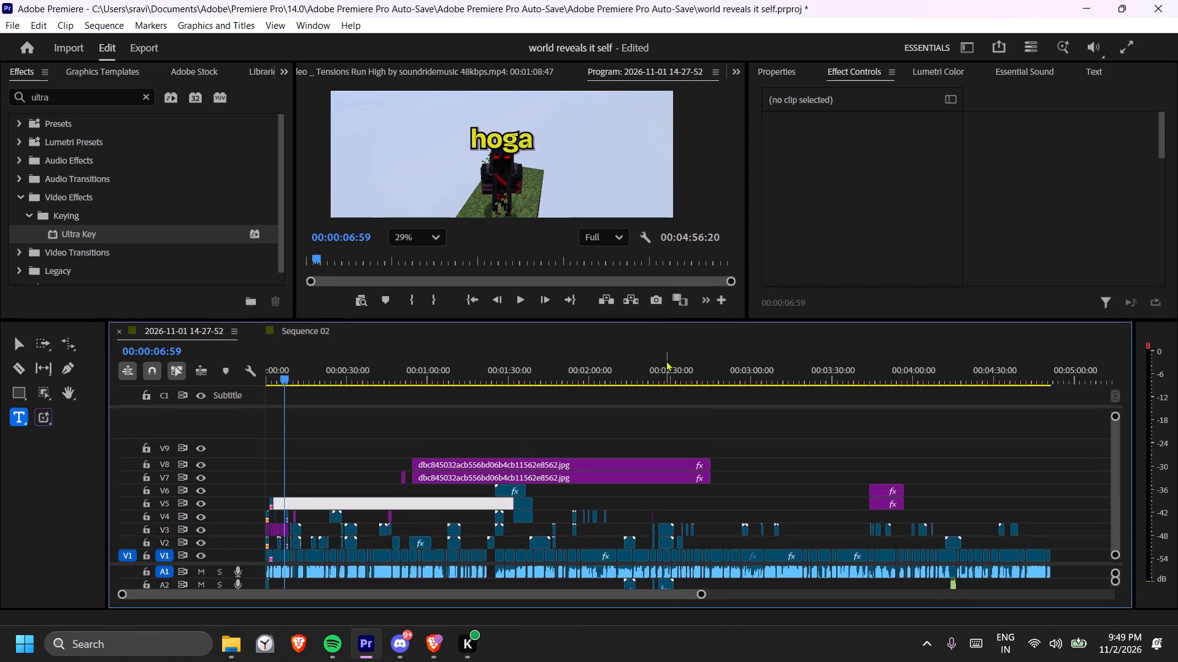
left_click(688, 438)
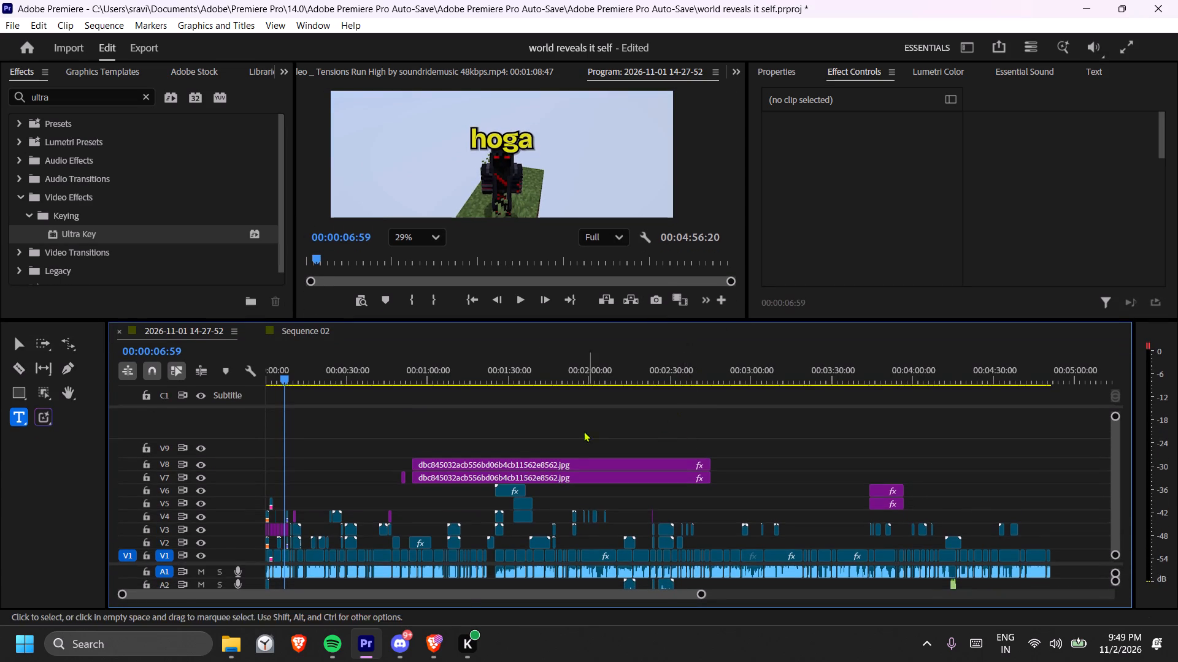